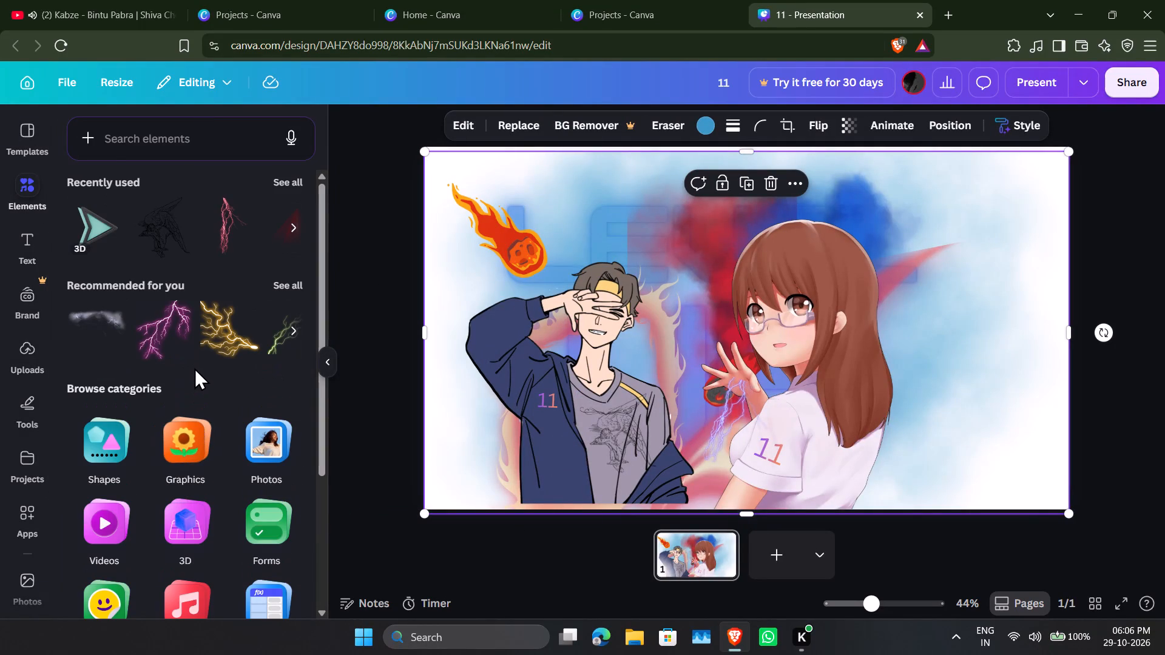
Find the white feathered angel wings among the recently used elements and add them to the page.
click(292, 184)
scroll(197, 261, down, 1)
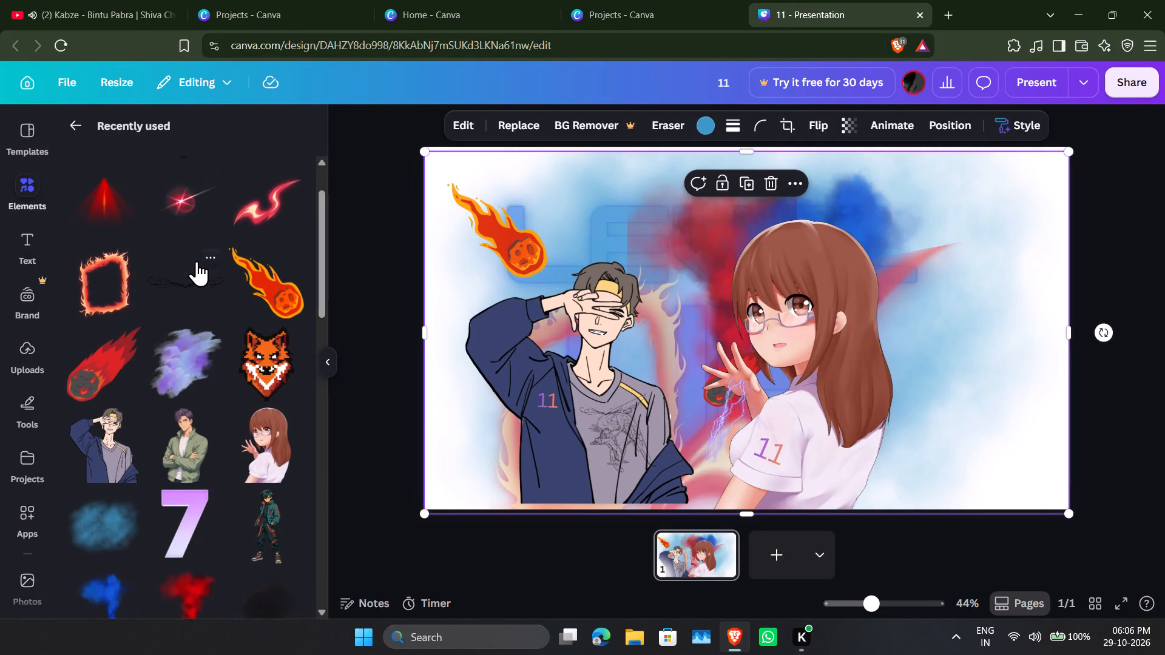
scroll(197, 261, down, 7)
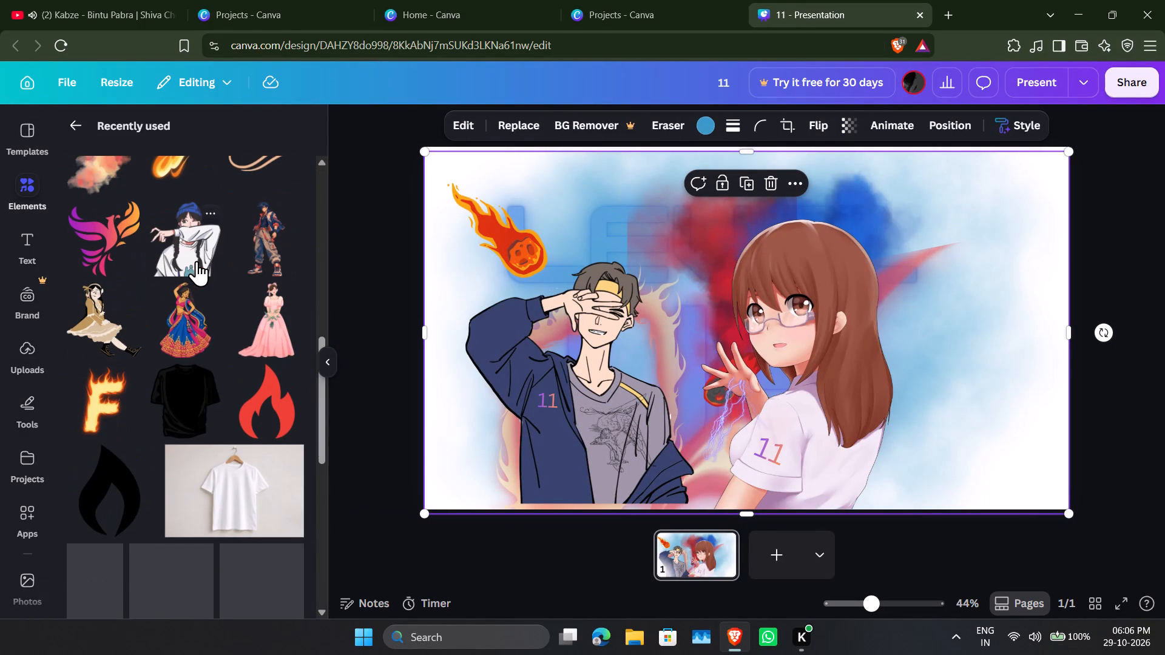
scroll(197, 261, down, 4)
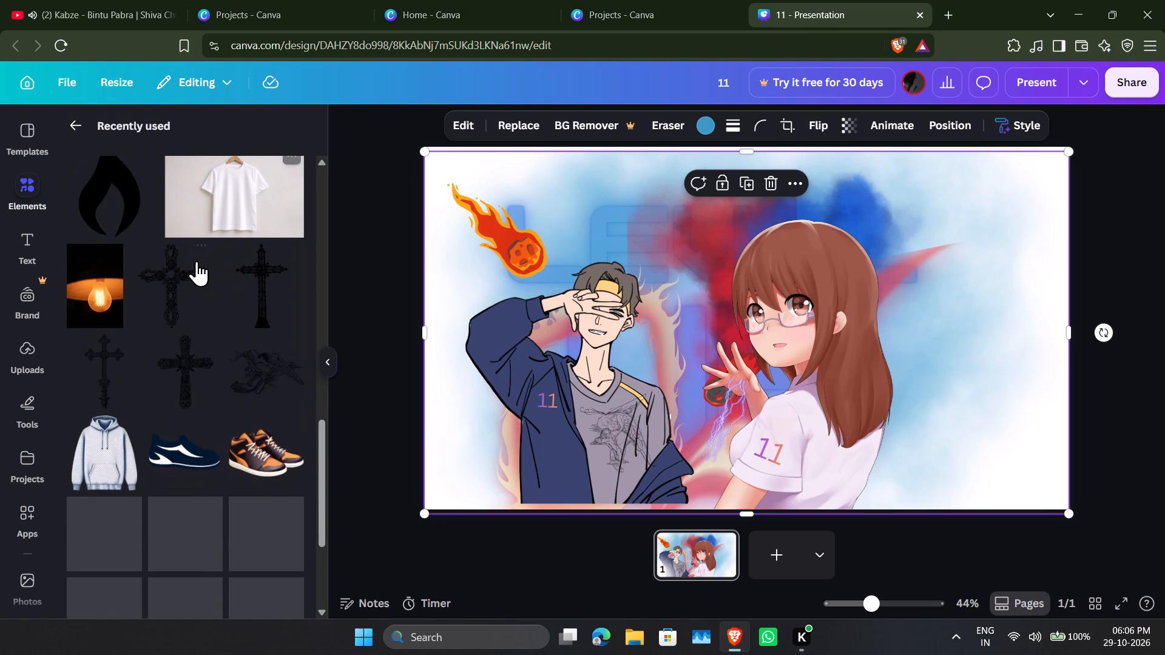
scroll(197, 261, down, 1)
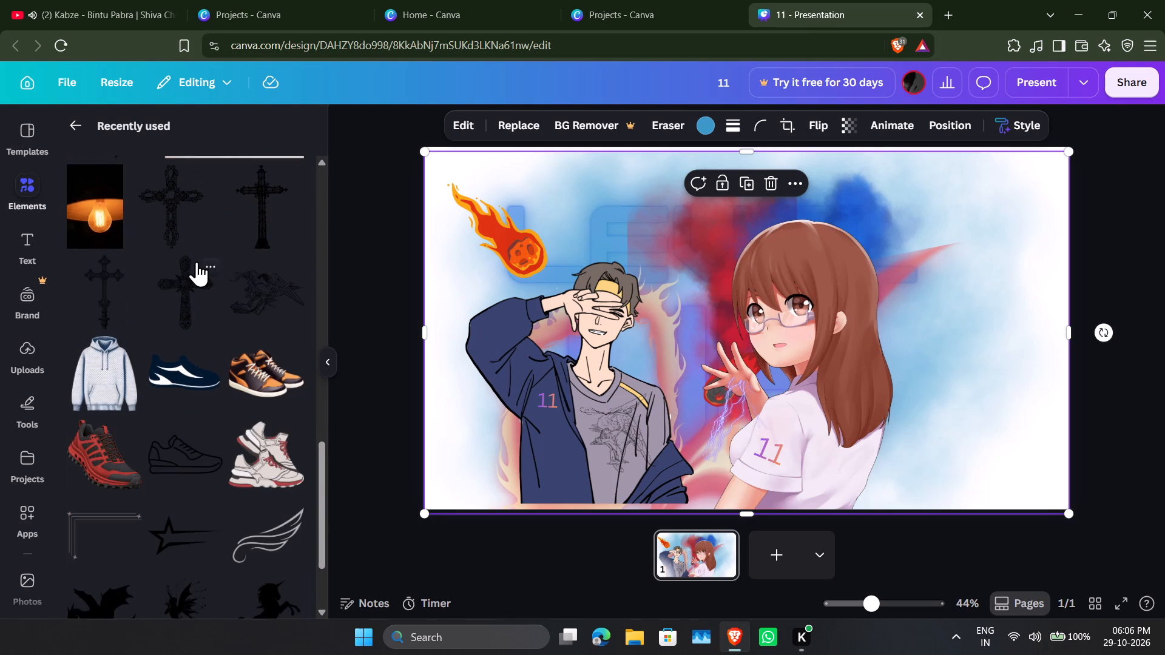
scroll(289, 264, down, 3)
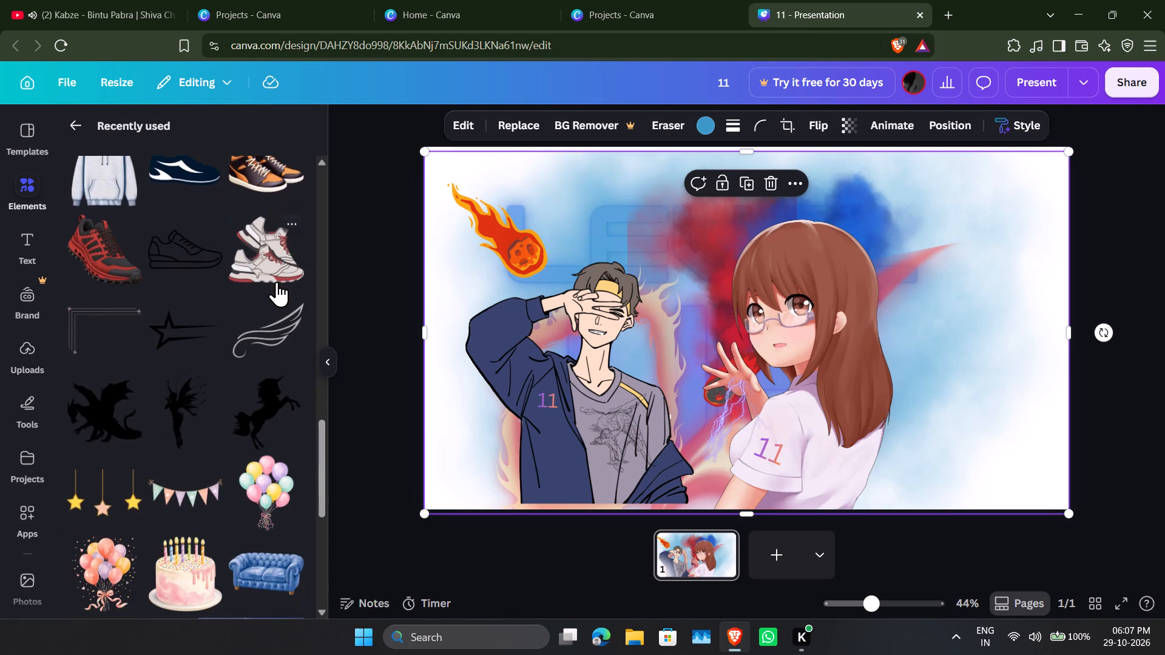
scroll(276, 281, down, 5)
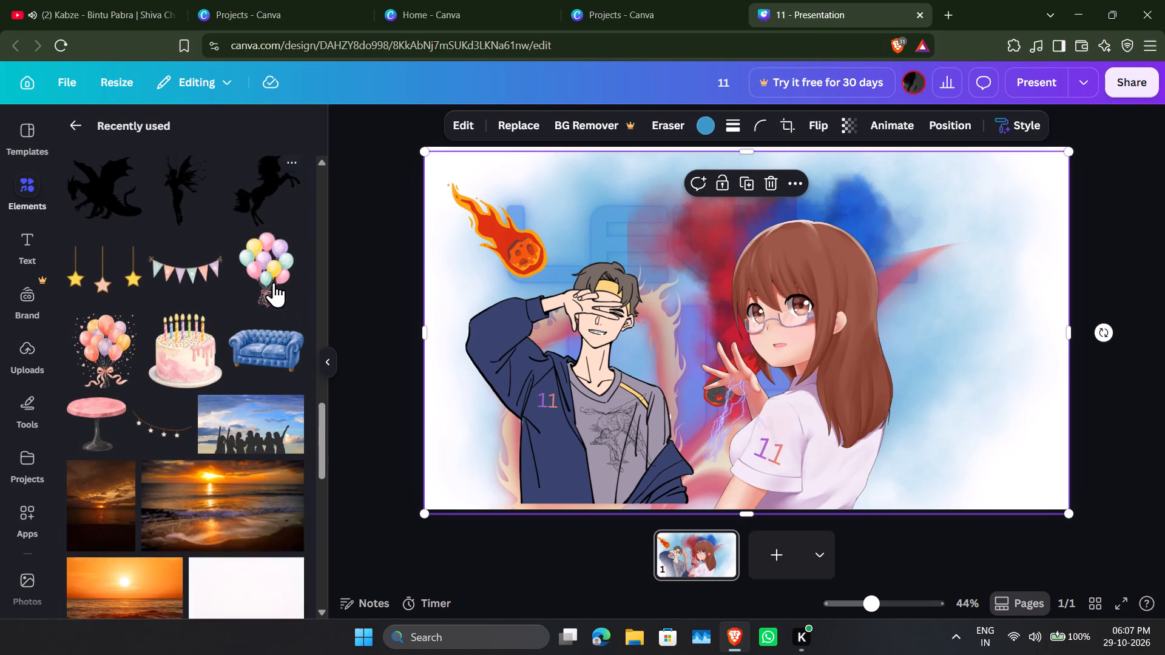
scroll(184, 301, down, 3)
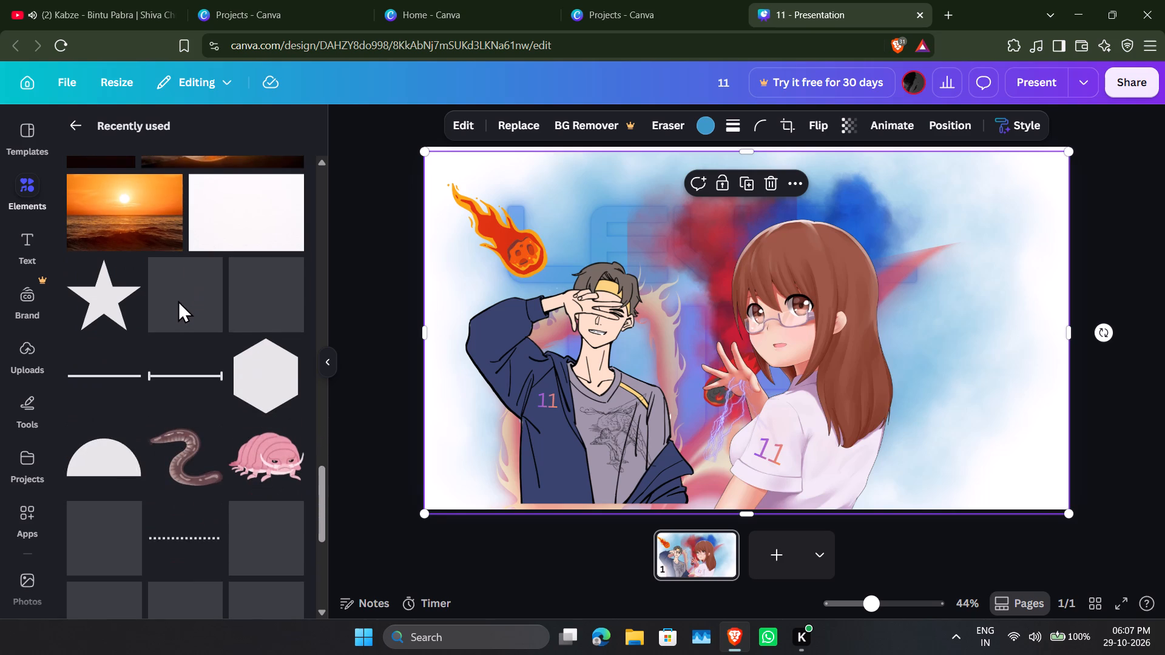
scroll(178, 300, down, 5)
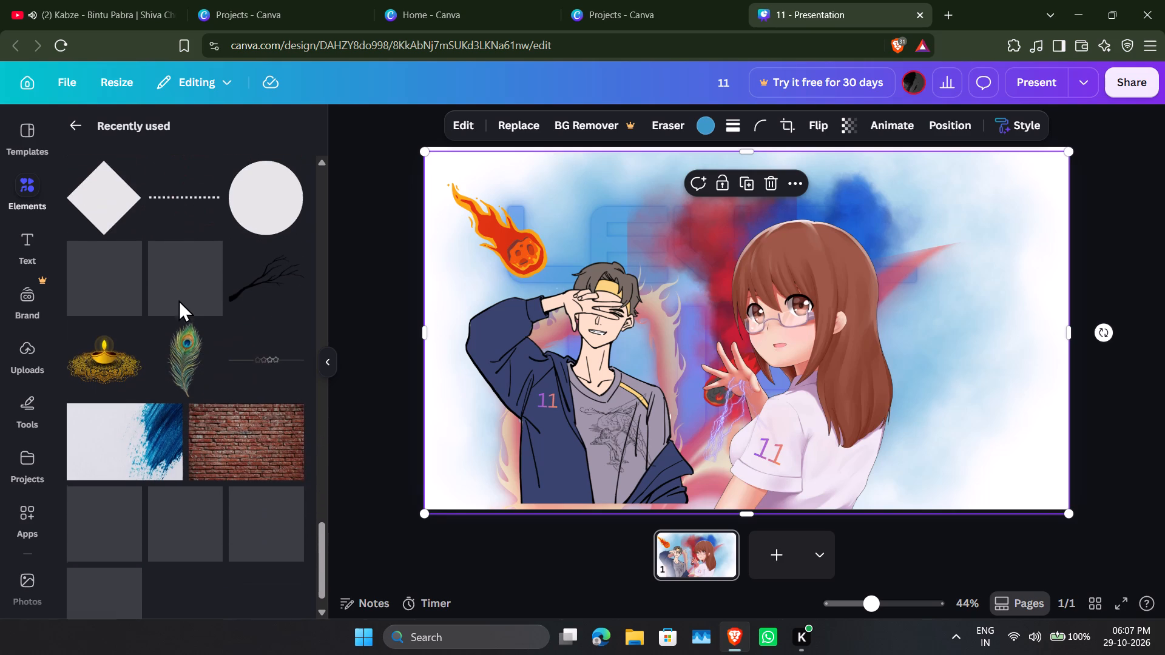
scroll(178, 300, down, 1)
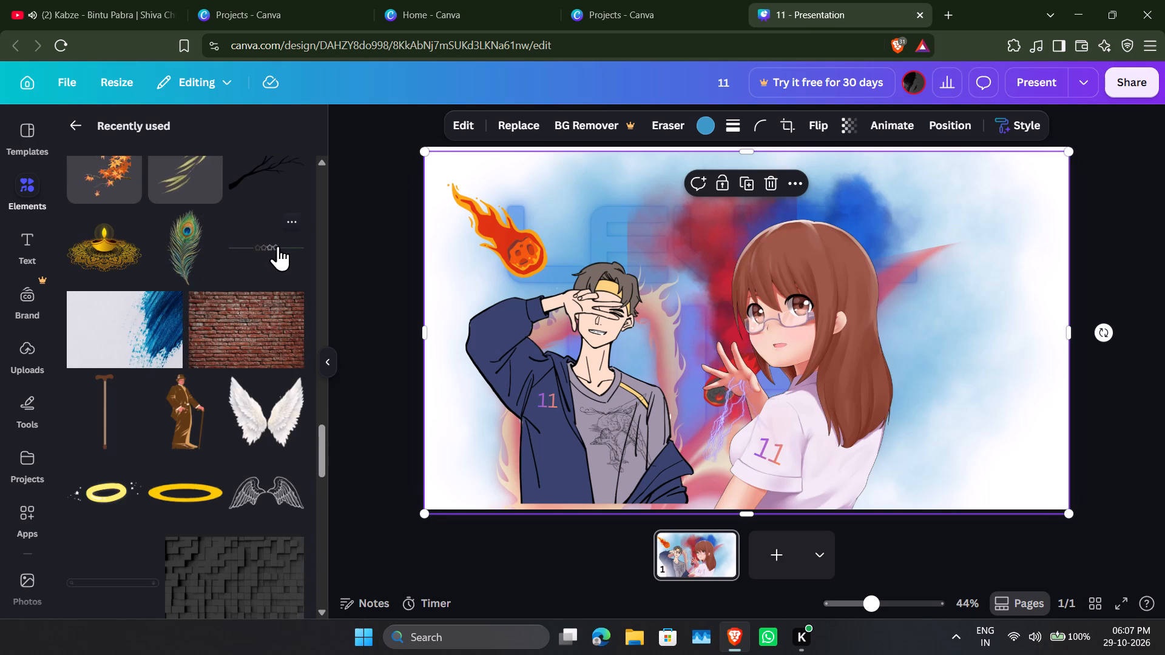
drag(258, 398, 800, 257)
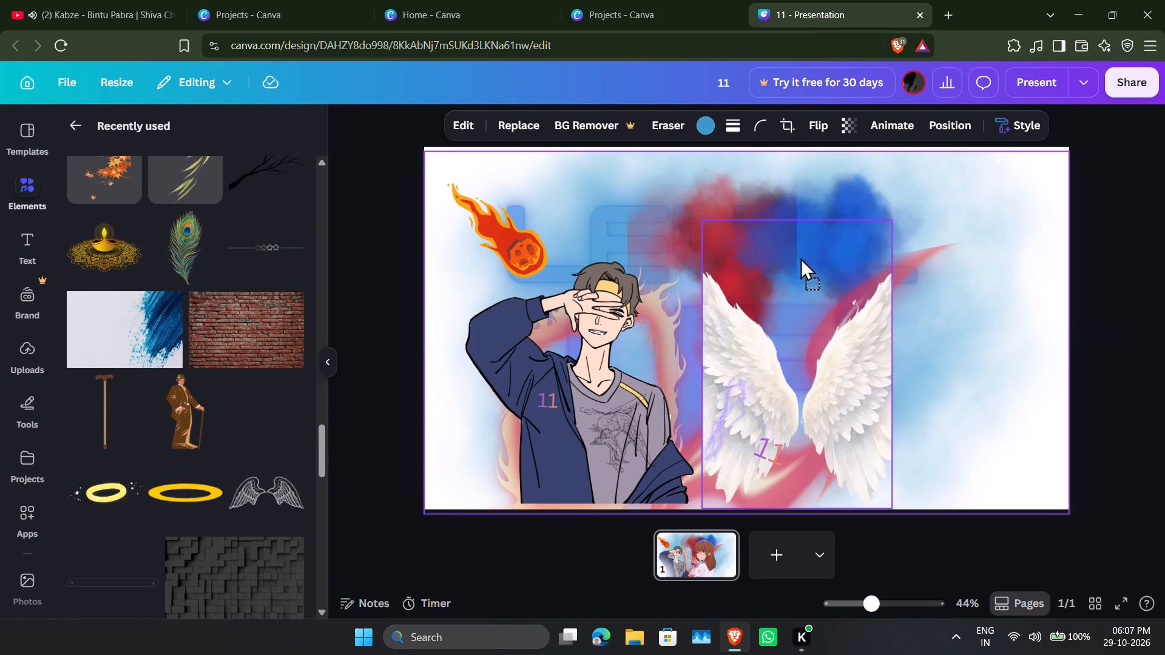
drag(800, 257, 533, 365)
click(533, 364)
drag(533, 357, 533, 347)
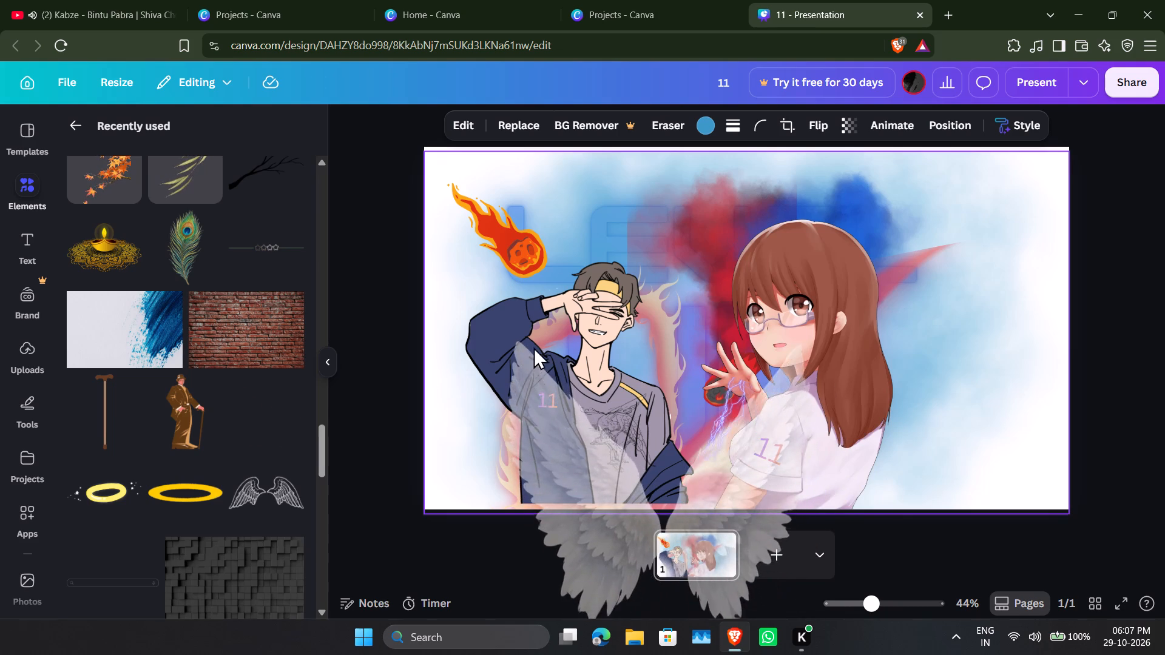
drag(533, 347, 535, 332)
drag(536, 324, 535, 331)
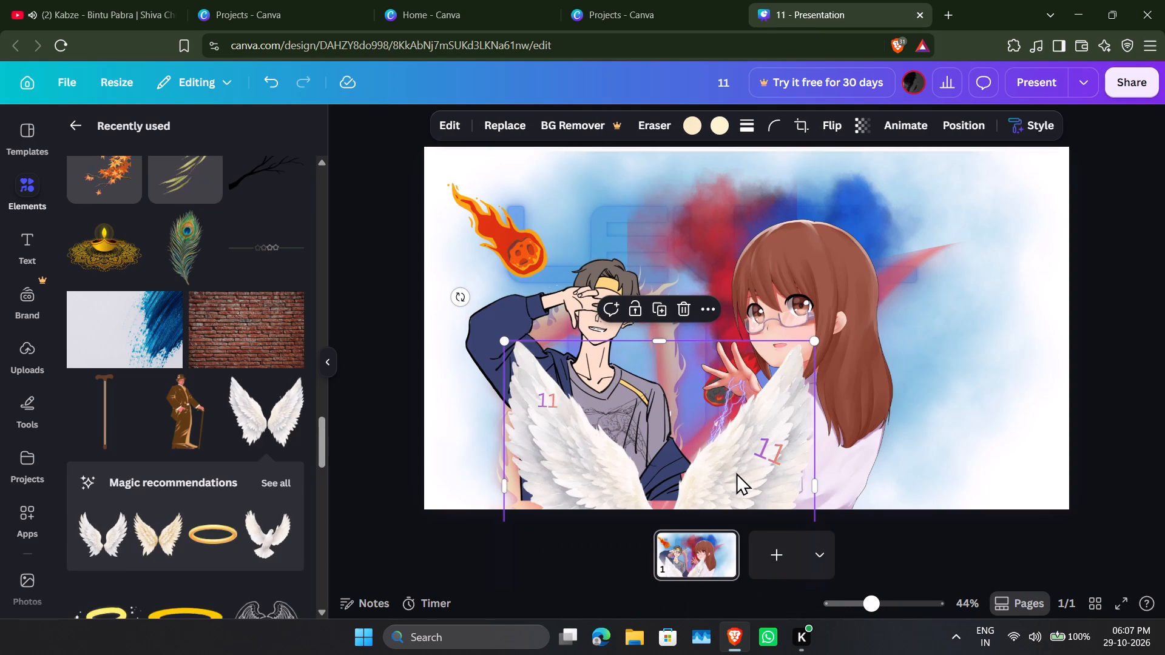
Reposition the wings higher, enlarge them to span both characters, centre them behind the pair's position and tilt them slightly clockwise.
drag(736, 472, 737, 295)
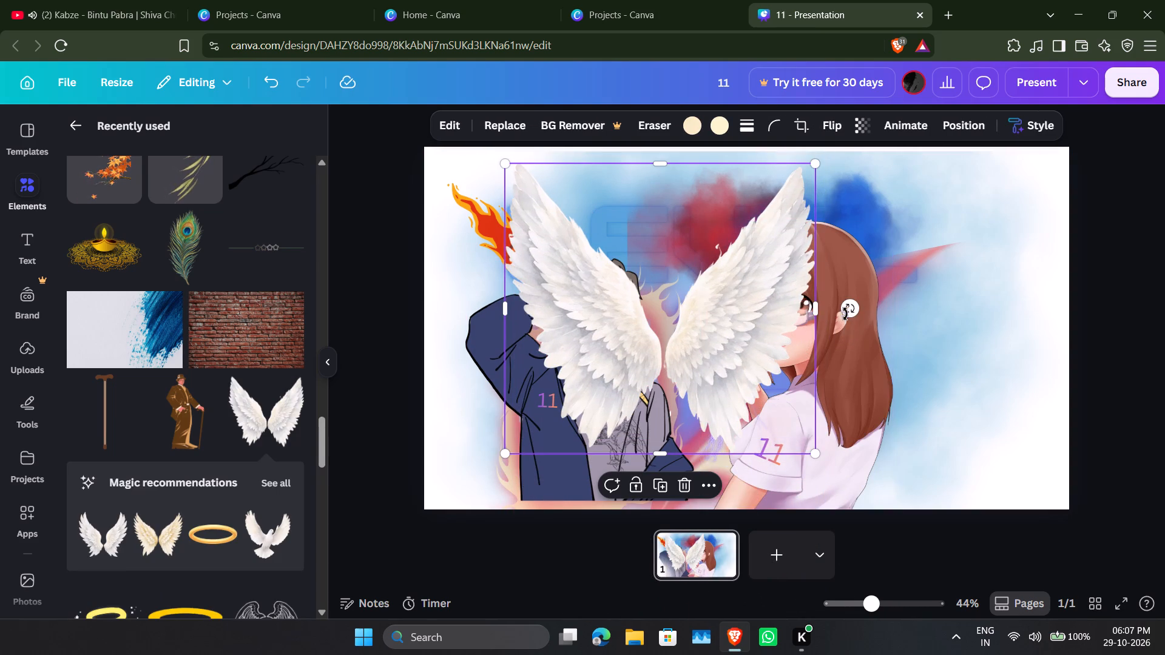
drag(814, 314, 935, 303)
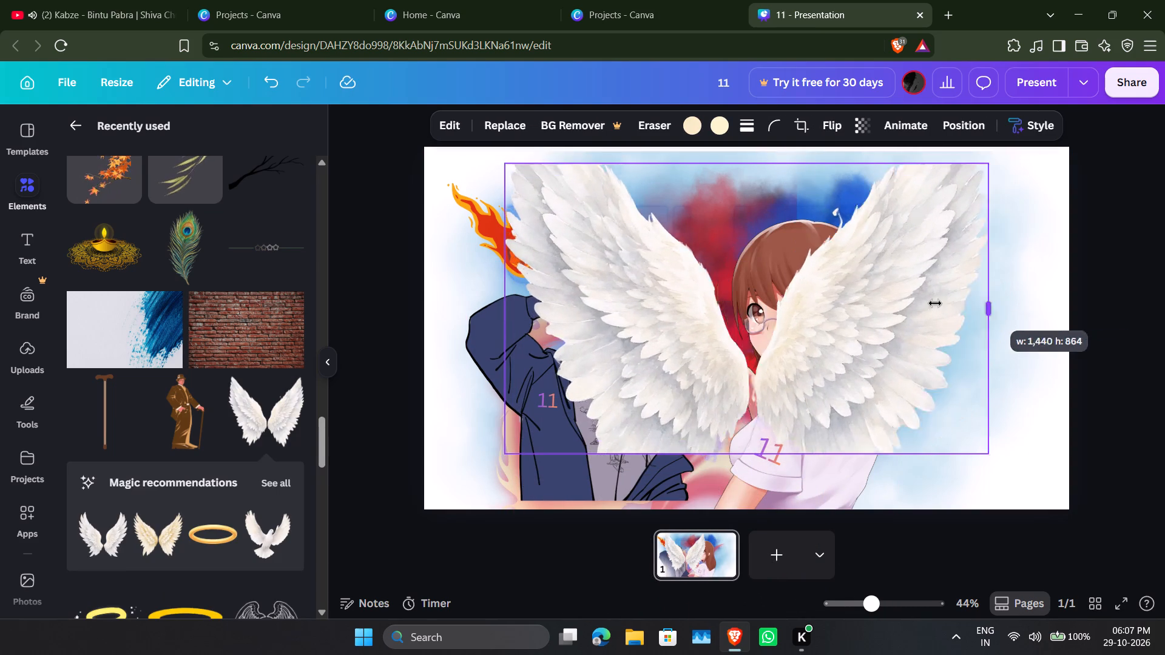
drag(935, 303, 839, 307)
drag(841, 454, 1041, 508)
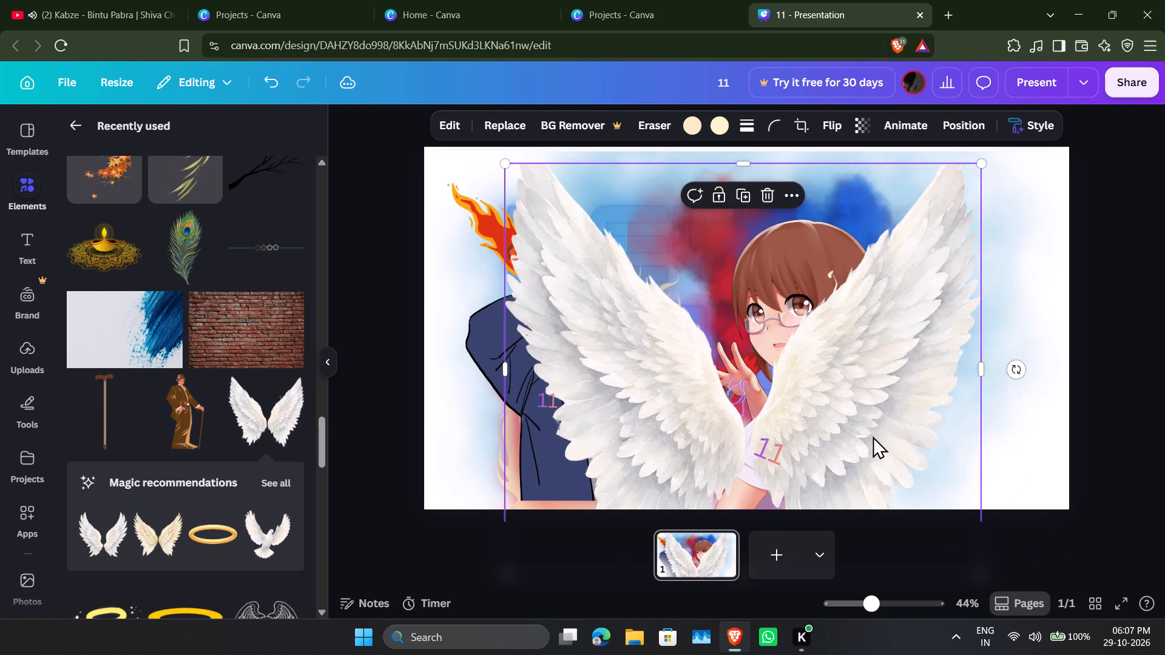
drag(873, 436, 817, 397)
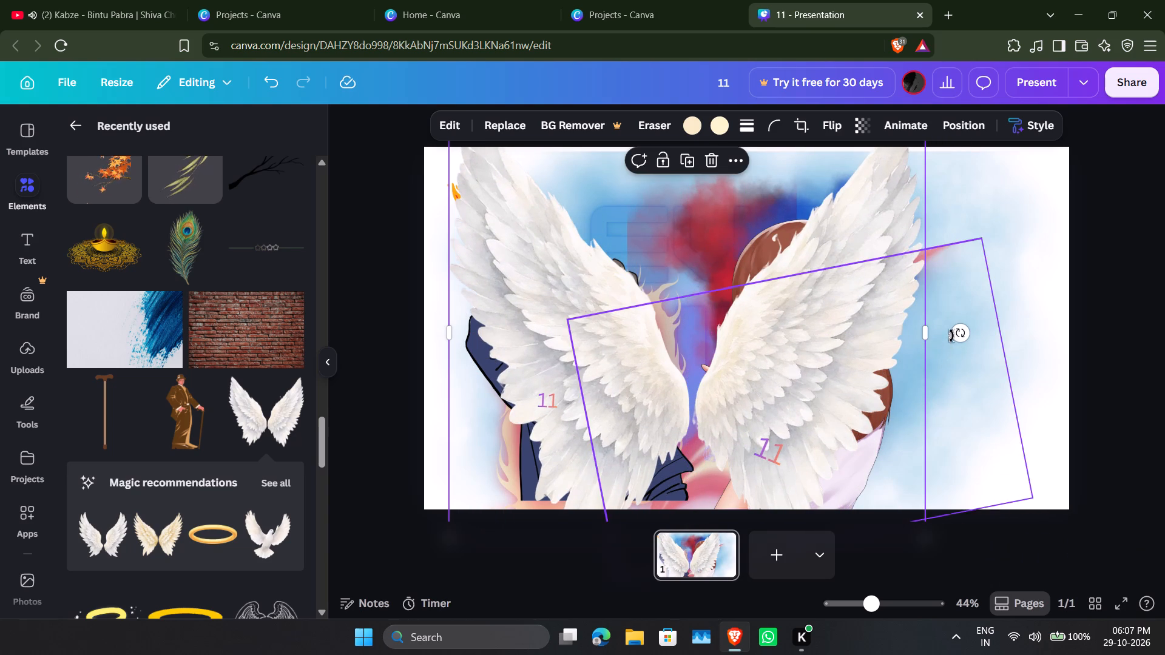
drag(959, 327, 964, 332)
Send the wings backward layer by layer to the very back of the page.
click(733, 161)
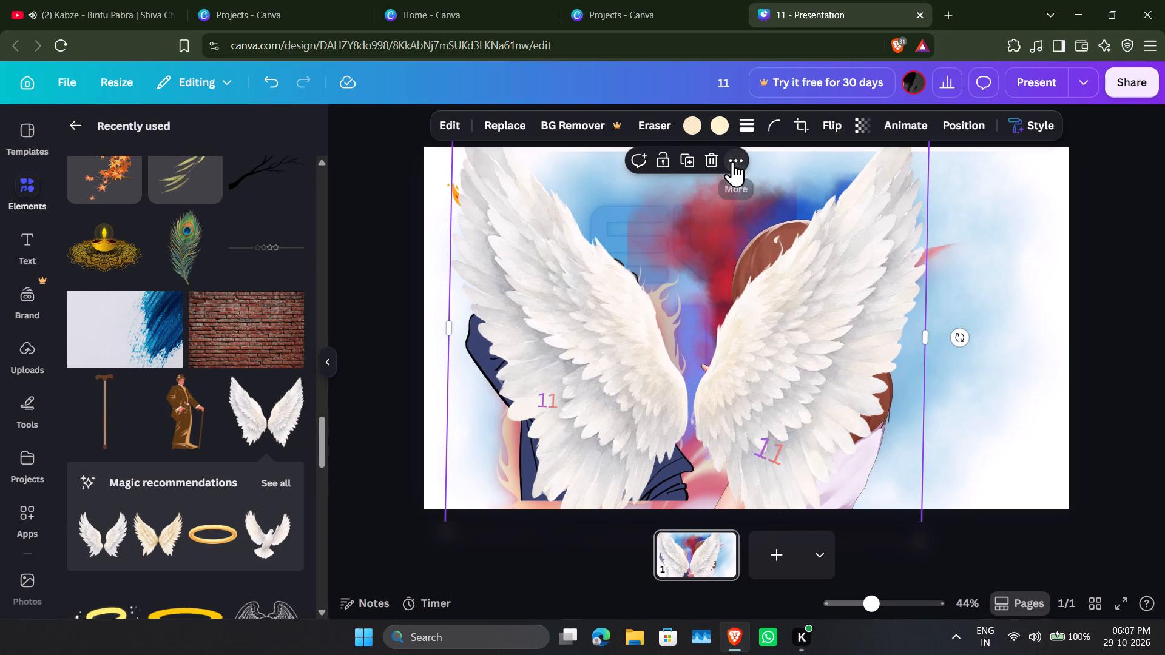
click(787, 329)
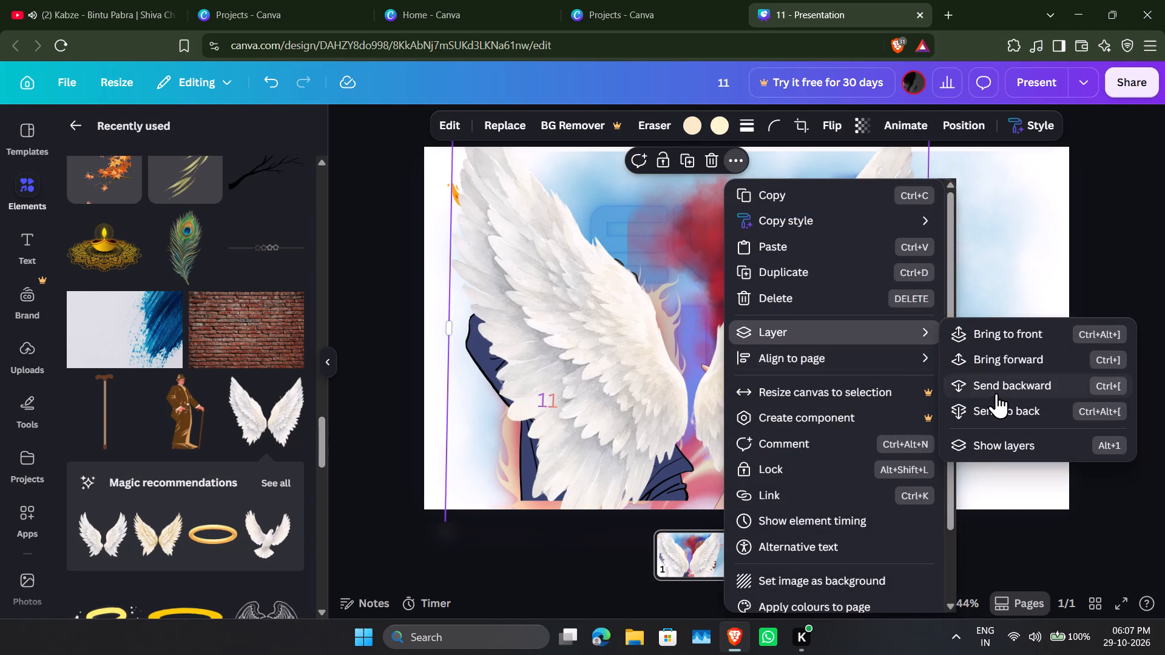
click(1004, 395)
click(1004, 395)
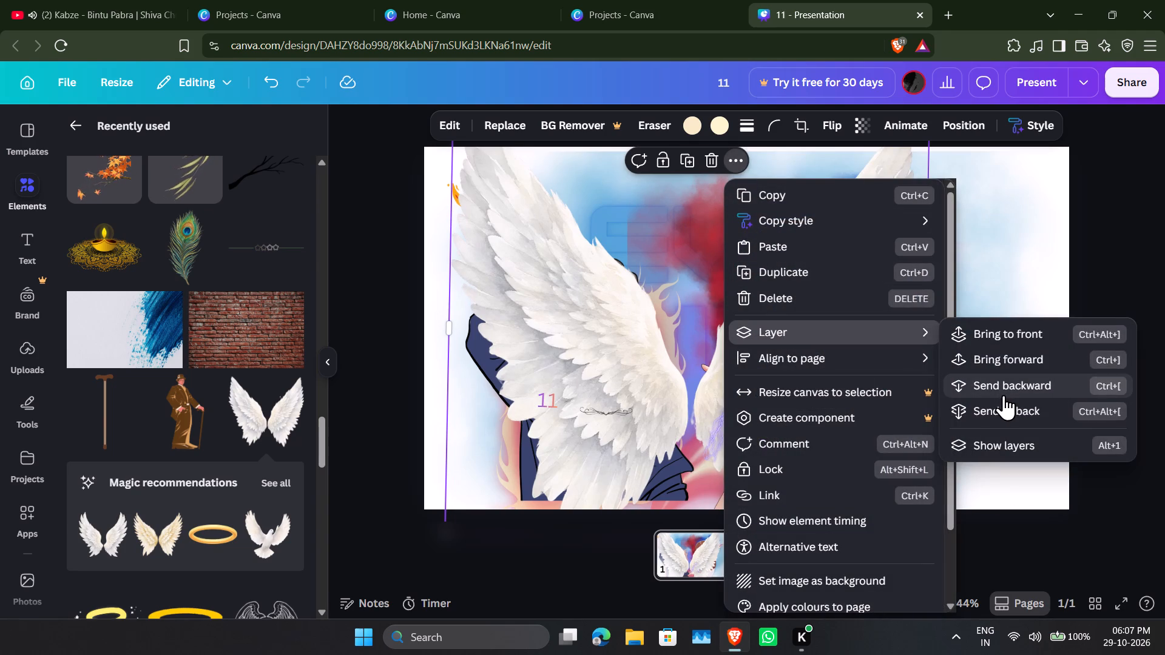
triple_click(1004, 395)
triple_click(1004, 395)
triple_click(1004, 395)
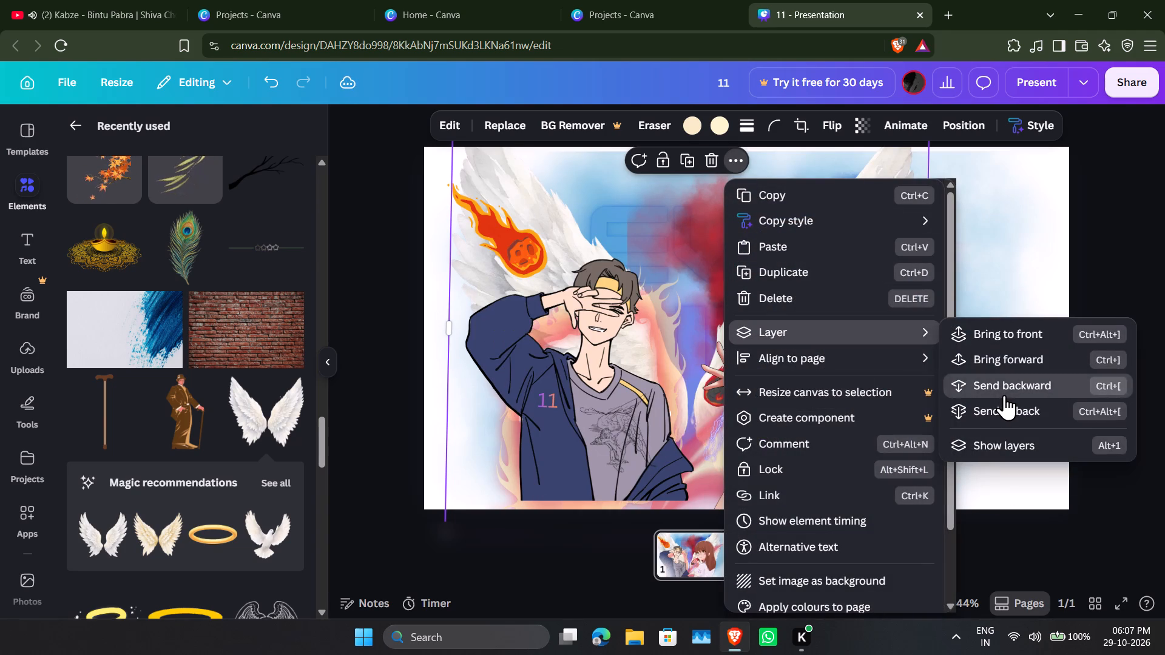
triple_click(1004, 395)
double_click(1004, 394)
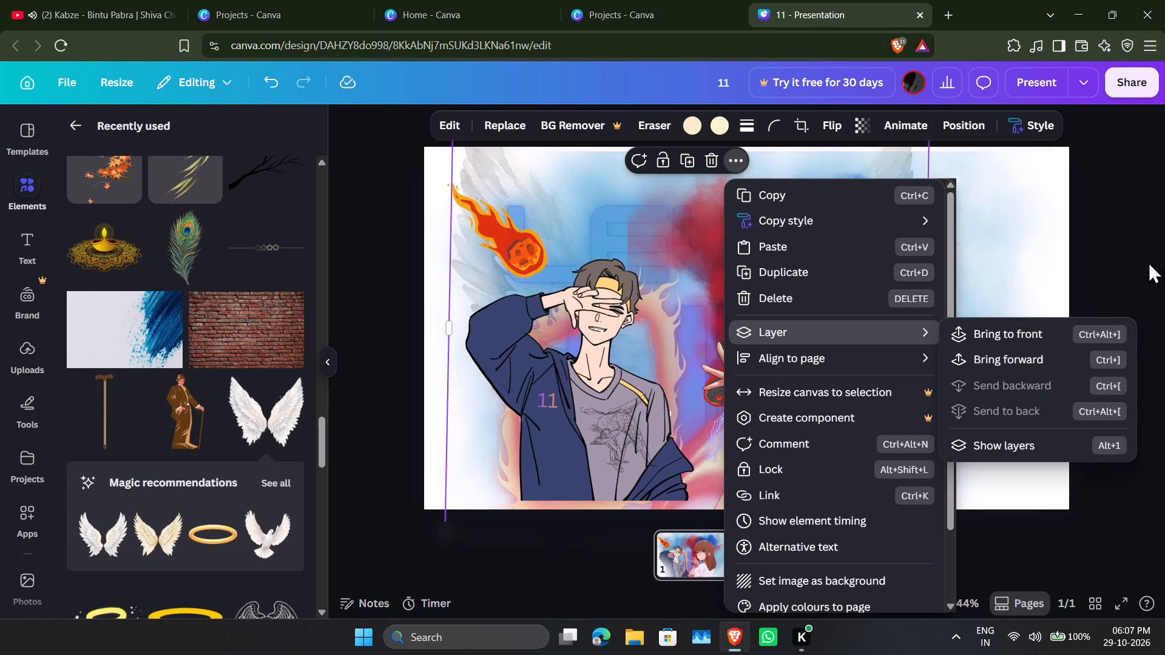
Bring the wings to the front, then send them backward layer by layer until they sit just behind both characters and the fireball.
click(856, 336)
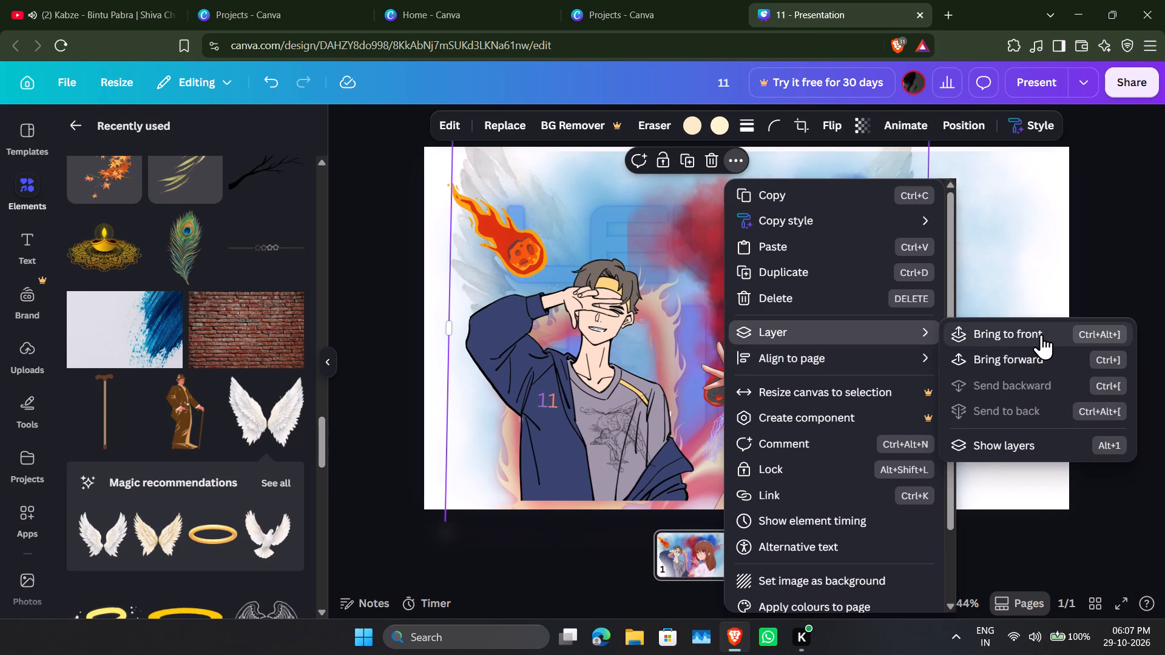
click(1041, 334)
triple_click(1022, 379)
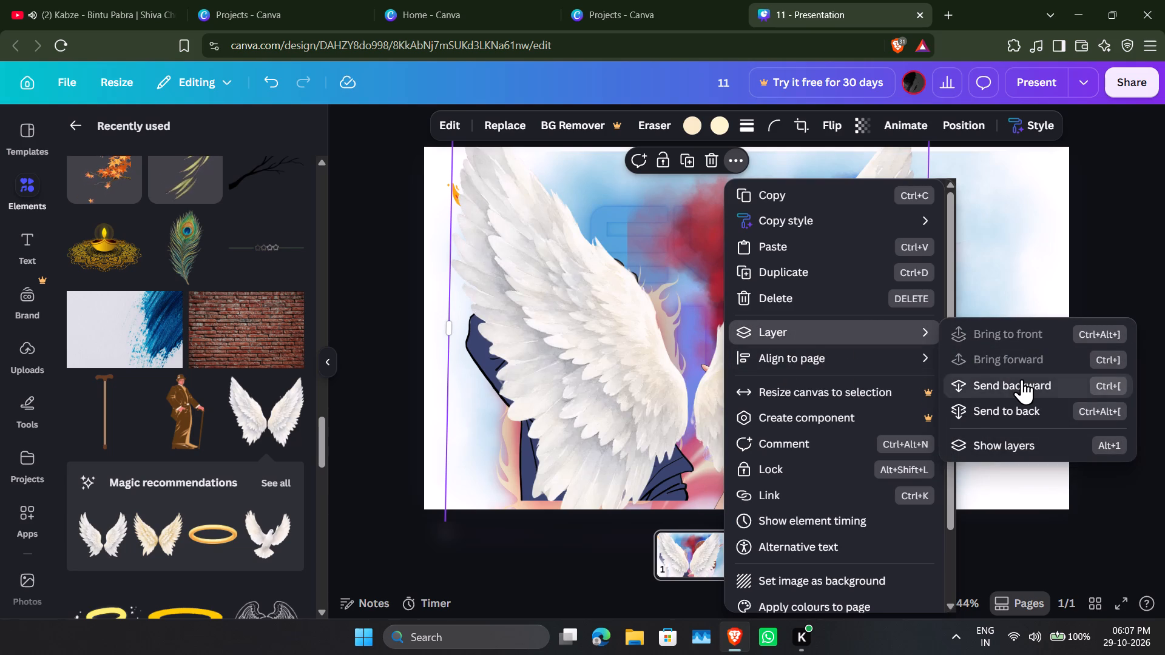
double_click(1022, 379)
double_click(1022, 379)
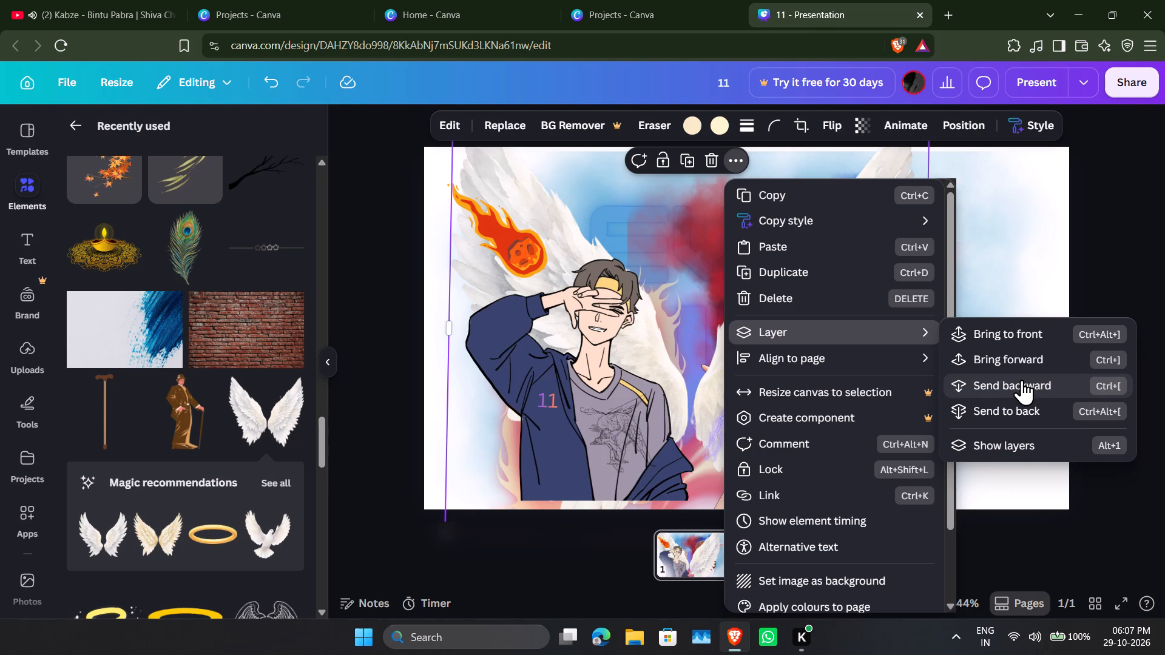
click(1022, 380)
click(1022, 380)
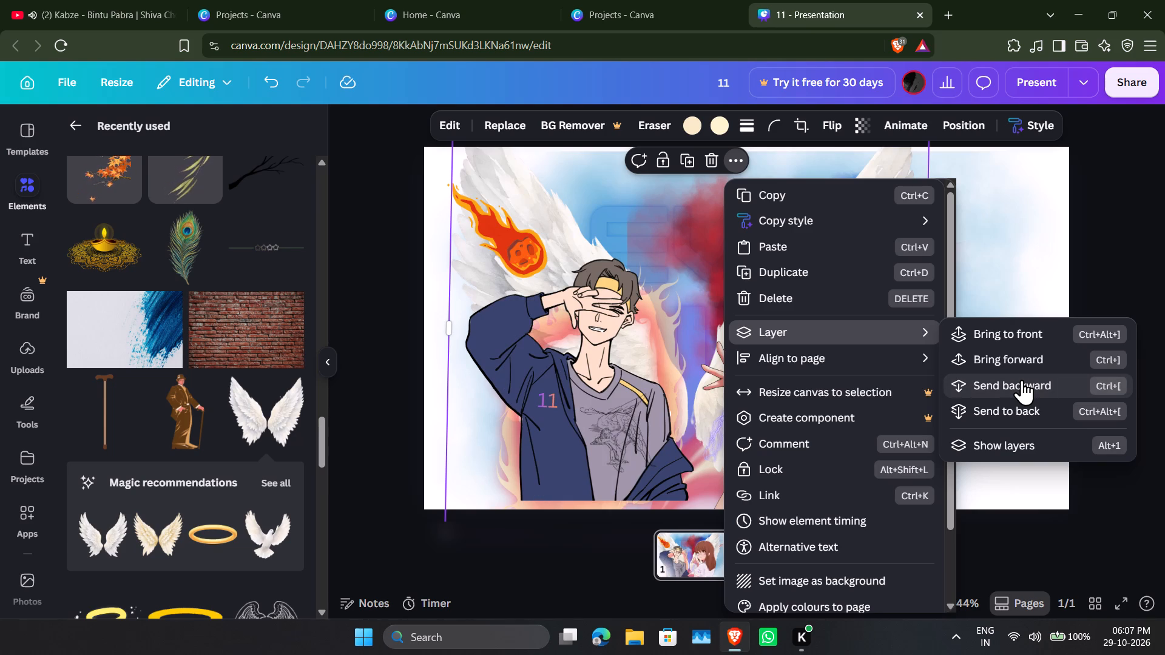
click(1113, 279)
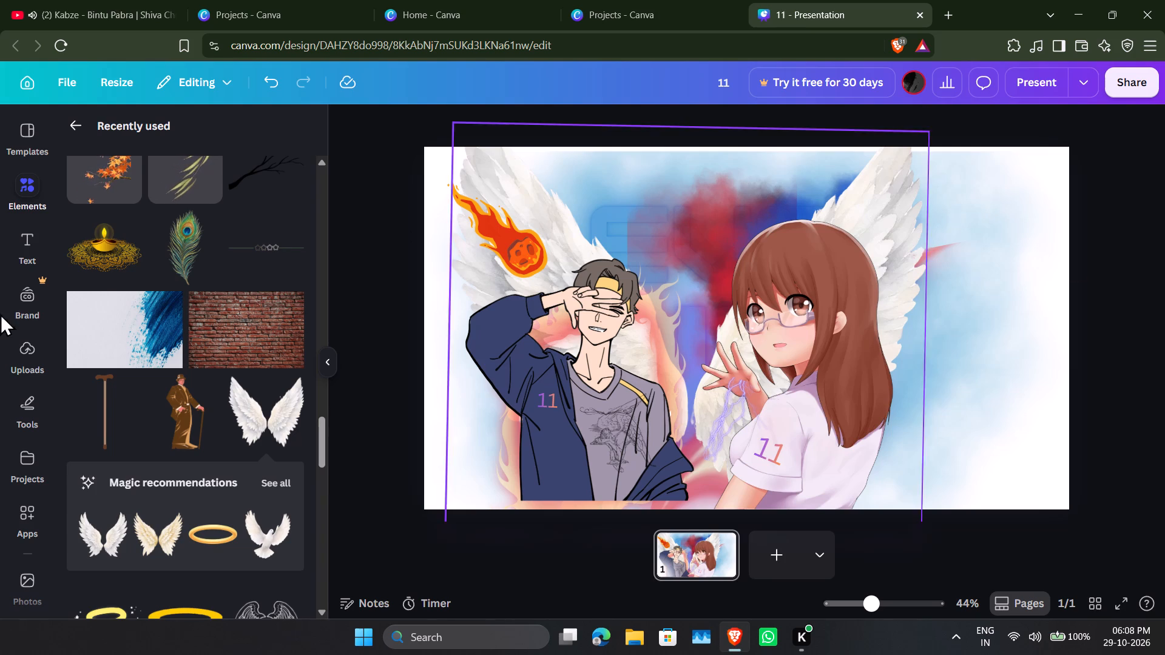
Create a new blank presentation design, separate from the winged characters artwork.
click(33, 132)
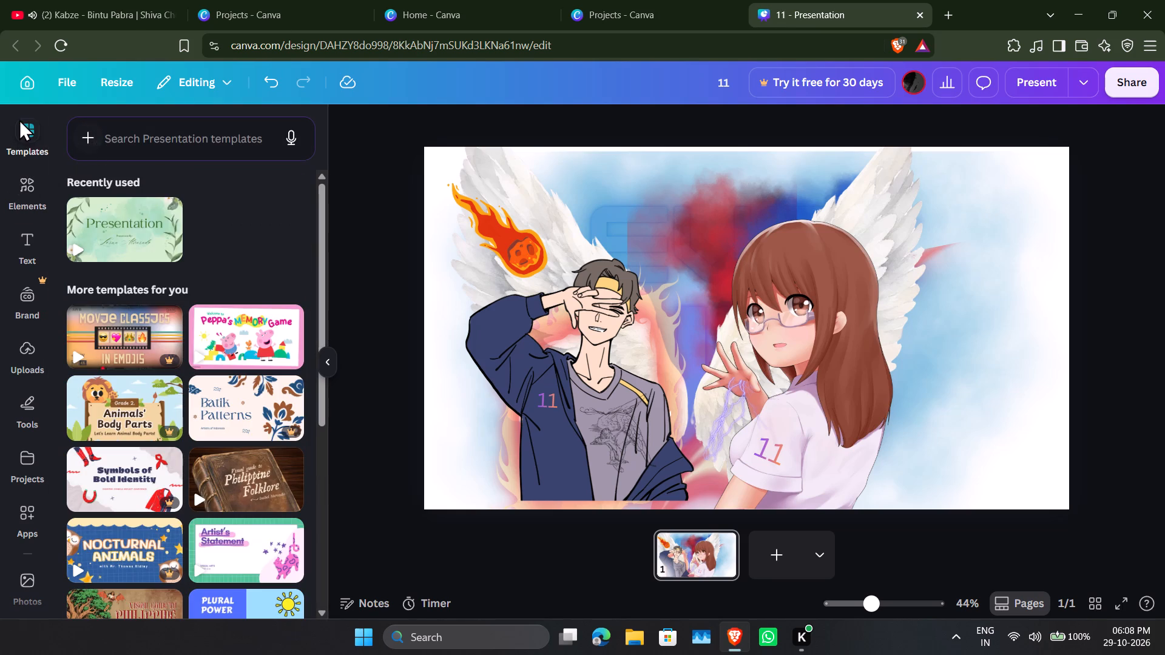
click(64, 79)
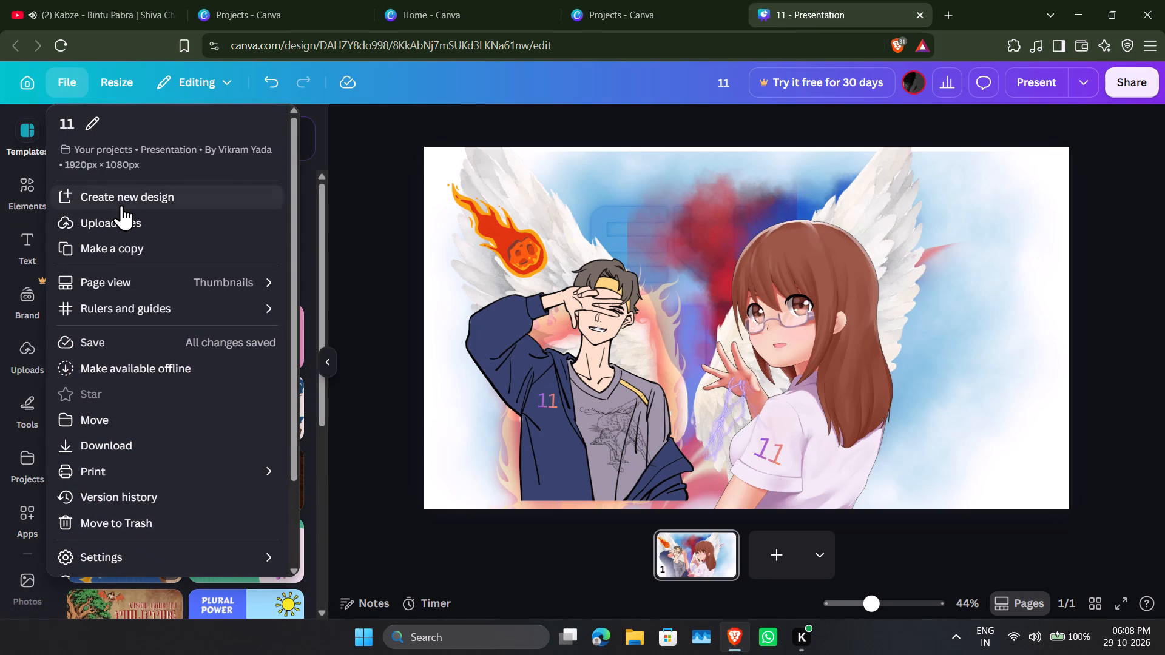
click(179, 198)
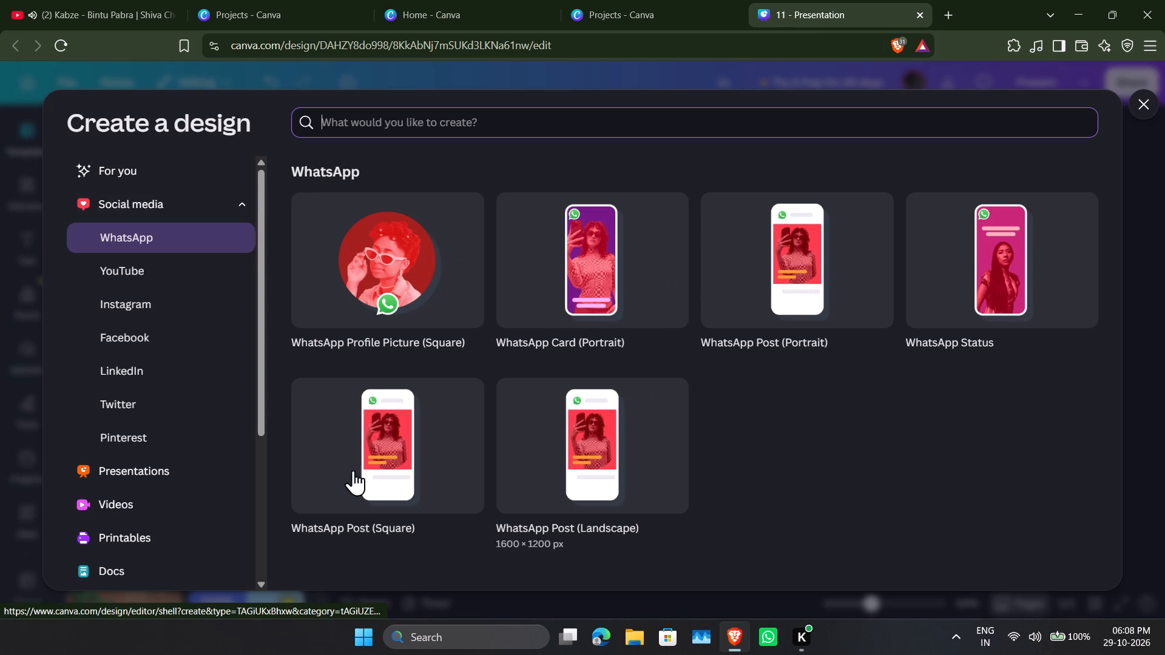
click(192, 468)
click(190, 499)
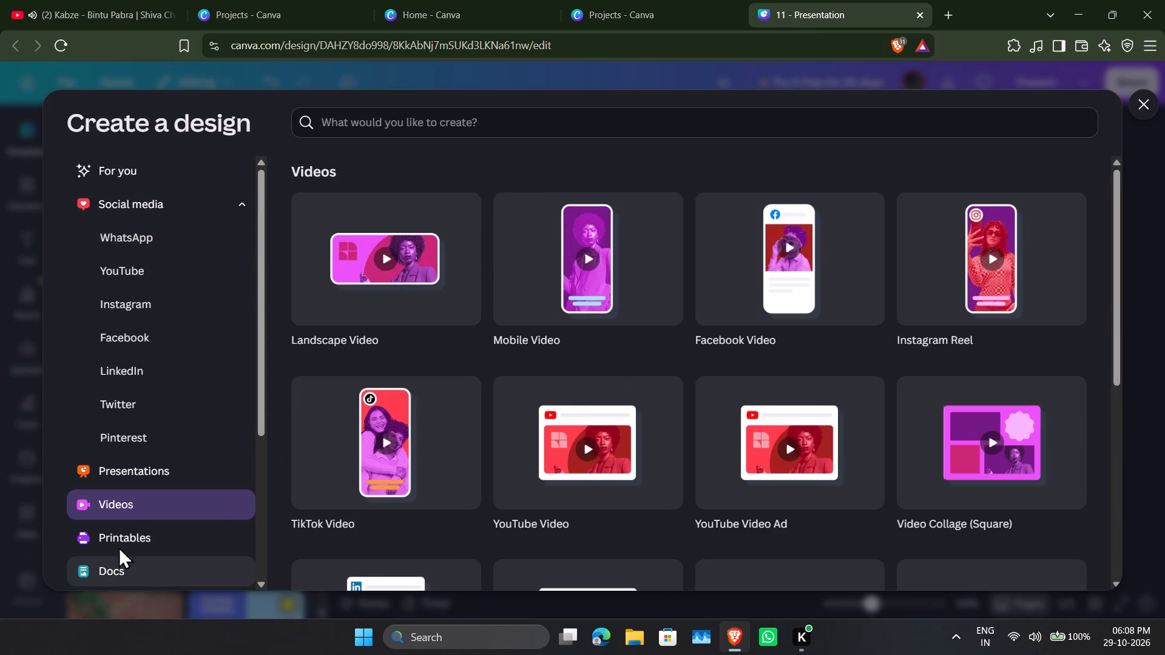
click(178, 481)
click(438, 295)
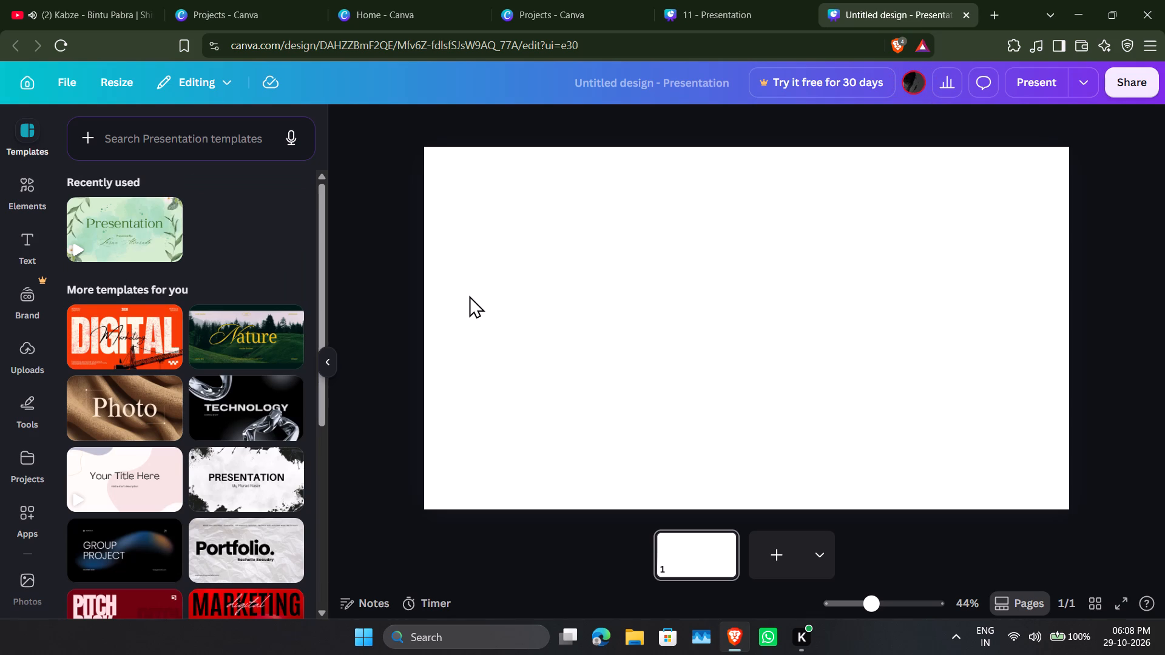
Start a search of the presentation templates for the new design.
click(152, 138)
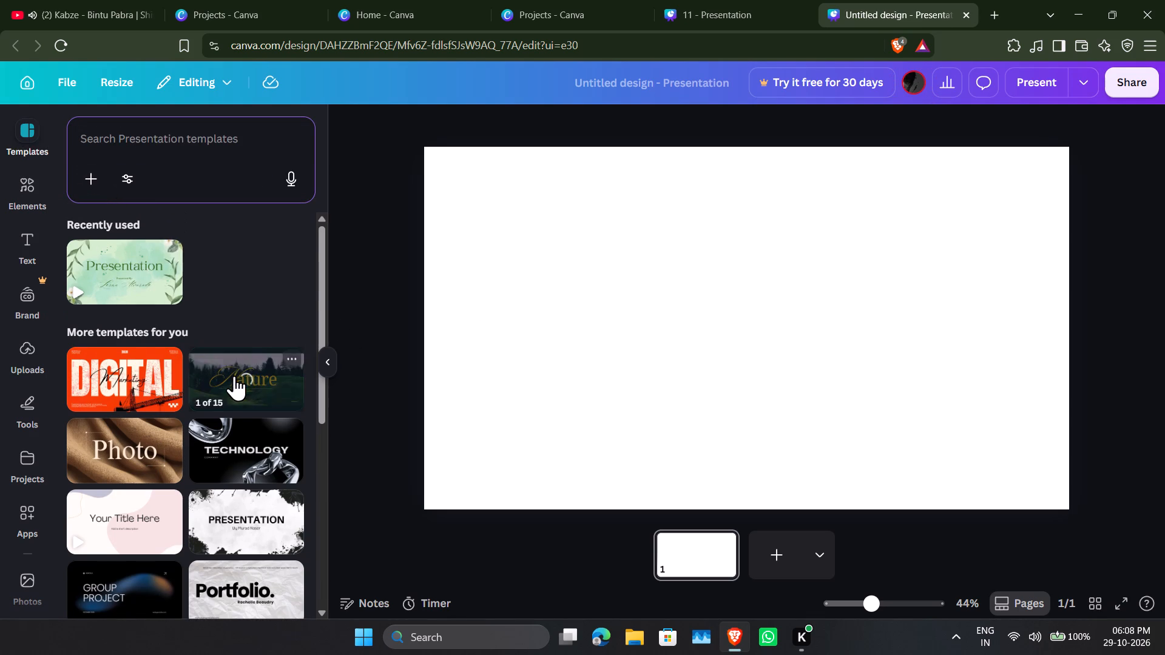
Apply the cover page of the Green Light green White Watercolor Illustrated Presentation template to the new design's blank page.
scroll(234, 375, down, 2)
scroll(243, 366, up, 1)
scroll(267, 295, up, 1)
drag(135, 283, 782, 352)
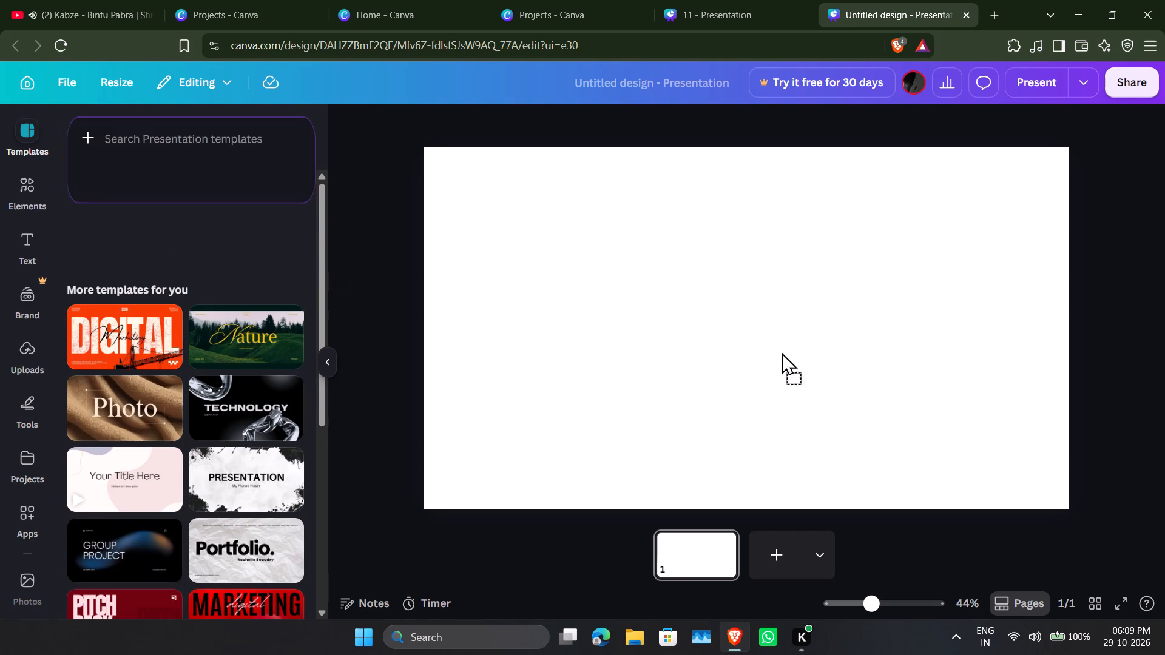
drag(782, 352, 618, 238)
drag(786, 328, 743, 323)
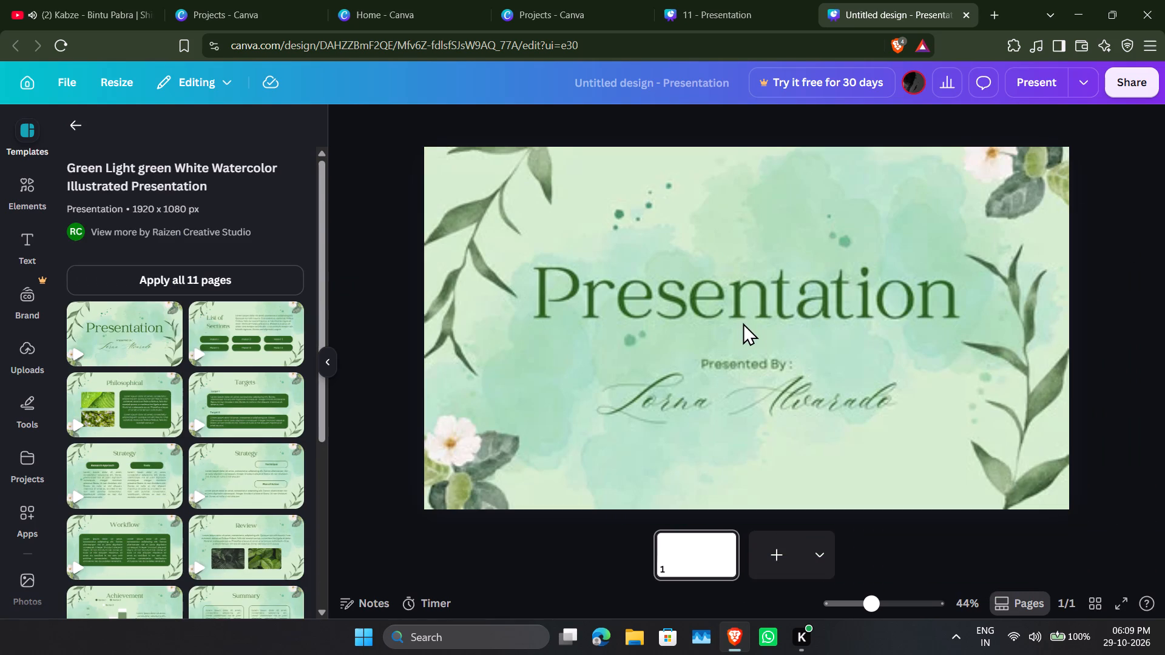
click(760, 295)
drag(803, 356, 806, 386)
click(808, 366)
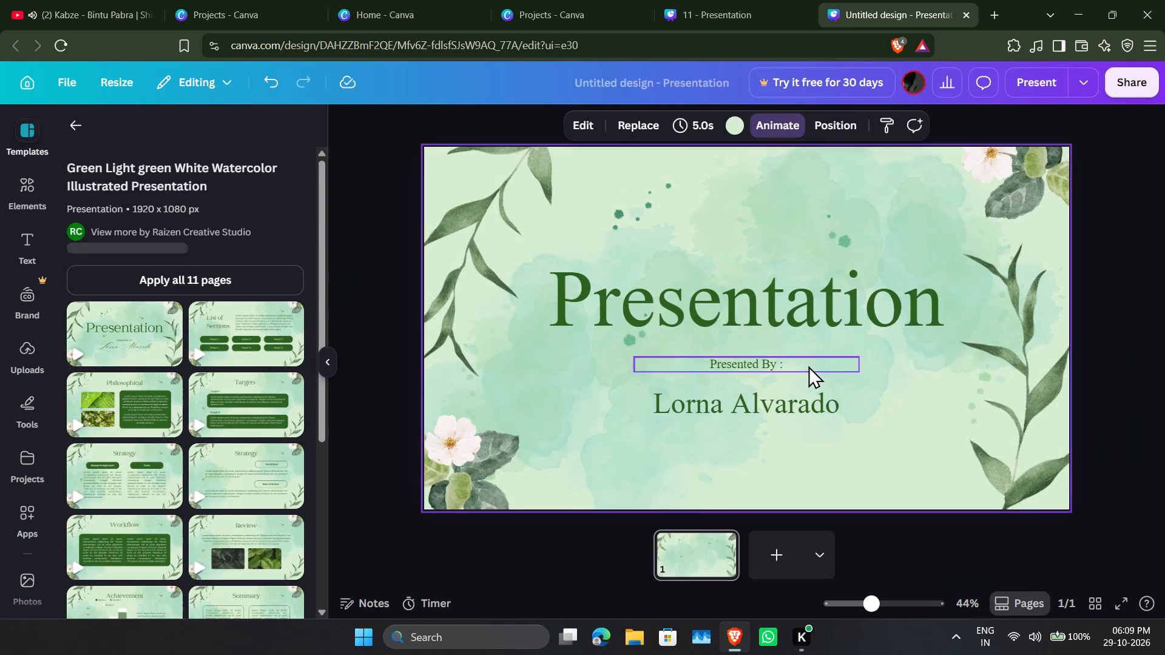
Move the "Presentation" title up near the top edge of the cover page.
click(854, 297)
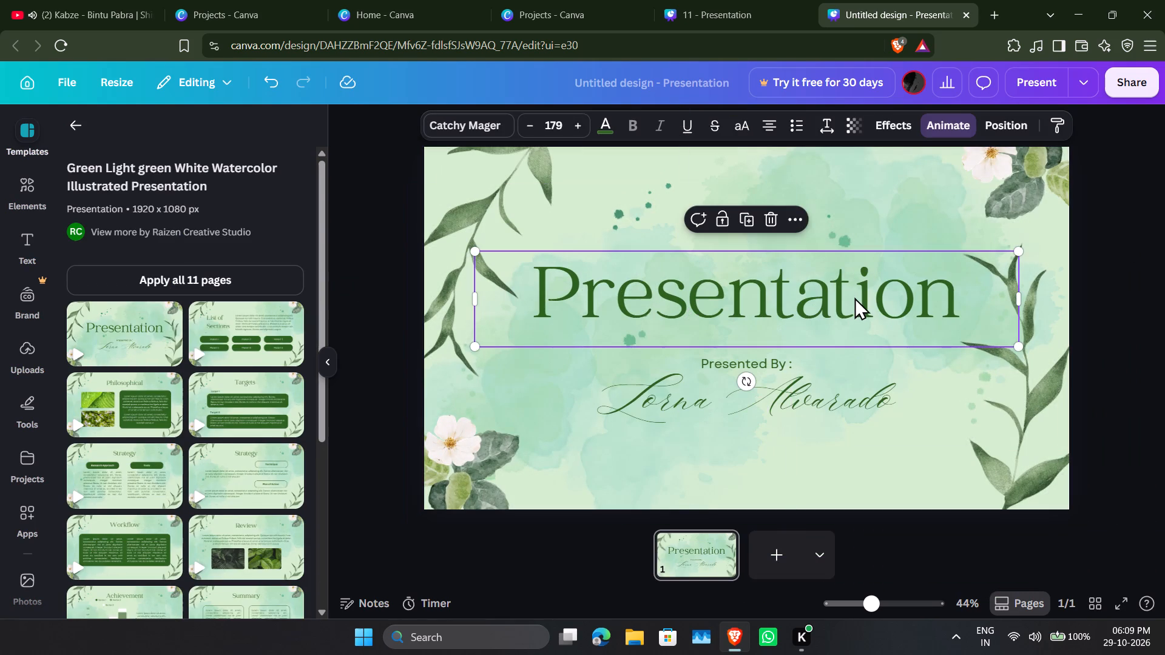
drag(854, 297, 859, 204)
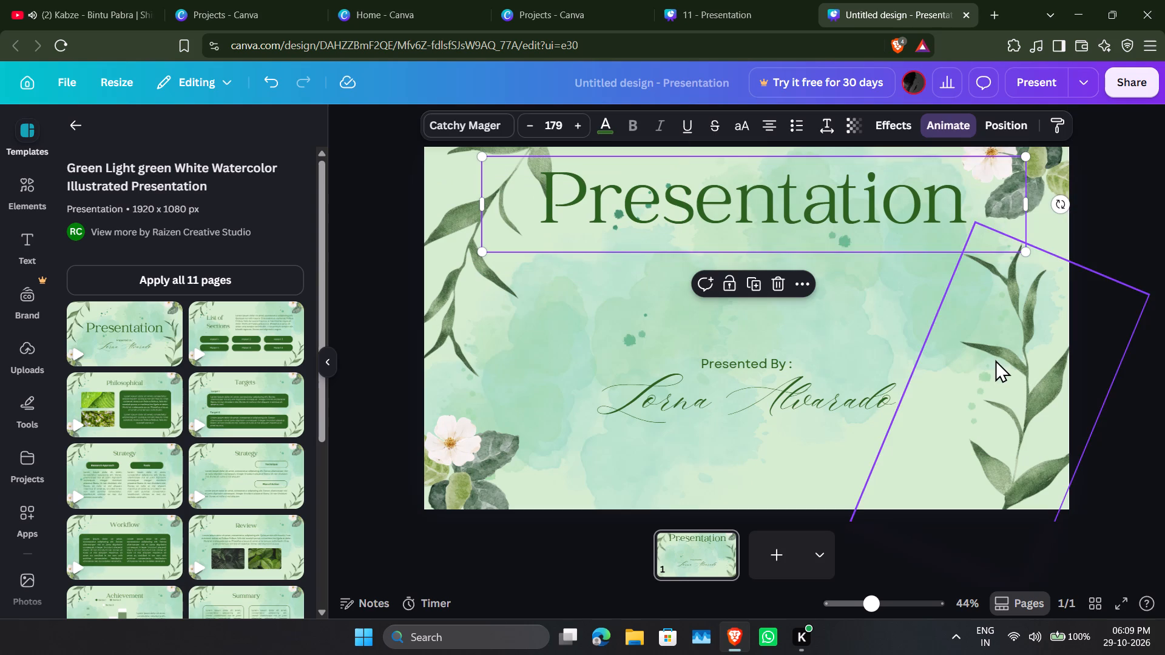
Delete both leaf branches and the leaf sprigs in the corners of the cover page.
click(998, 360)
click(1023, 191)
click(1033, 189)
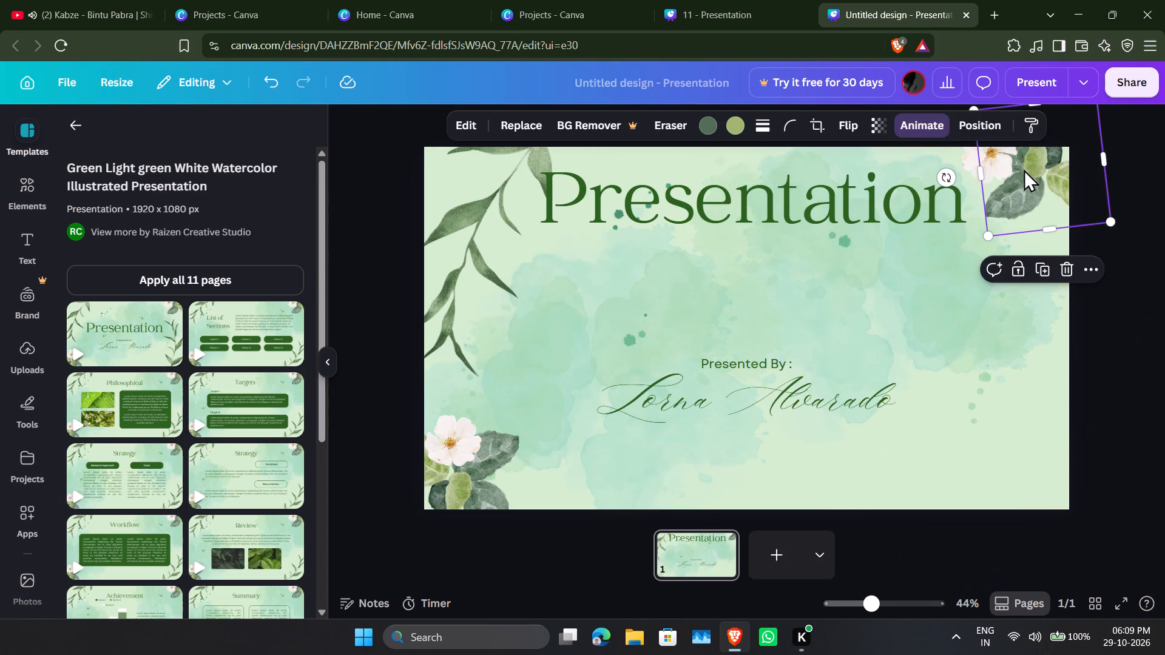
drag(1010, 193, 981, 286)
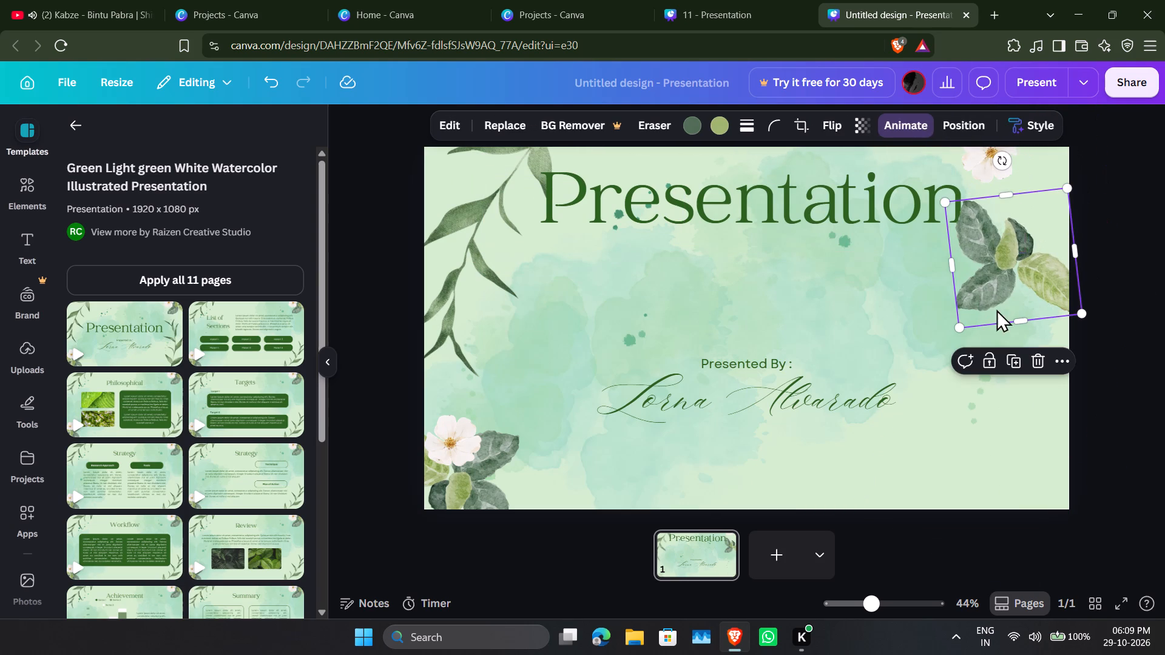
click(1040, 359)
click(491, 270)
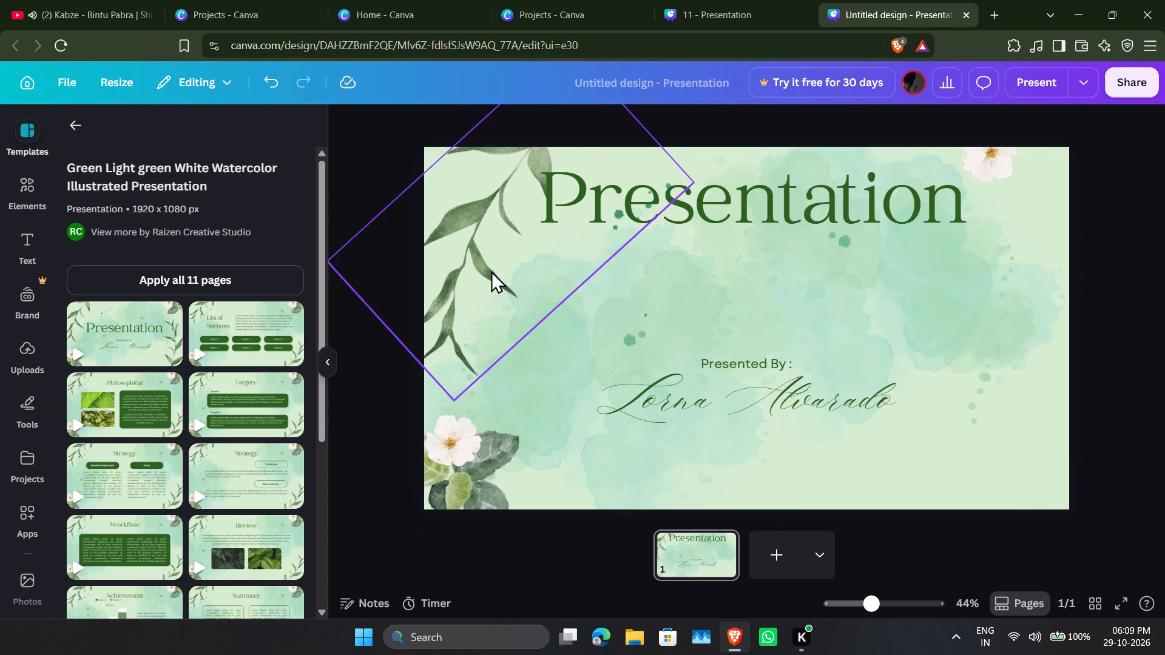
click(535, 451)
click(436, 479)
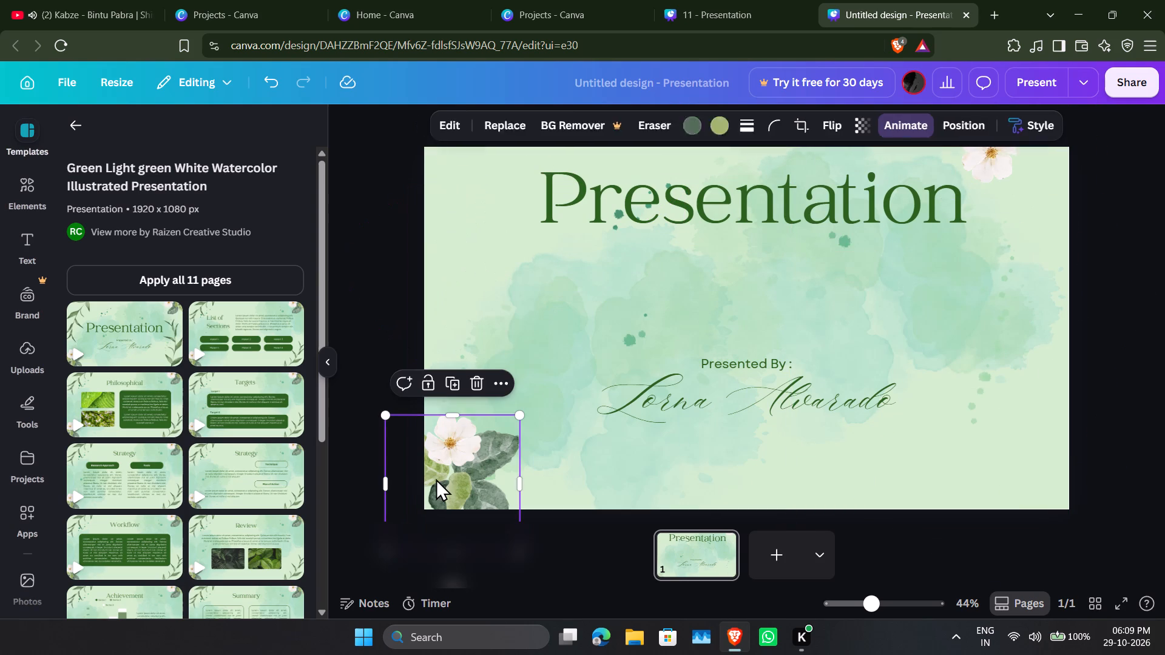
click(476, 386)
Delete both watercolor splashes from the cover page, keeping the plain light green background.
click(538, 343)
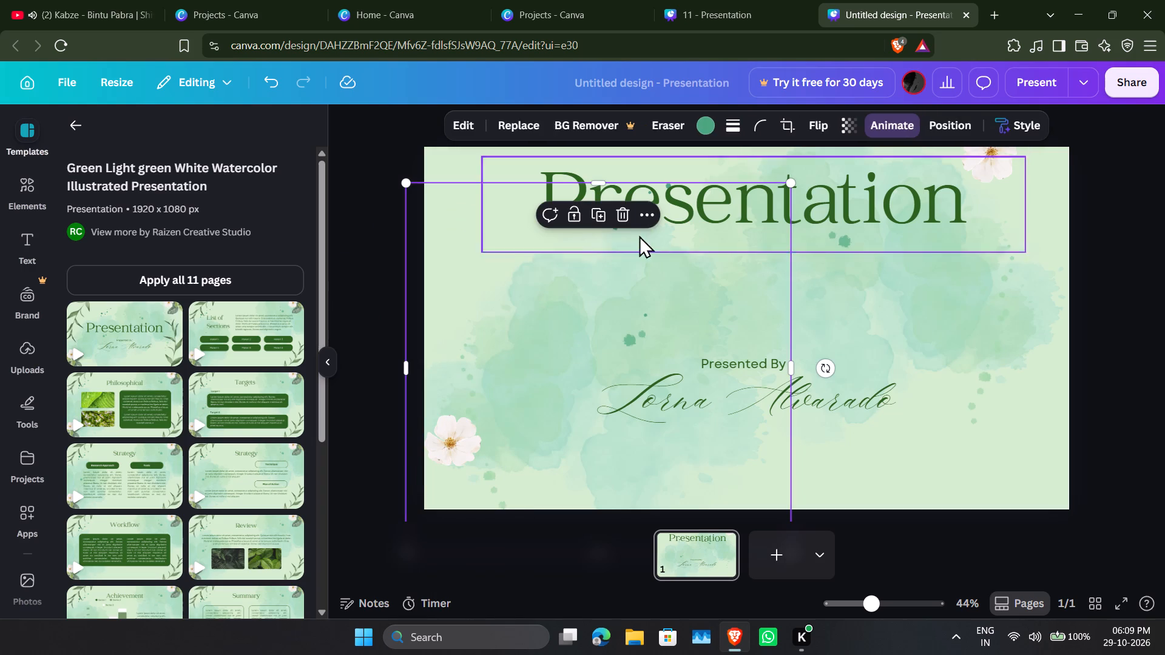
click(623, 221)
click(872, 317)
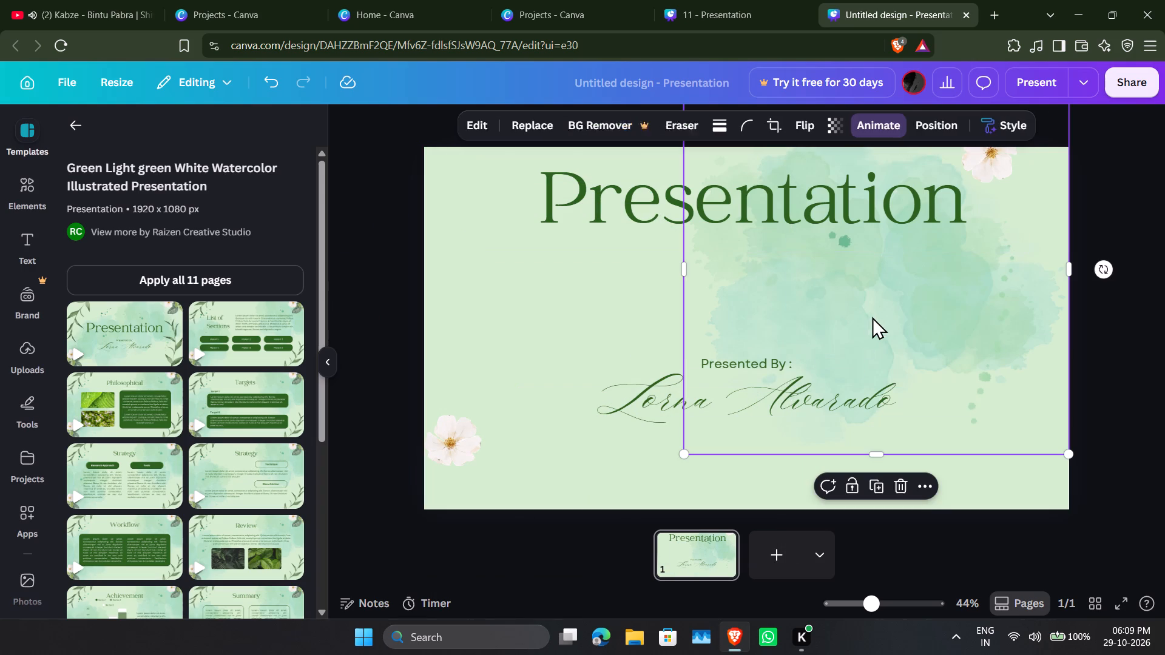
click(899, 495)
Delete the white flower in the lower-left corner of the page.
click(476, 448)
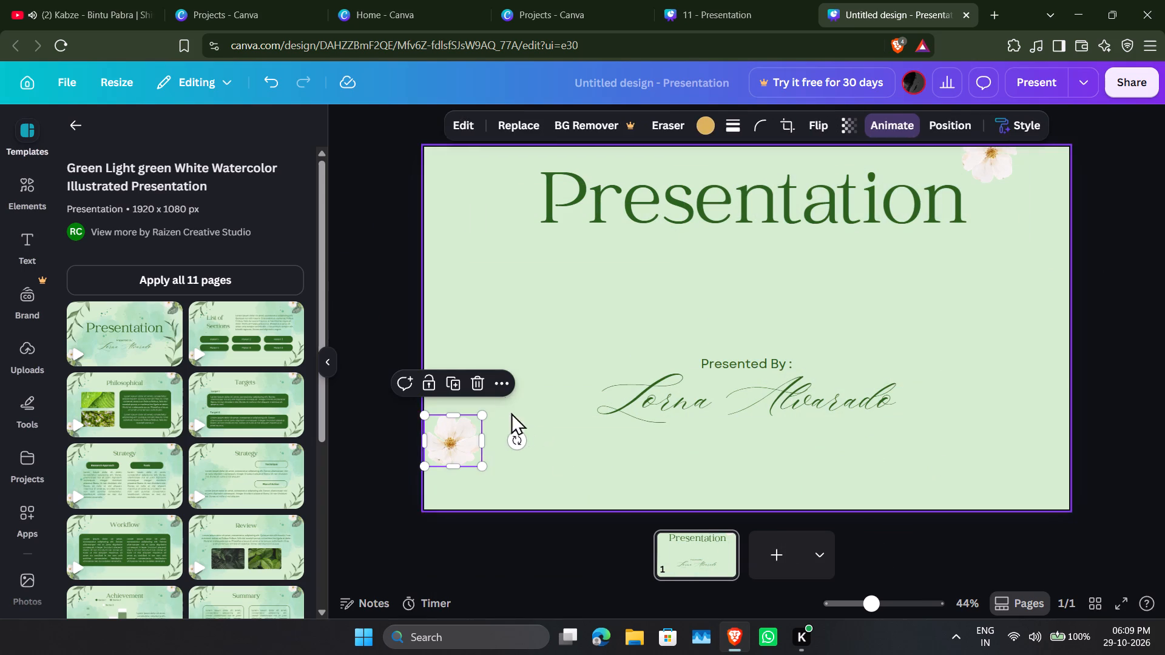
click(481, 381)
Delete the sample presenter name and the large "Presentation" title from the page.
drag(786, 403, 786, 423)
click(768, 372)
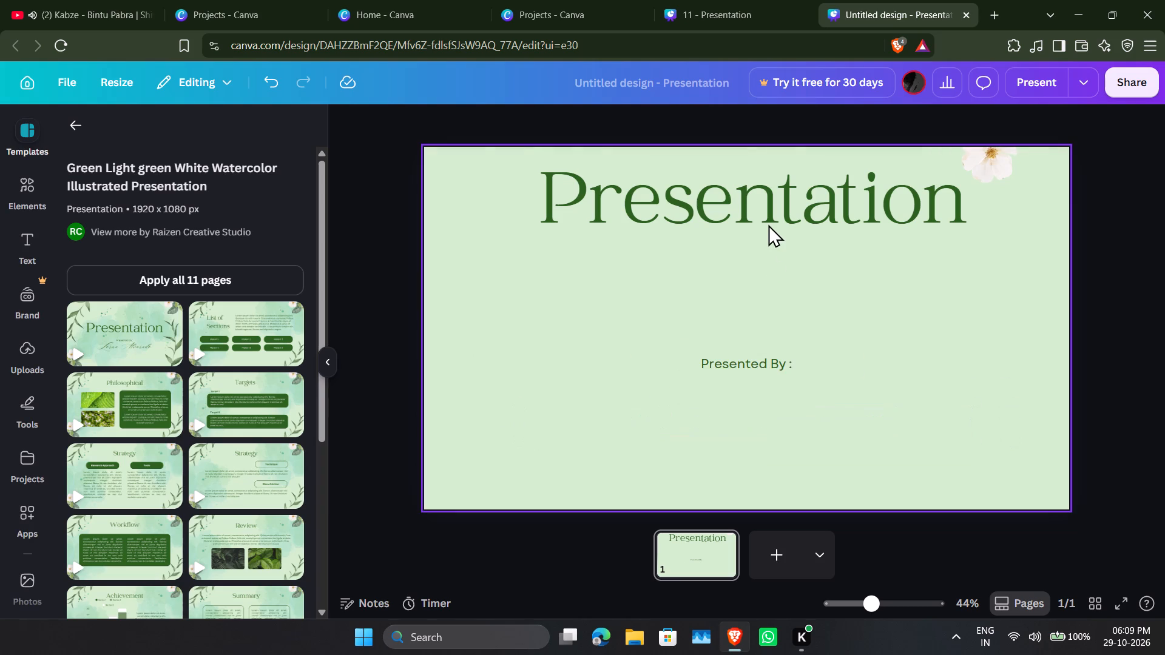
drag(768, 224, 748, 206)
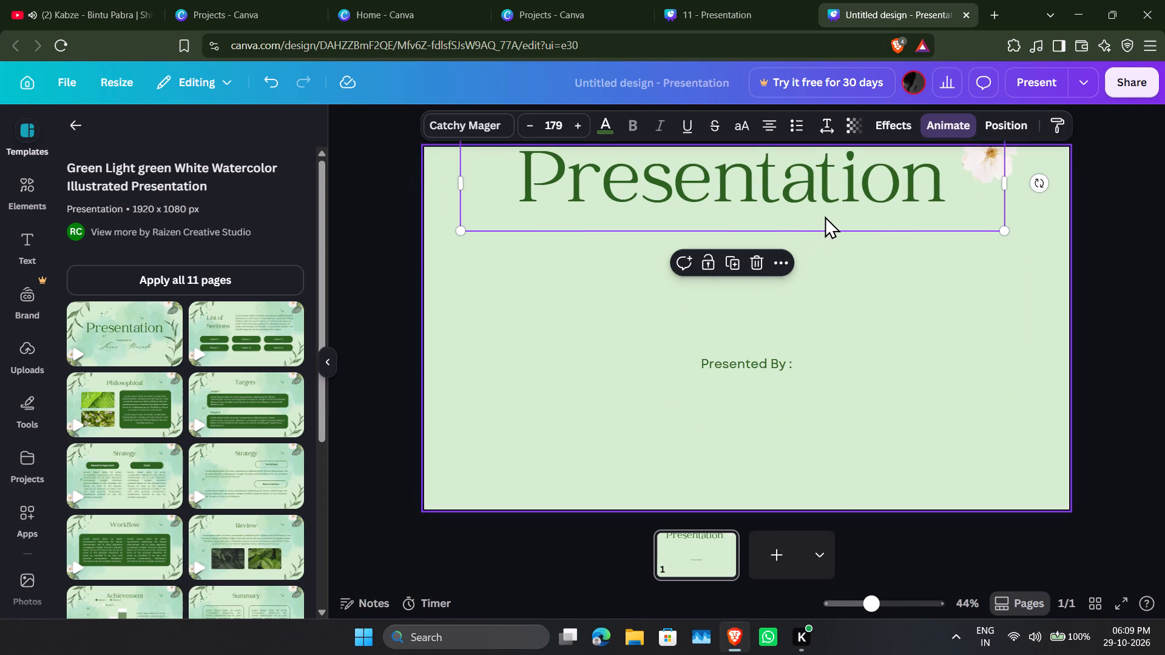
click(761, 271)
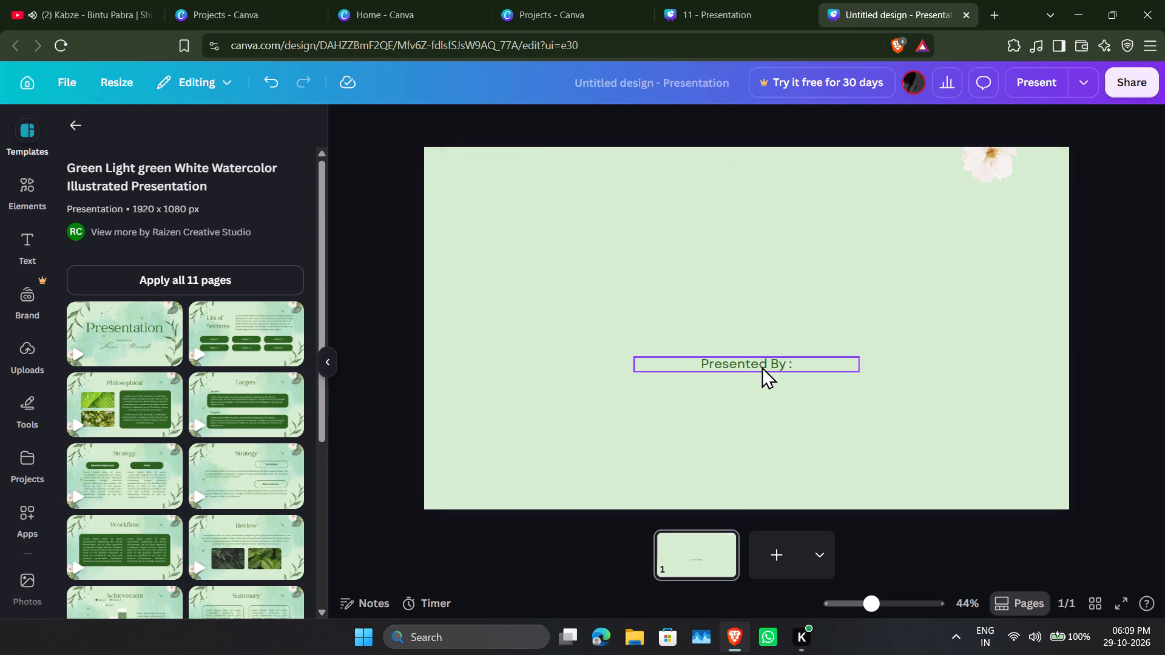
Move the "Presented By :" text up near the page's upper-left corner.
drag(761, 366, 516, 173)
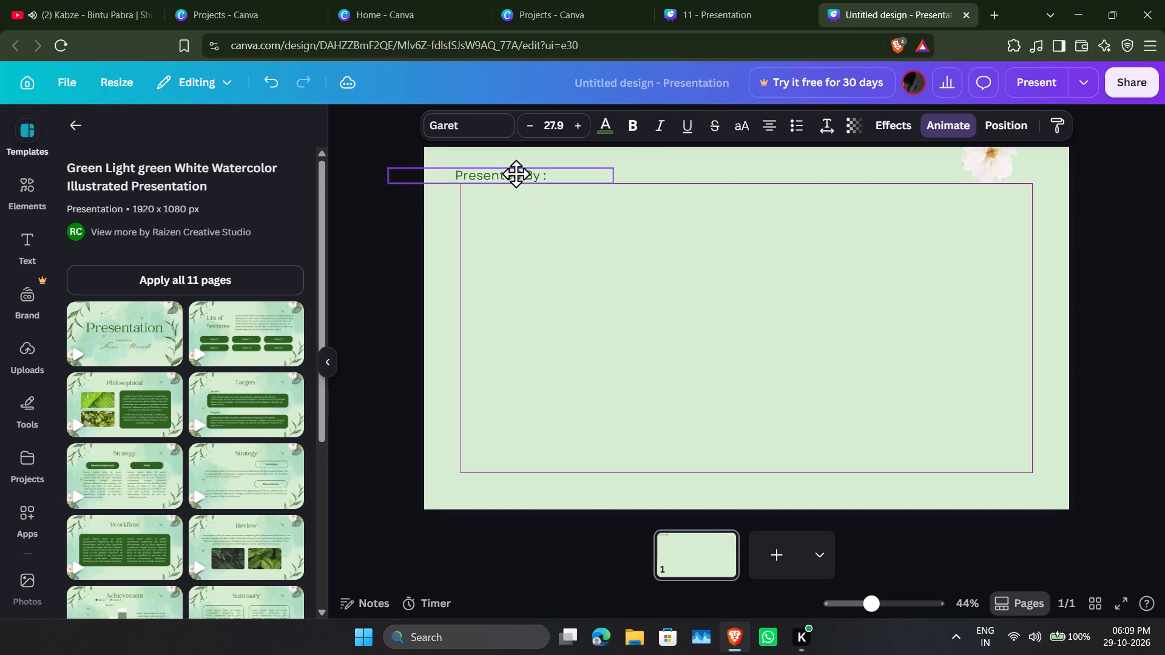
drag(516, 173, 511, 171)
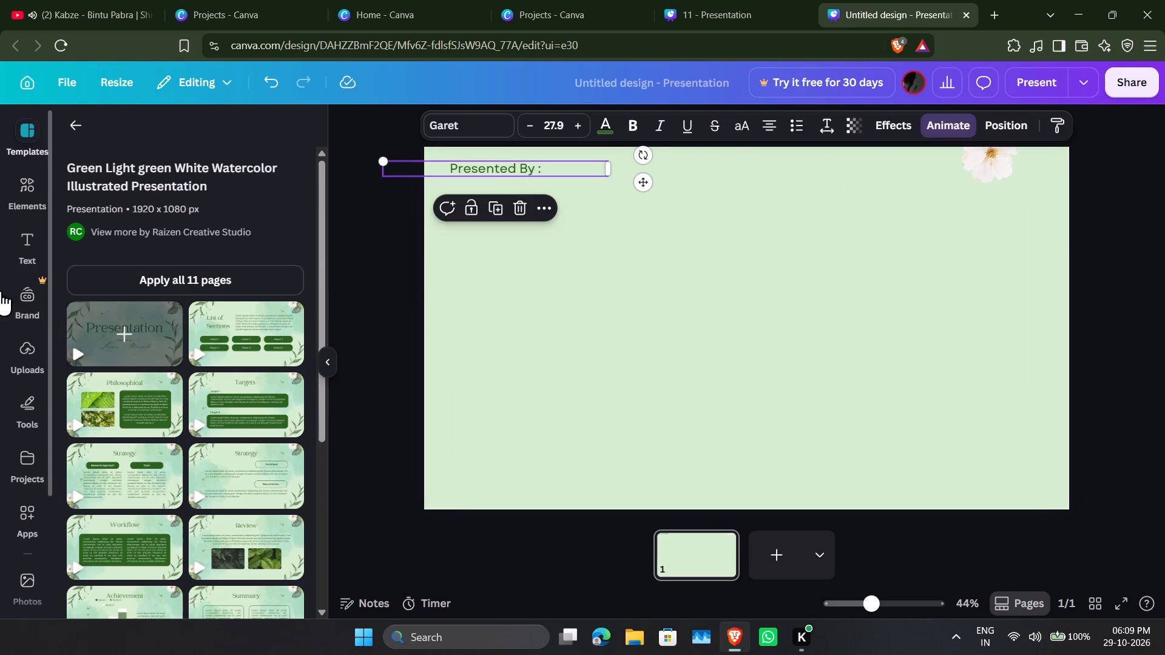
Add a heading text box near the middle of the page and replace its text with "VIKRAM" in capitals.
click(7, 248)
drag(188, 372, 467, 352)
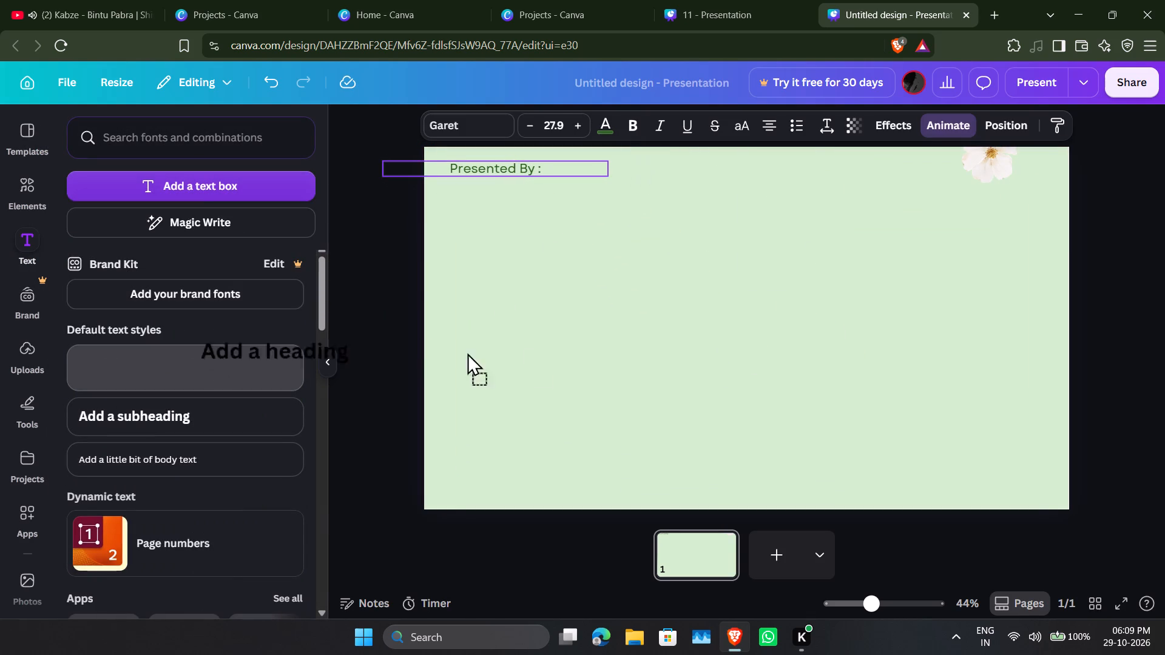
drag(467, 352, 644, 307)
click(801, 327)
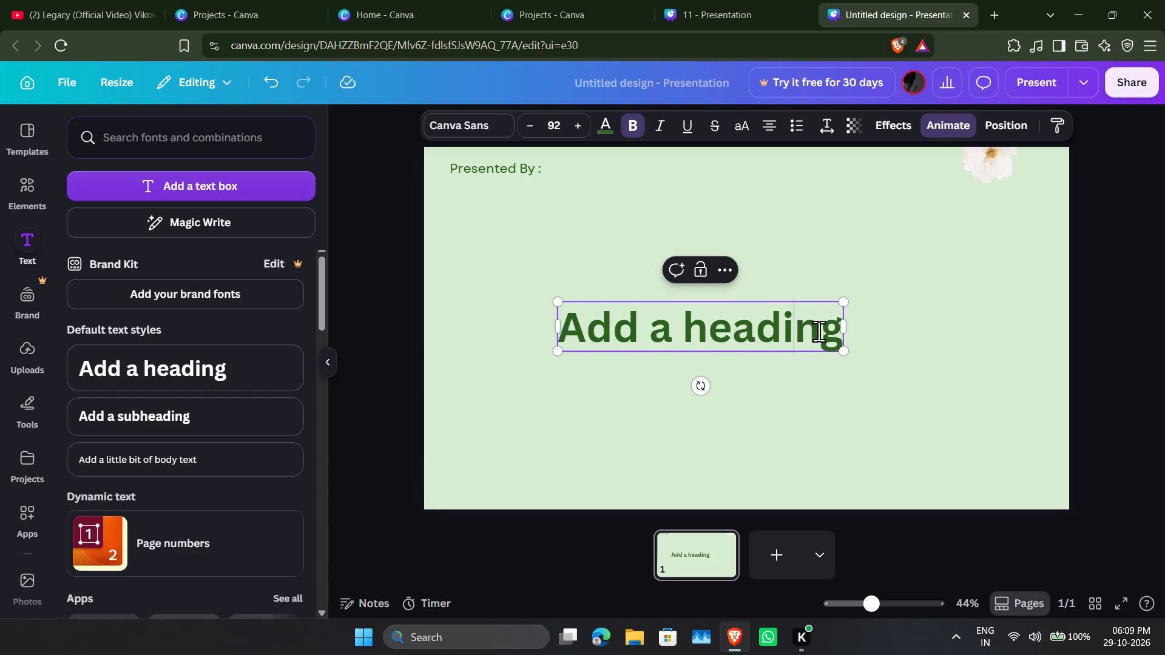
double_click(819, 331)
drag(819, 331, 826, 331)
key(BackSpace)
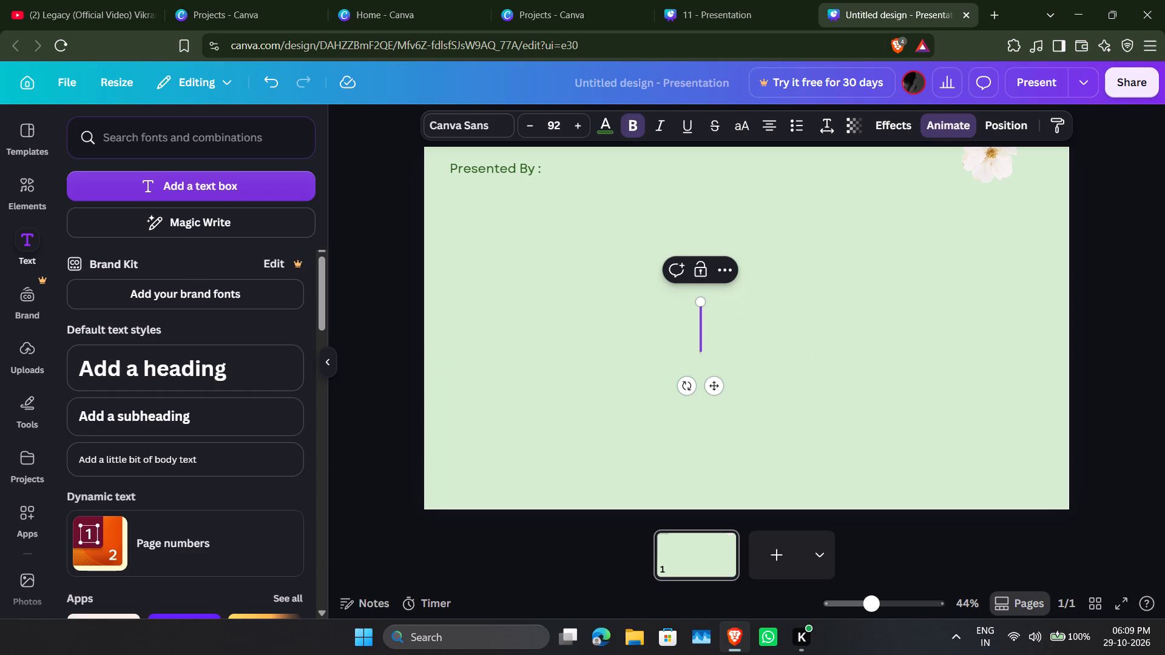
text(vikram)
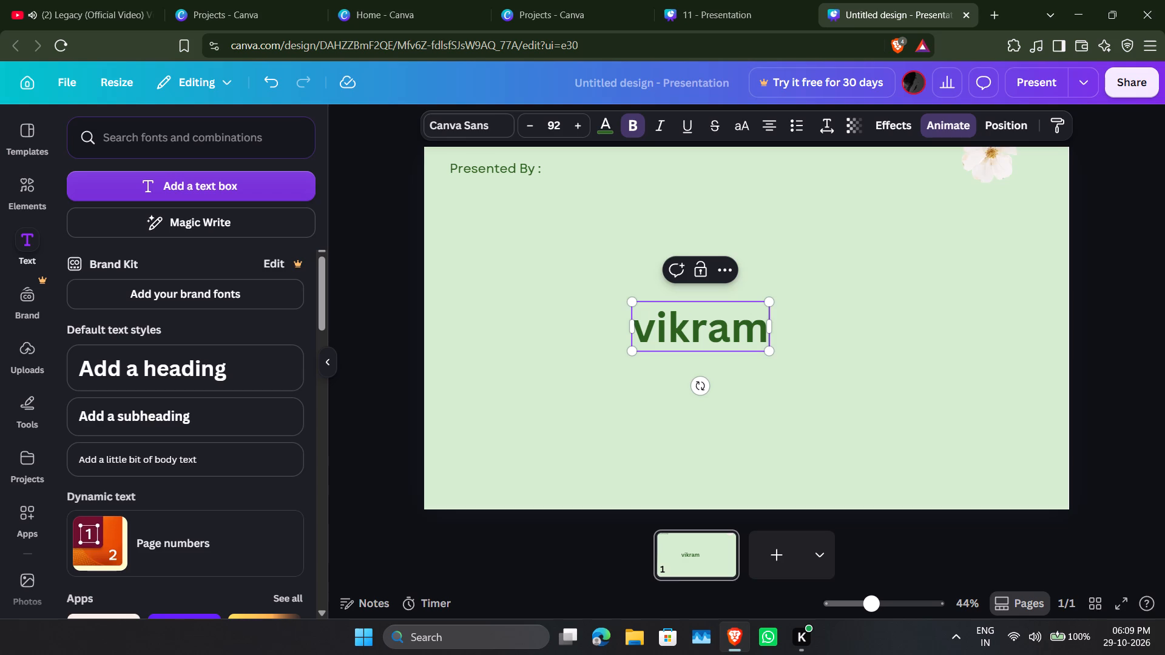
key(BackSpace)
key(BackSpace)
key(BackSpace)
key(BackSpace)
key(BackSpace)
key(BackSpace)
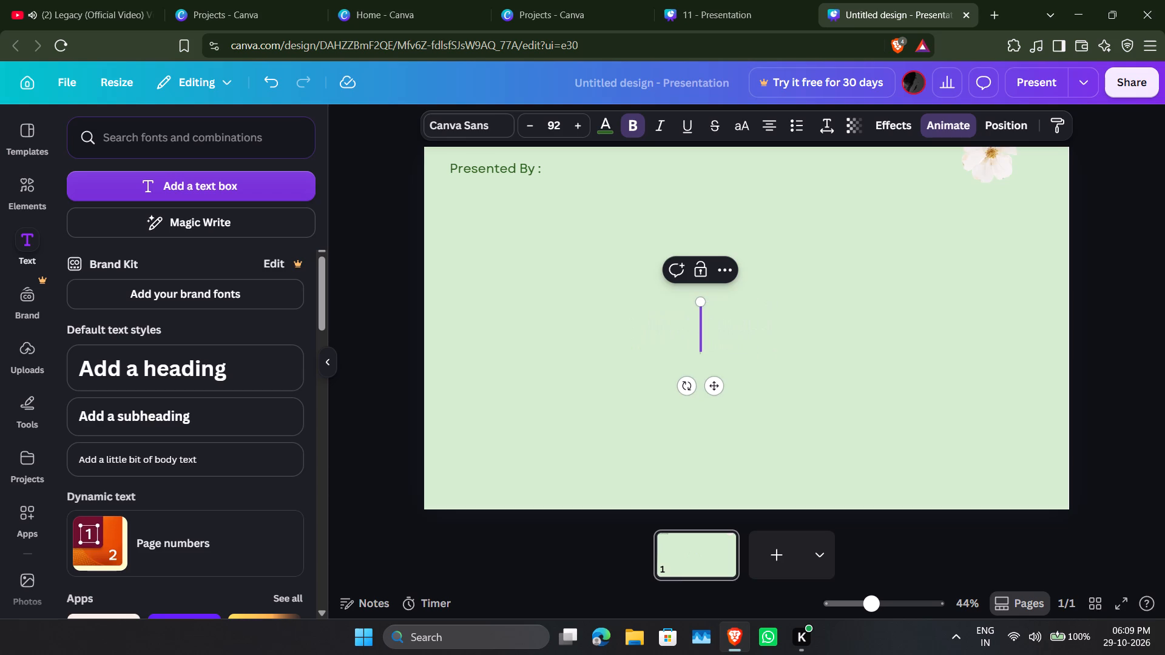
text(VIKRAM)
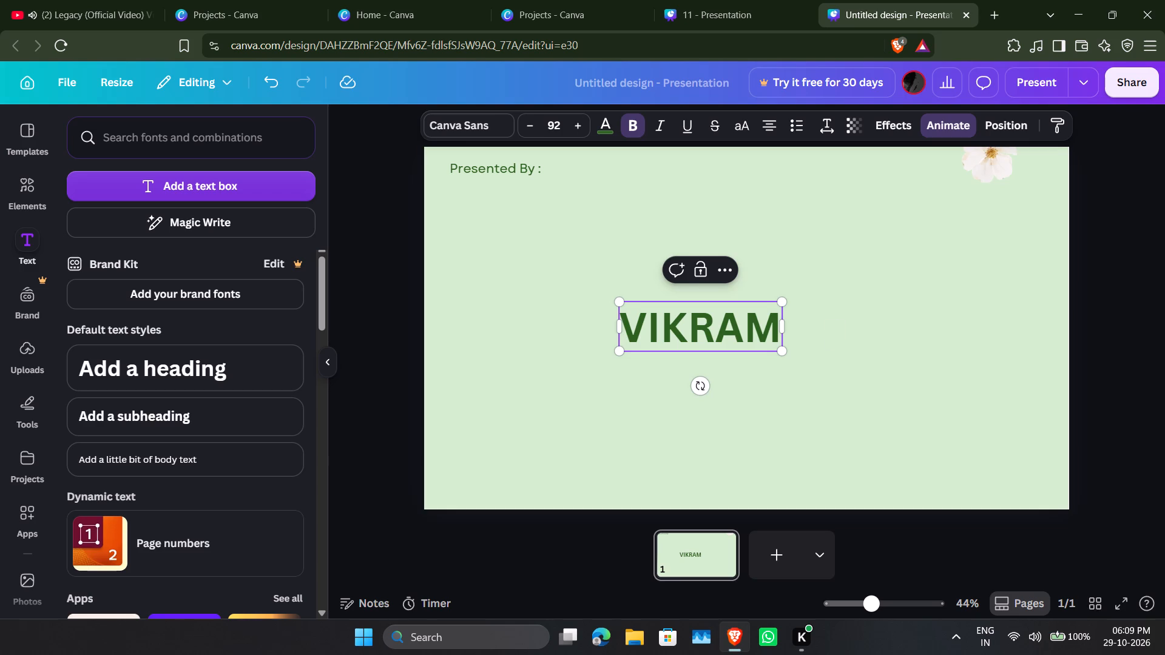
Move the "VIKRAM" heading up beside "Presented By :" and shrink it to size 45.
click(691, 335)
click(879, 297)
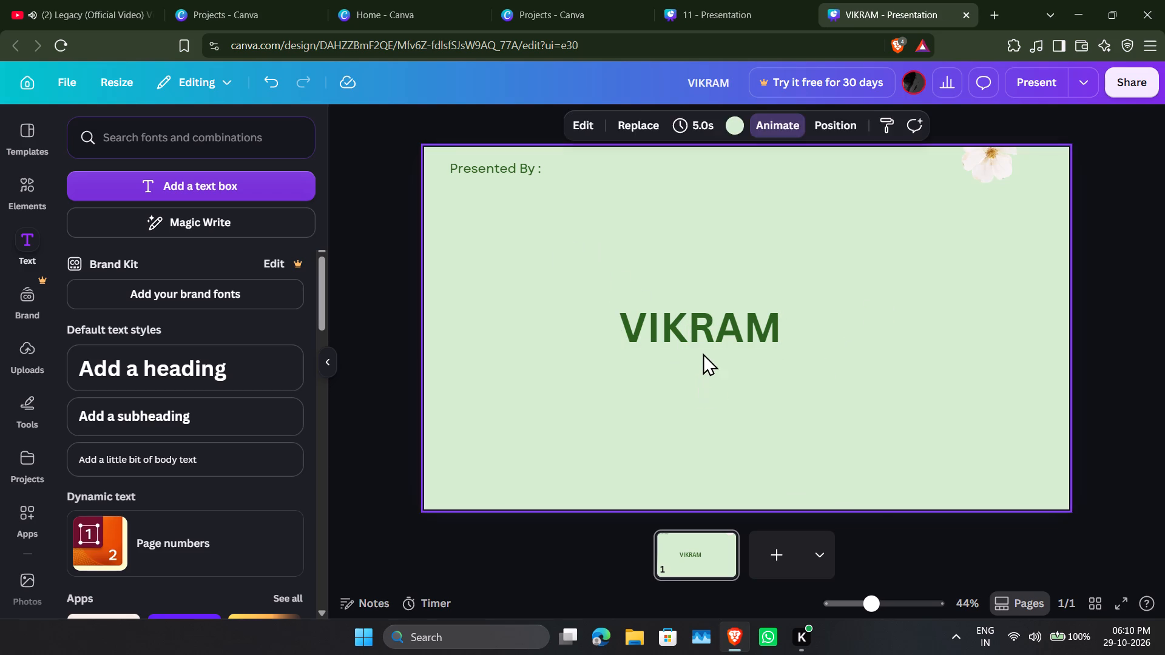
click(704, 345)
click(701, 382)
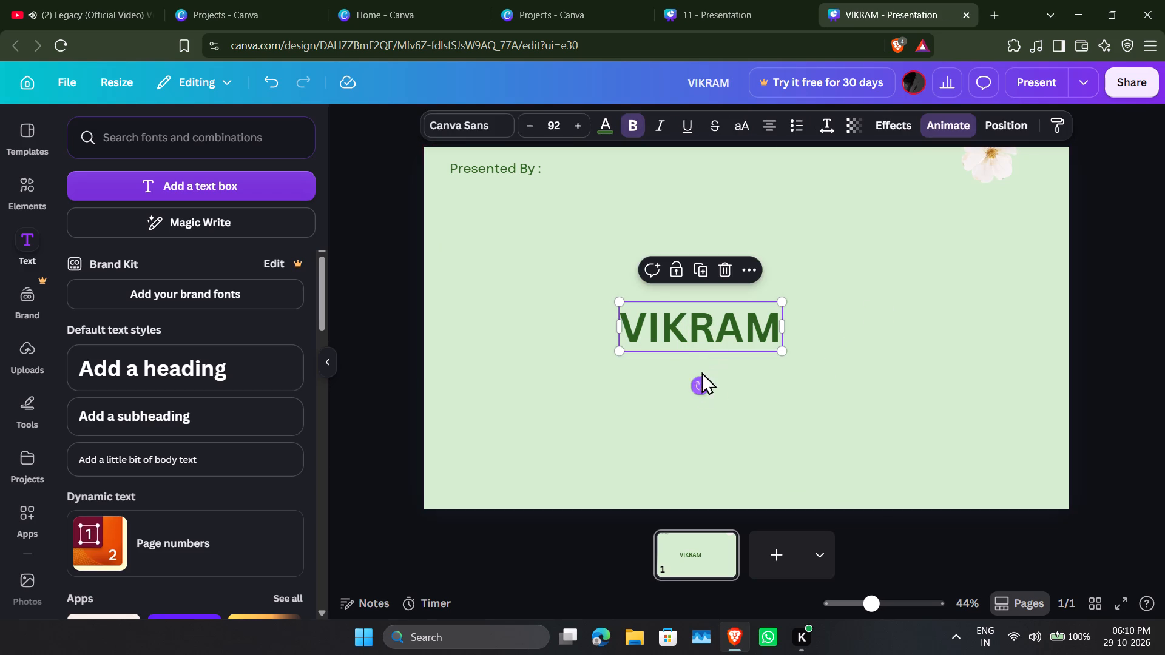
drag(706, 332, 494, 200)
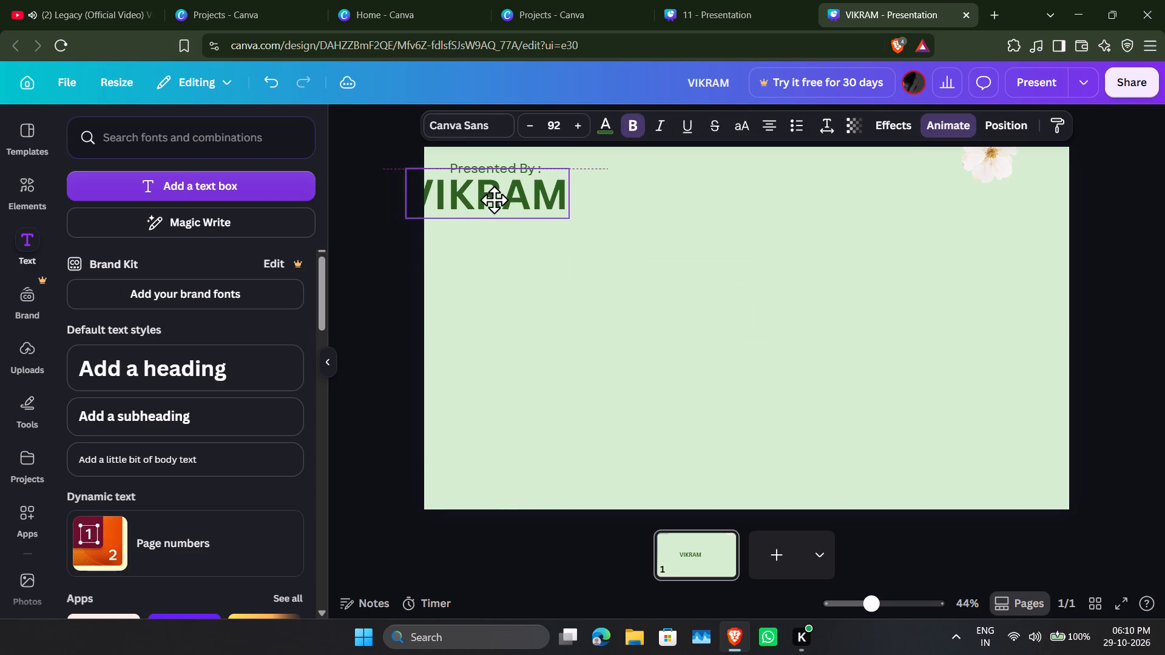
drag(494, 200, 639, 174)
click(639, 174)
drag(717, 193, 626, 197)
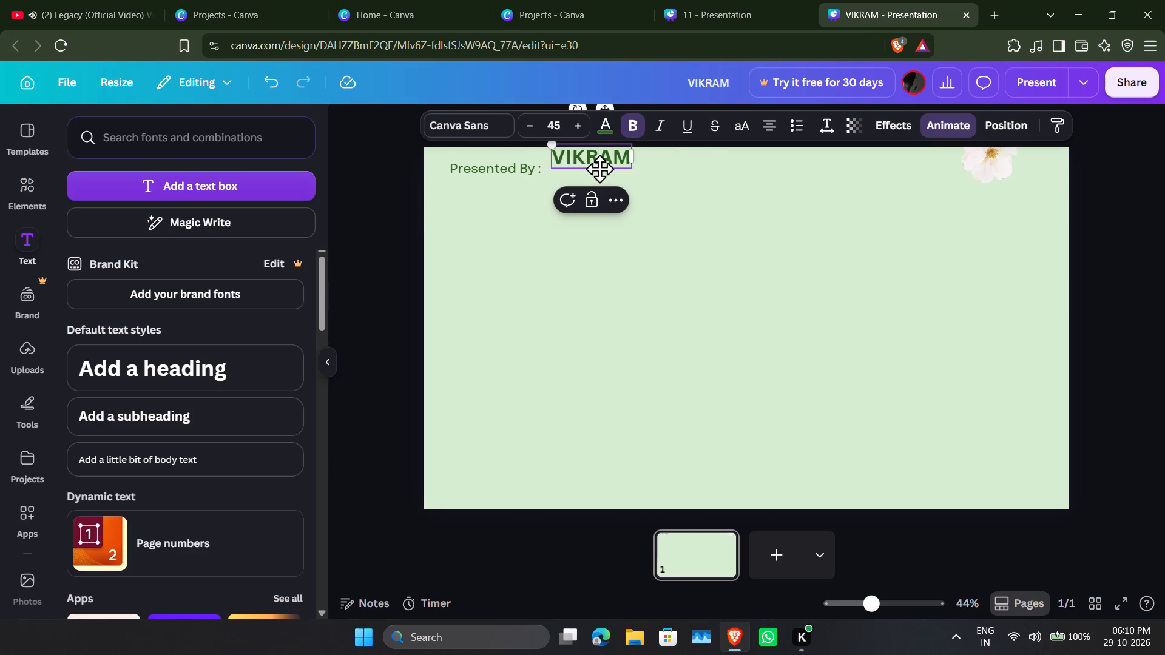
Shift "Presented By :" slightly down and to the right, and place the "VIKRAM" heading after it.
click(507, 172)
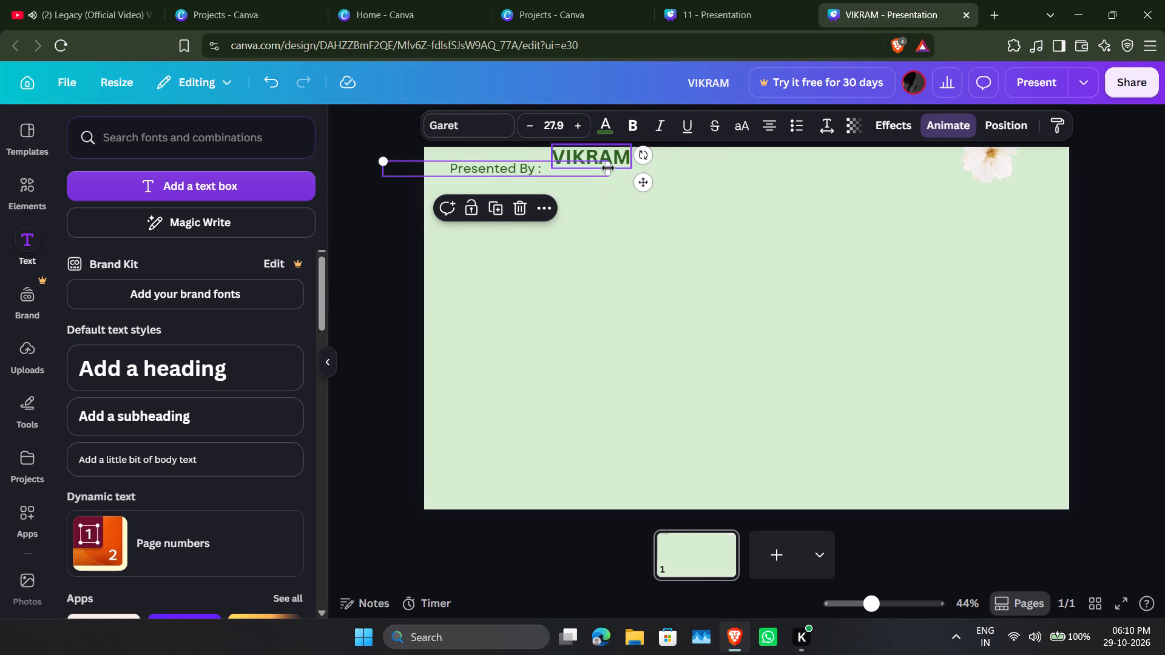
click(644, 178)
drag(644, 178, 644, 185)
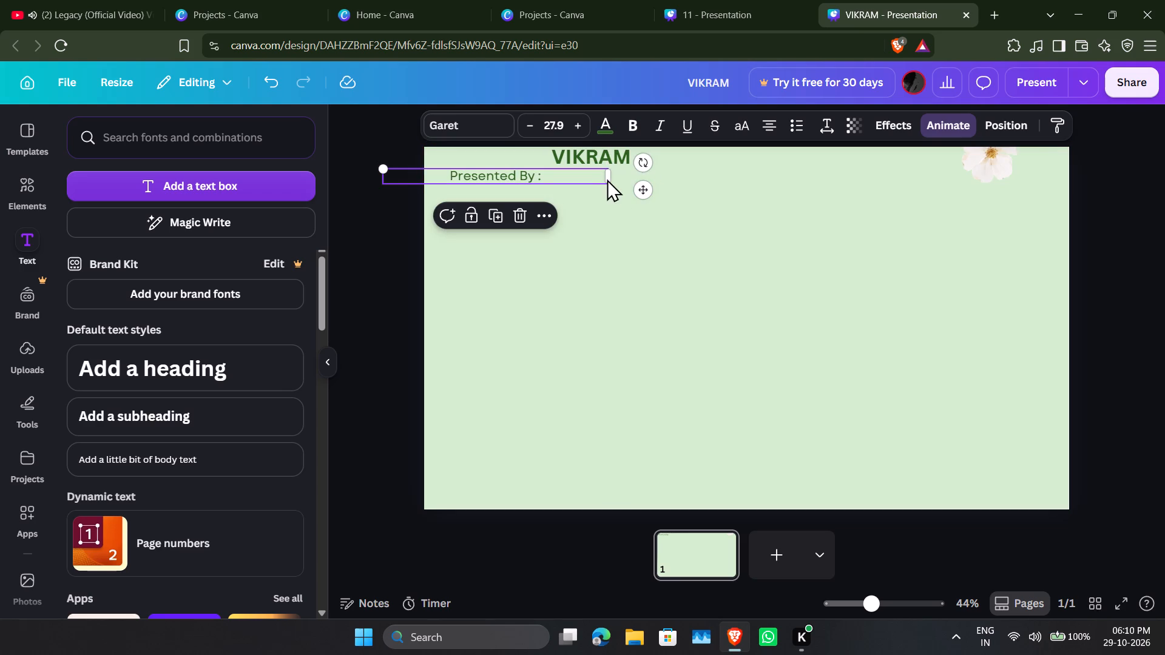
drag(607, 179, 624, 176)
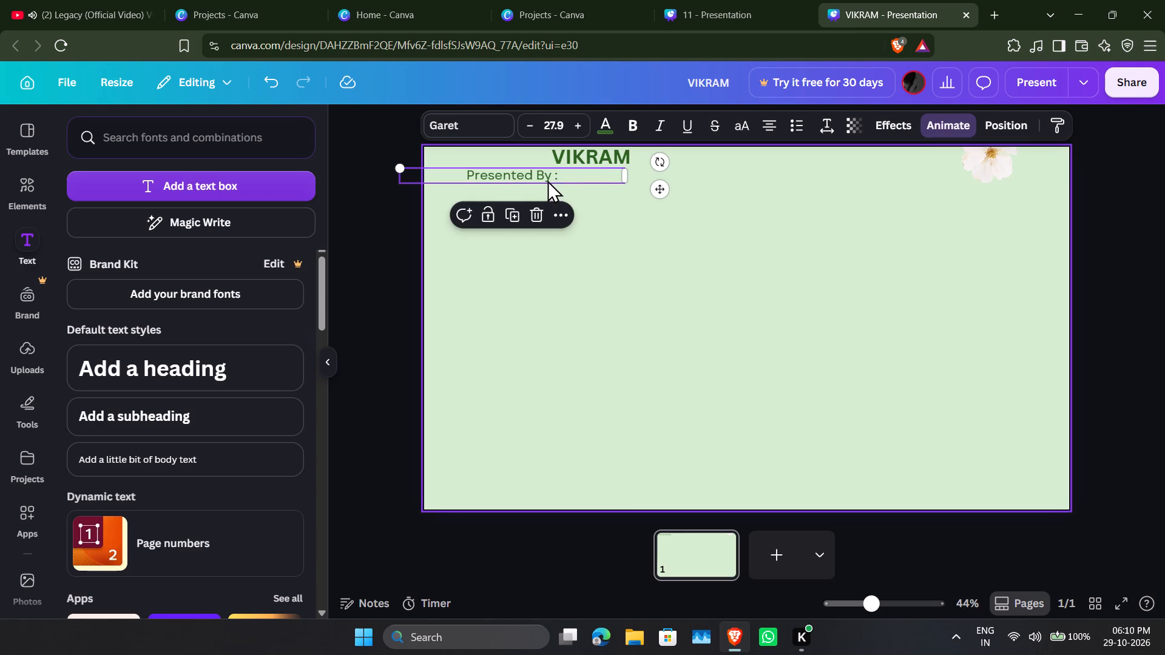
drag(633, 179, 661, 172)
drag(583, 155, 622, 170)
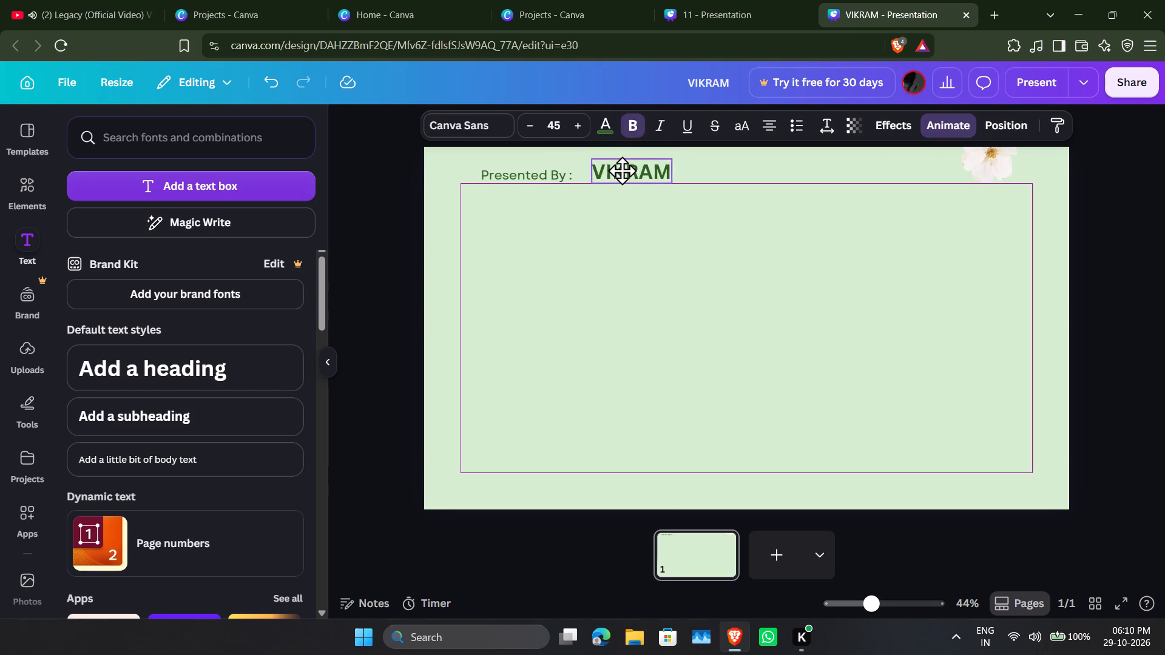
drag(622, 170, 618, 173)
Move "Presented By :" back toward the page's upper-left corner, close to the left edge.
drag(546, 179, 502, 162)
click(537, 232)
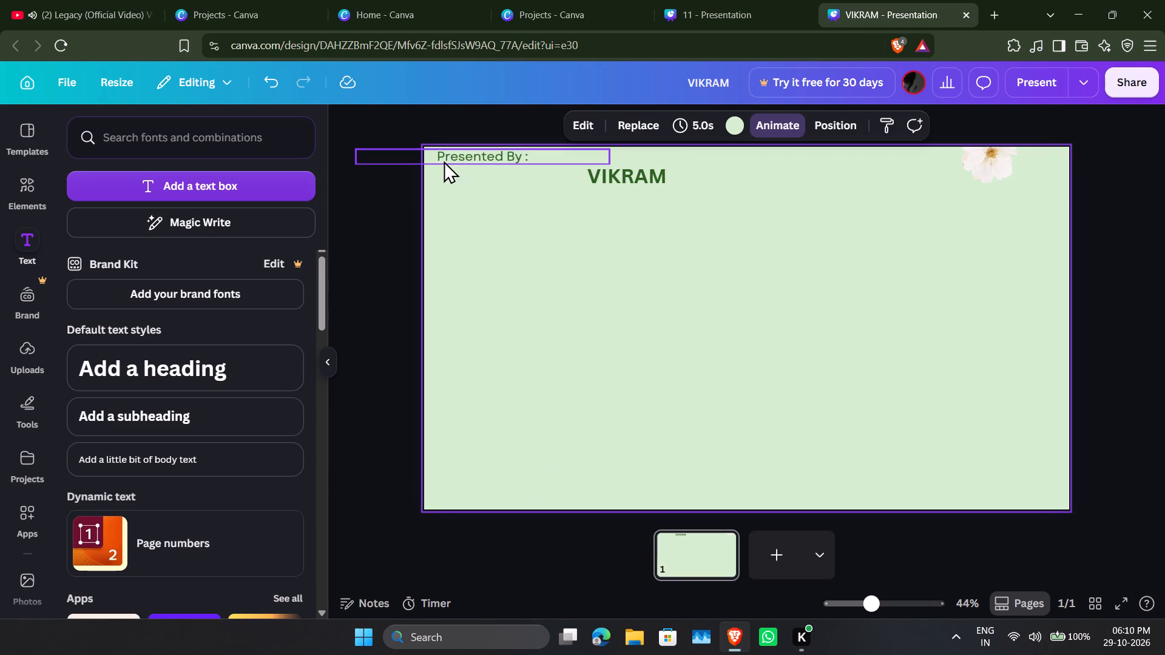
drag(453, 158, 456, 170)
click(533, 252)
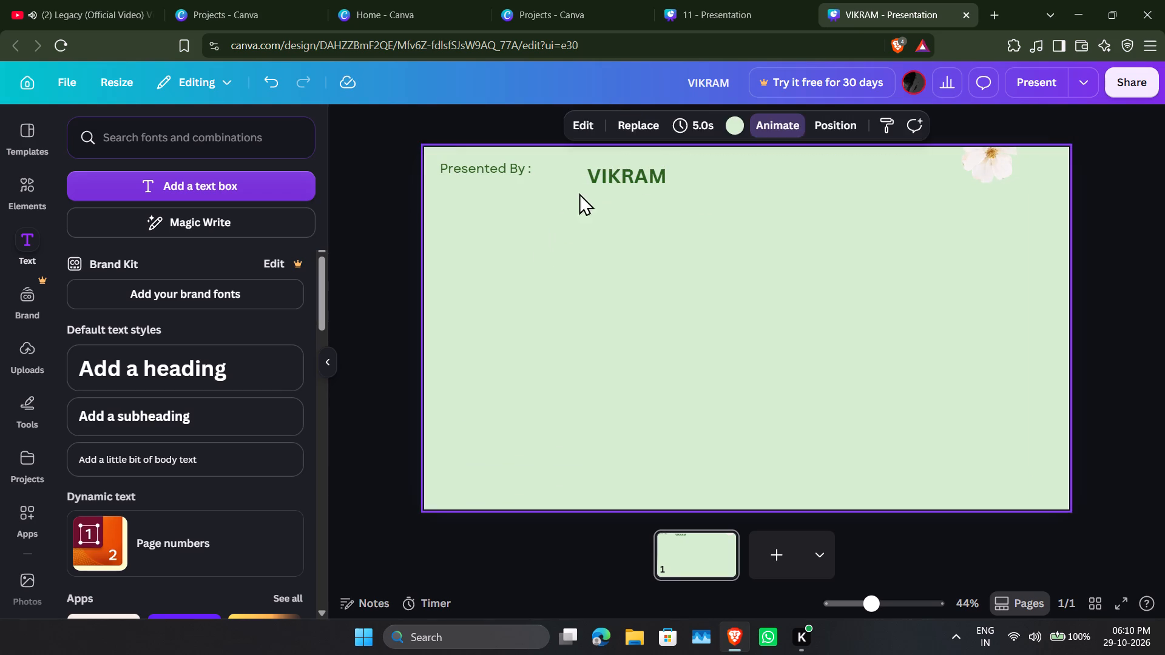
Place the "VIKRAM" heading directly after "Presented By :", shrink it to size 37.6 and align both on one line.
drag(620, 170, 478, 189)
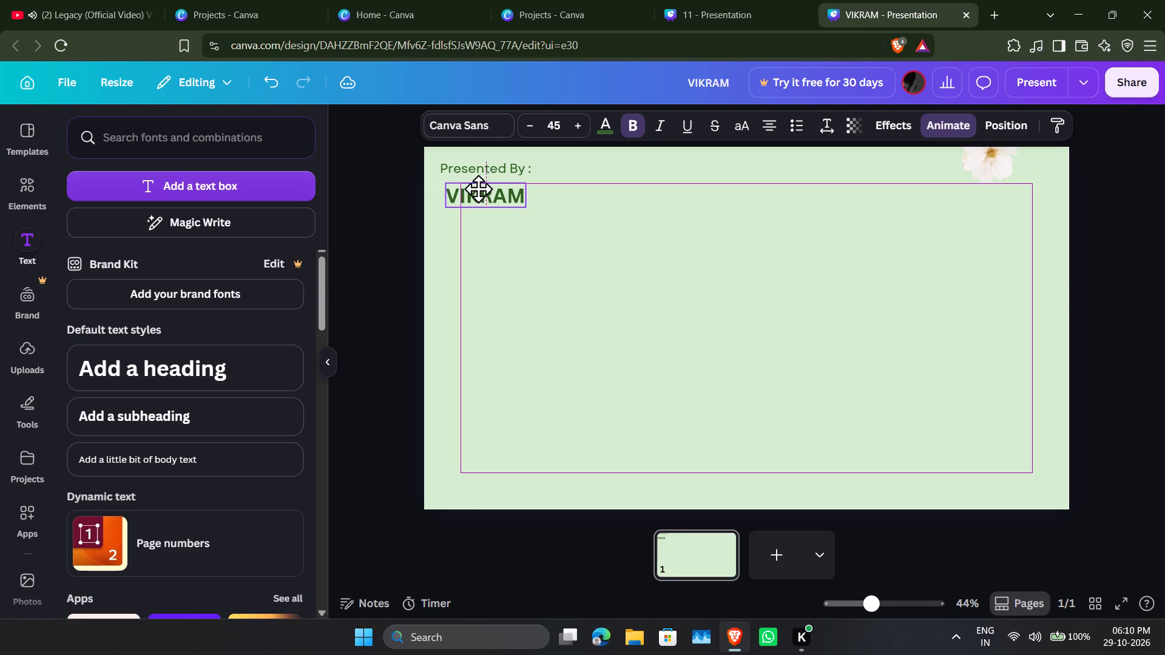
drag(478, 189, 570, 169)
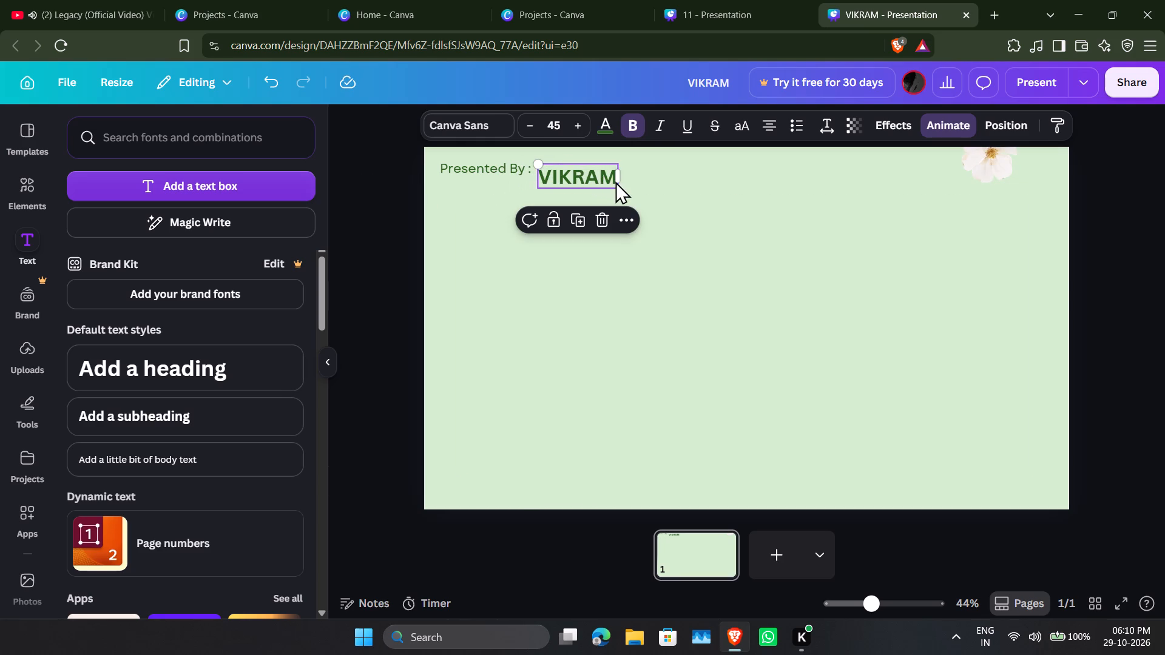
drag(620, 191, 606, 189)
click(566, 172)
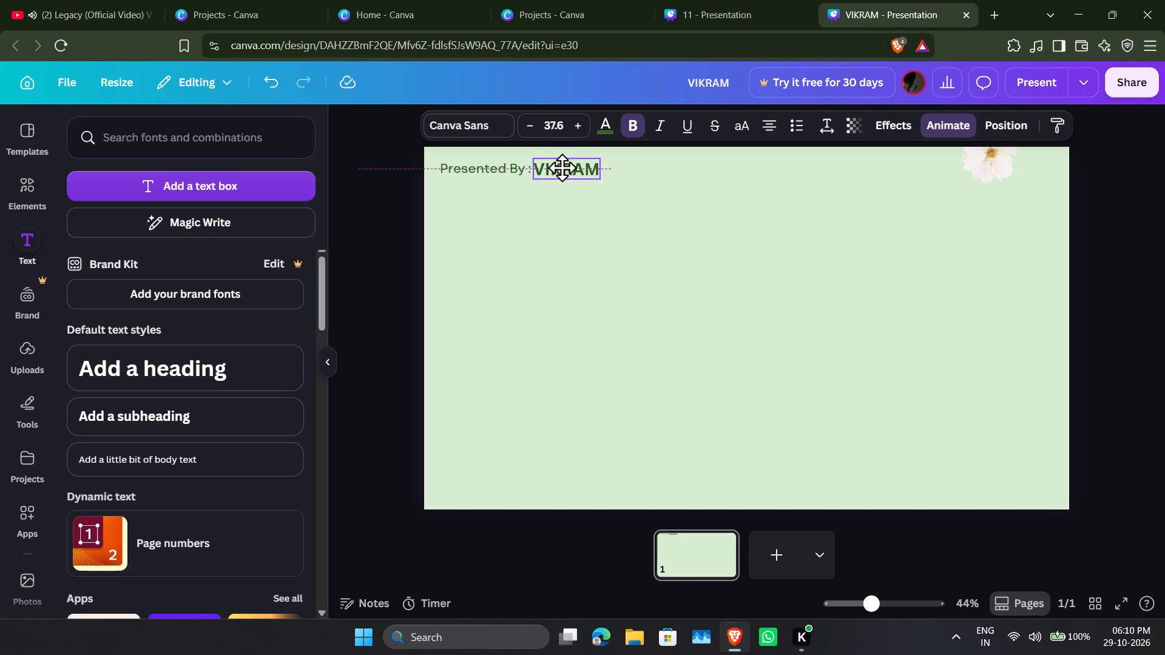
click(689, 170)
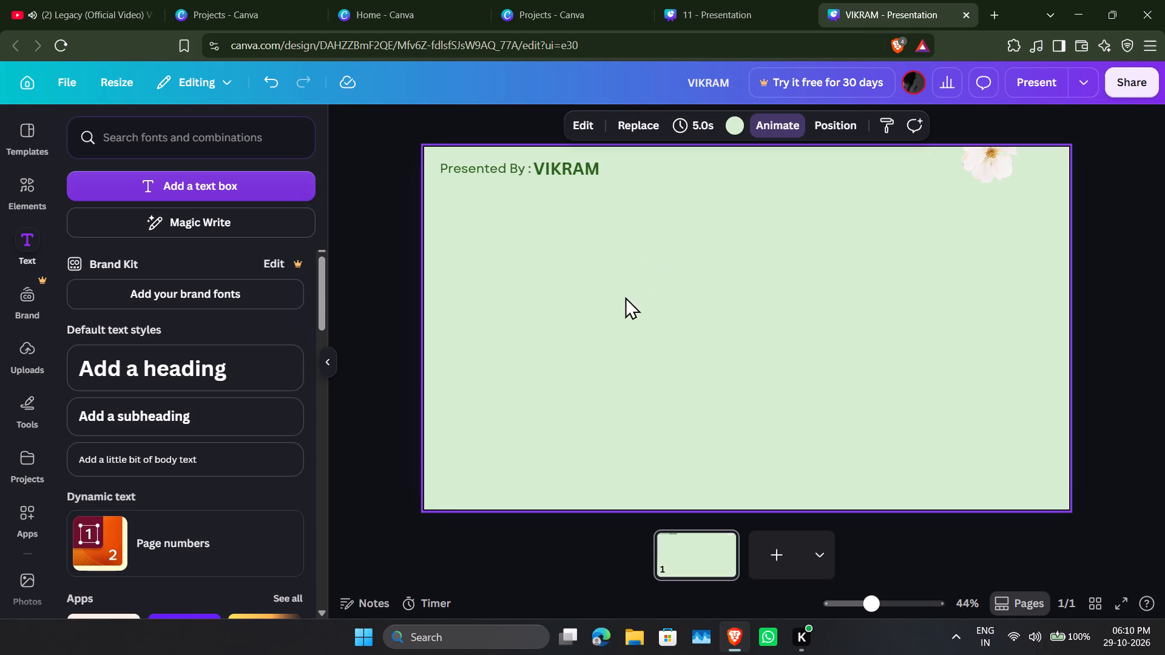
Delete the remaining white flower near the page's upper-right corner.
click(979, 161)
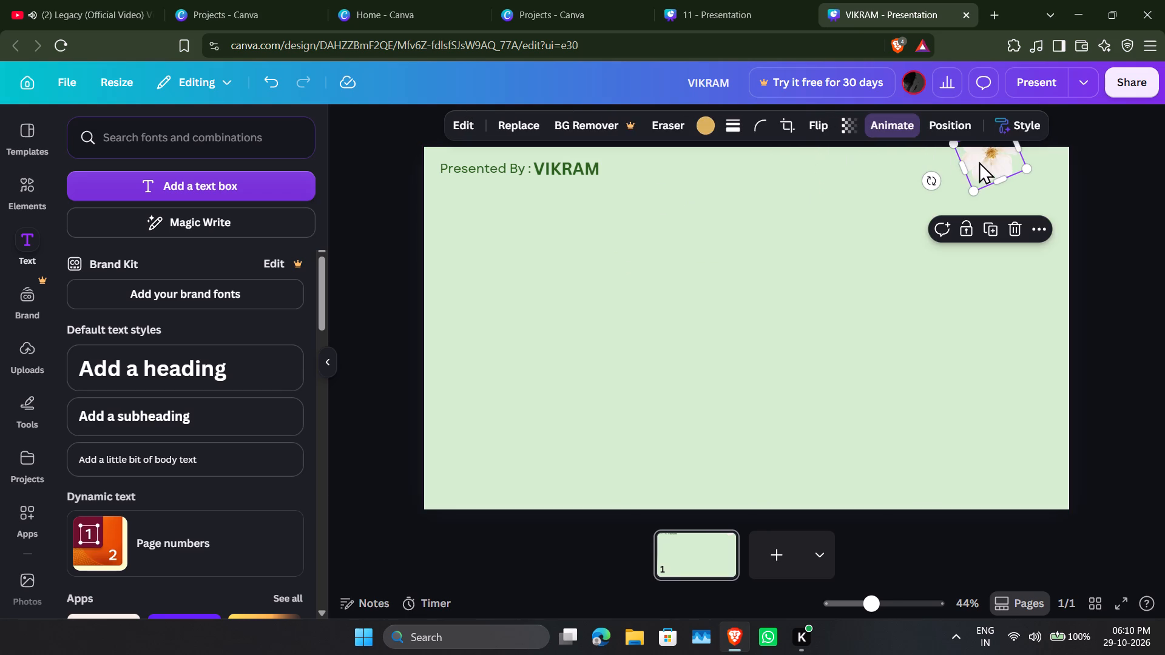
click(1016, 226)
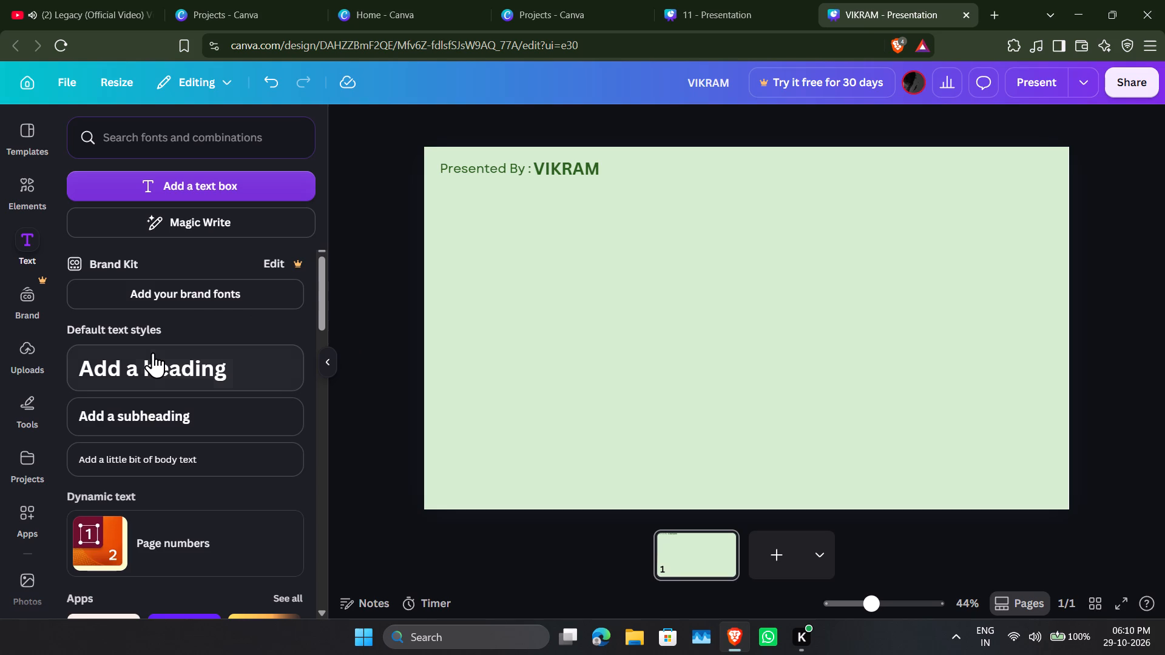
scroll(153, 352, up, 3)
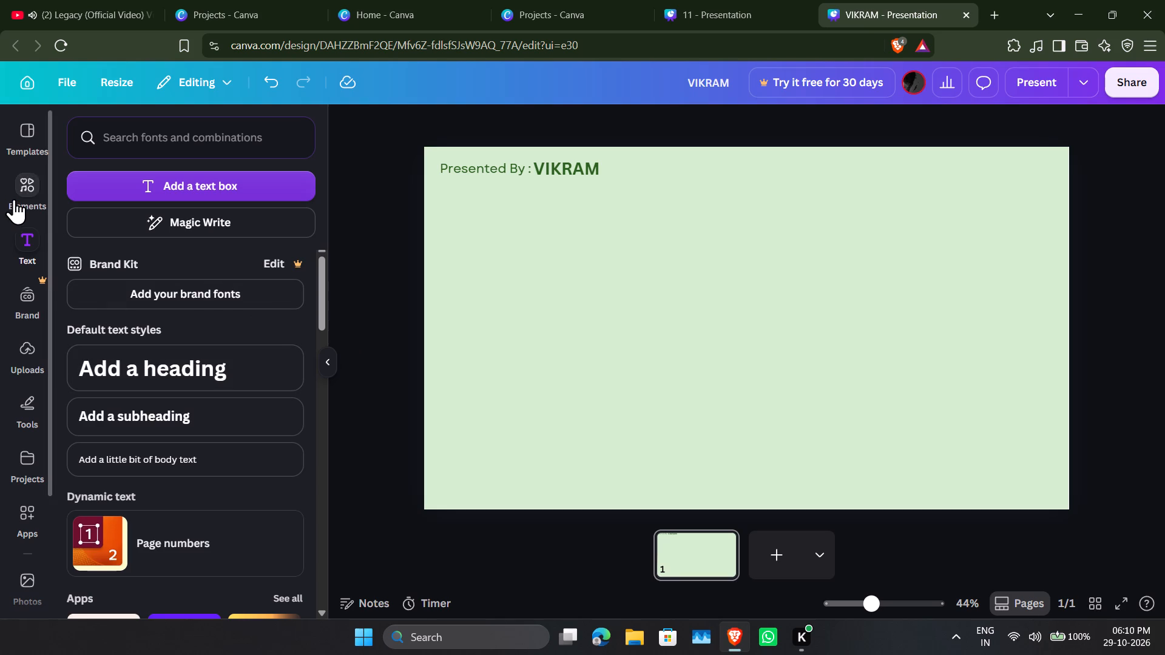
Add the recently used teal 3D arrow to the page and place it near the upper middle, clear of the text.
click(14, 199)
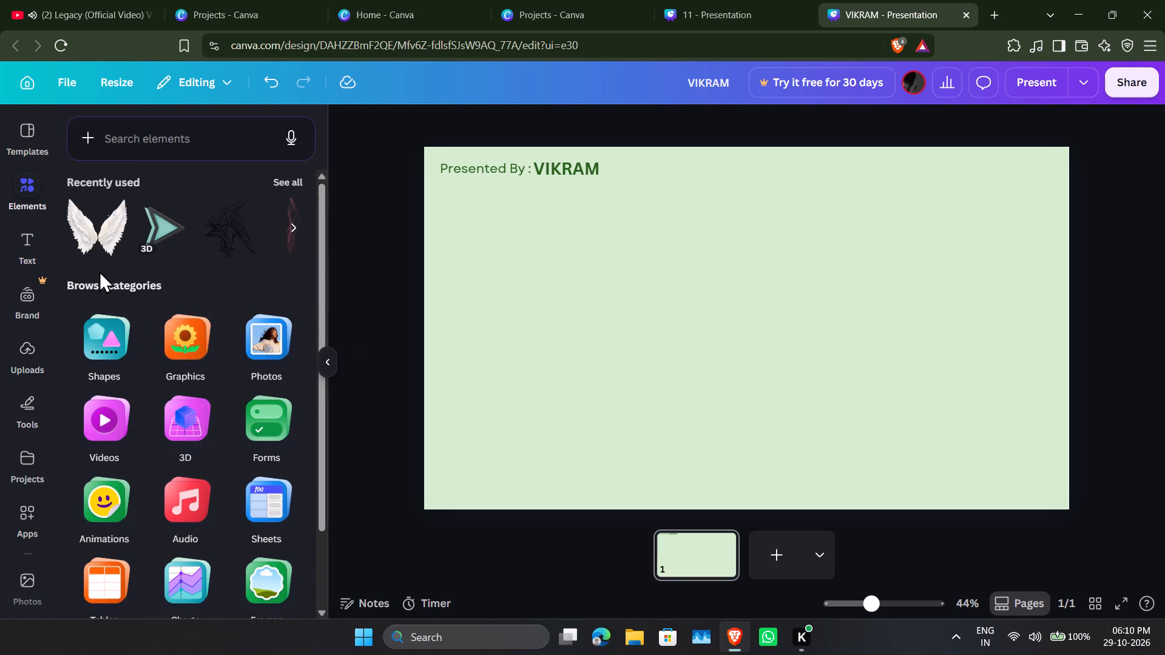
drag(141, 234, 558, 200)
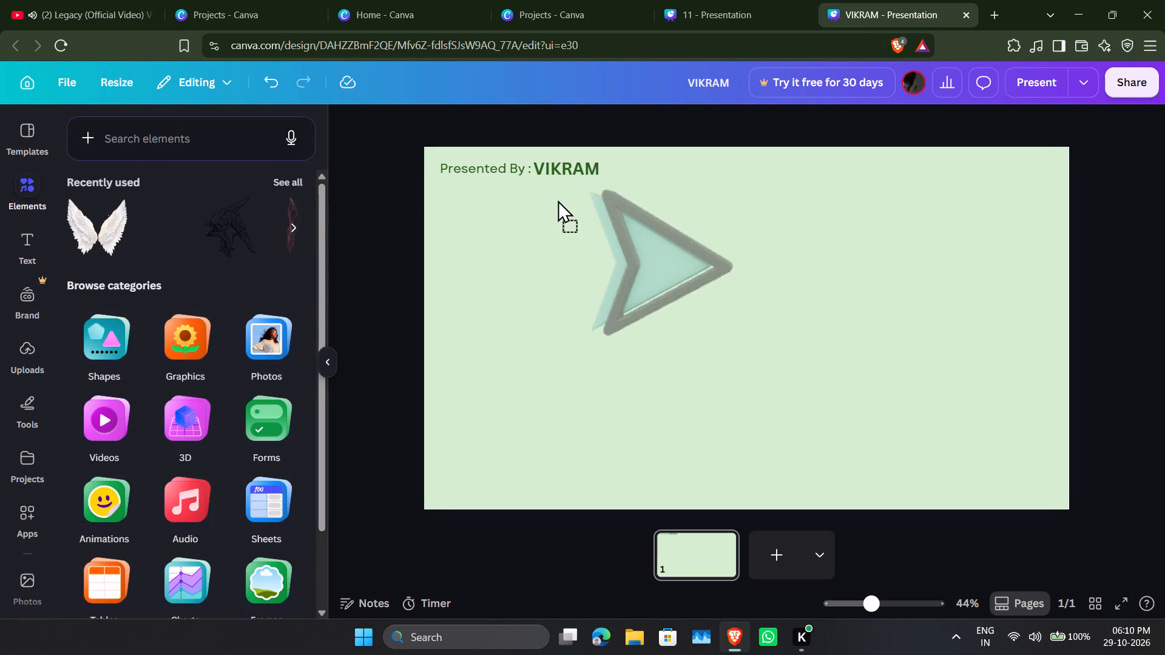
drag(558, 200, 558, 200)
drag(643, 239, 588, 252)
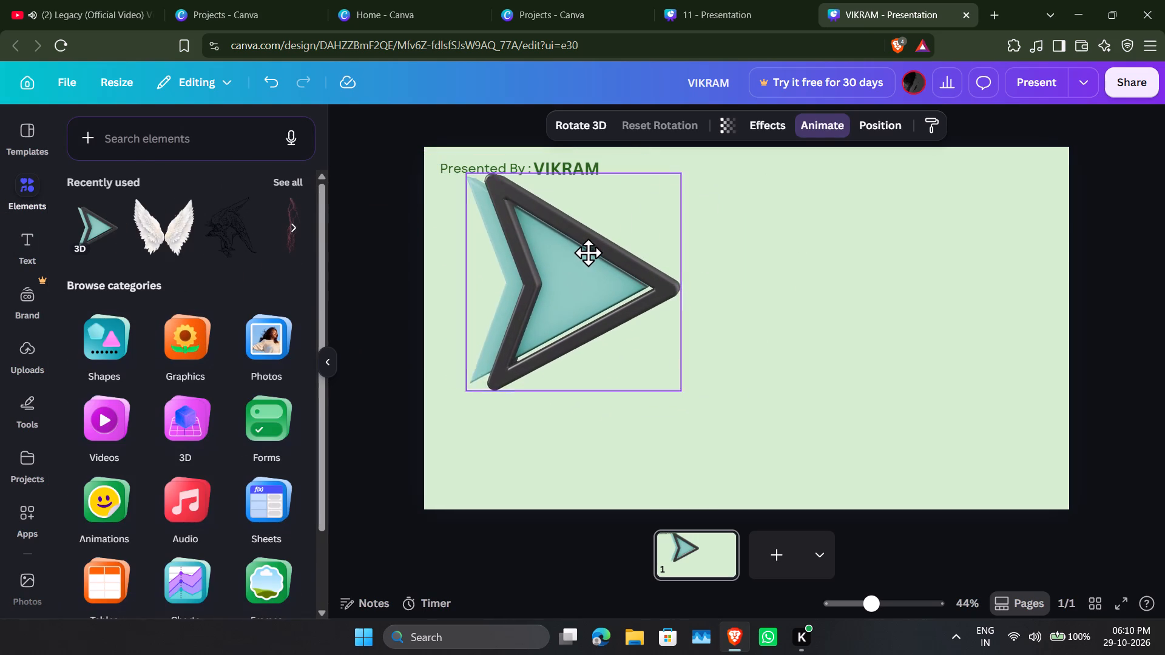
drag(588, 252, 602, 253)
drag(628, 253, 795, 237)
drag(795, 238, 794, 254)
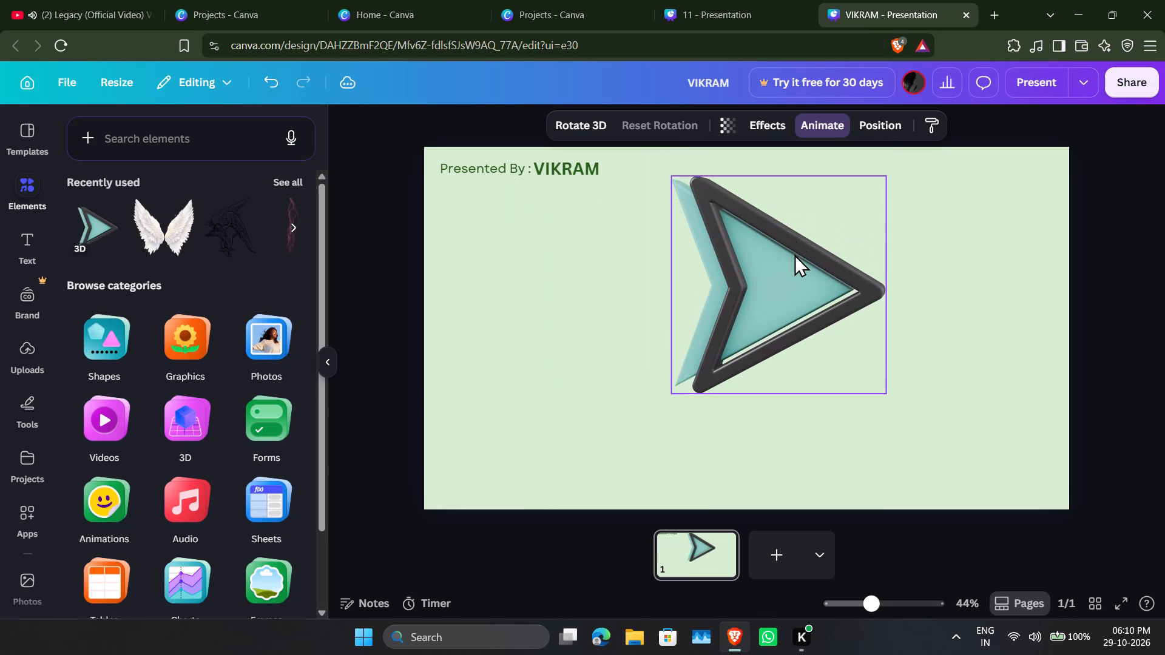
Turn the arrow in 3D through several tilts and bring it back to a nearly front-facing view pointing right.
drag(779, 287, 697, 363)
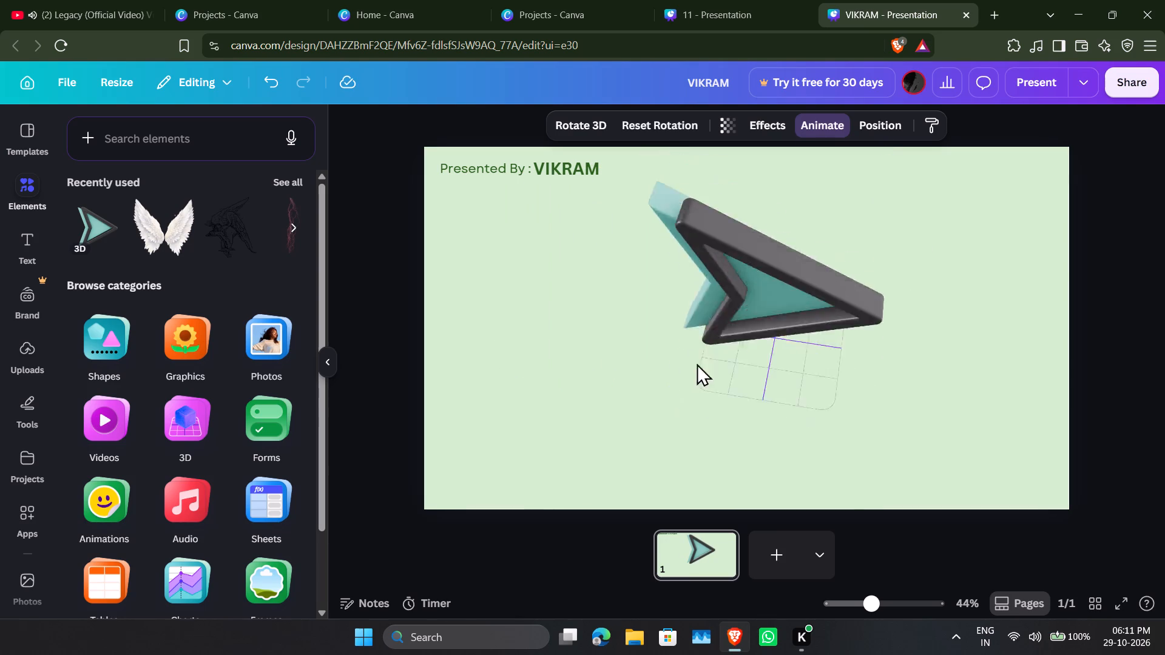
drag(697, 363, 859, 266)
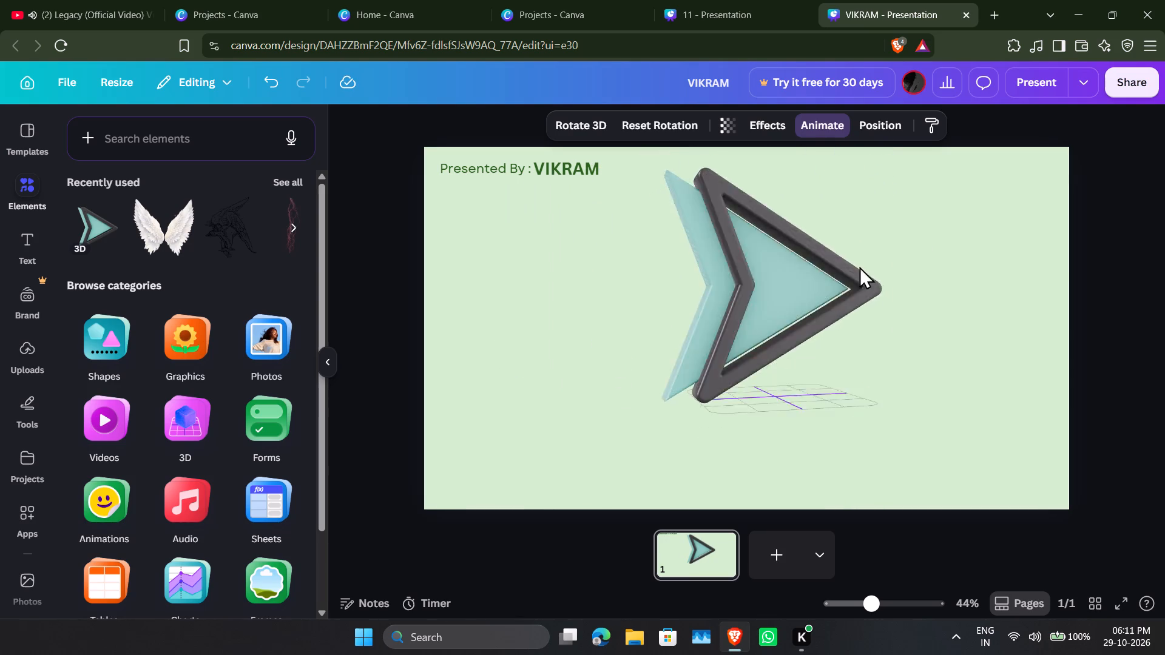
drag(859, 266, 904, 292)
drag(907, 297, 853, 375)
drag(765, 320, 694, 246)
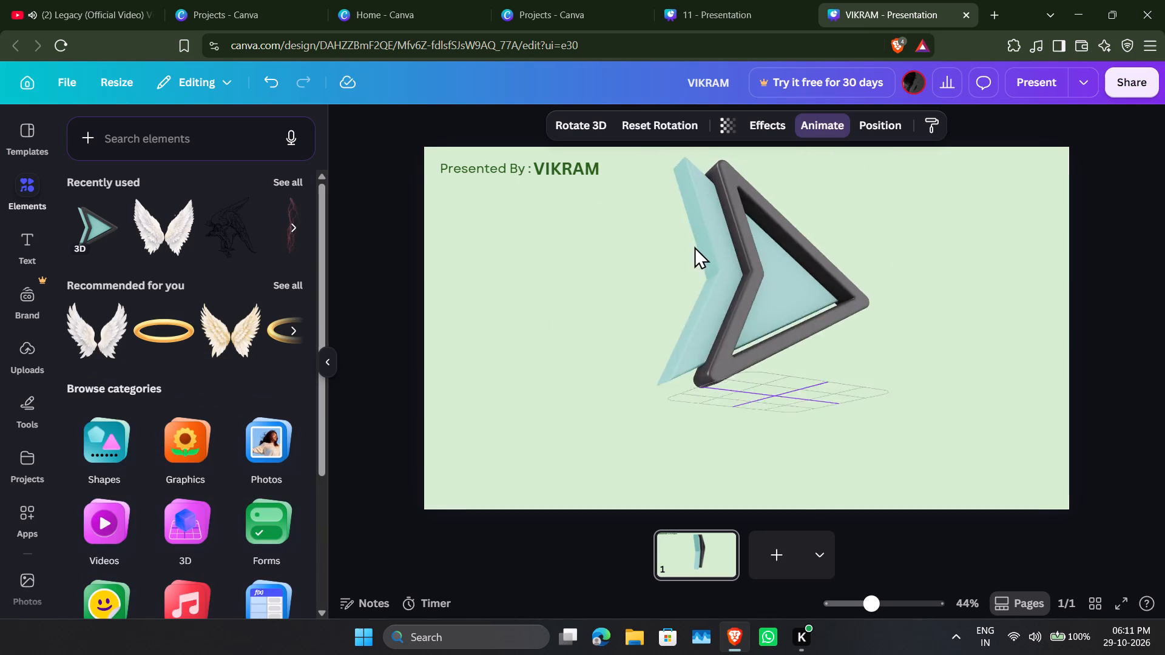
drag(694, 246, 681, 153)
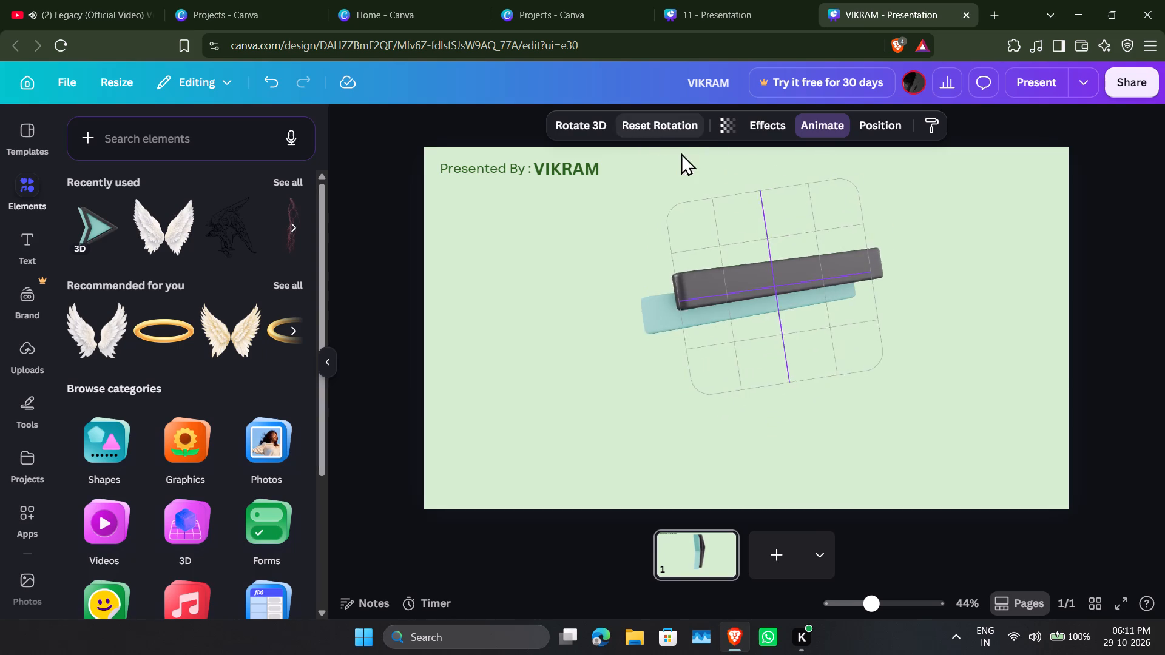
drag(681, 153, 712, 209)
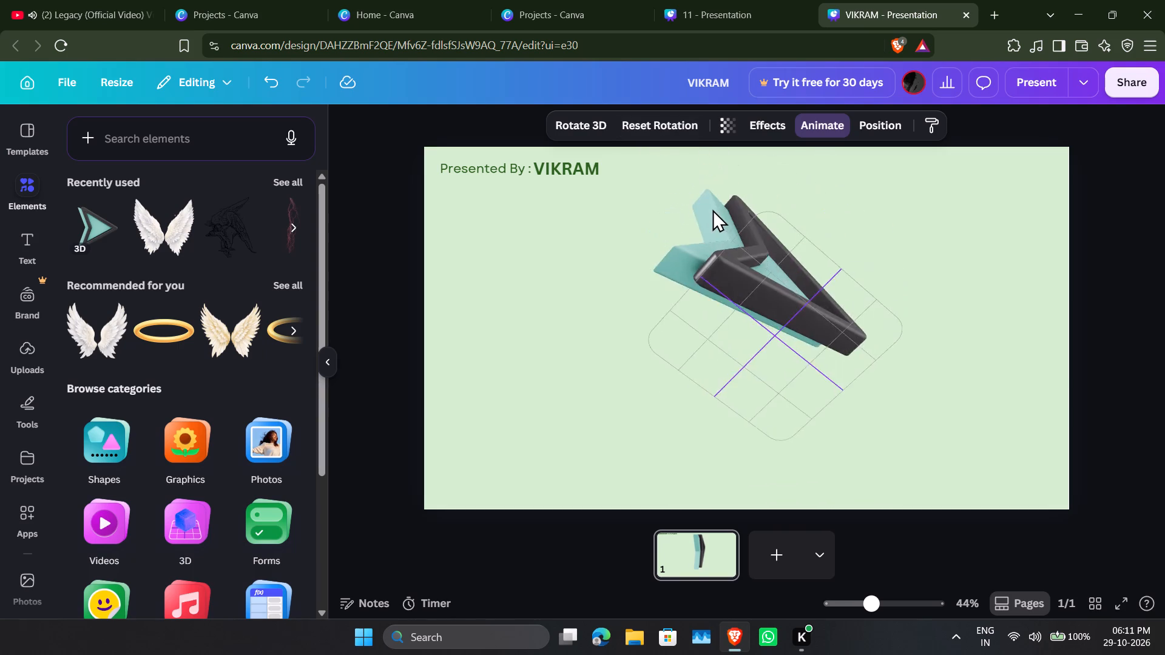
drag(712, 209, 828, 442)
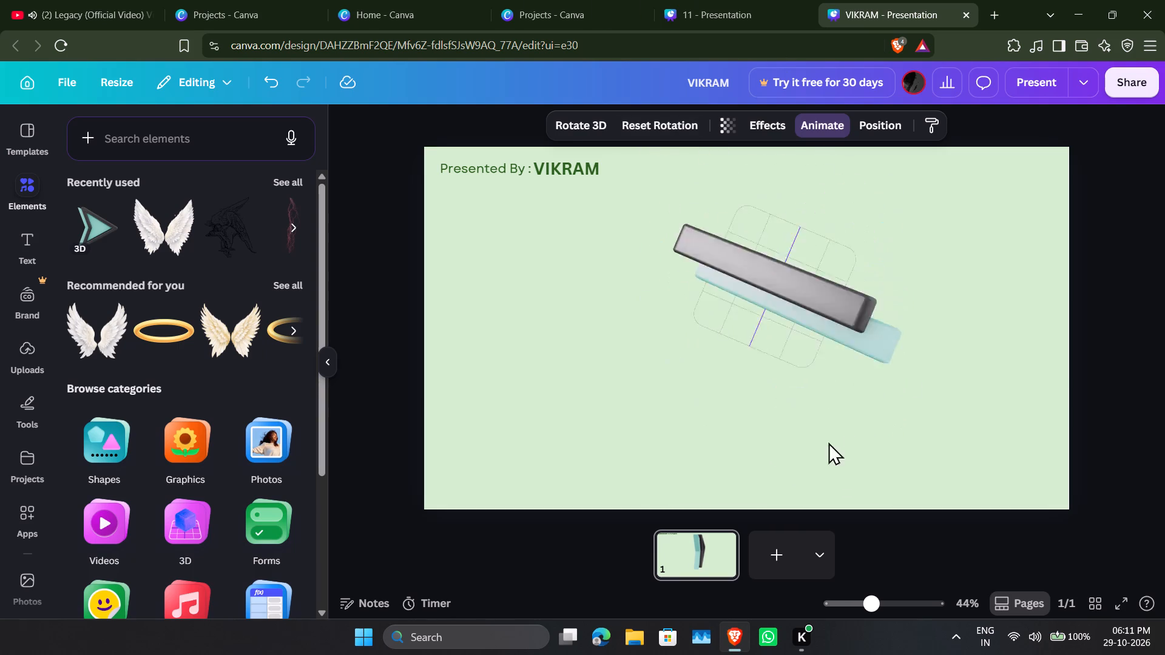
drag(828, 442, 616, 251)
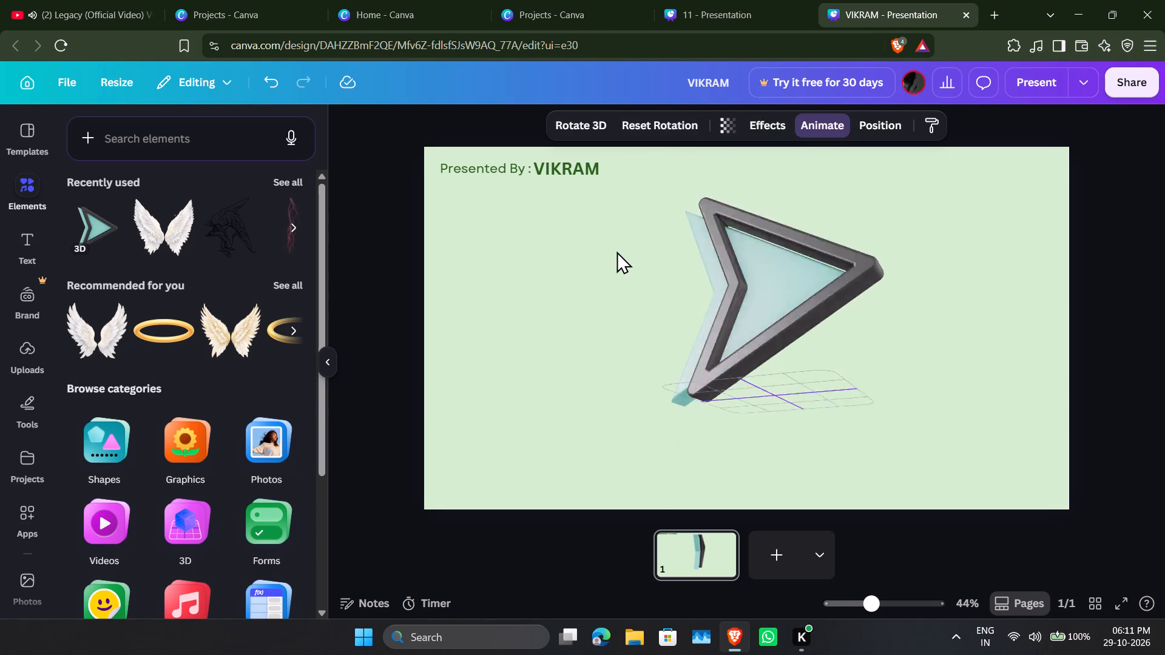
drag(616, 251, 627, 310)
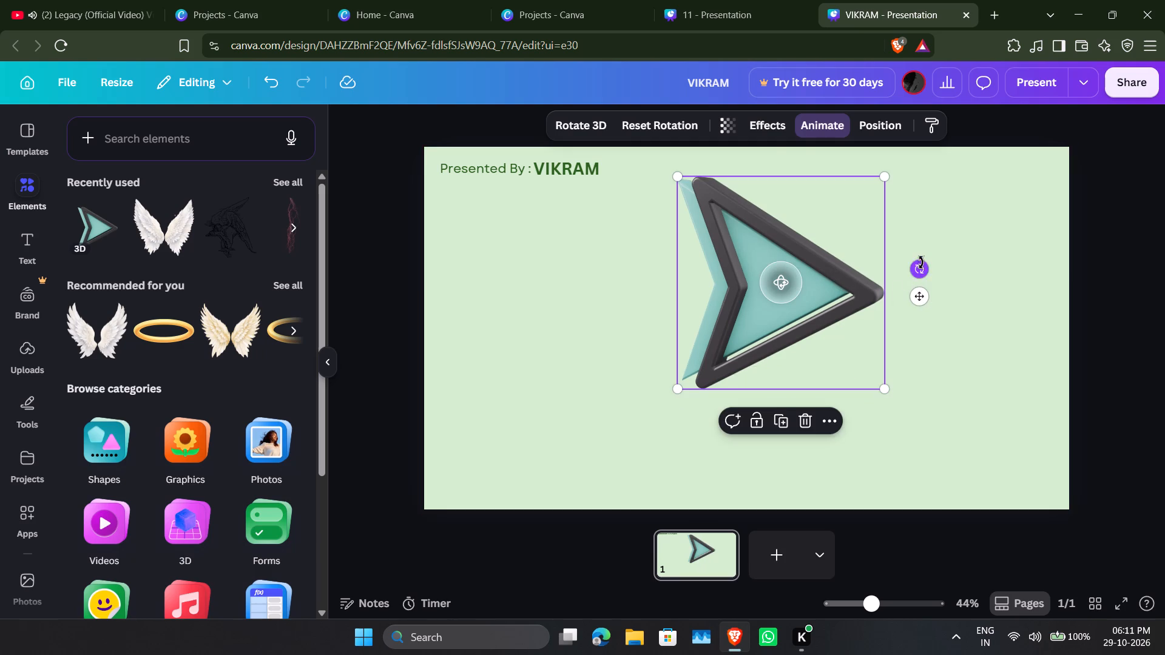
Rotate the arrow to point straight down, tilting it slightly in 3D to show its teal back layer.
drag(921, 263, 823, 463)
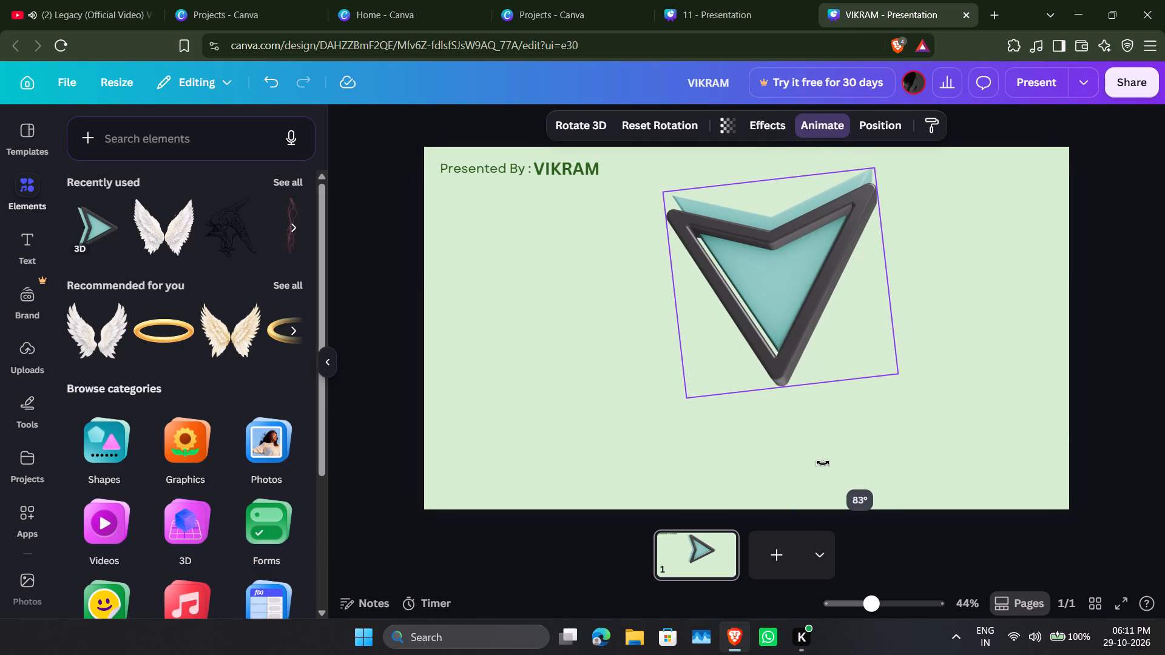
drag(823, 463, 822, 463)
drag(771, 283, 795, 331)
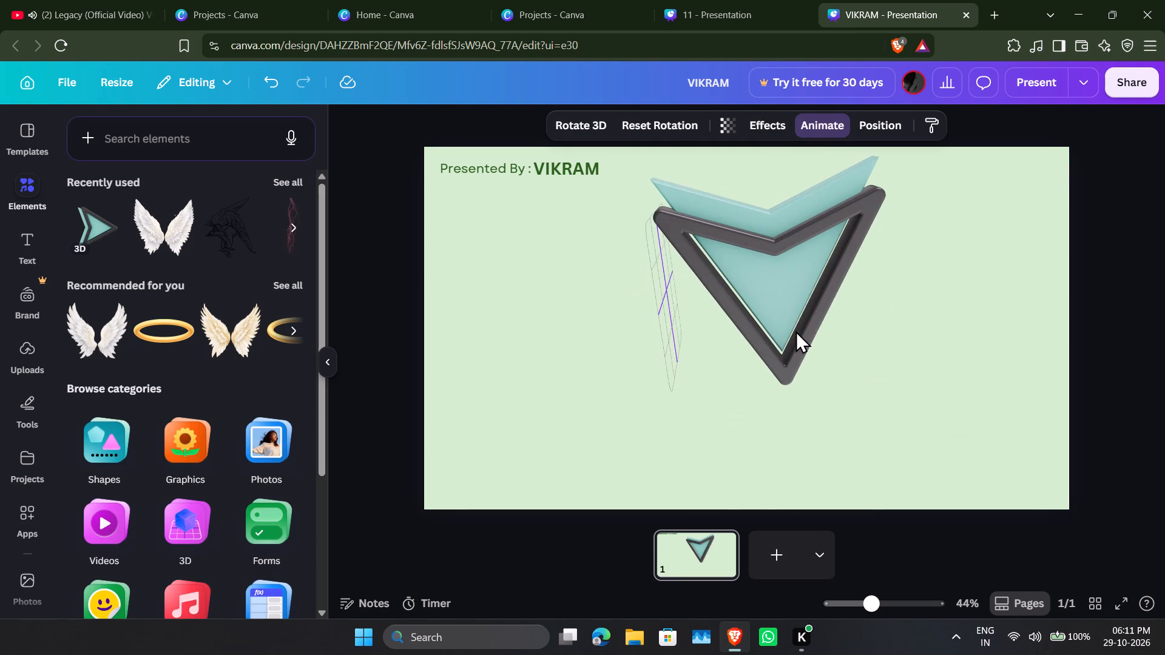
drag(795, 331, 778, 325)
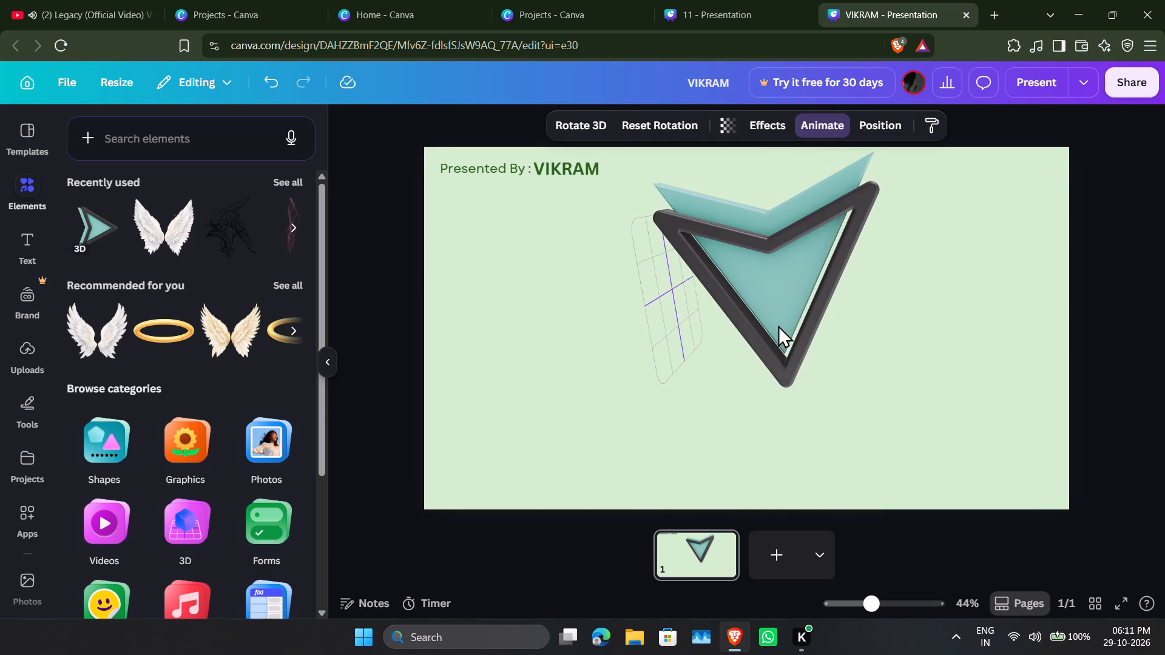
drag(778, 325, 789, 309)
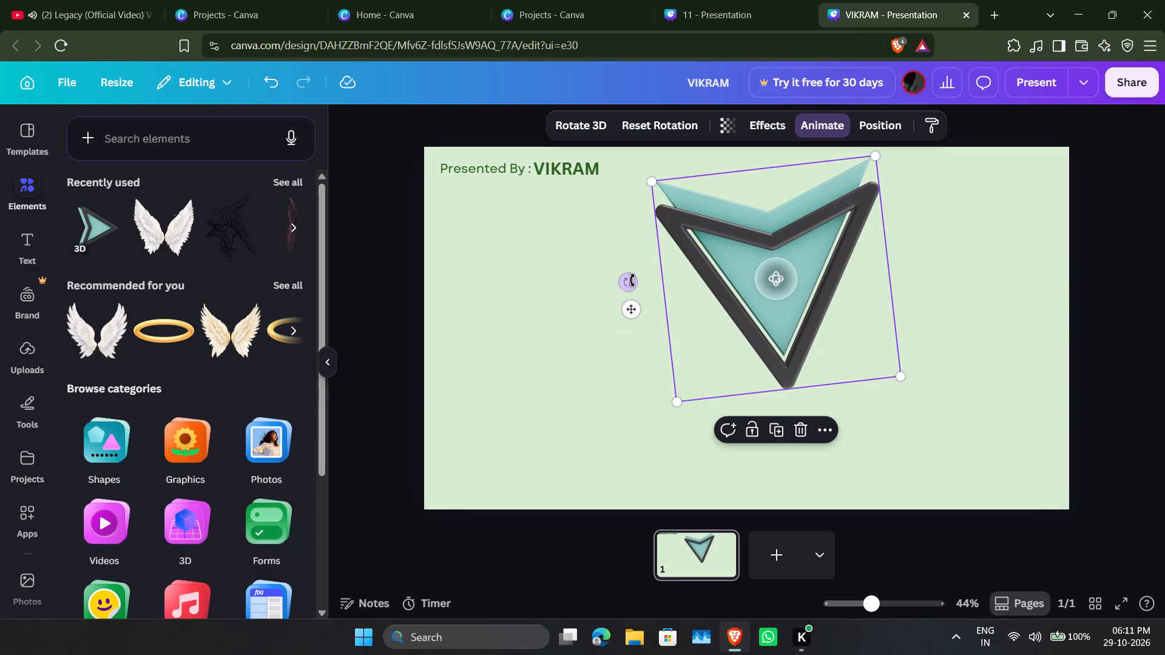
drag(632, 280, 634, 258)
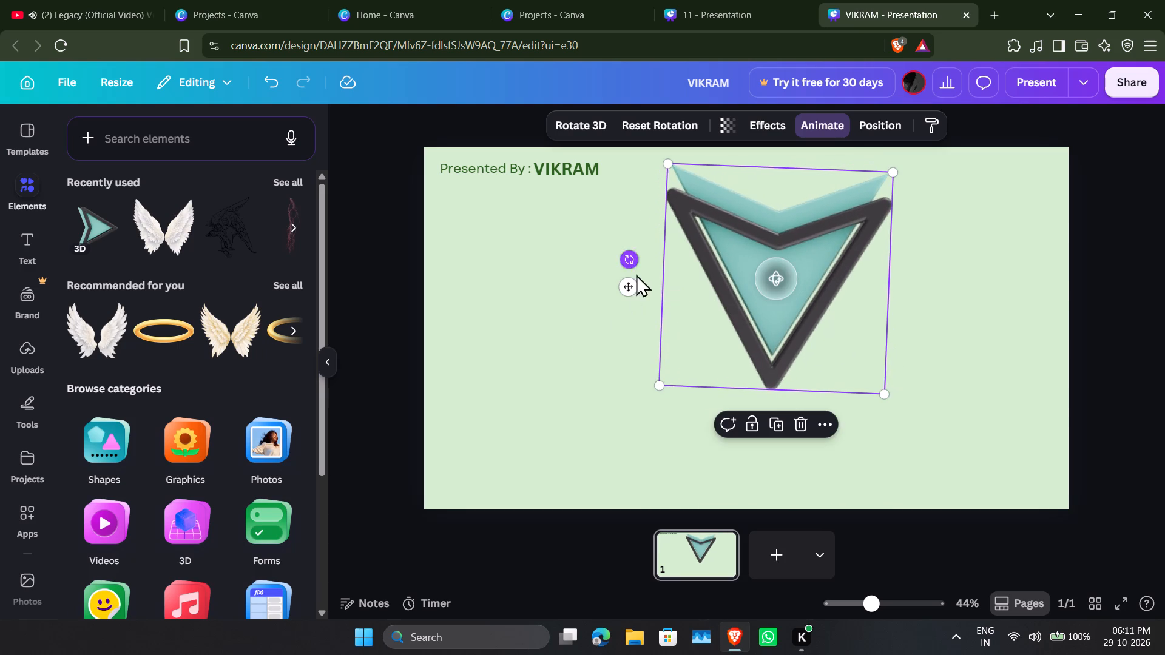
click(629, 256)
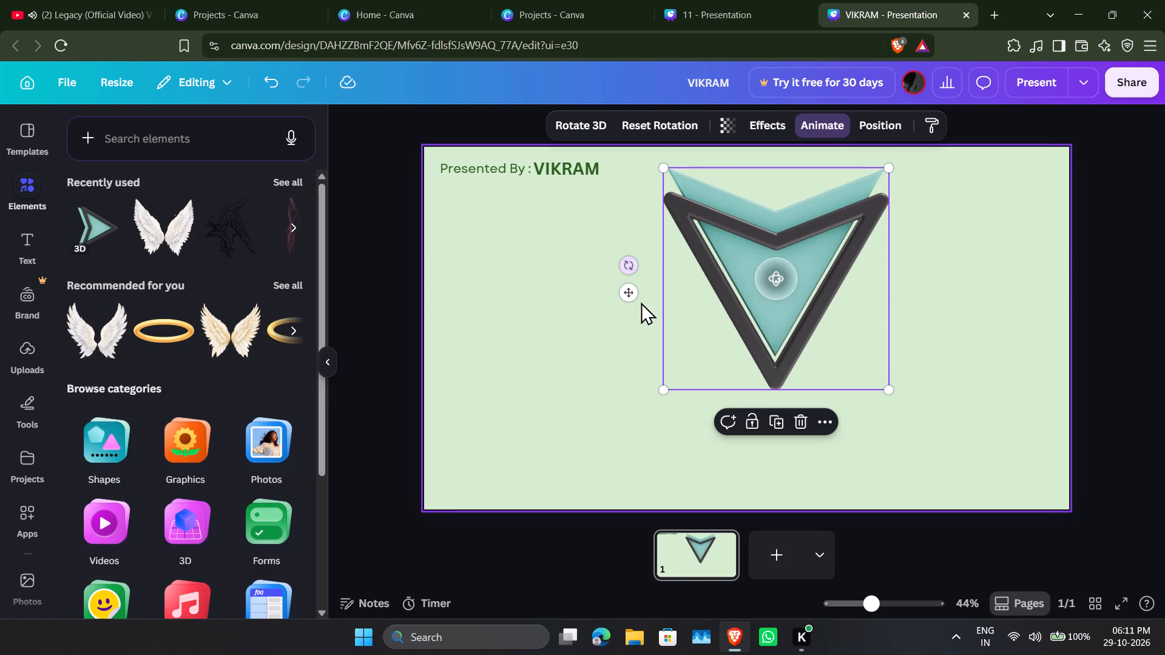
Move the downward arrow directly beneath the "Presented By : VIKRAM" line, flush with the page's left edge.
drag(636, 297, 375, 238)
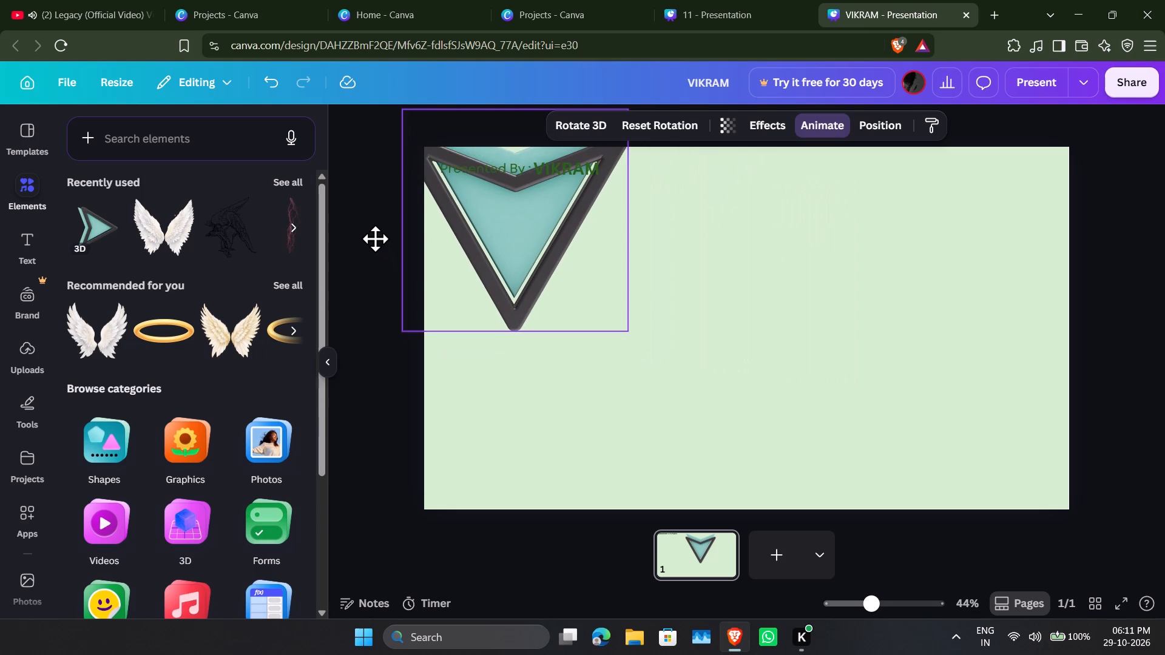
drag(375, 238, 372, 213)
drag(389, 302, 392, 334)
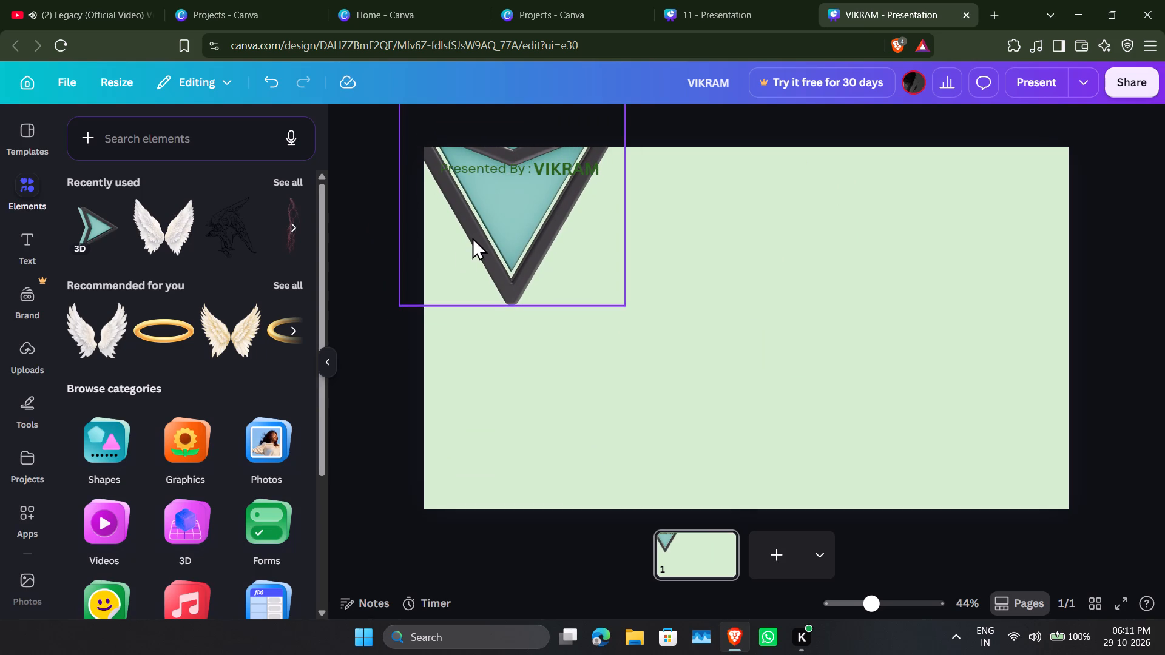
drag(518, 247, 532, 320)
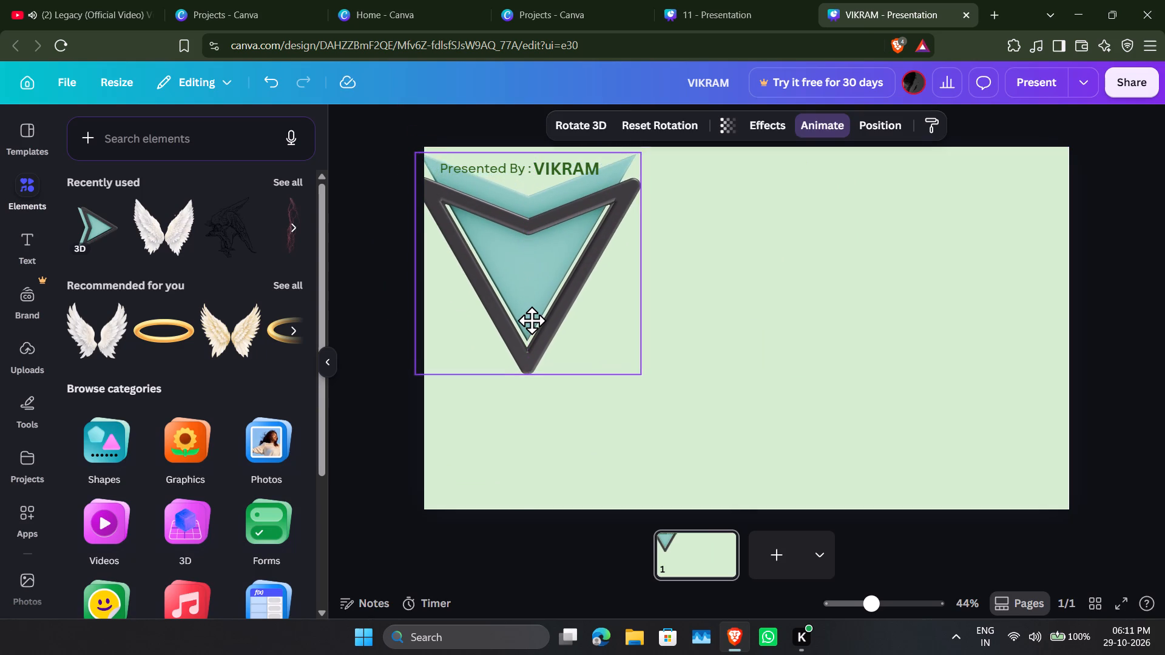
drag(532, 320, 534, 320)
click(942, 346)
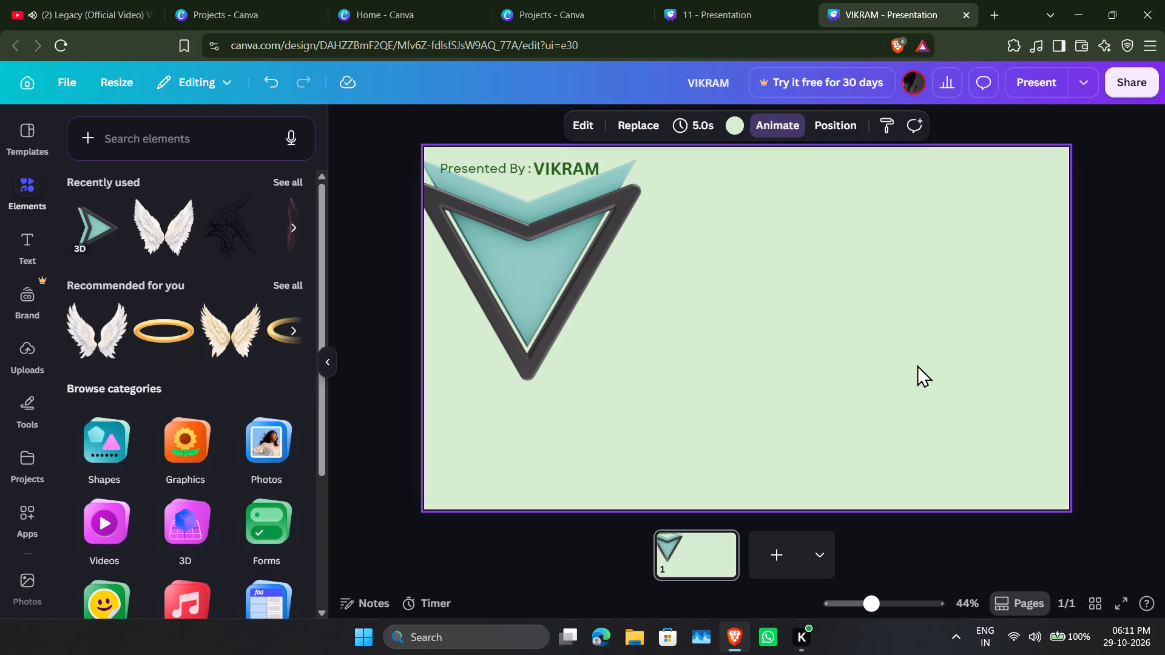
drag(491, 218, 488, 232)
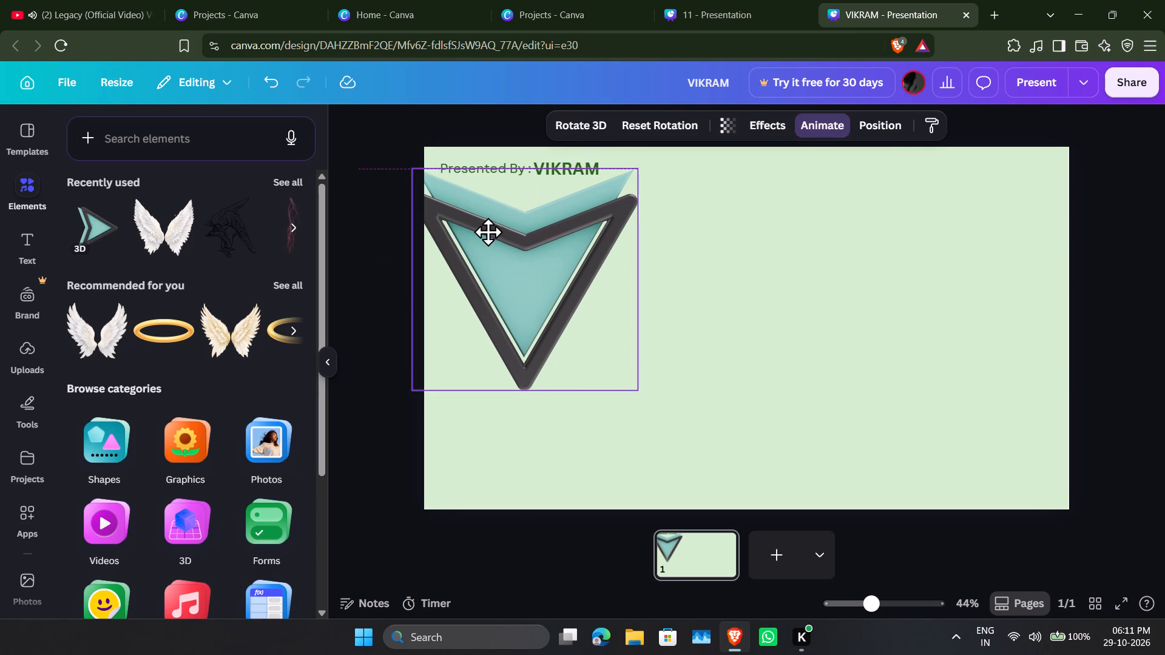
drag(488, 232, 509, 223)
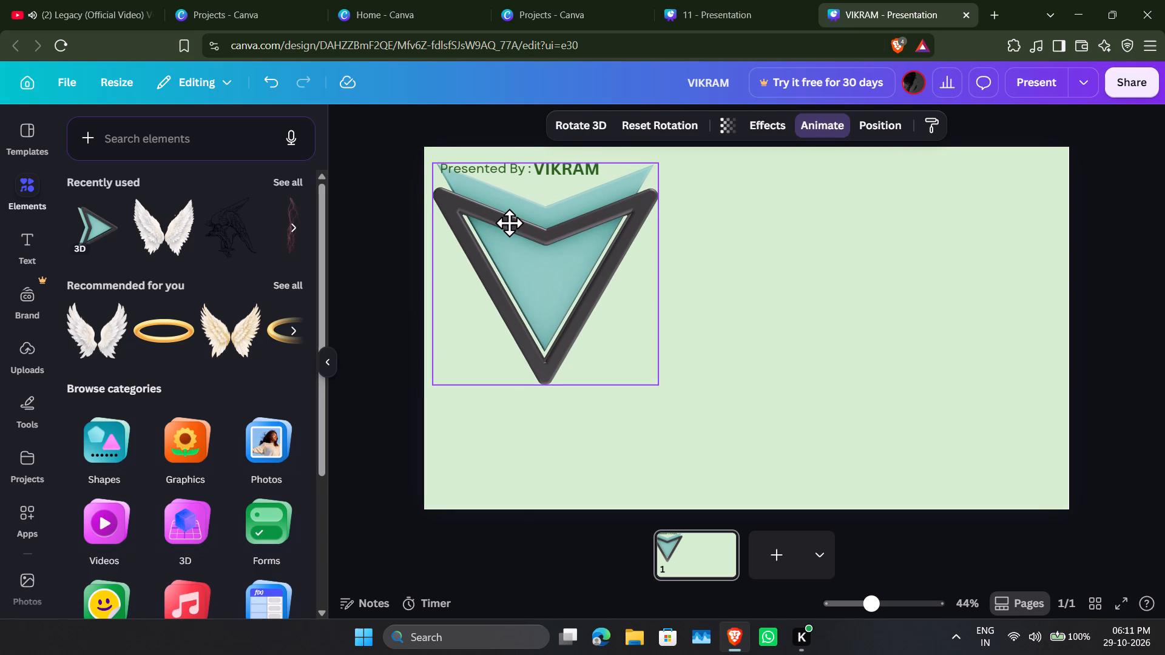
drag(509, 223, 505, 233)
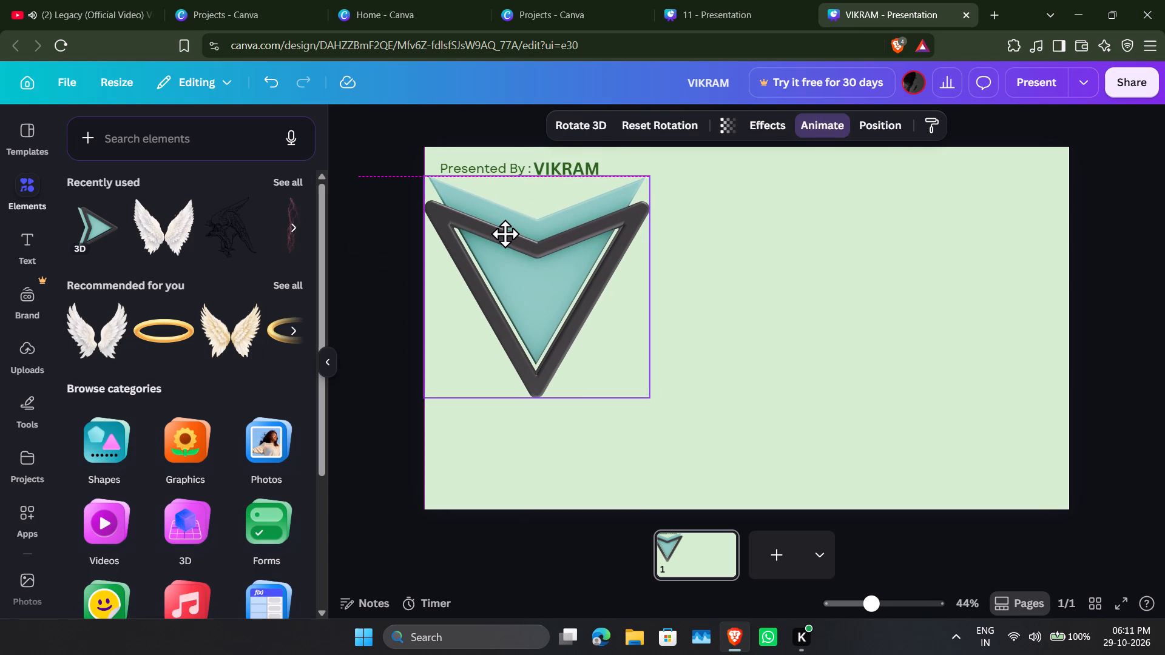
drag(505, 233, 504, 233)
click(826, 175)
Shrink the arrow to about the width of the "Presented By : VIKRAM" line and centre it roughly under the text.
click(563, 297)
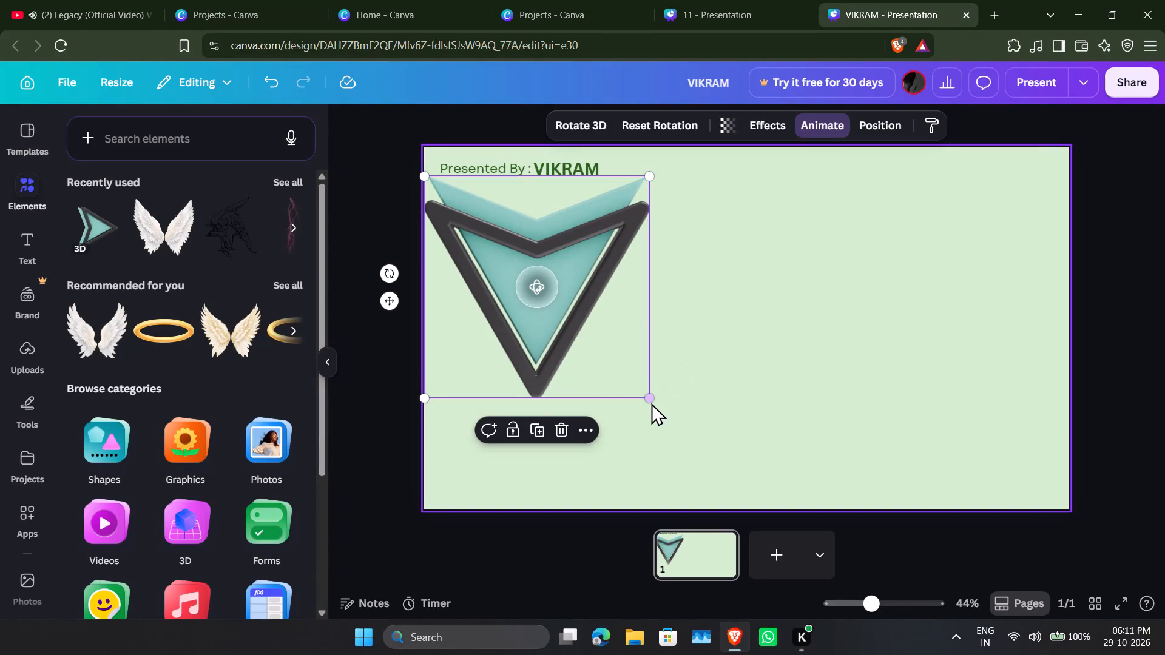
drag(646, 397, 599, 348)
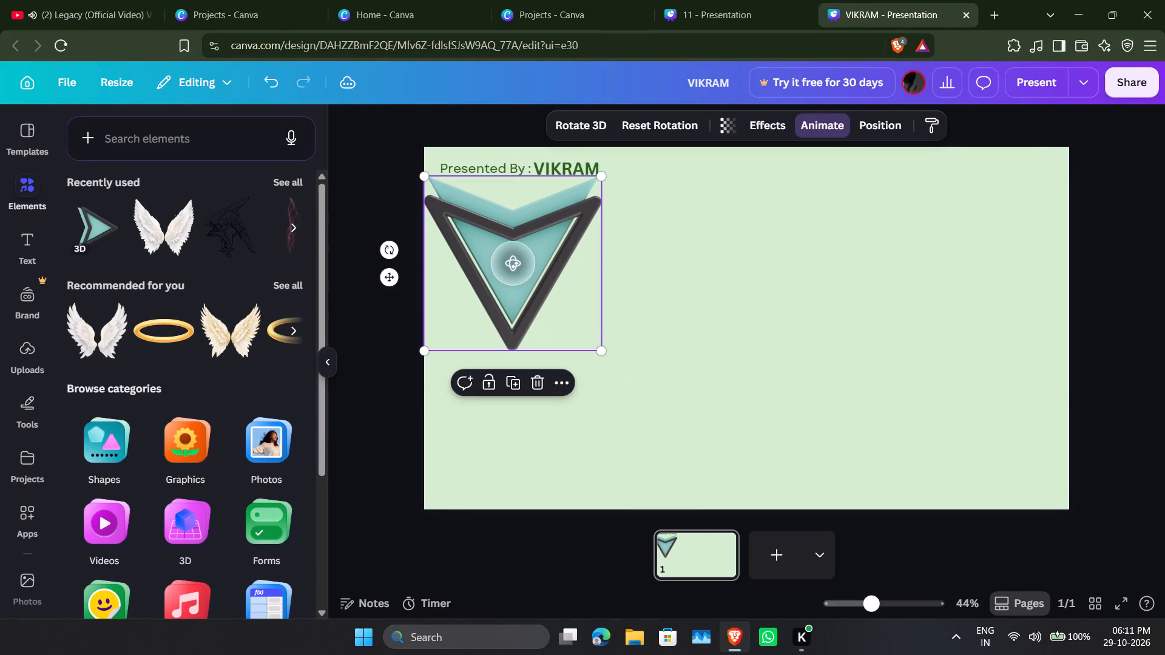
drag(386, 278, 393, 277)
click(749, 210)
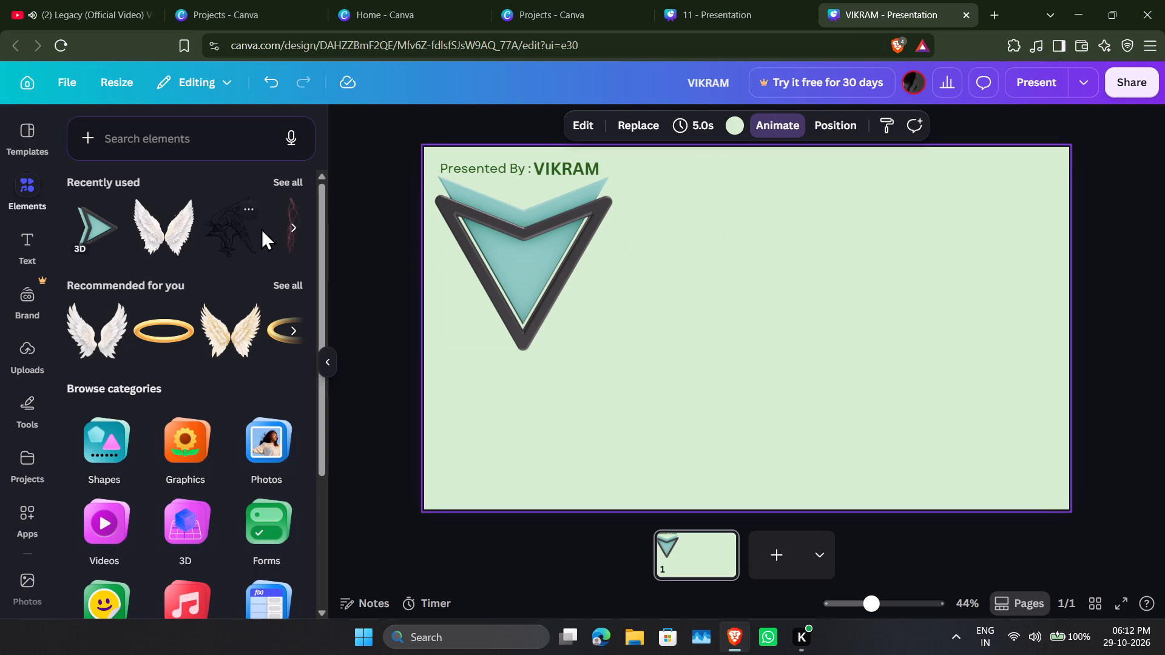
Add the recently used black line drawing of a winged figure and place it just right of the arrow.
drag(240, 239, 517, 254)
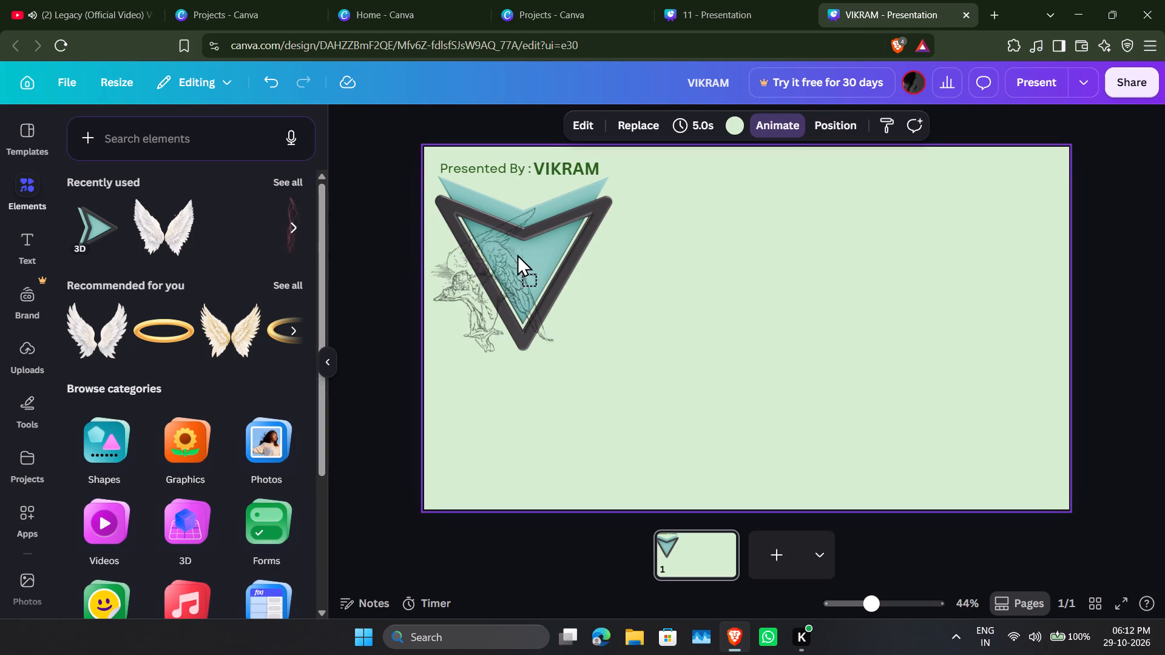
drag(517, 254, 510, 243)
click(510, 243)
drag(518, 258, 527, 247)
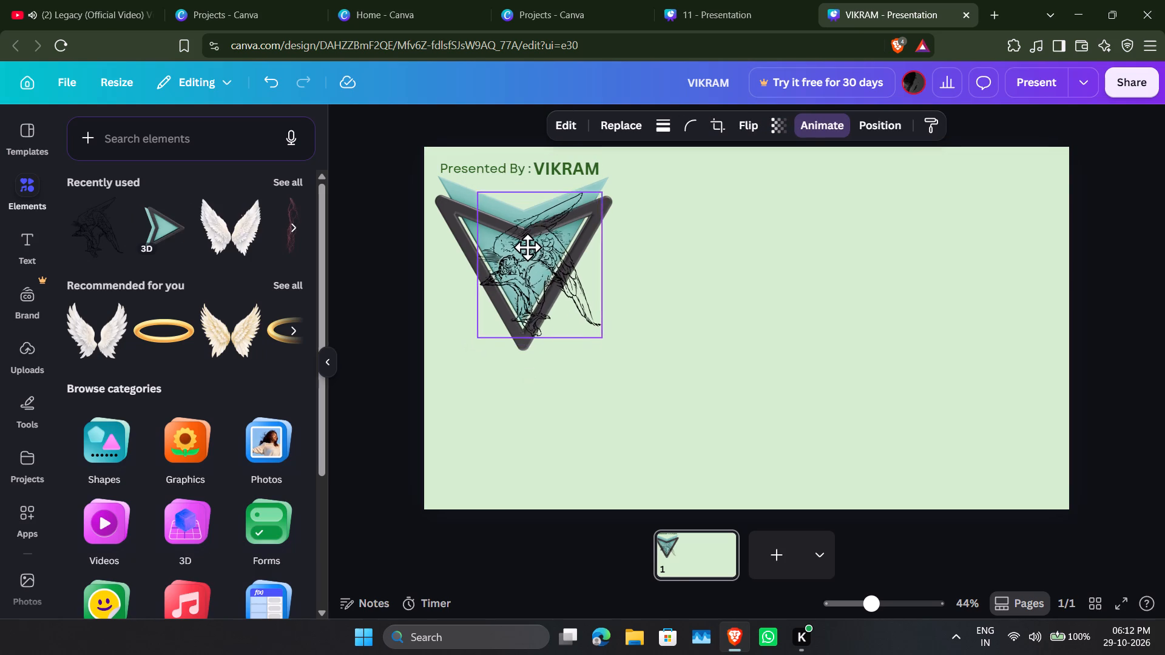
drag(527, 247, 675, 221)
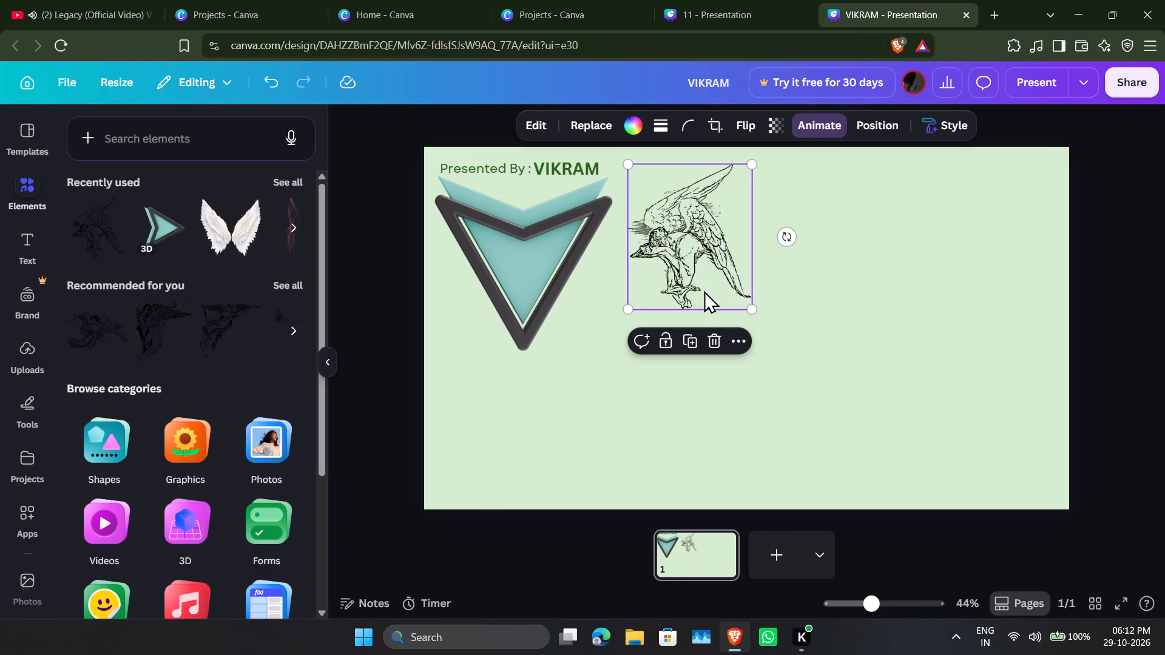
Shrink the winged figure drawing and place it inside the arrow's teal face, small enough to fit within the dark frame.
drag(758, 311, 701, 278)
drag(752, 307, 671, 257)
drag(662, 187, 577, 242)
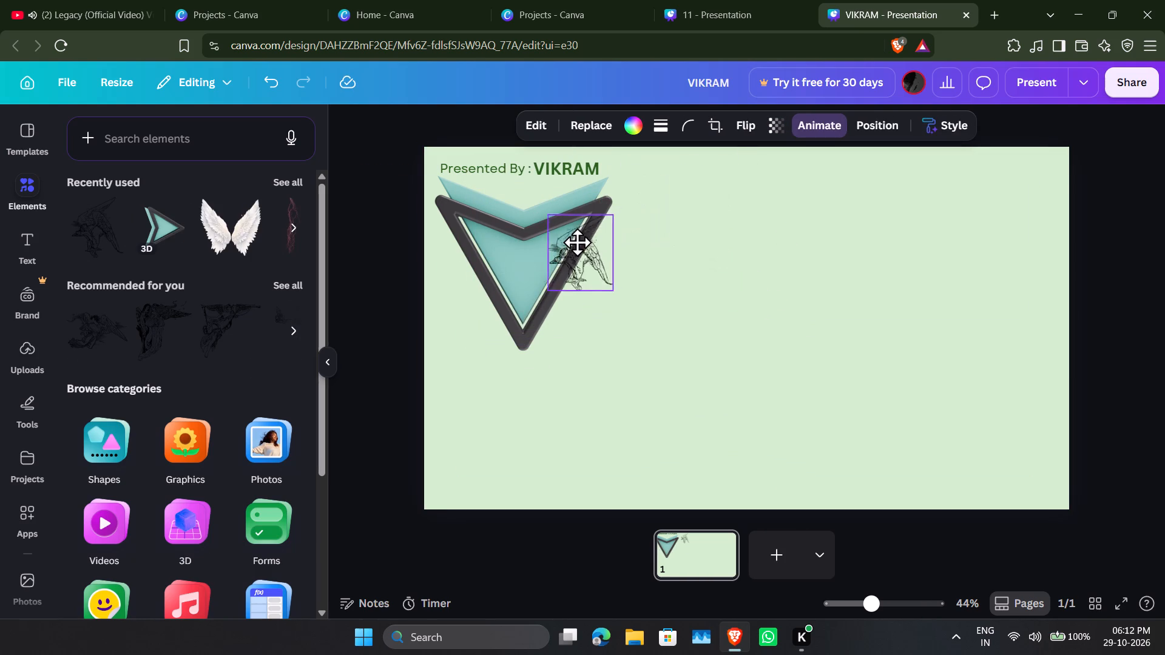
drag(577, 242, 523, 243)
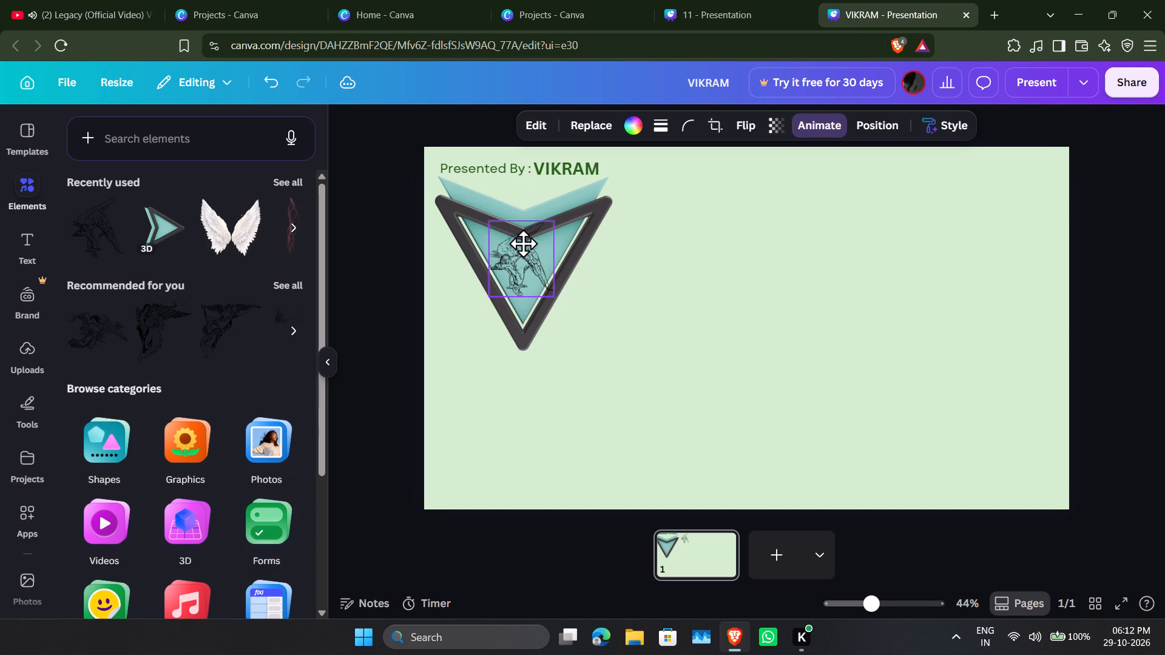
drag(523, 243, 522, 255)
drag(555, 306, 528, 290)
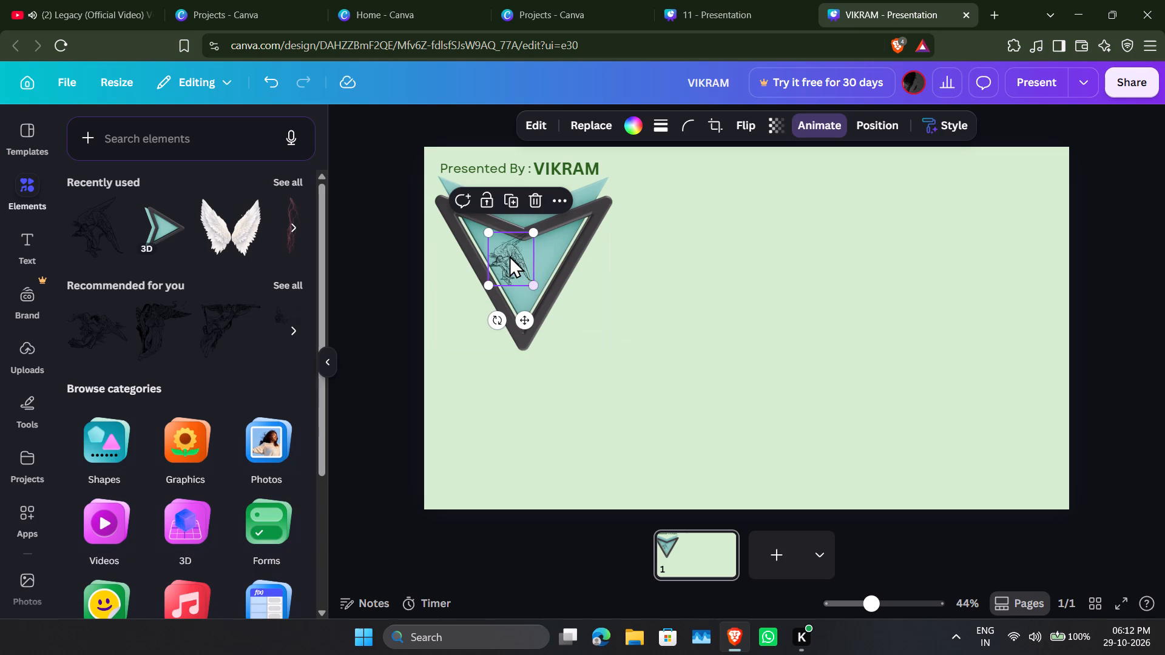
Enlarge the winged figure drawing slightly and centre it within the arrow's teal face.
drag(506, 249, 519, 254)
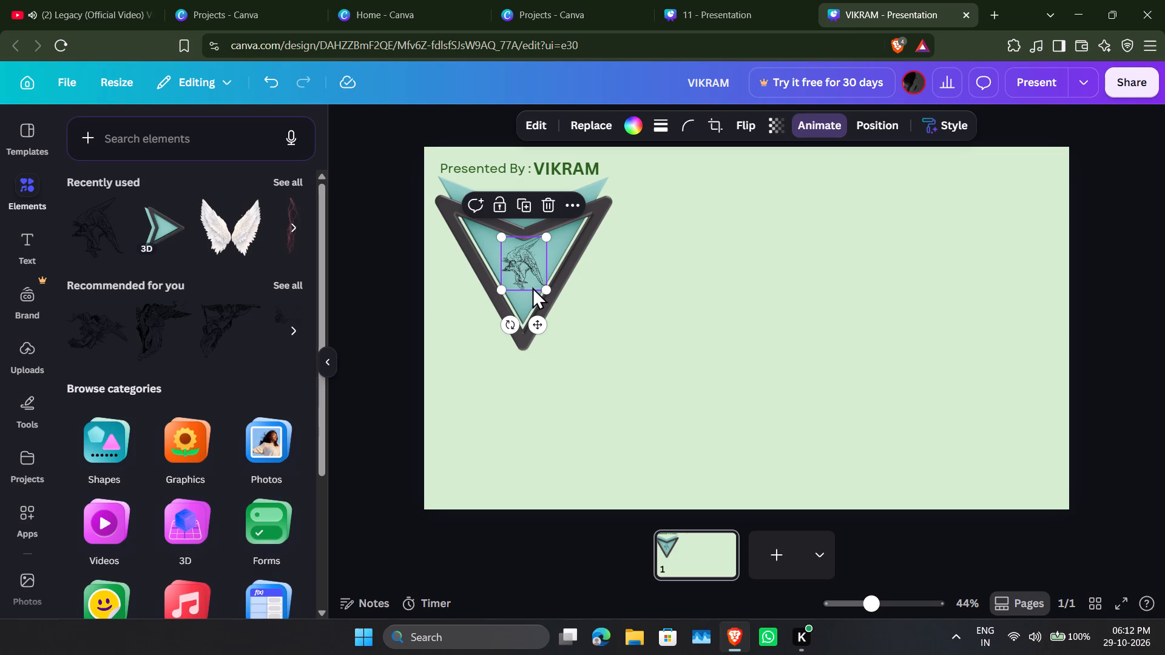
drag(549, 285, 552, 291)
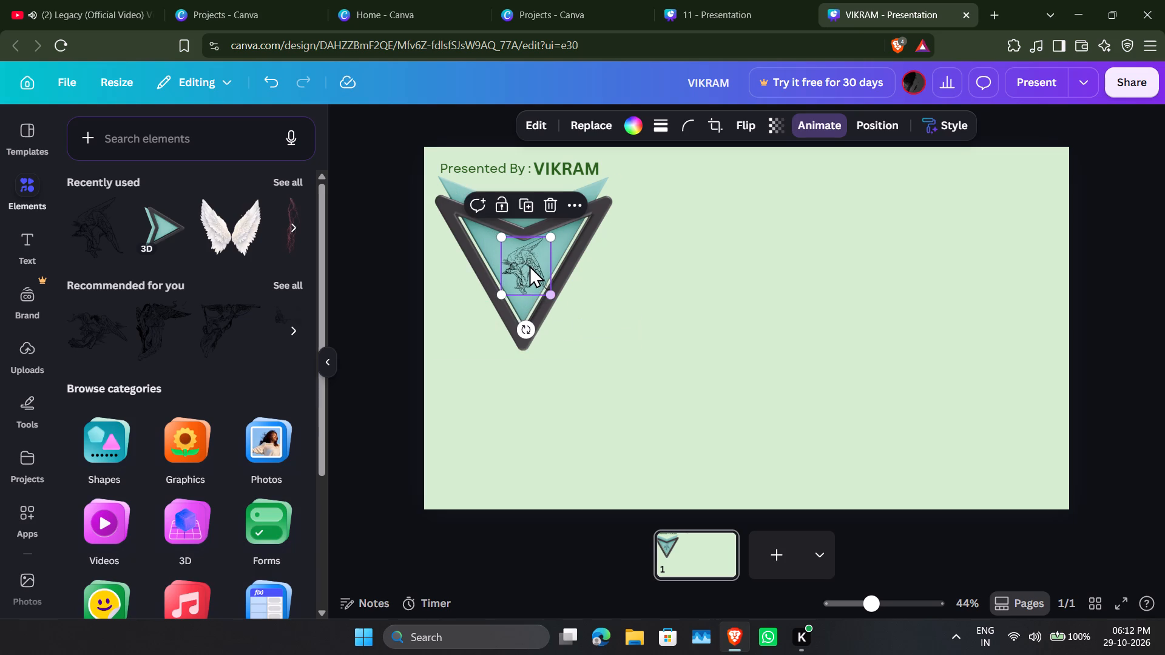
drag(529, 264, 522, 269)
click(749, 243)
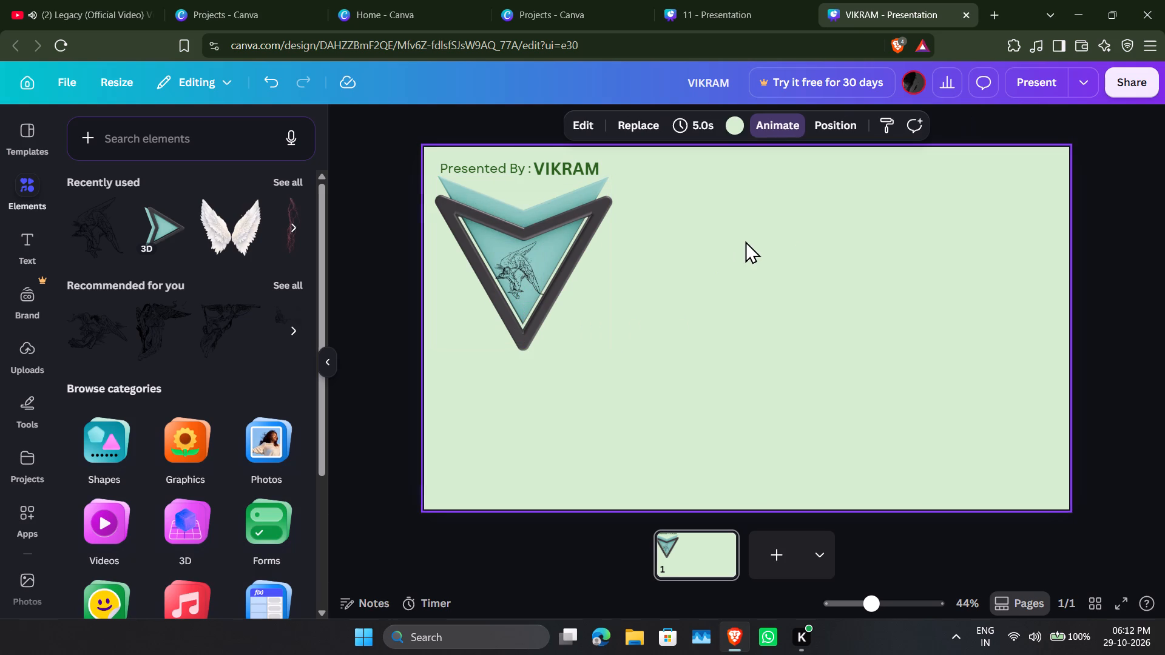
drag(510, 267, 512, 266)
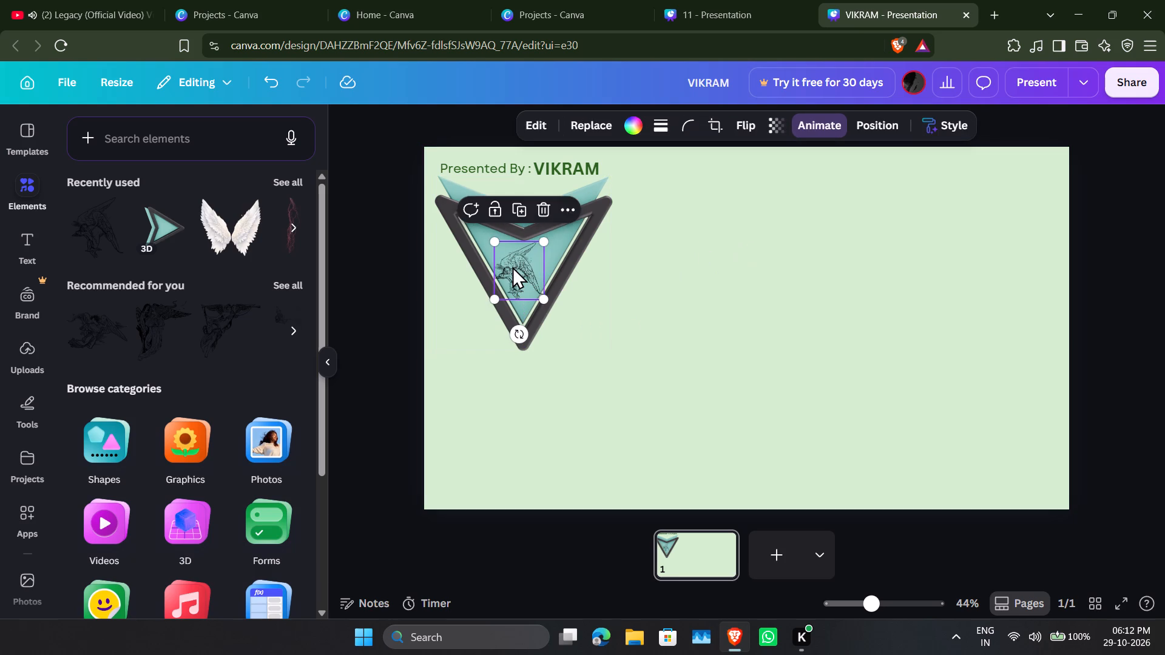
drag(512, 266, 516, 266)
click(708, 237)
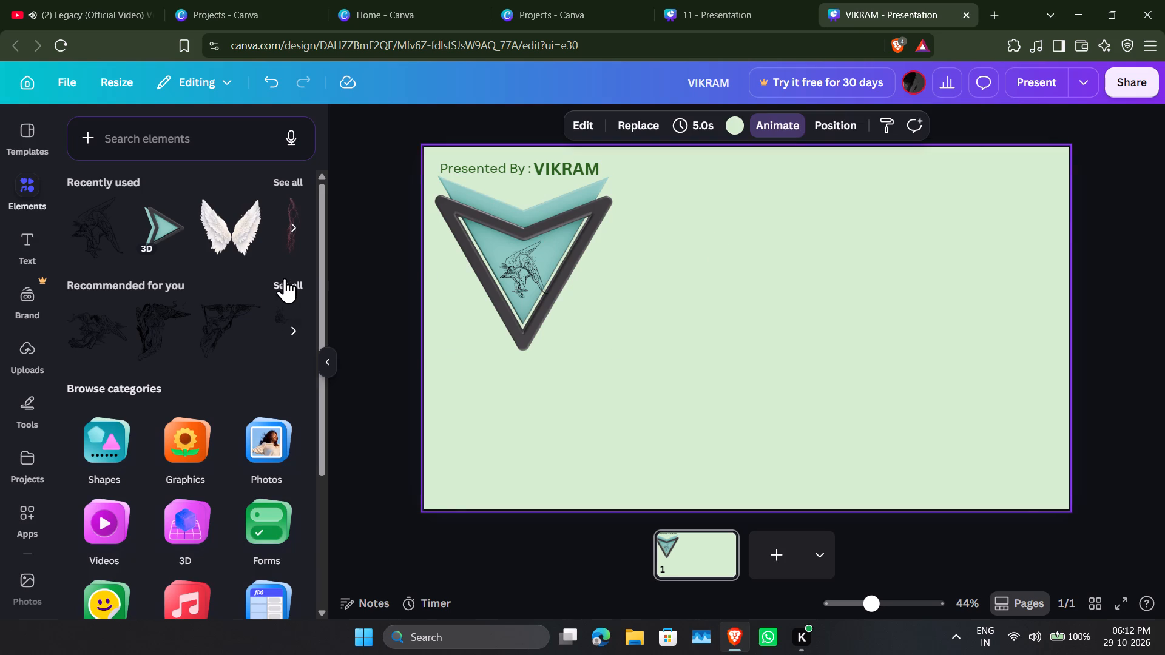
Add the recently used red flaming meteor with the dark rock and place it just right of the arrow.
click(296, 224)
click(277, 181)
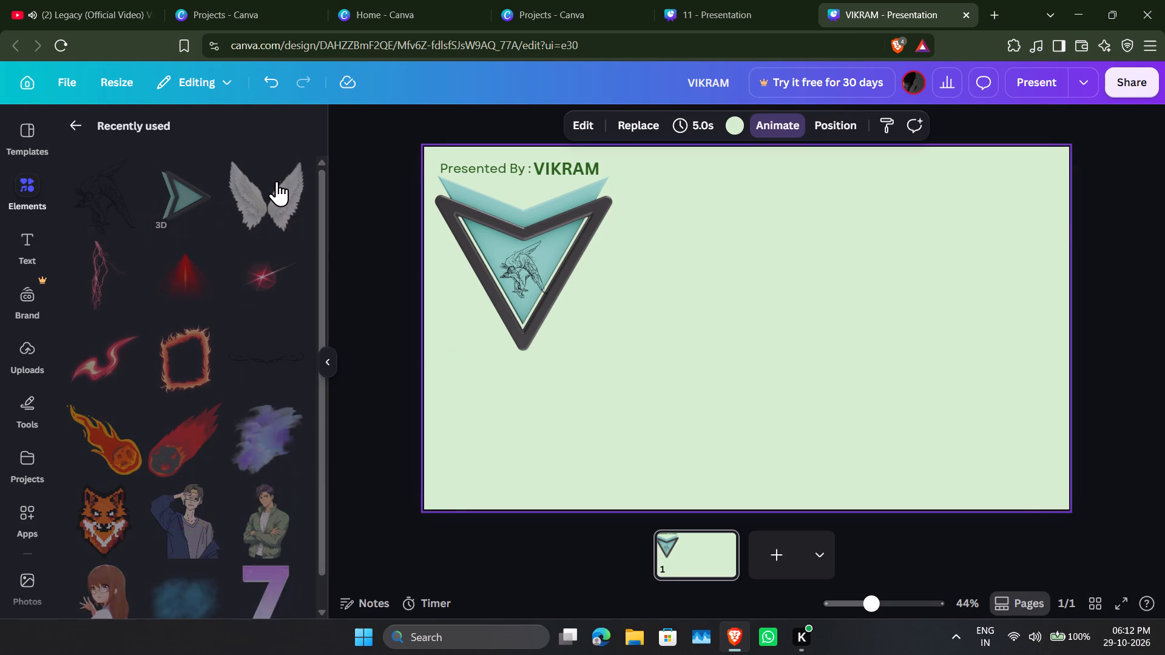
scroll(240, 238, down, 1)
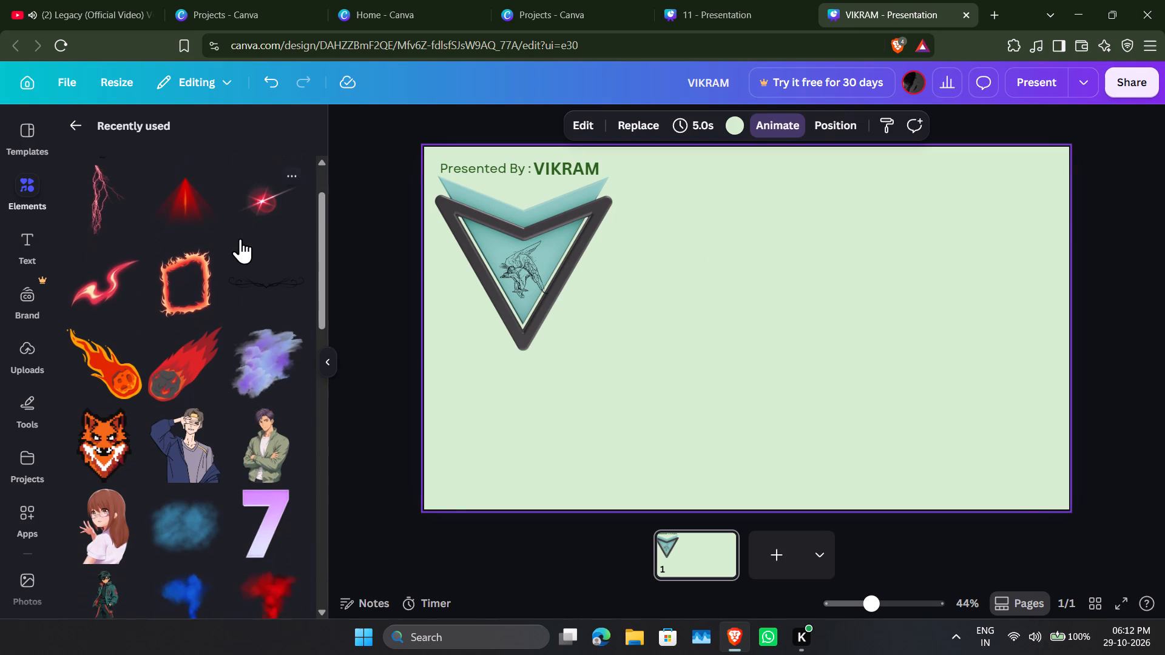
scroll(240, 238, down, 1)
drag(185, 280, 452, 178)
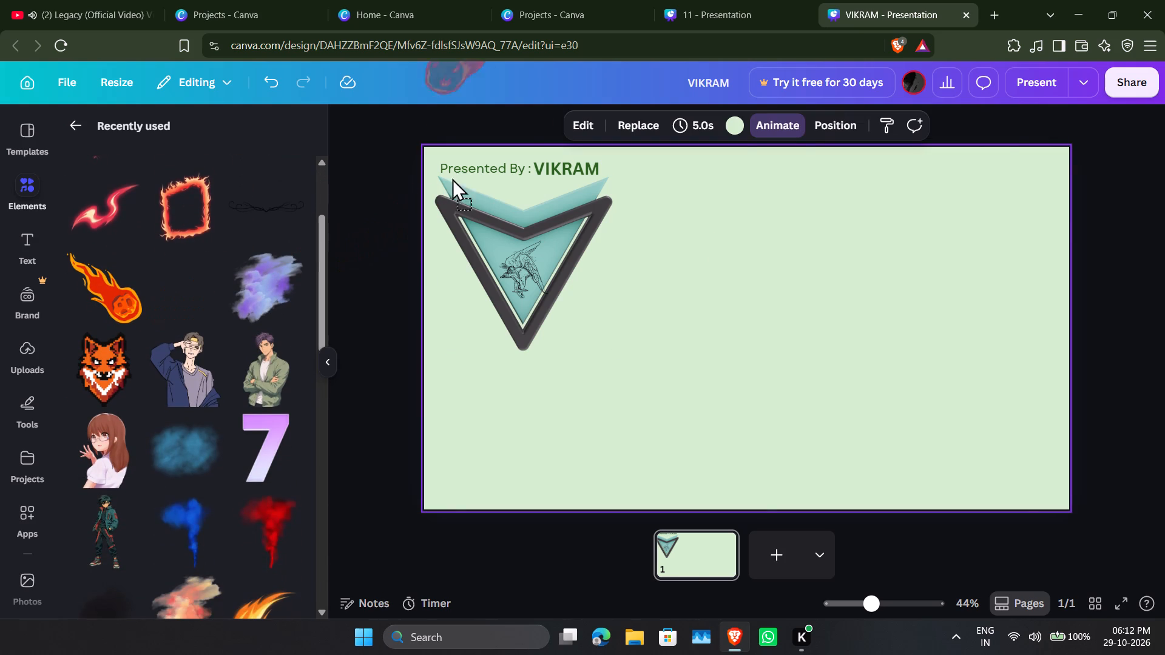
drag(452, 178, 586, 236)
drag(712, 317, 741, 232)
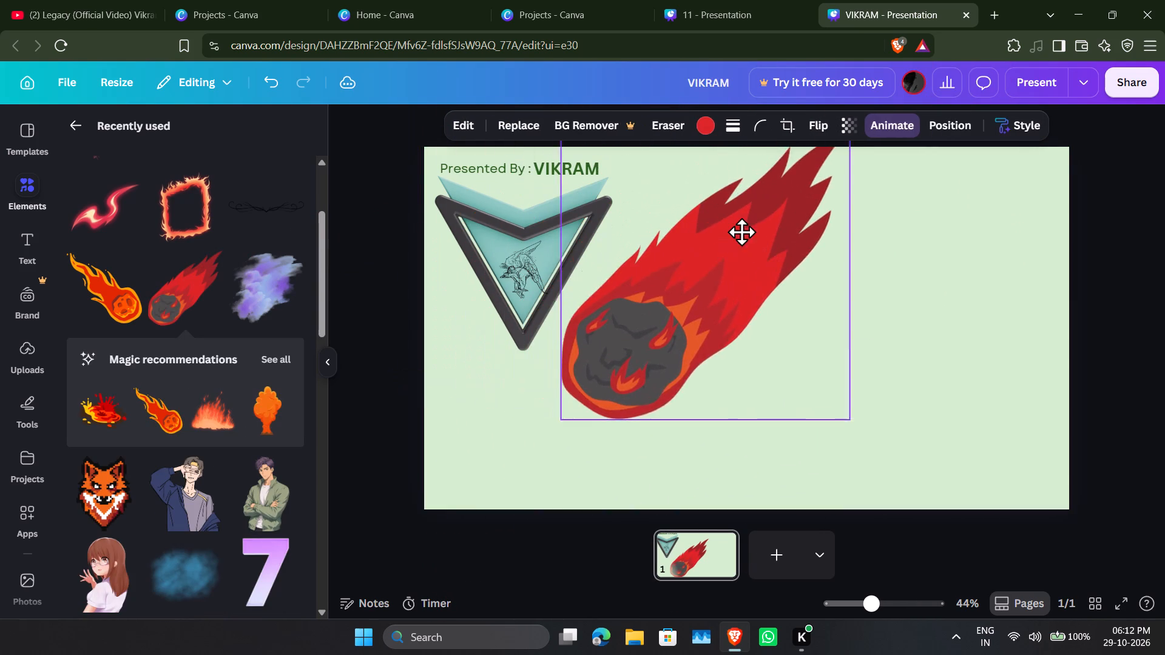
drag(741, 232, 741, 245)
click(741, 245)
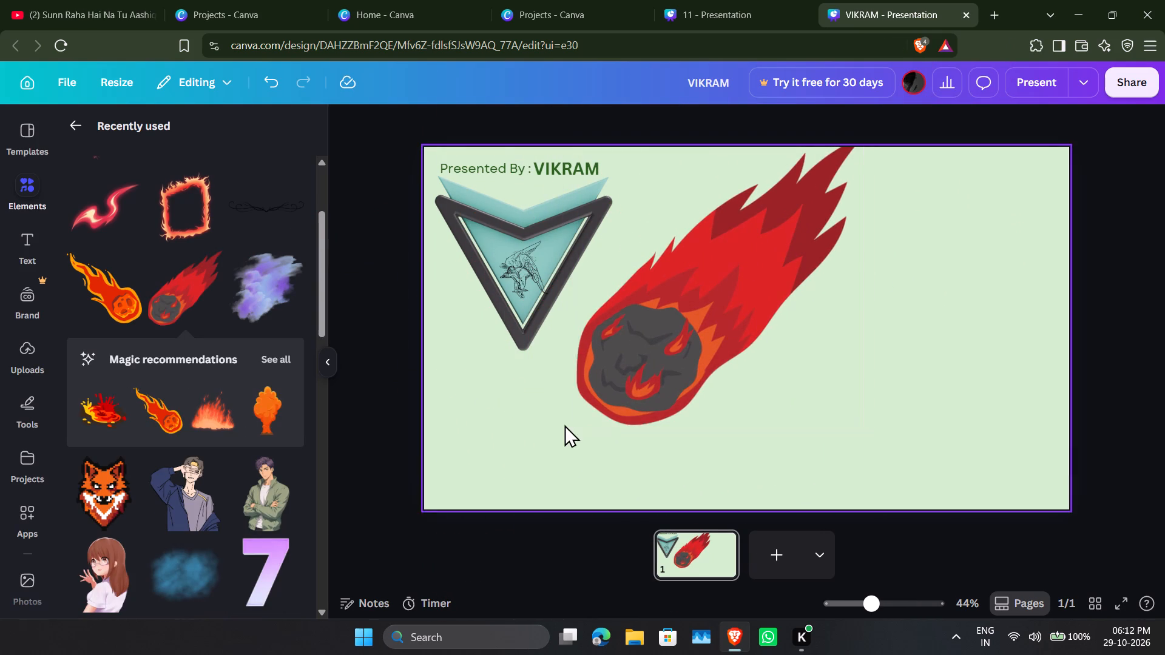
Shrink the red meteor and place it over the arrow's upper right part, its tail reaching past the end of VIKRAM.
click(625, 375)
drag(575, 419, 745, 259)
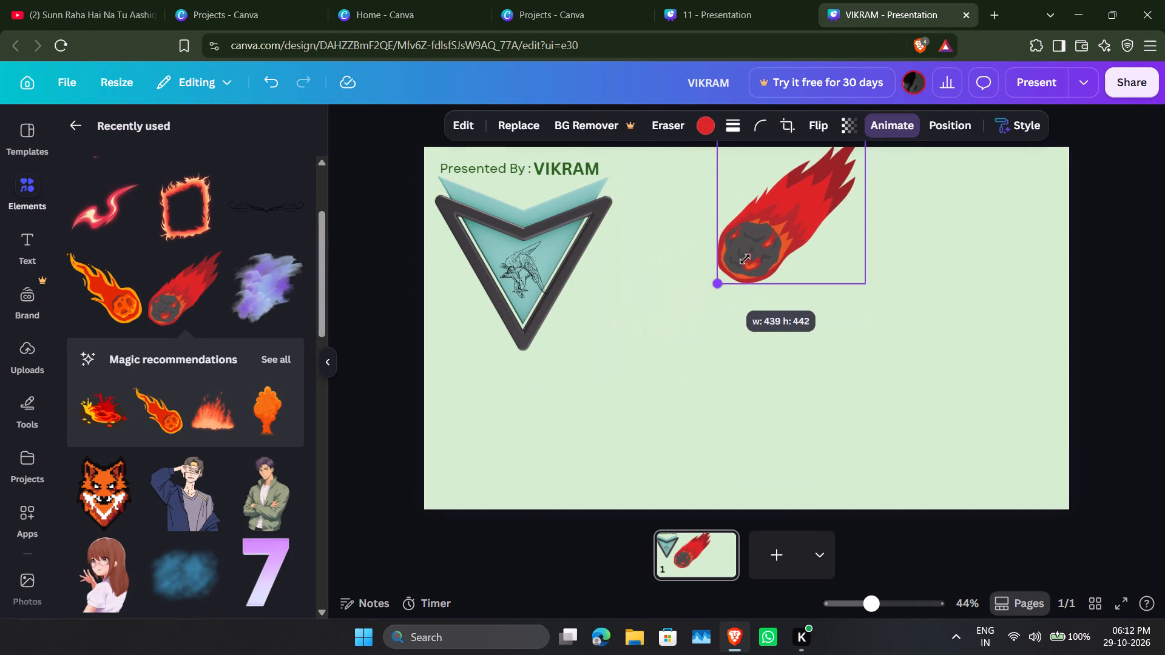
drag(745, 259, 750, 254)
drag(831, 162, 550, 191)
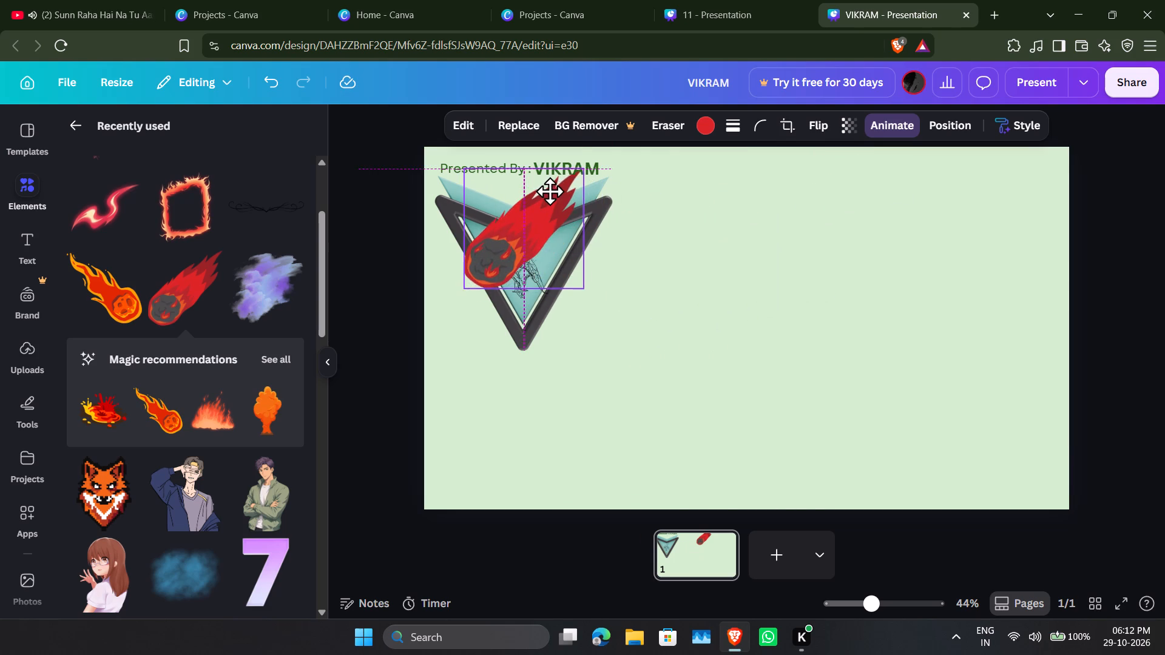
drag(550, 191, 572, 210)
drag(573, 210, 580, 196)
drag(580, 196, 581, 195)
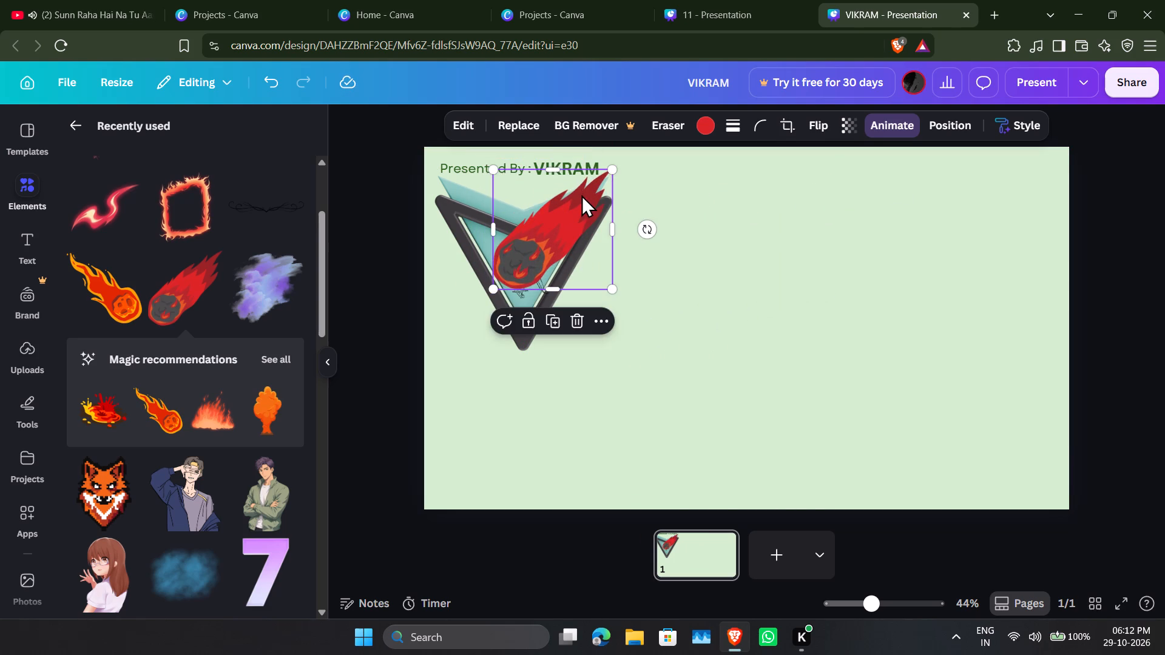
drag(581, 195, 590, 184)
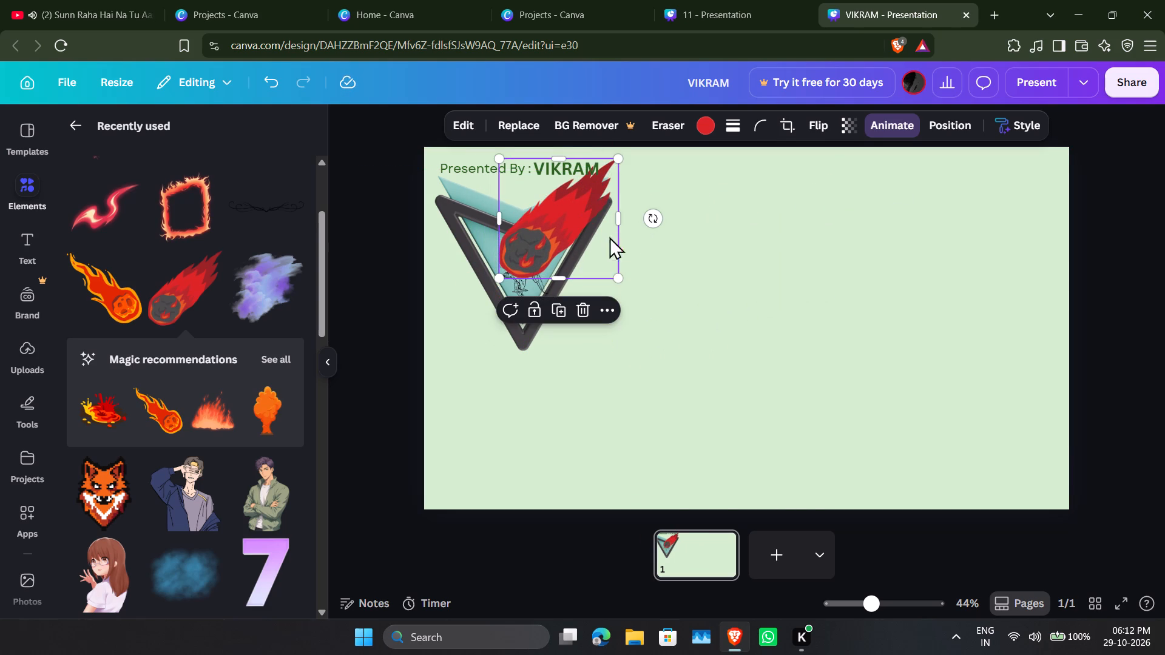
Send the red meteor backward until it lies behind the arrow and the VIKRAM text.
click(607, 309)
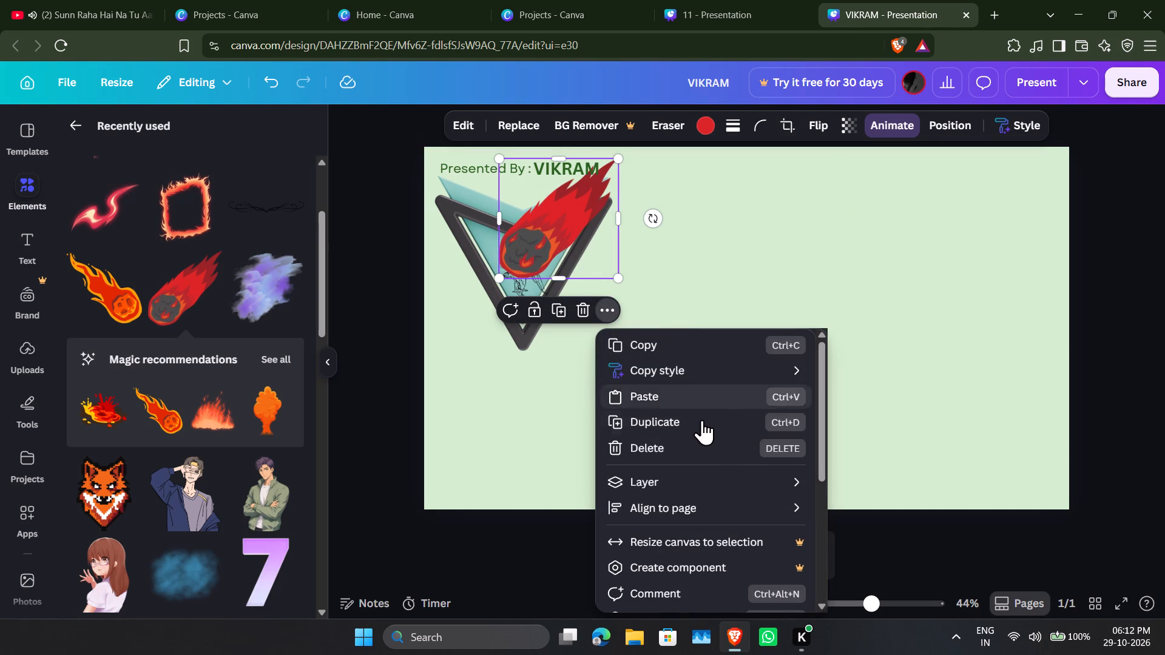
click(709, 479)
double_click(721, 488)
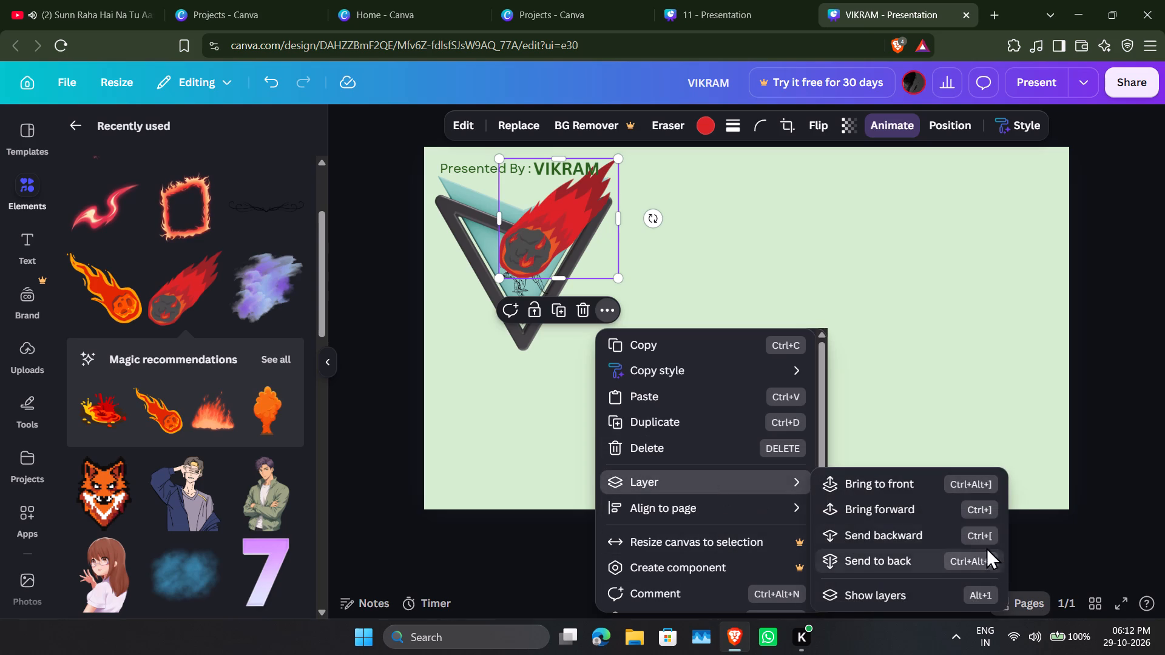
click(957, 534)
click(957, 534)
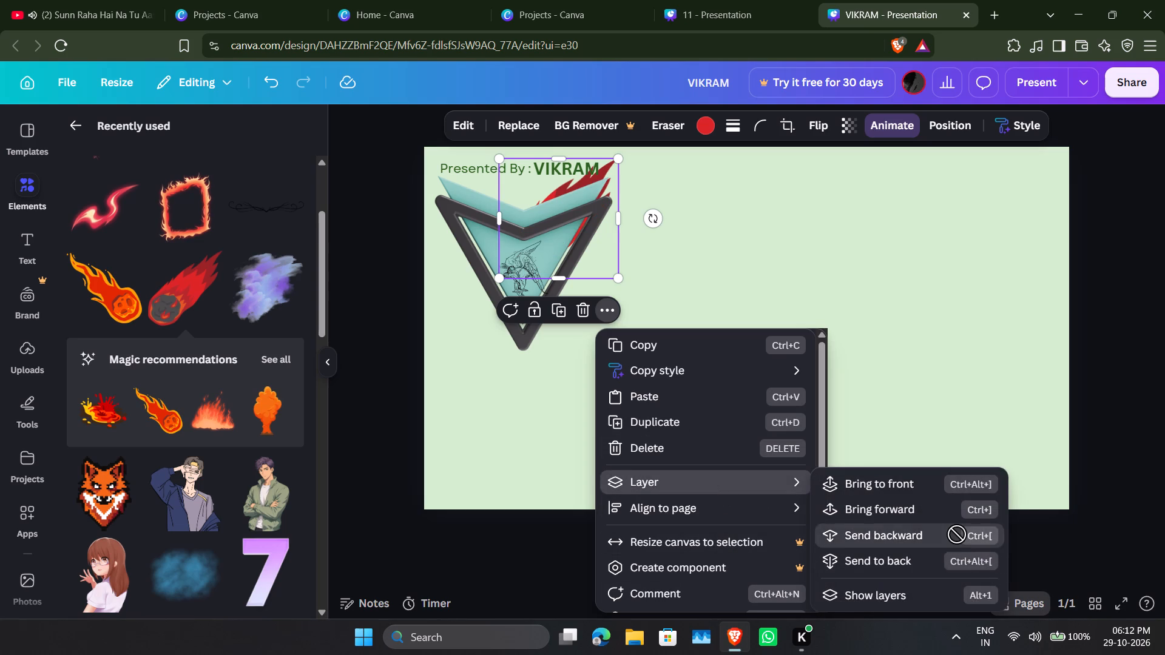
click(917, 366)
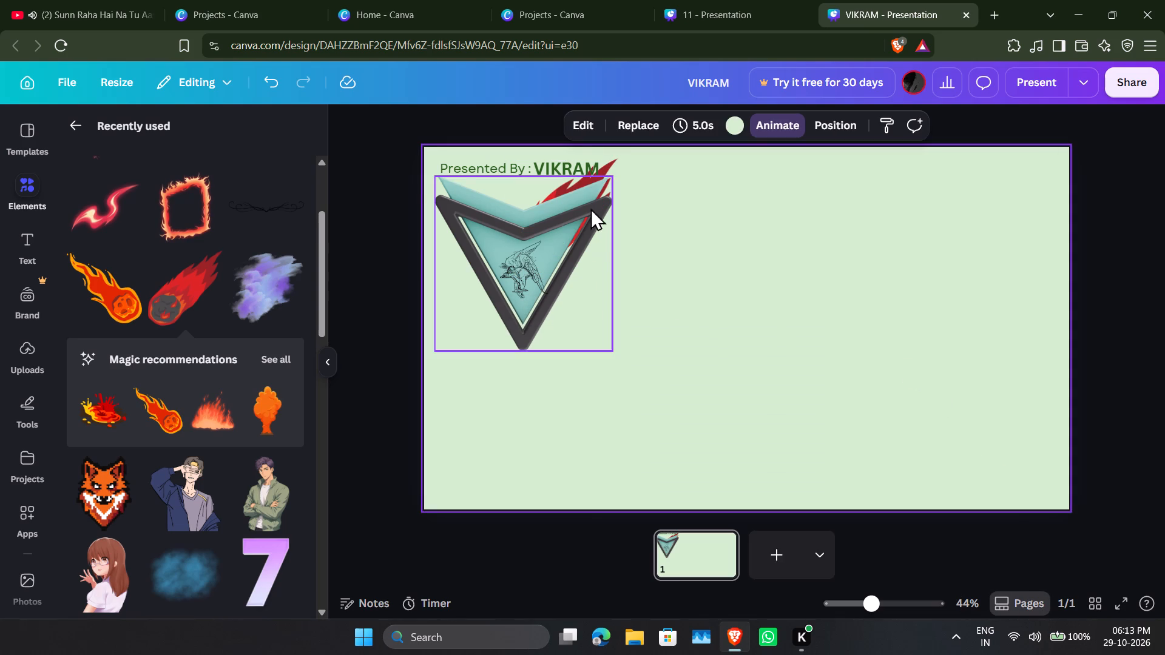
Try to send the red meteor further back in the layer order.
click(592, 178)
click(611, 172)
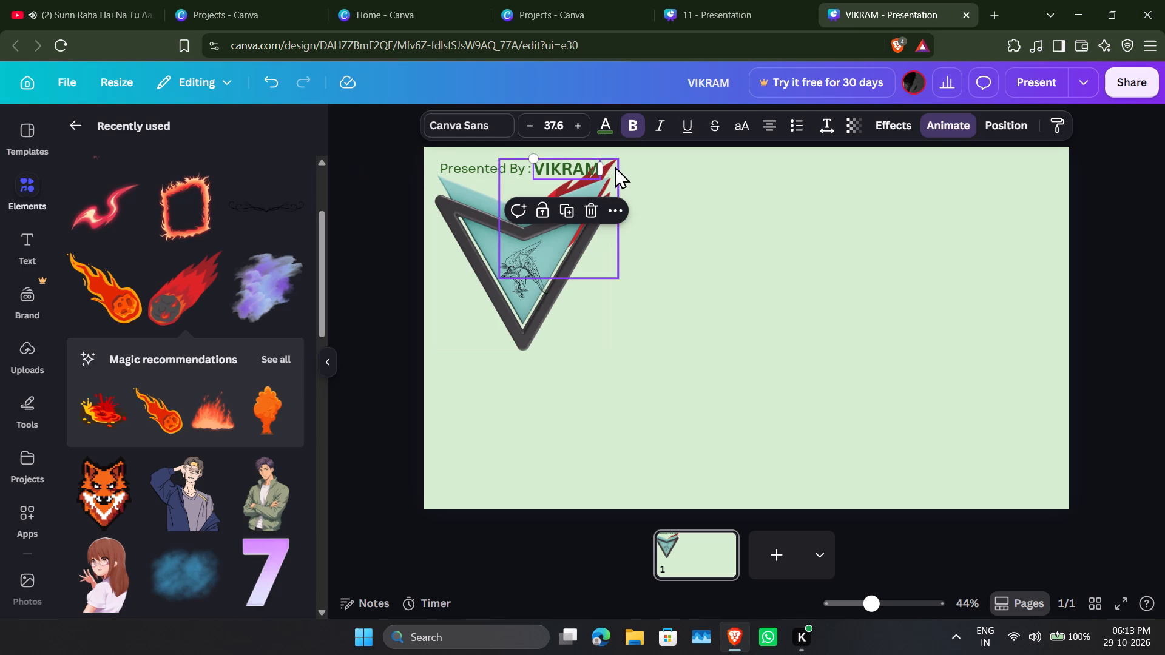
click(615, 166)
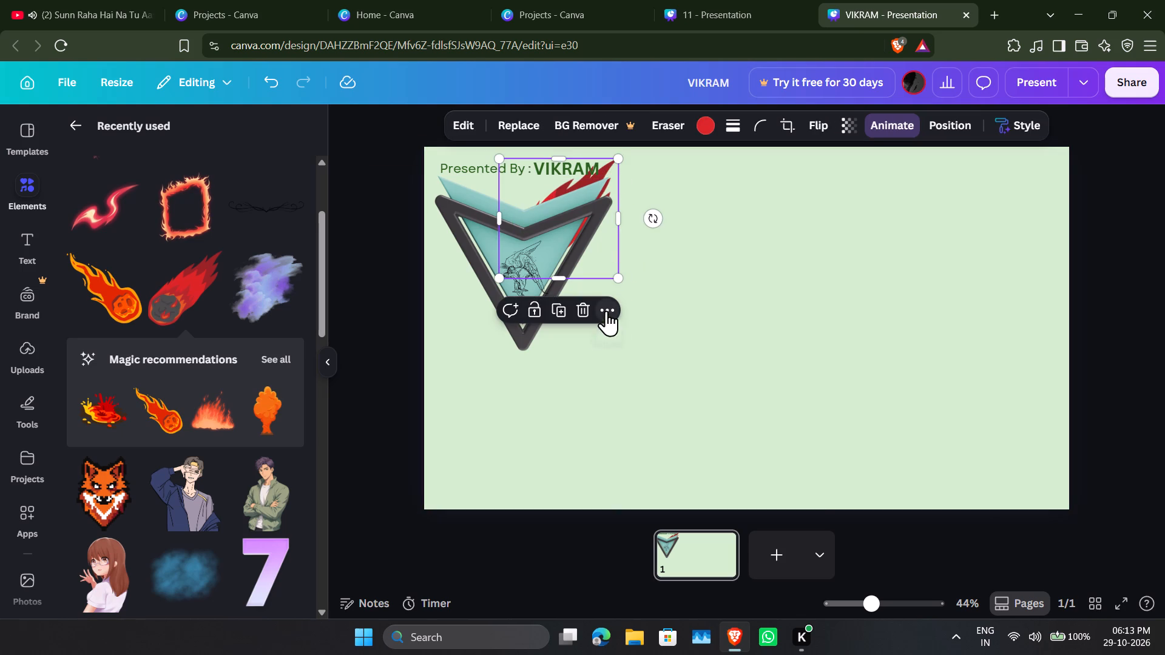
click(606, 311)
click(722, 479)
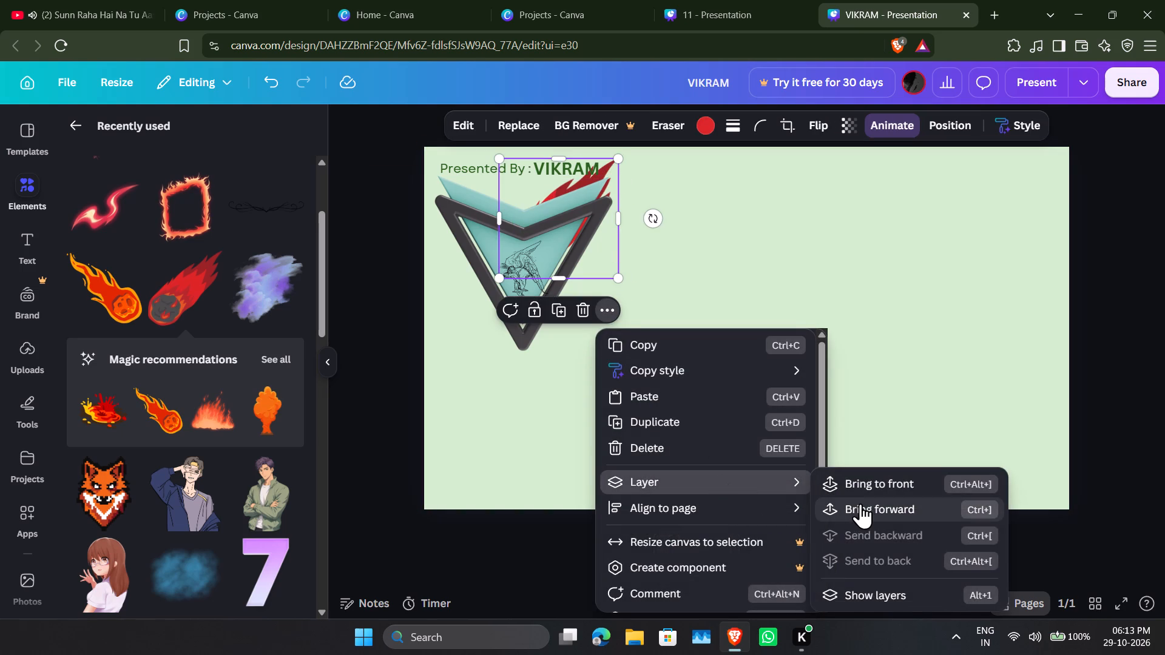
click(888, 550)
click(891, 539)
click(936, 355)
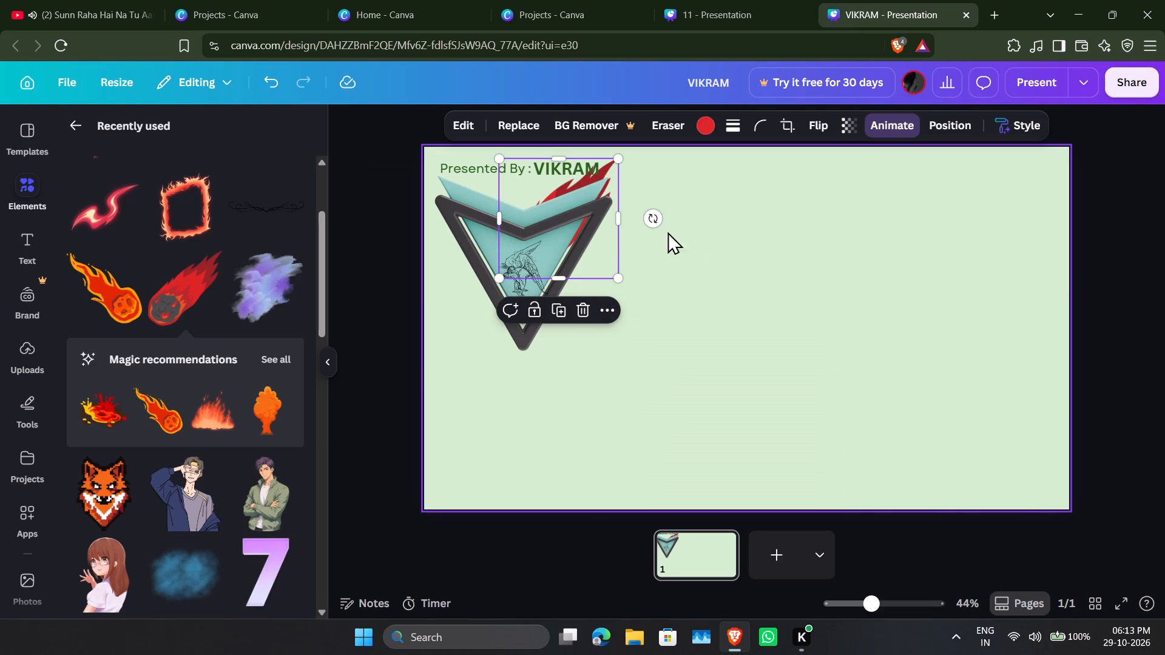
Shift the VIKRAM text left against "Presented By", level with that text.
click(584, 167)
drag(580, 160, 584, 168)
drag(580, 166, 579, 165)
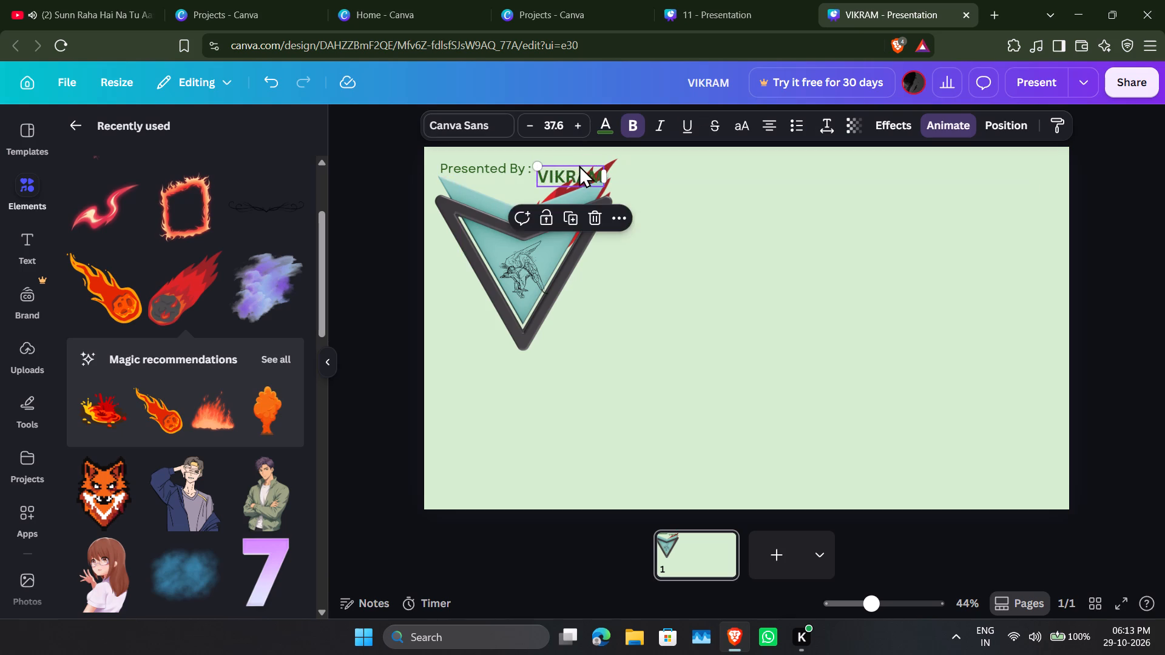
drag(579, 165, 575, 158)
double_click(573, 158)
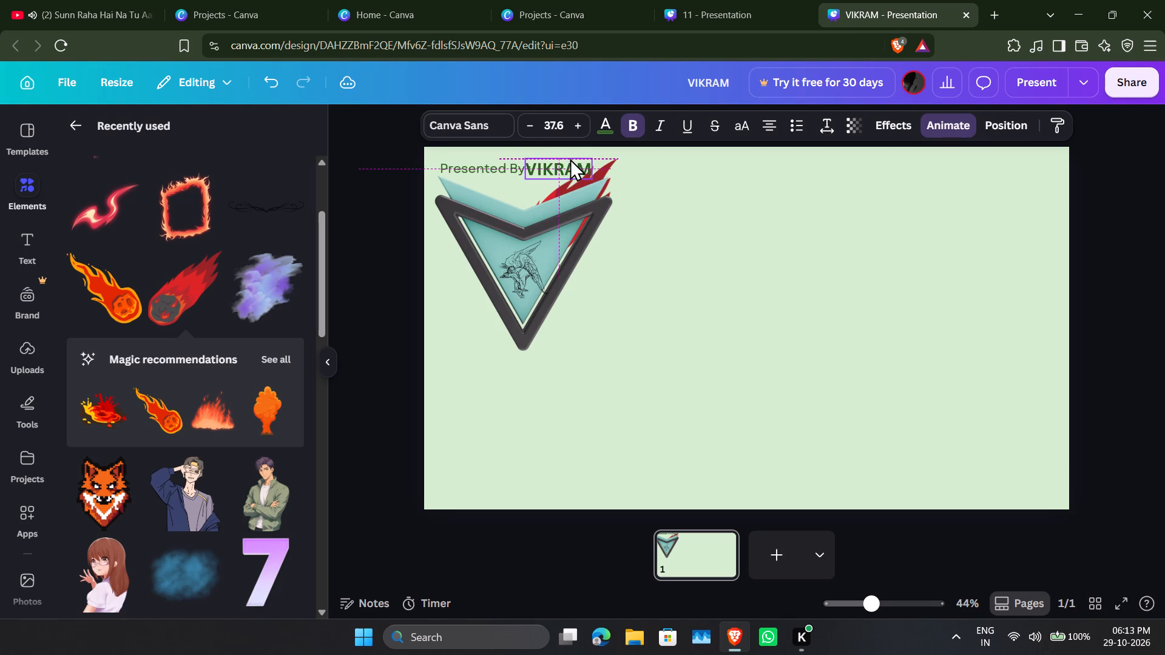
Remove the bold formatting from the VIKRAM text.
click(629, 127)
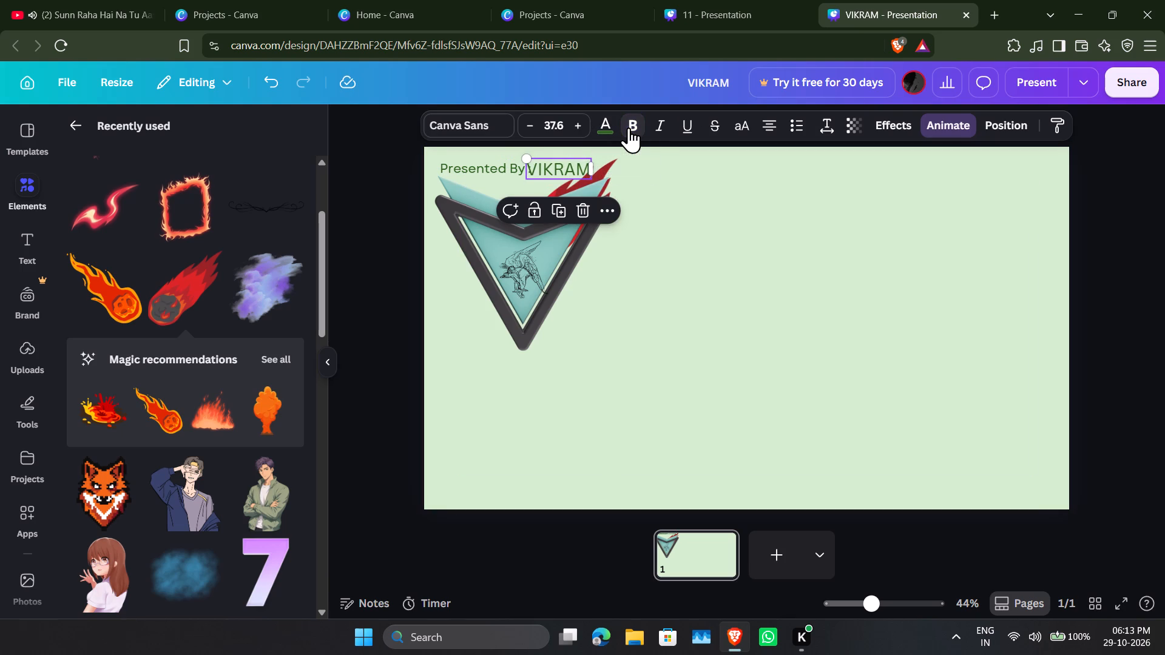
click(733, 204)
Move the VIKRAM text right so it sits directly after the colon of "Presented By :".
drag(565, 167, 565, 164)
drag(565, 164, 573, 163)
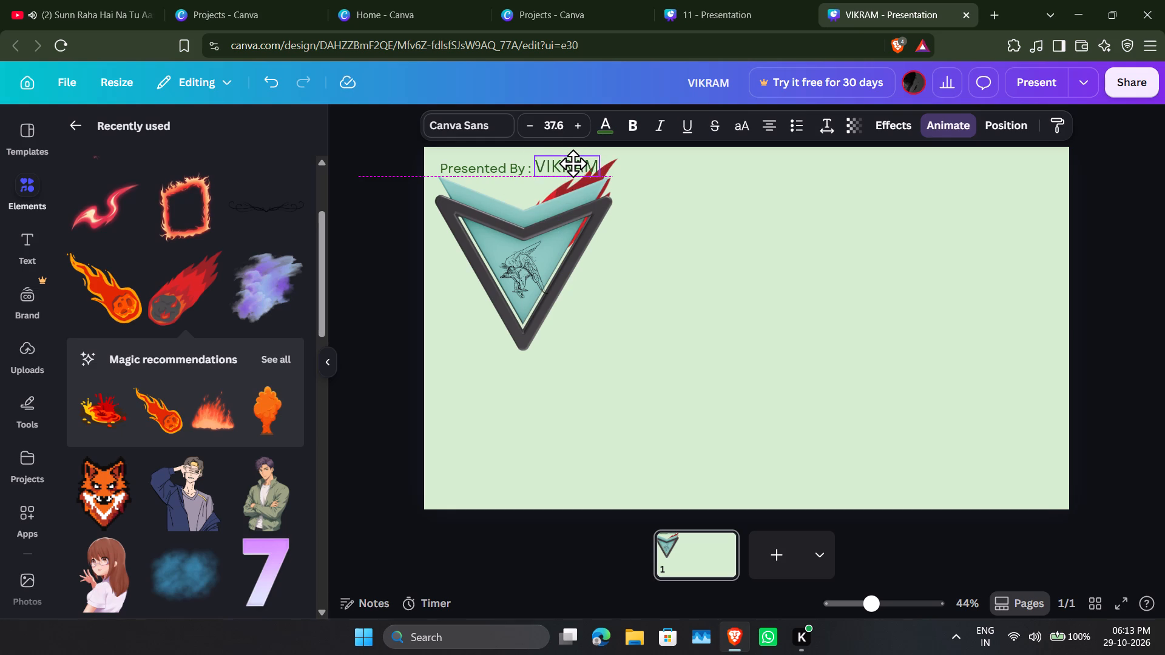
drag(573, 163, 570, 164)
click(824, 212)
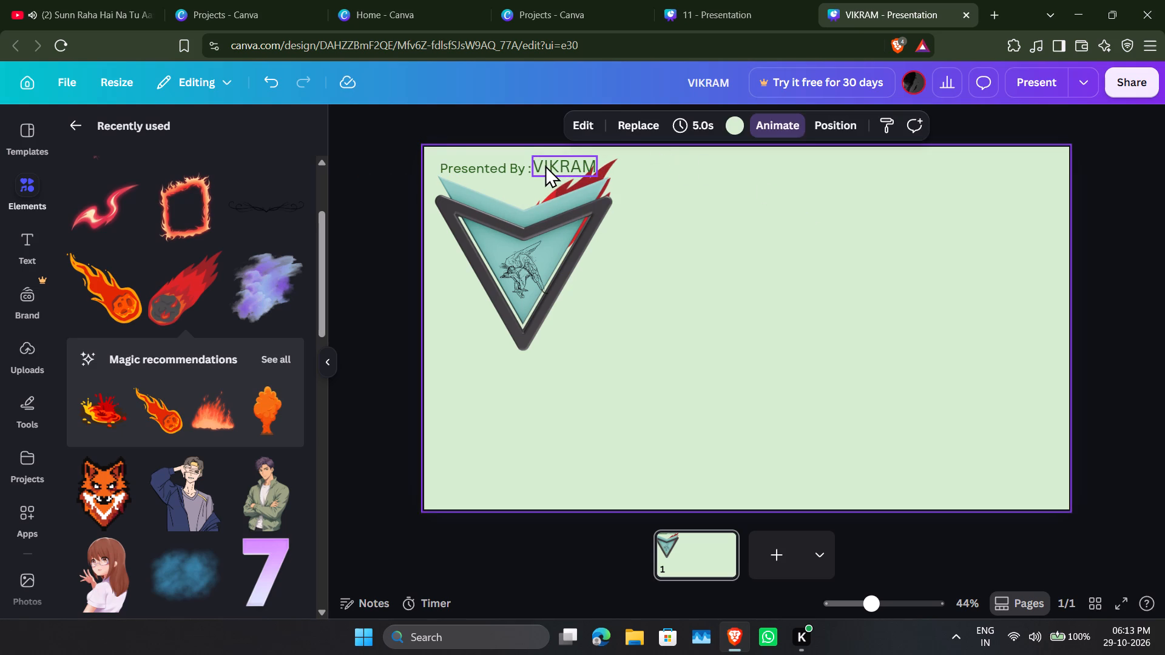
Try several fonts on the VIKRAM text and settle on Barlow Condensed.
click(544, 165)
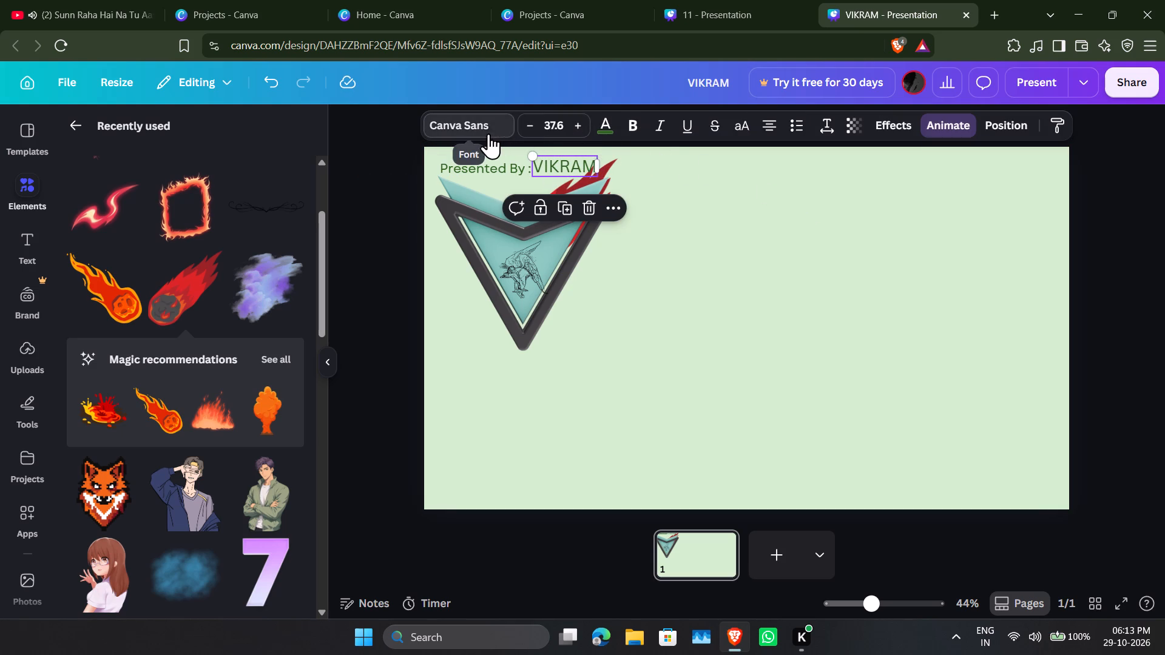
click(473, 135)
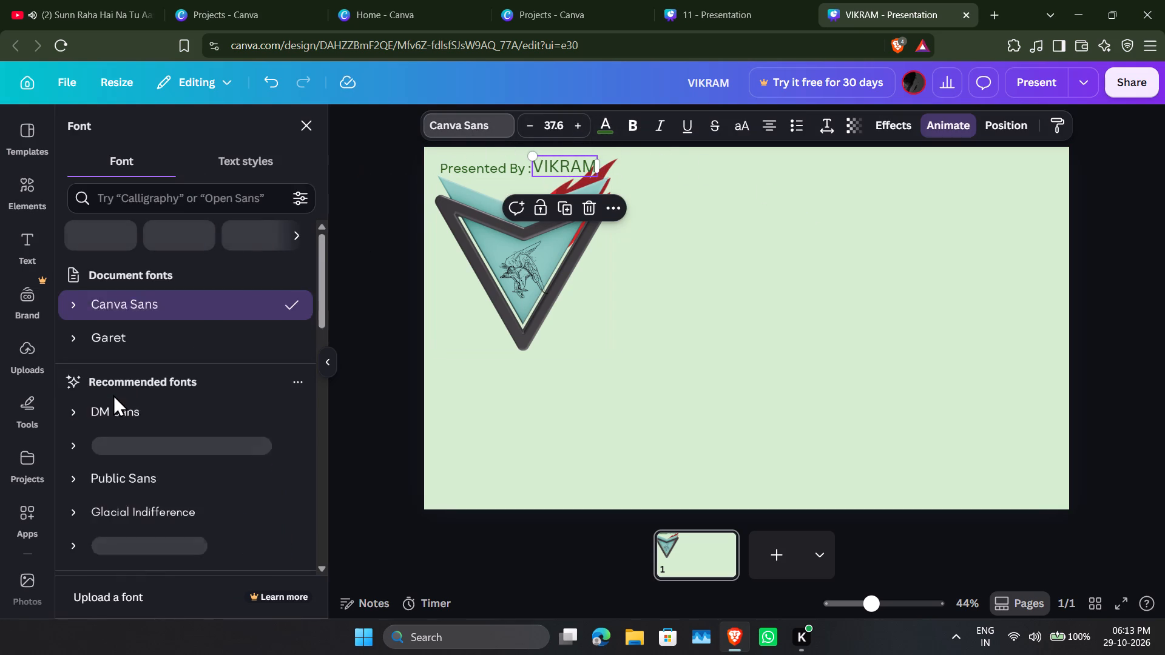
scroll(113, 394, down, 1)
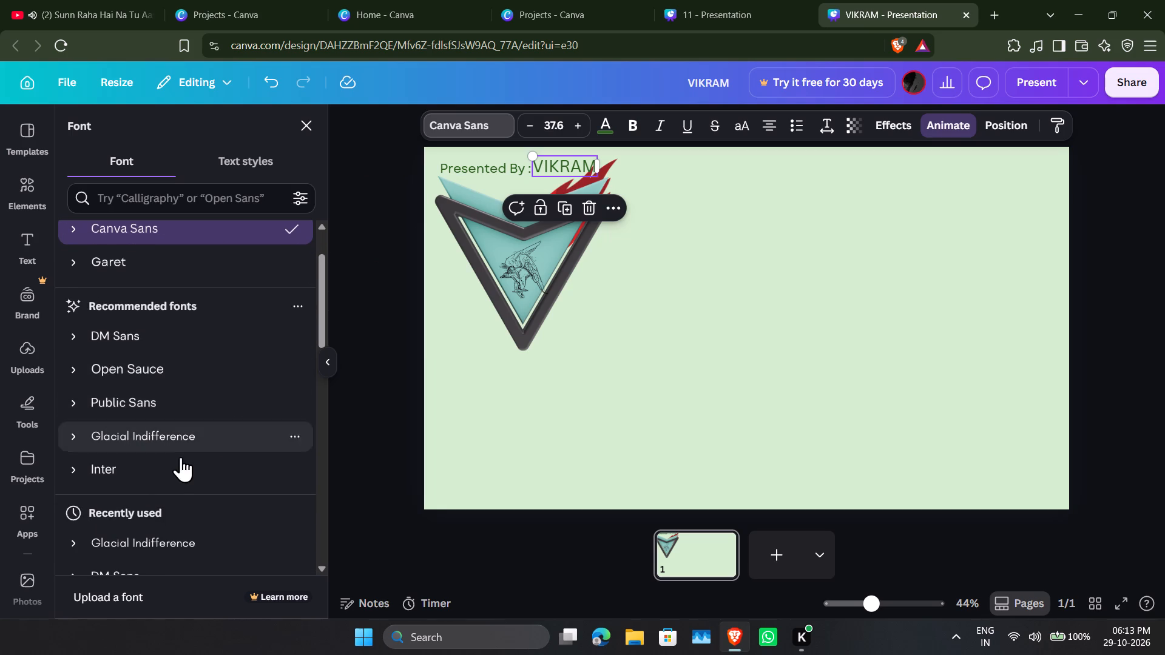
click(189, 432)
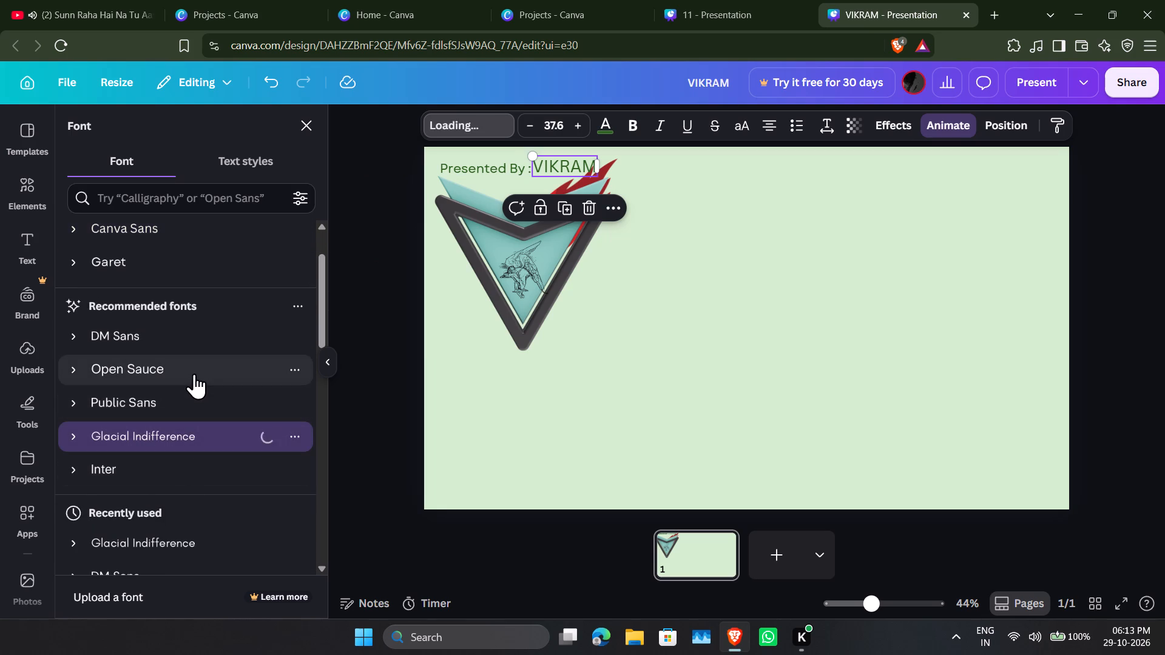
click(194, 374)
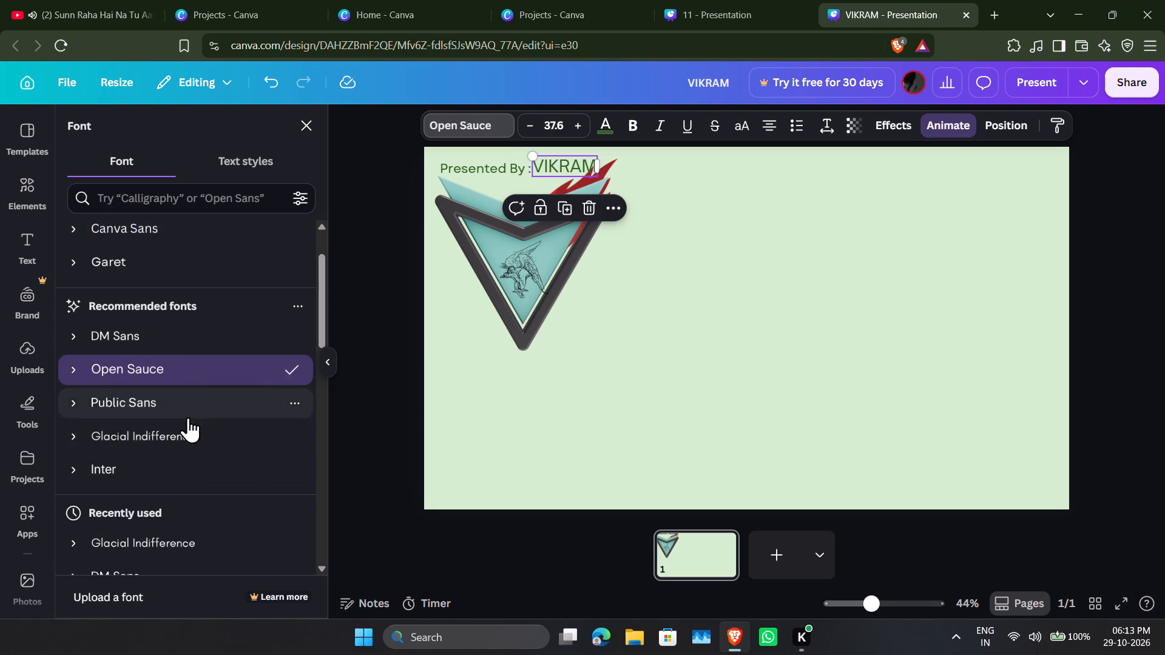
scroll(191, 434, down, 3)
click(195, 386)
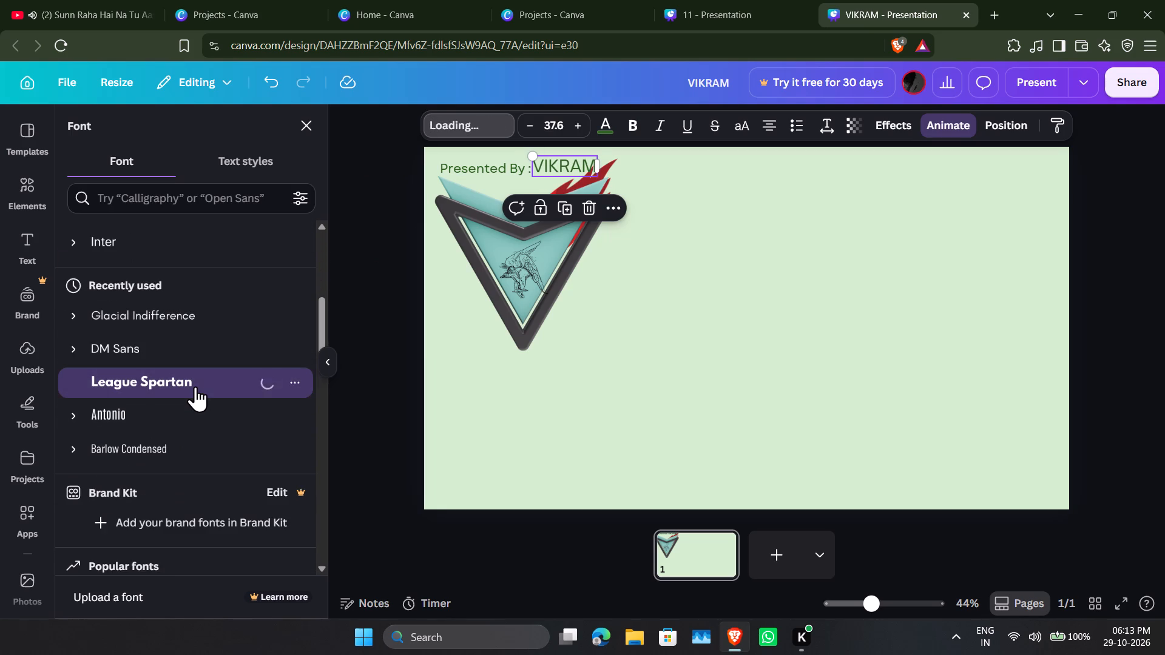
click(163, 455)
scroll(180, 421, down, 2)
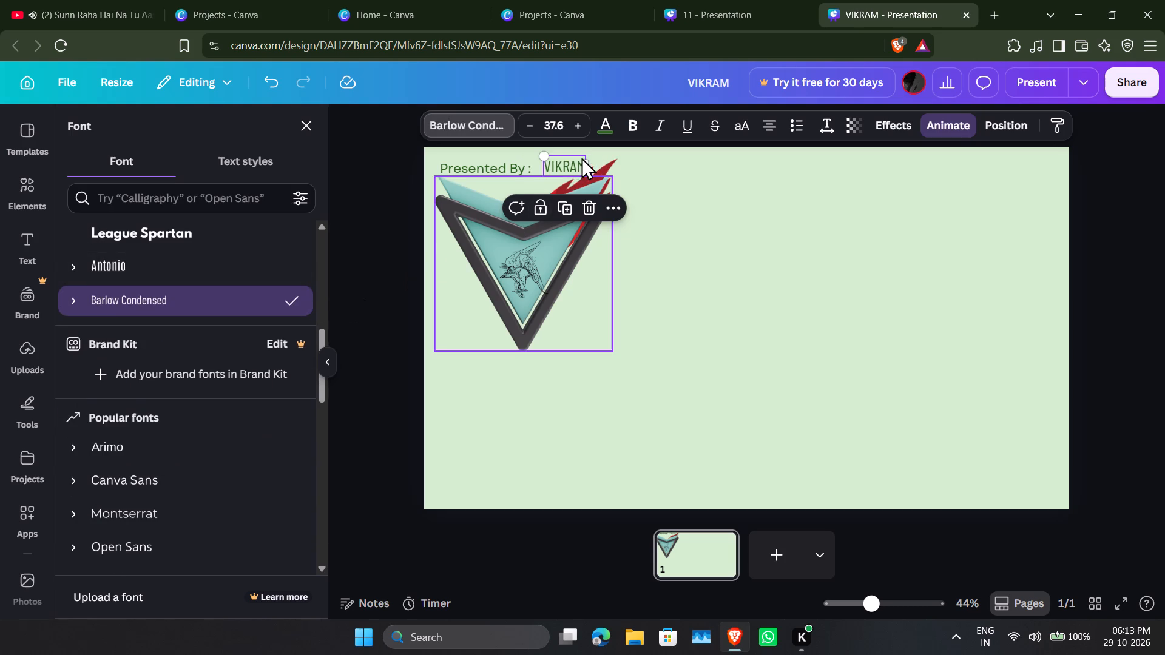
Widen the VIKRAM text box slightly and move it so the text sits just after the colon of "Presented By :".
drag(590, 168, 604, 168)
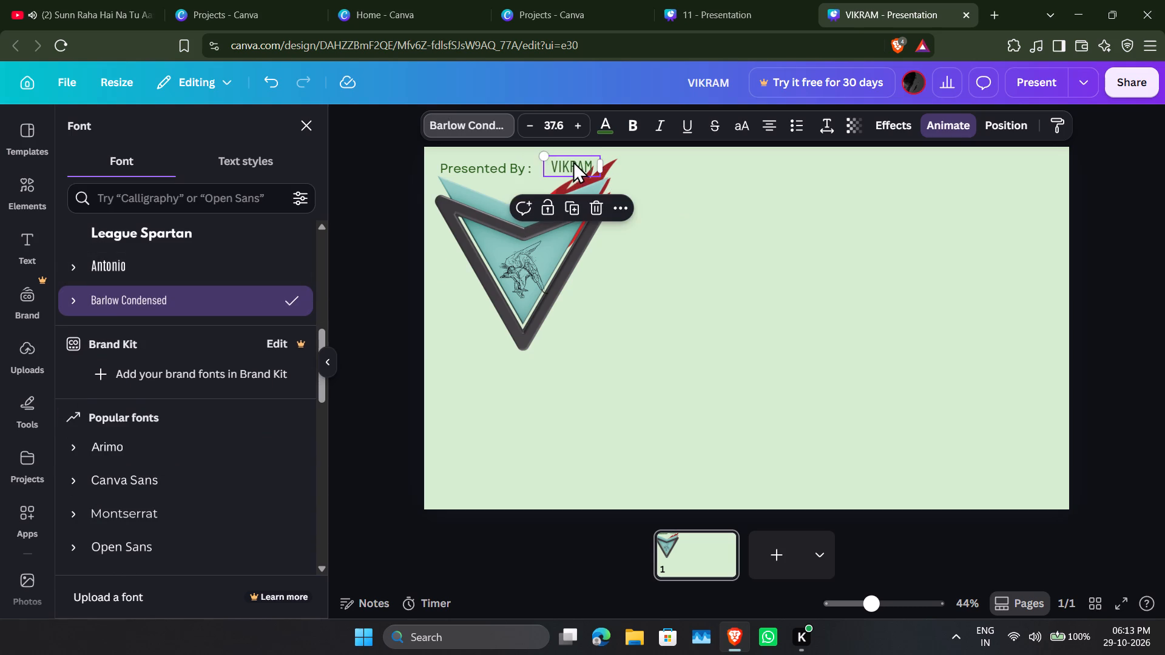
drag(572, 160, 556, 164)
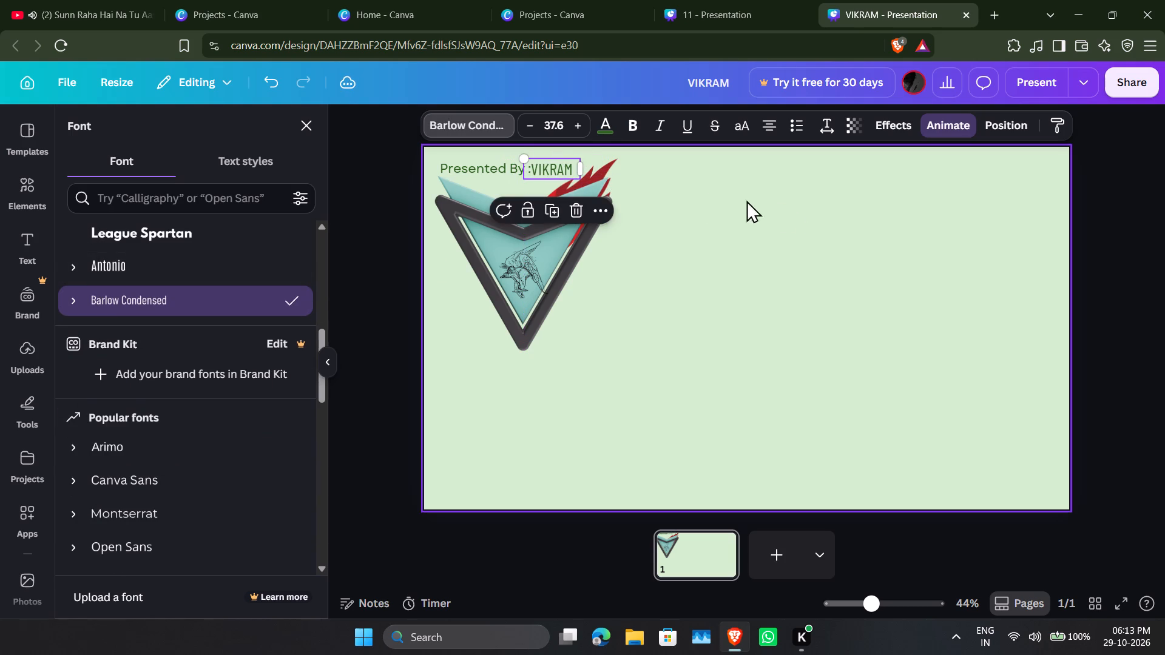
click(795, 212)
drag(554, 166, 561, 165)
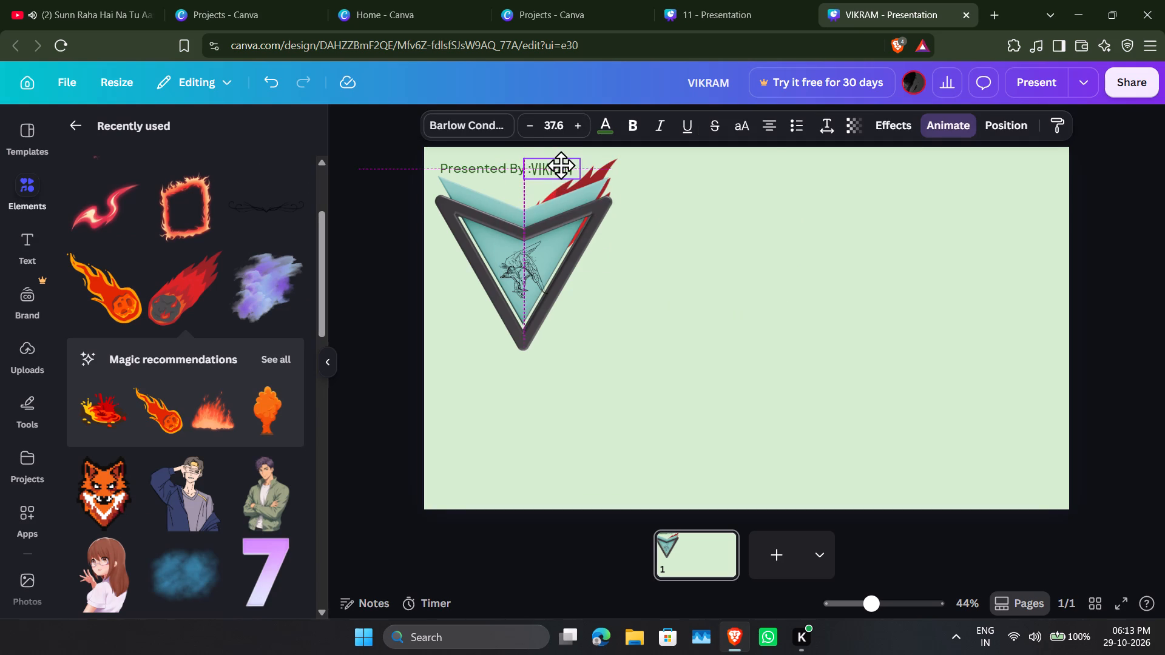
drag(561, 165, 562, 165)
click(748, 185)
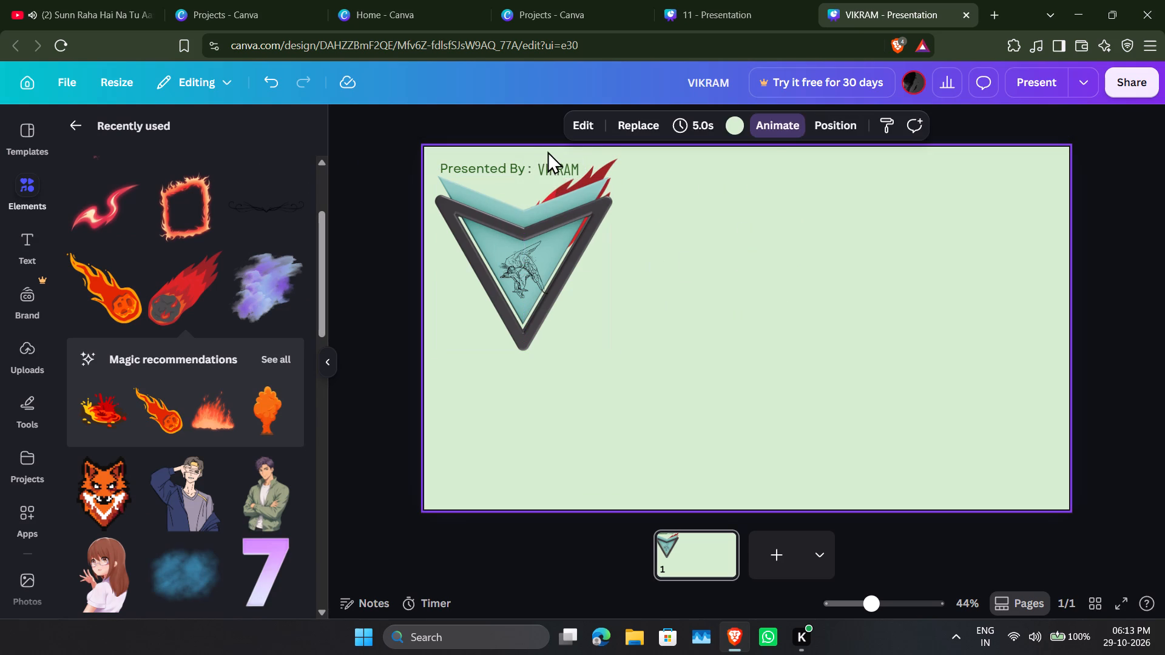
Widen the VIKRAM text box a little and enlarge the text to size 41.6, level with "Presented By :".
click(551, 158)
drag(590, 164, 597, 164)
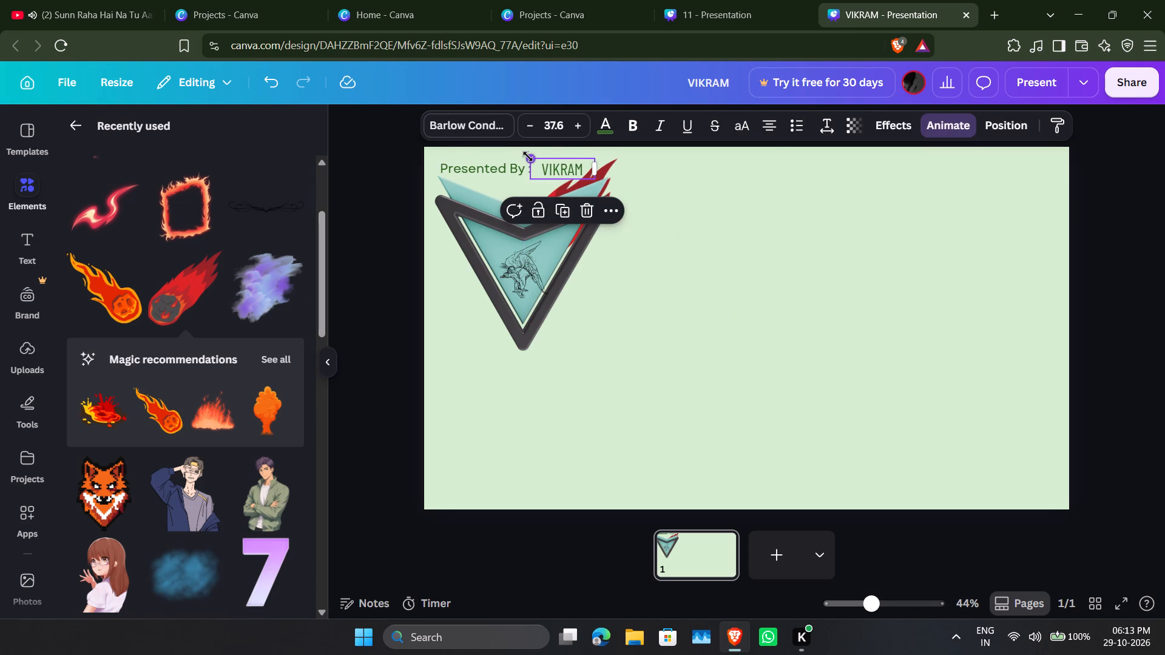
drag(528, 156, 511, 159)
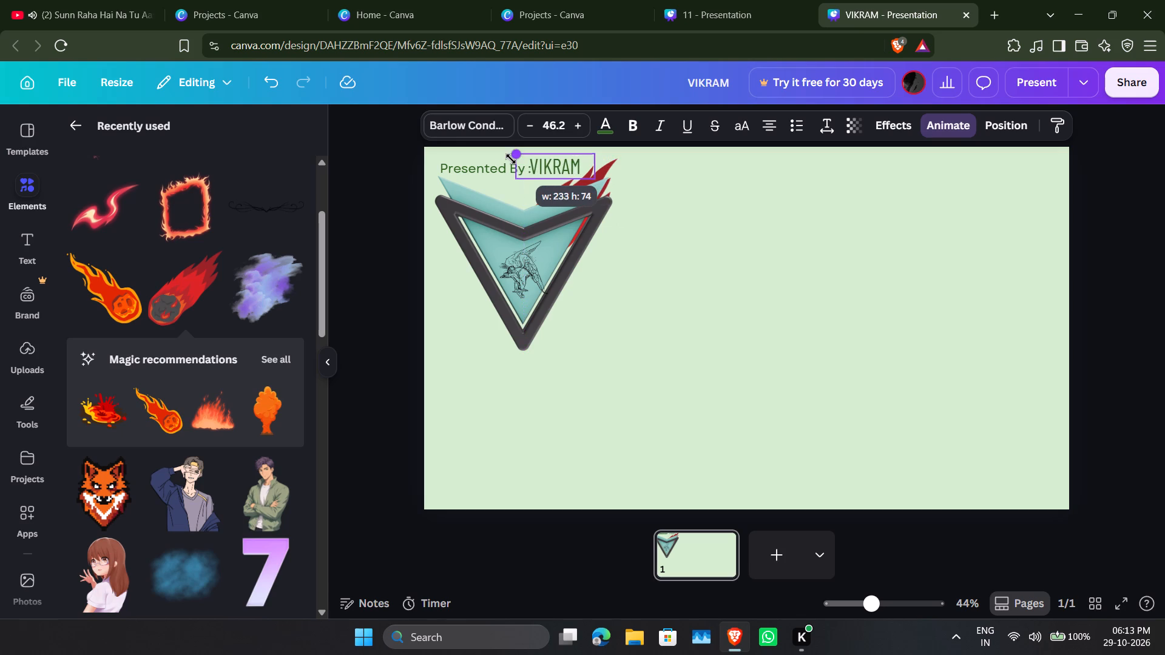
drag(511, 159, 518, 163)
click(562, 164)
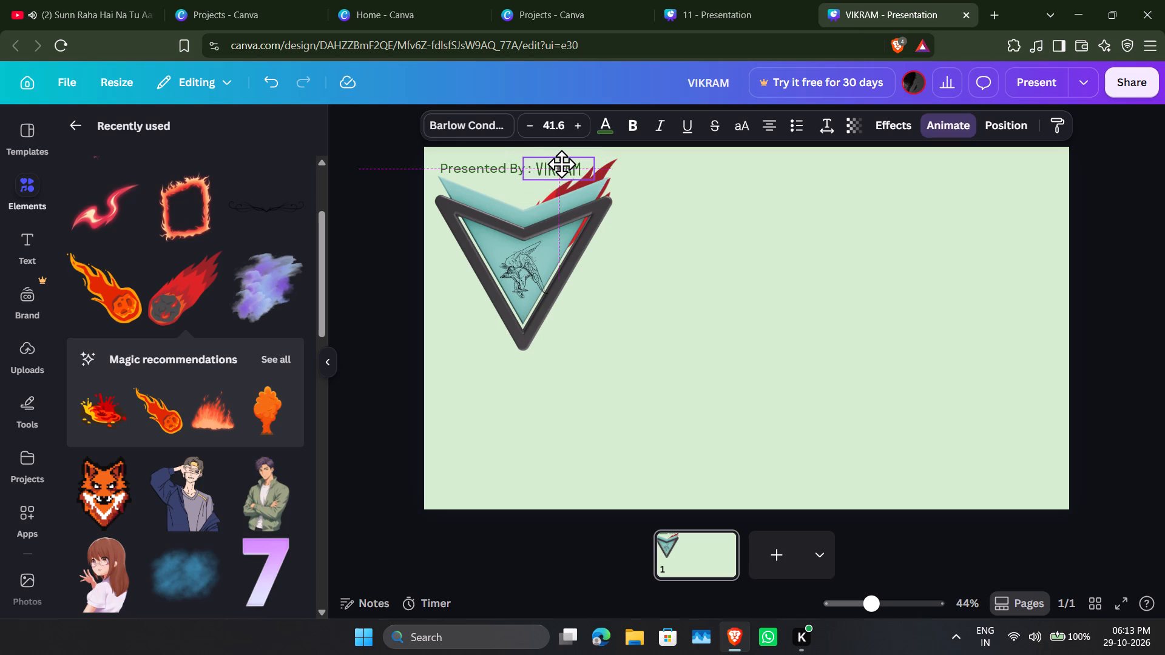
click(735, 173)
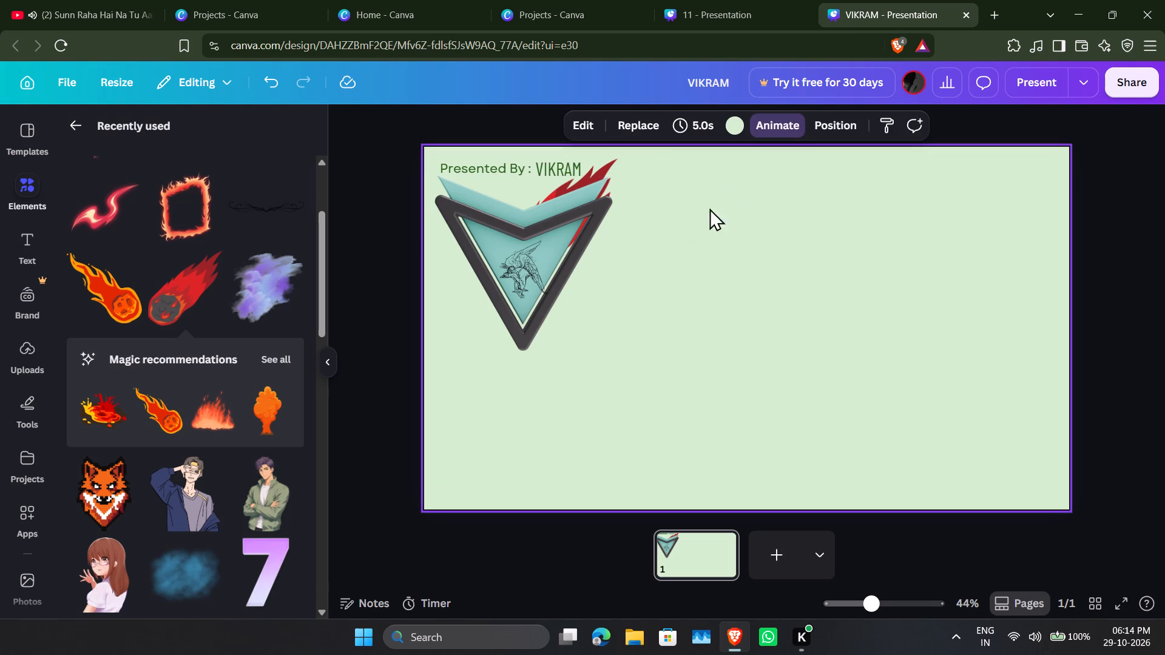
Try several default gradient colours on the VIKRAM text and settle on the black-to-gold gradient.
click(557, 175)
click(609, 133)
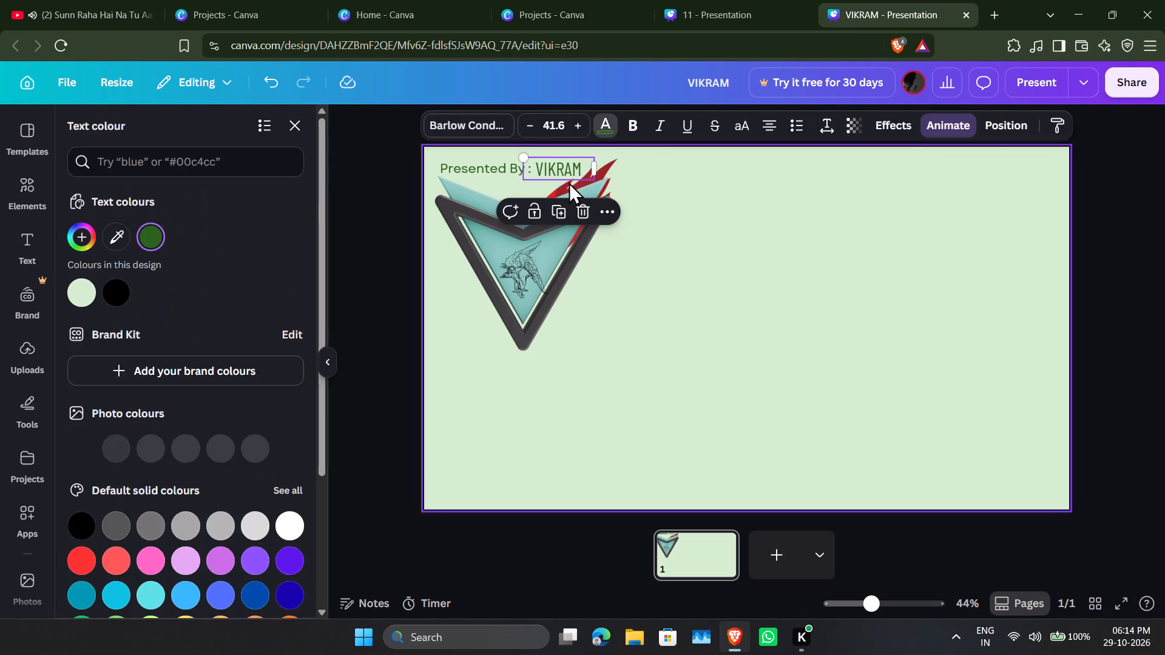
scroll(248, 457, down, 6)
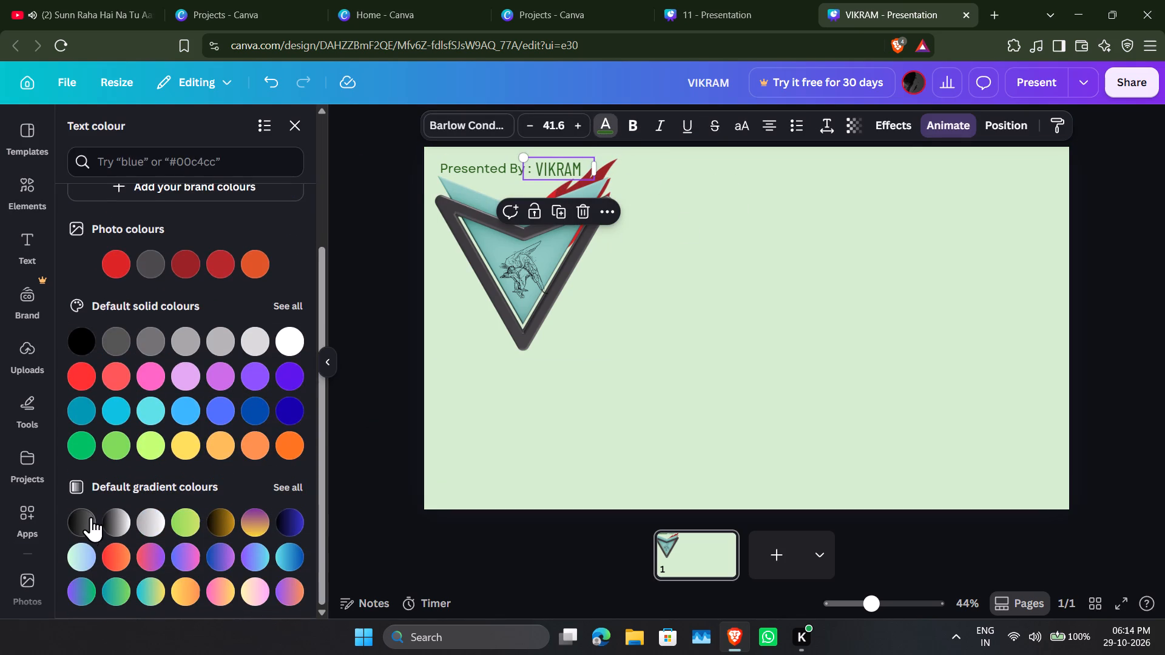
click(86, 523)
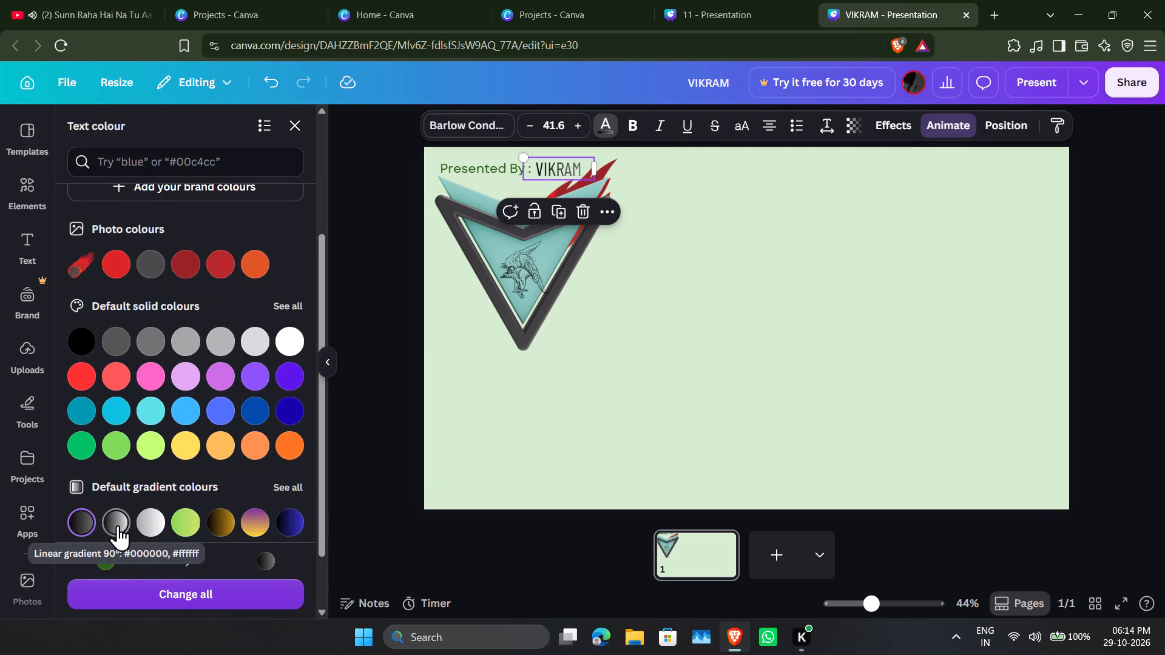
click(118, 525)
scroll(150, 526, down, 1)
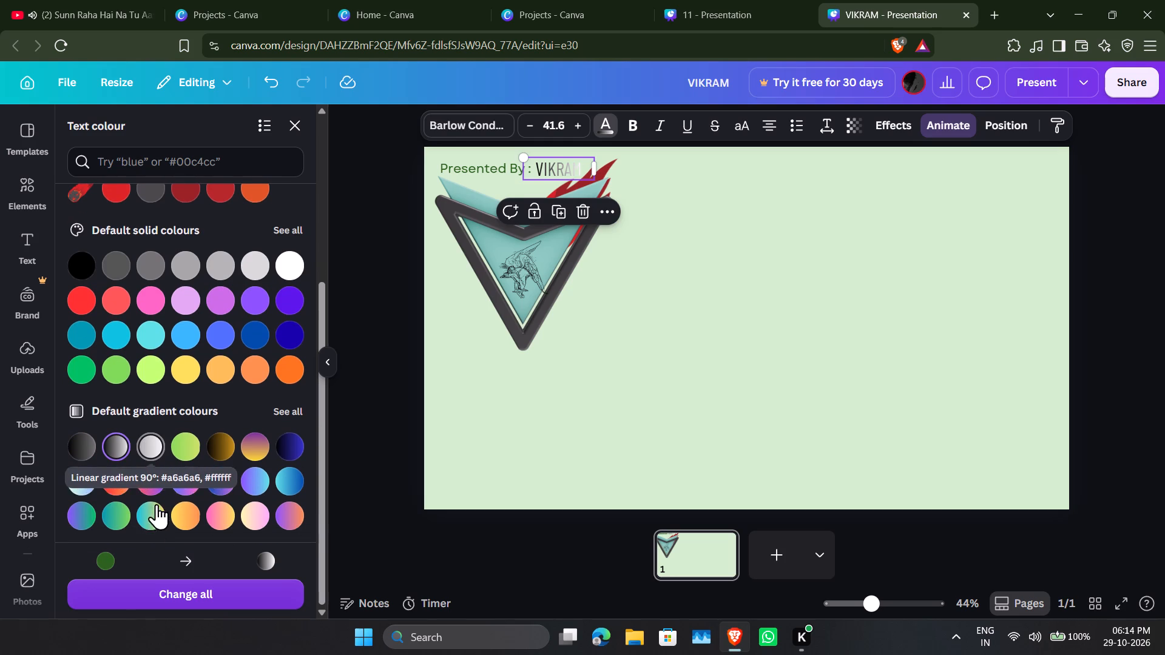
click(155, 446)
click(178, 446)
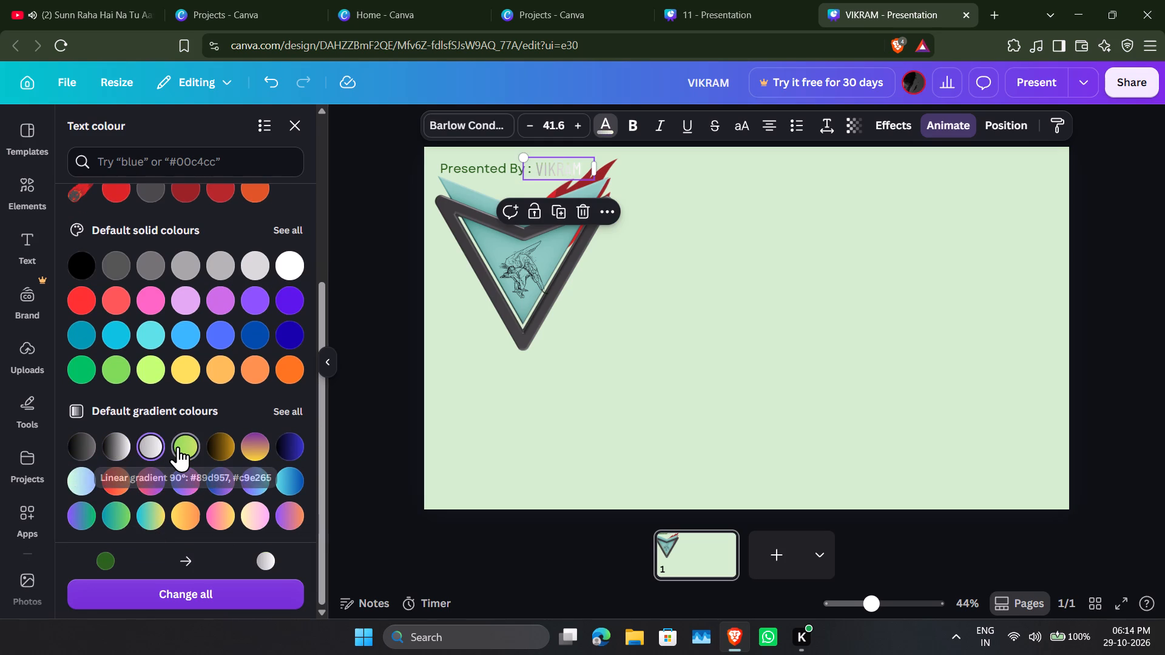
click(214, 447)
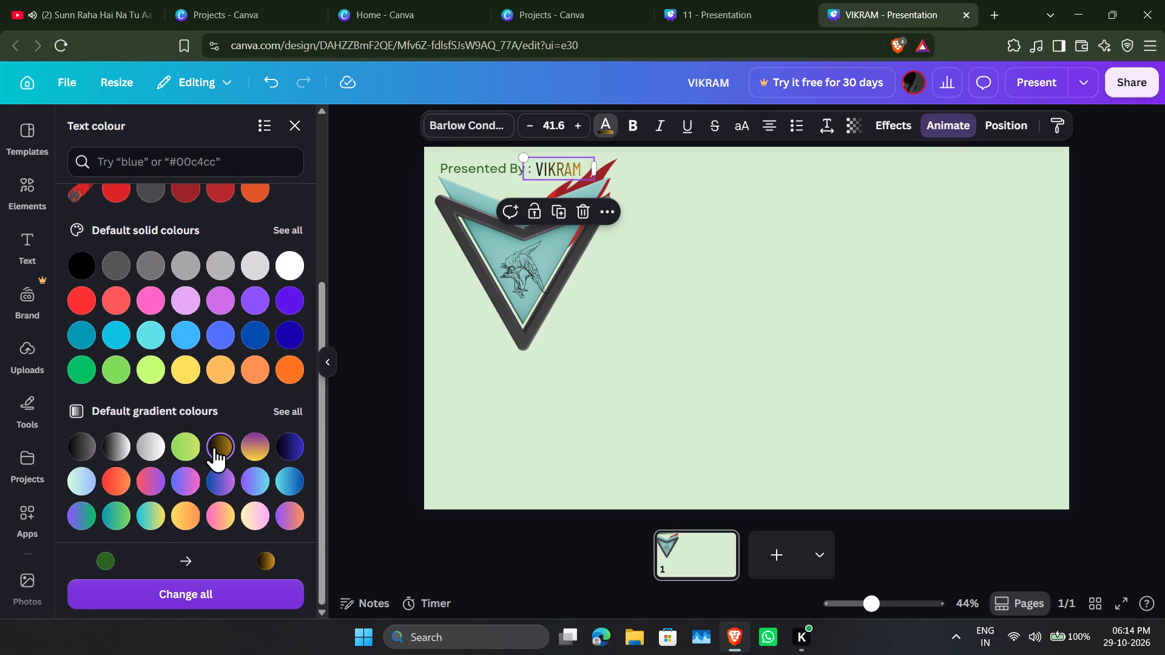
click(249, 448)
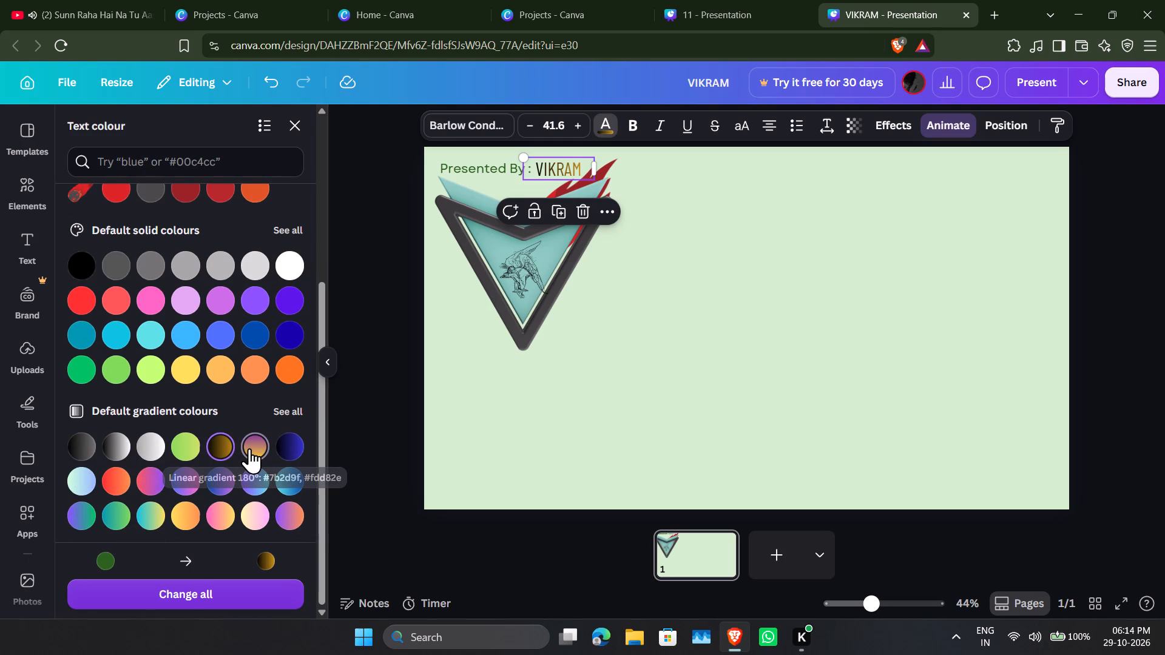
click(294, 449)
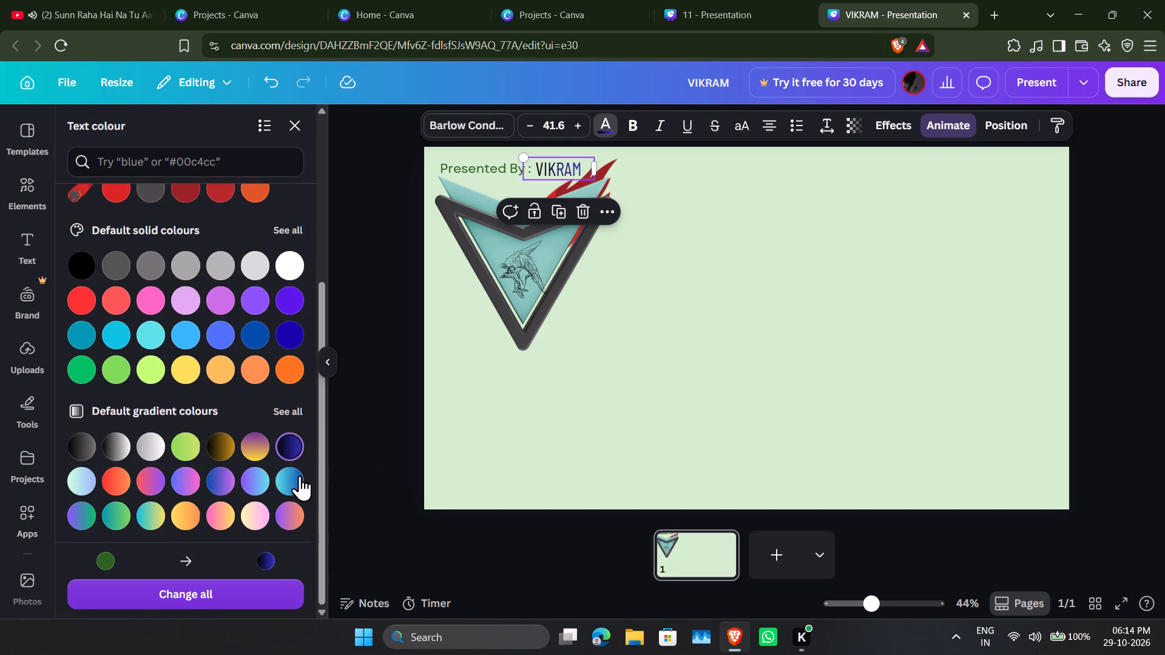
click(300, 476)
click(259, 480)
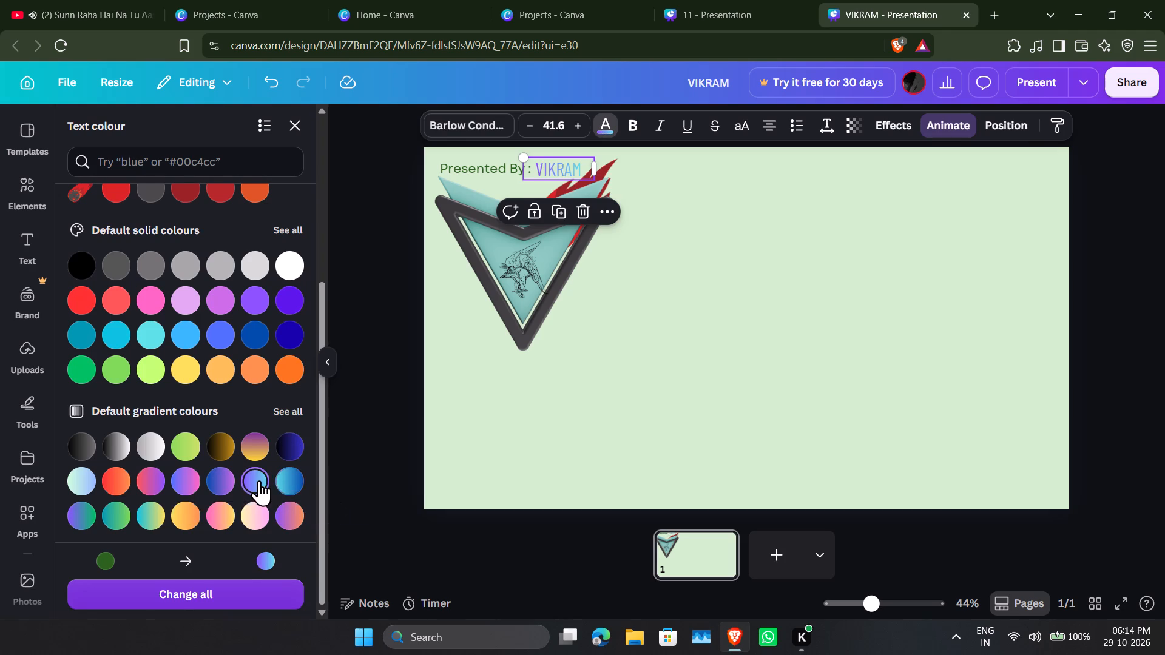
click(220, 480)
click(182, 479)
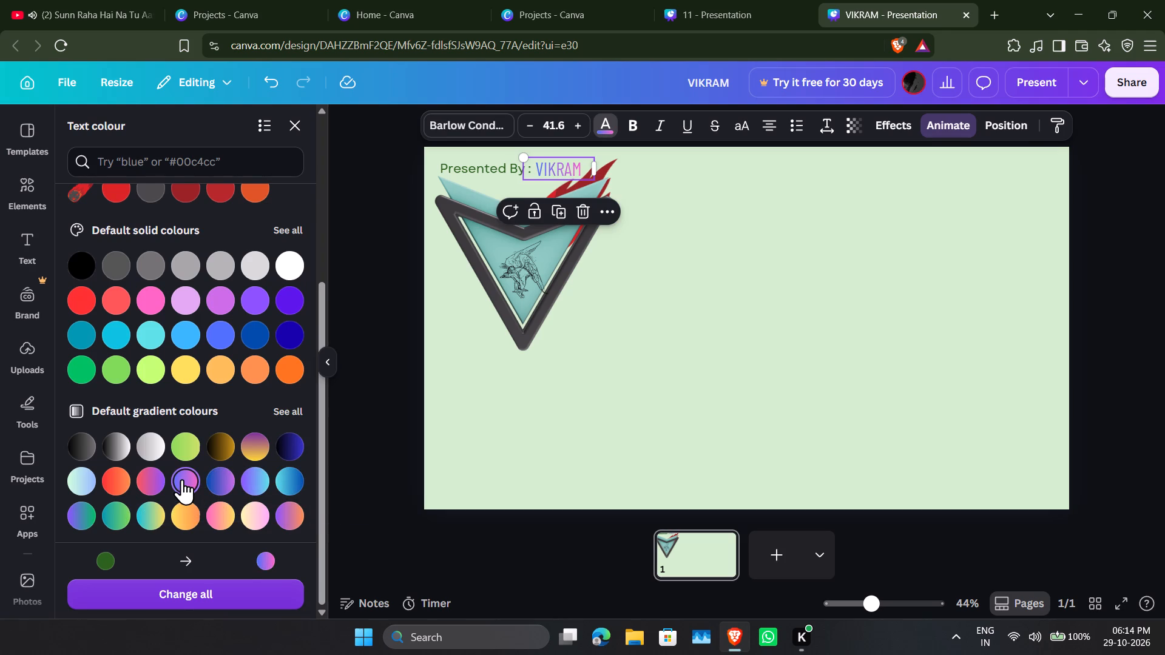
click(214, 451)
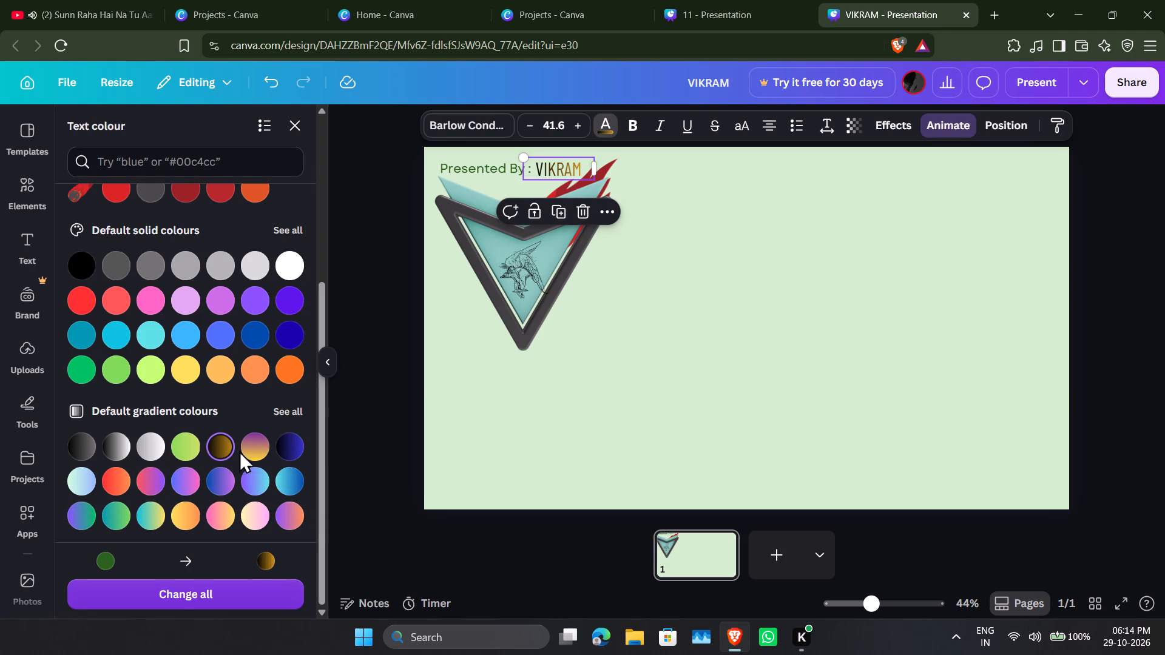
click(542, 412)
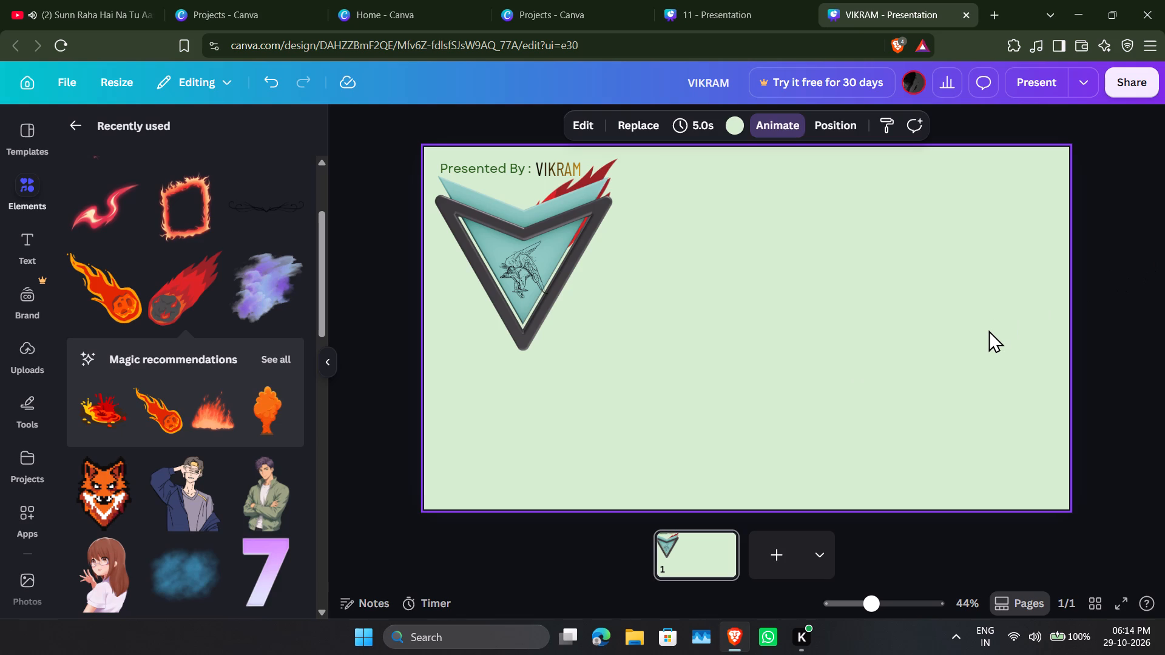
Recolour the "Presented By :" text with the default black-to-dark-blue gradient.
click(476, 167)
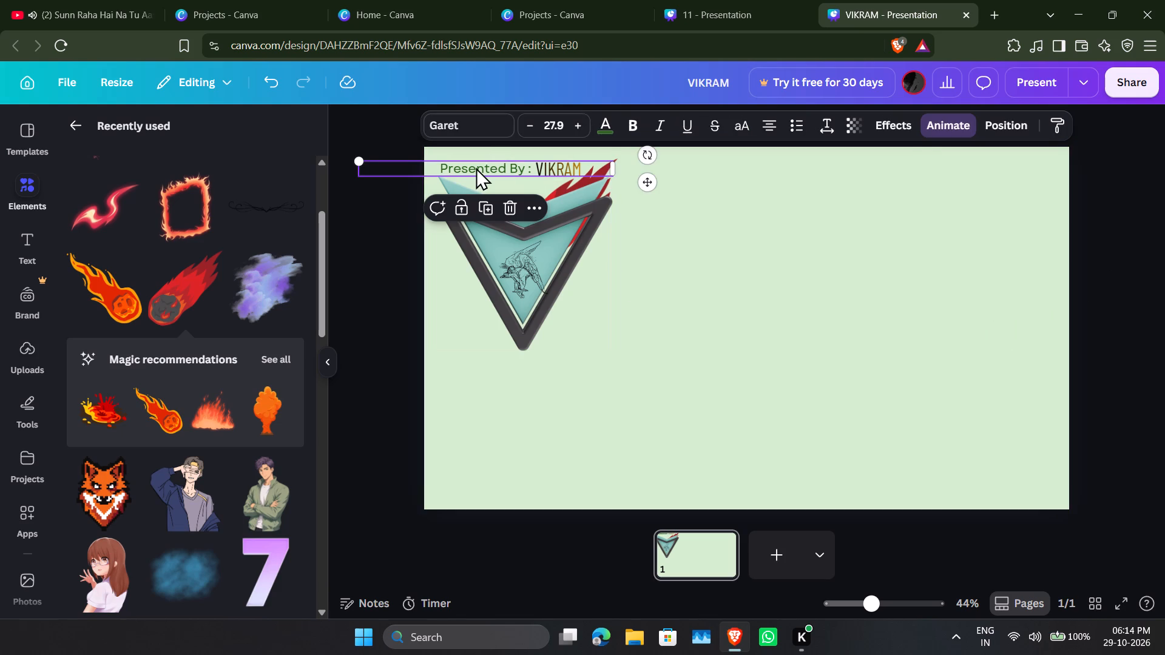
click(606, 128)
scroll(240, 458, down, 3)
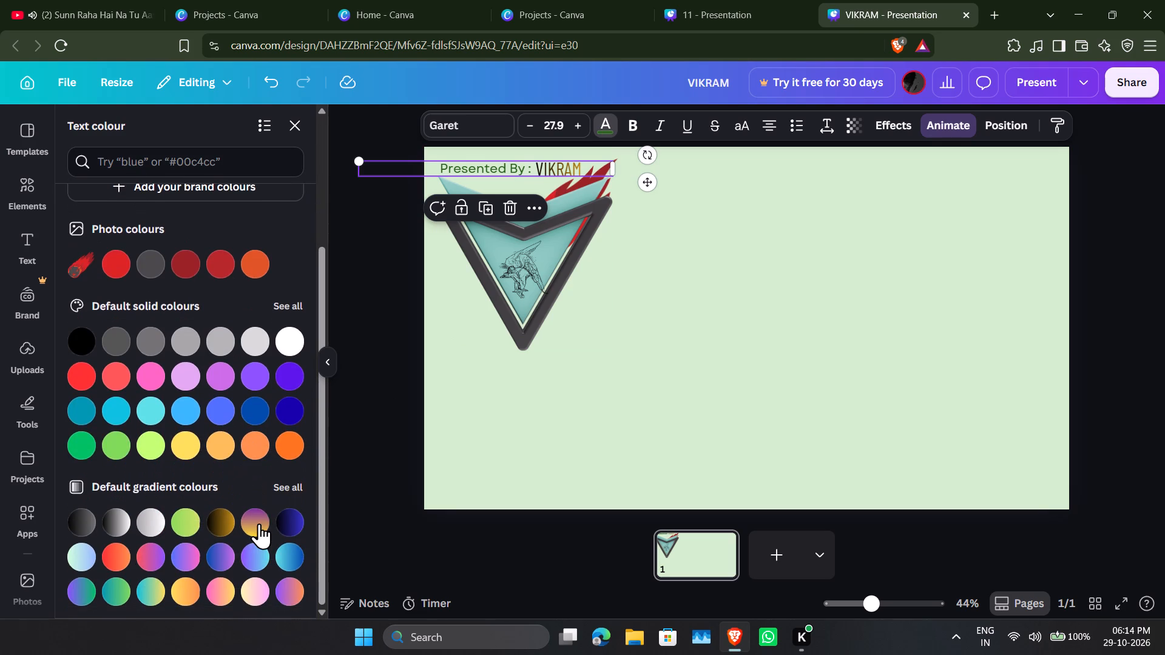
click(259, 528)
click(278, 523)
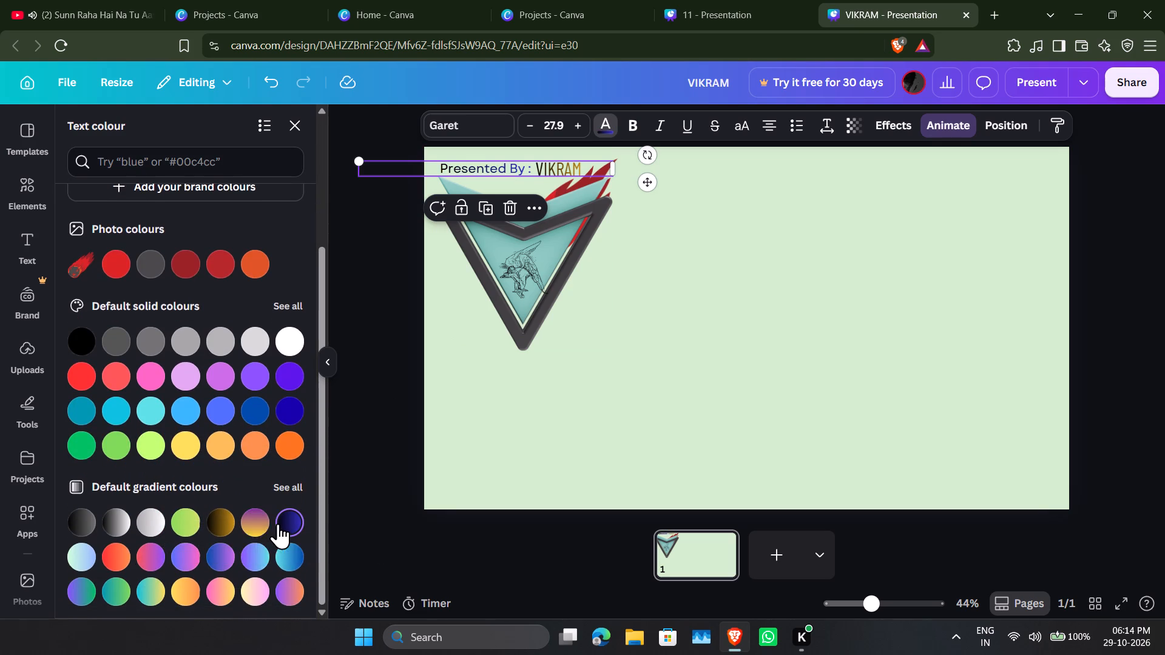
click(650, 420)
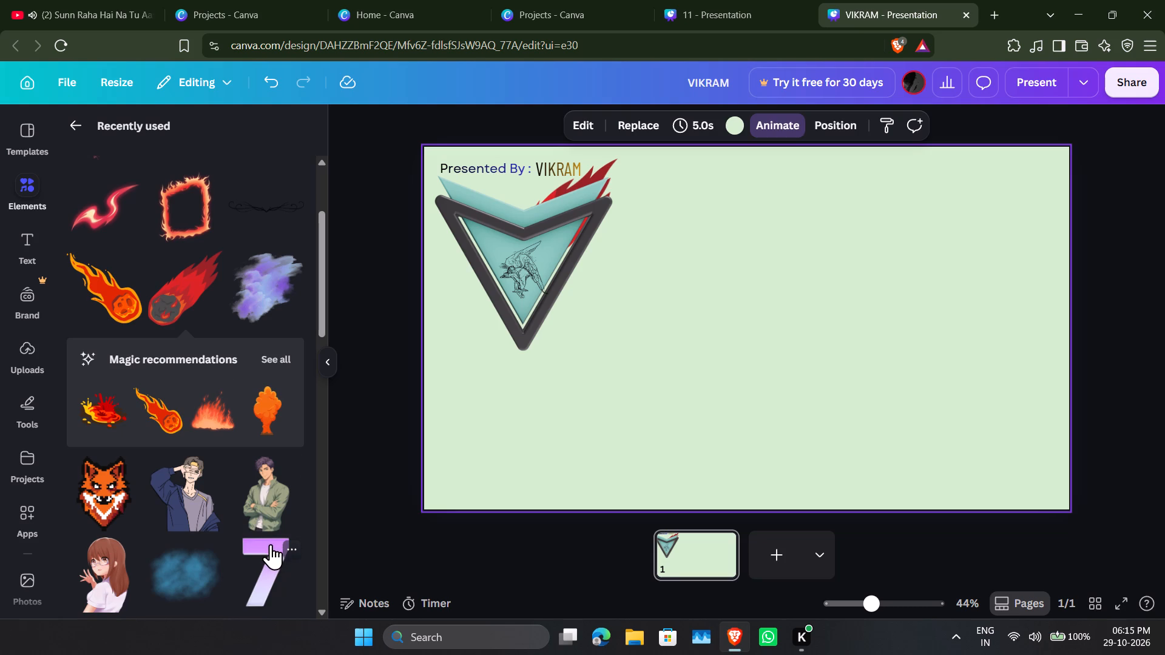
Add the purple 7 graphic, shrink it to a small figure, and place it beside VIKRAM over the red meteor.
drag(280, 542, 675, 204)
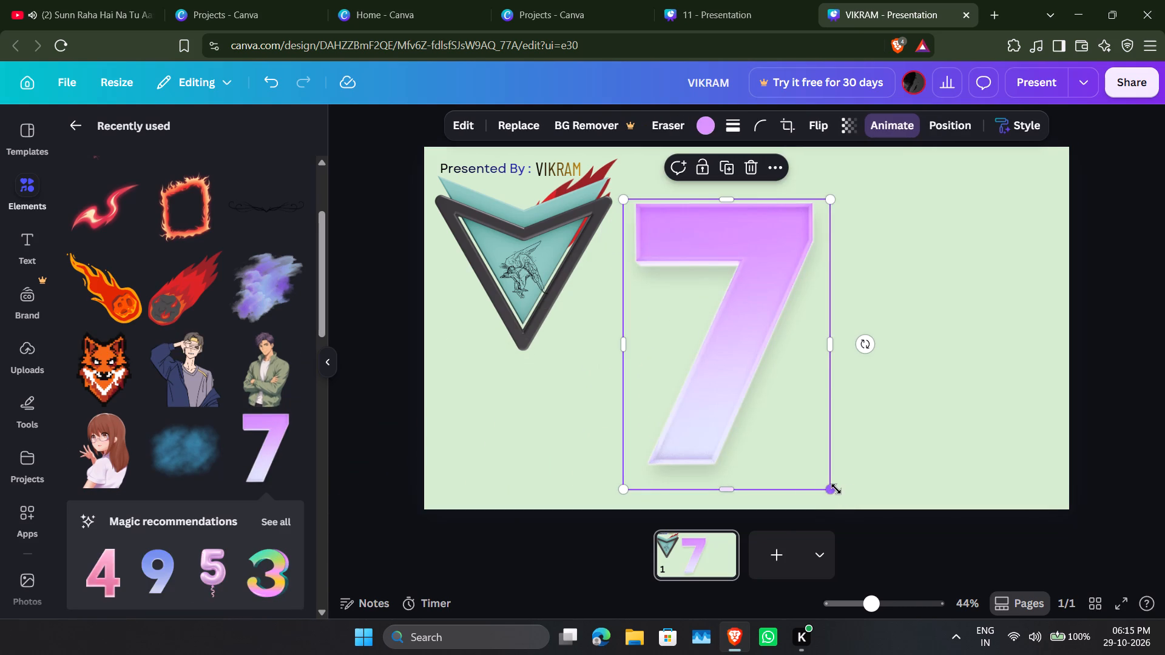
drag(831, 488, 627, 267)
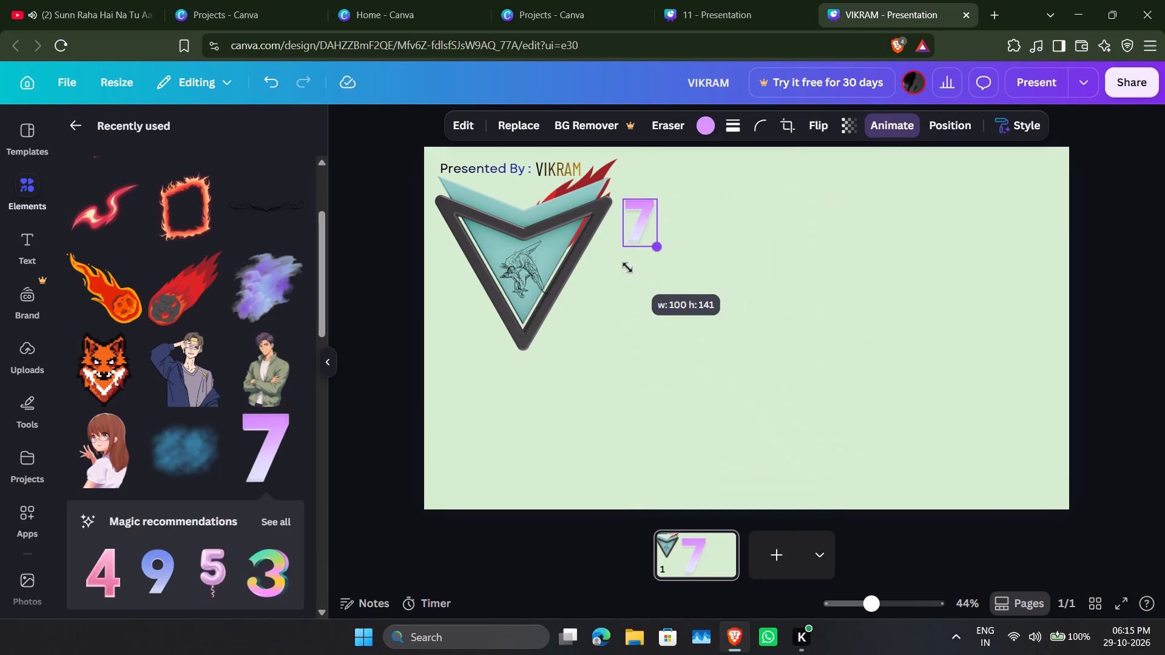
drag(627, 267, 623, 257)
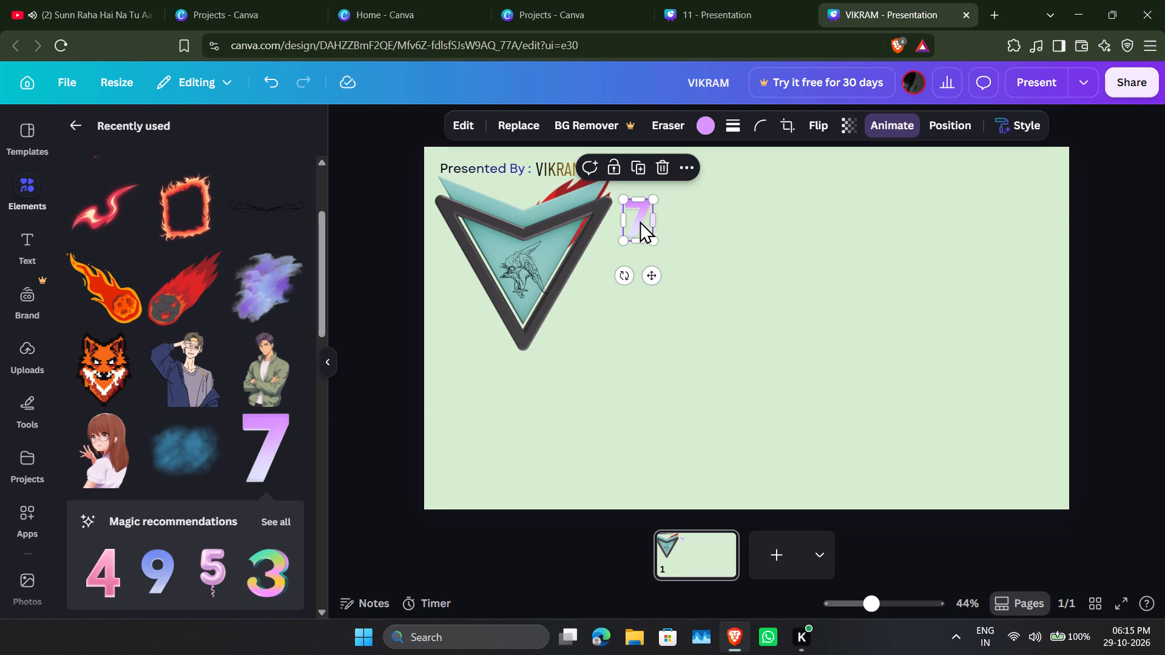
drag(640, 221, 596, 186)
click(747, 215)
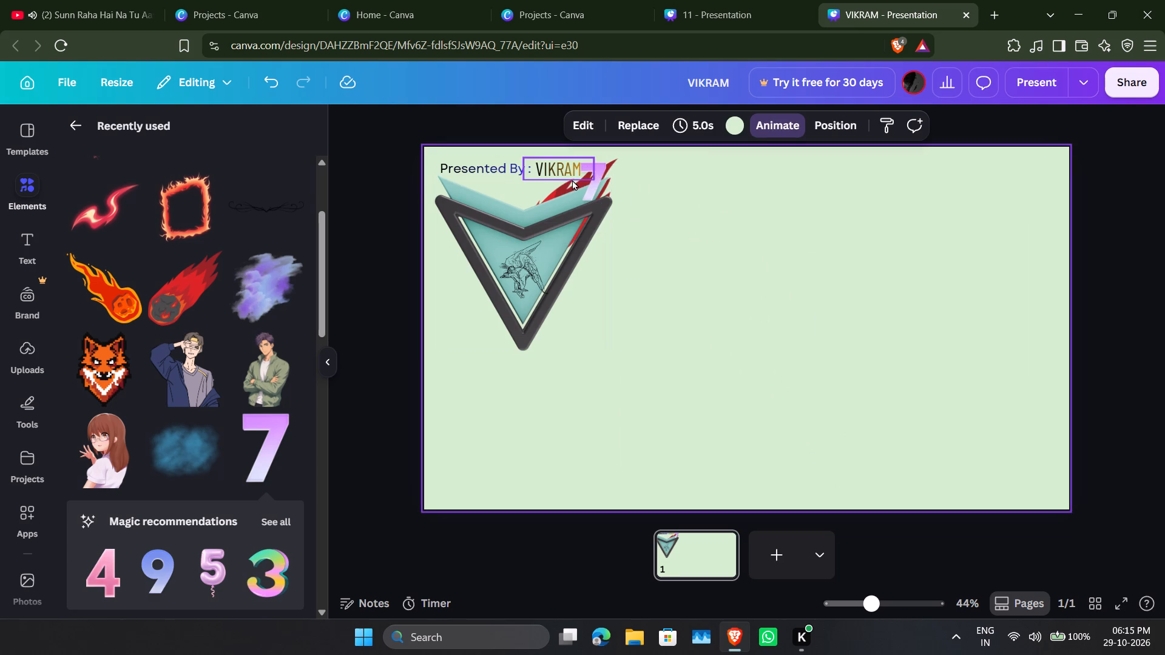
Move the 7 off the meteor, shrink it further, and place it right against the end of VIKRAM.
drag(592, 190, 659, 210)
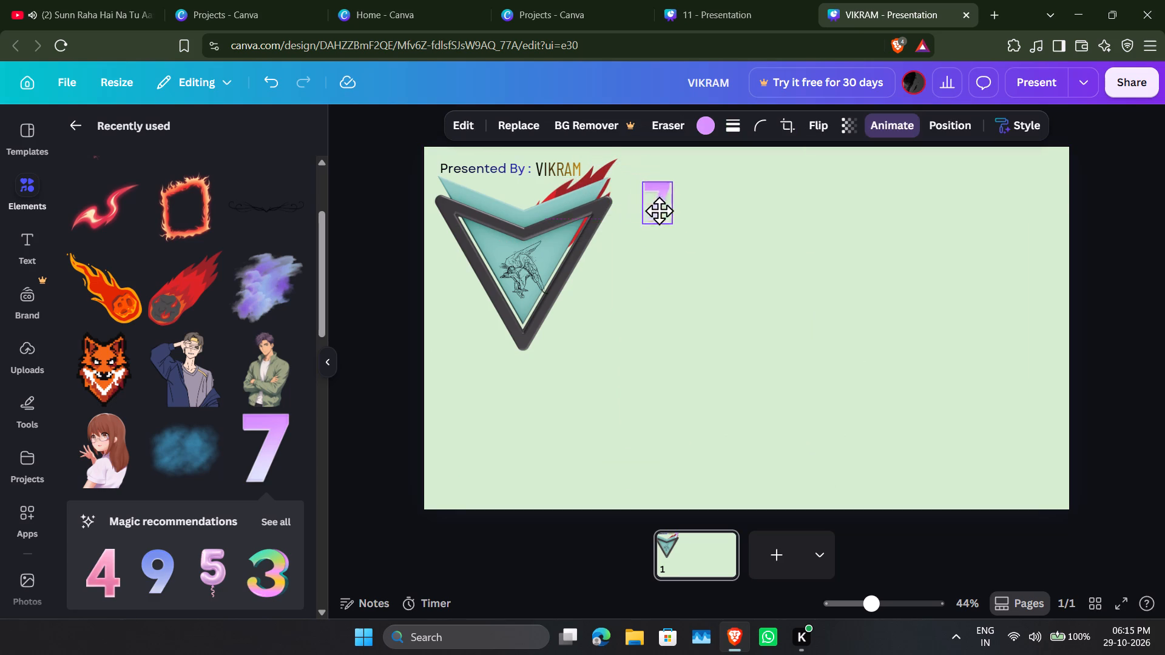
drag(659, 210, 660, 210)
drag(681, 223, 660, 202)
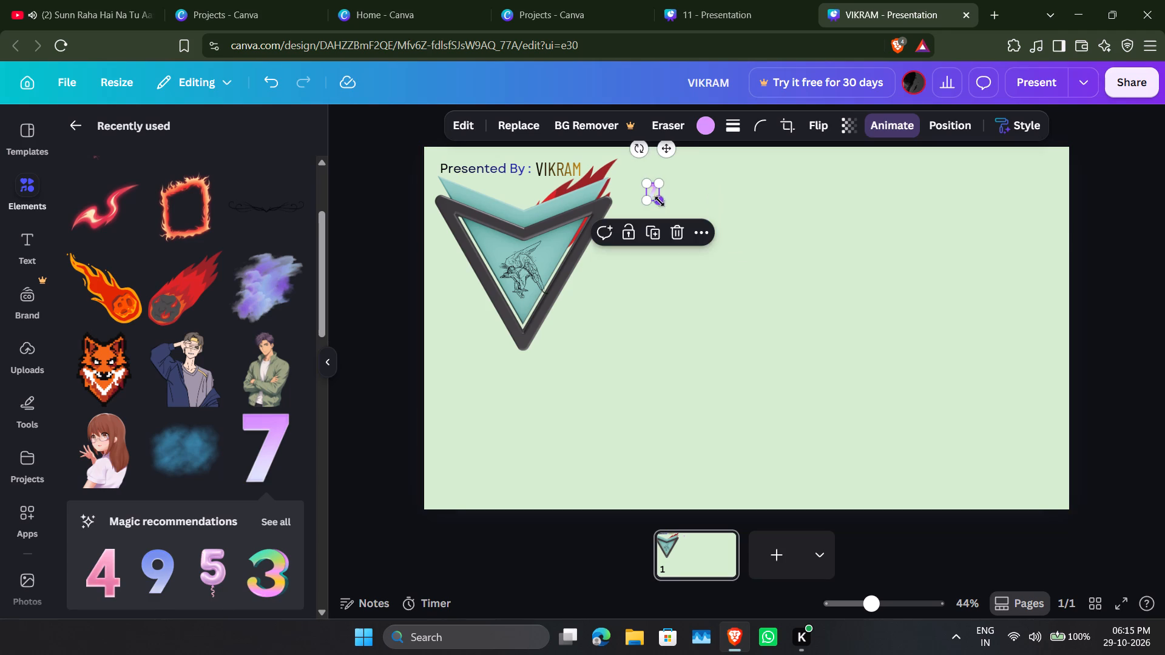
drag(663, 144, 657, 146)
drag(657, 146, 597, 121)
click(697, 198)
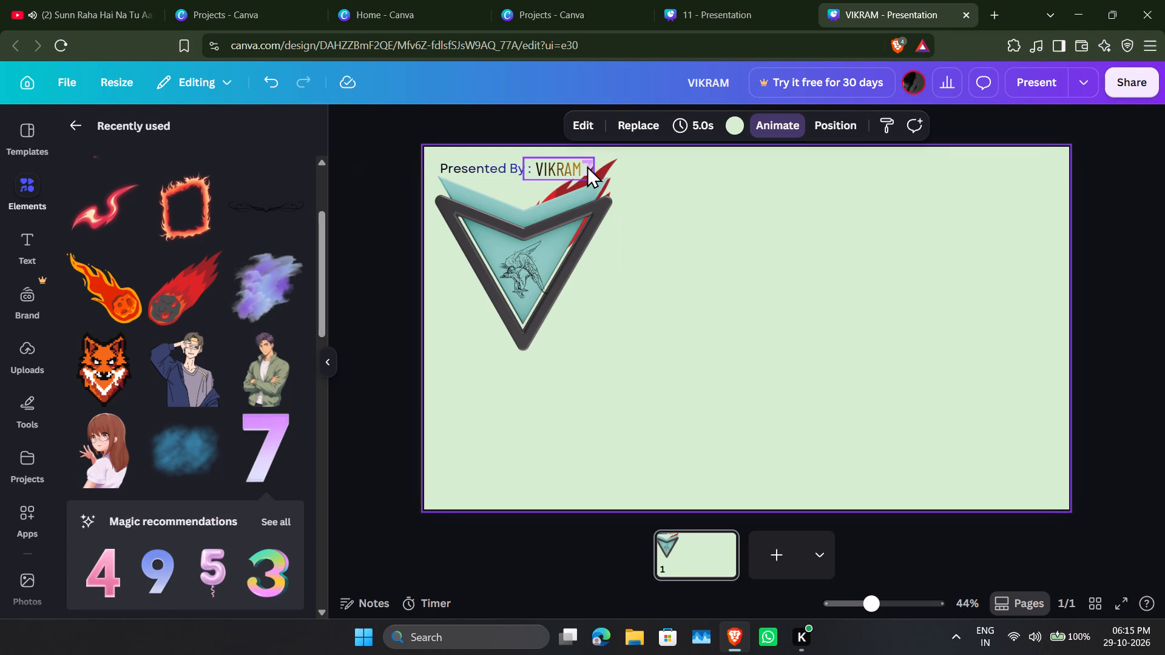
Undo the 7's last move, enlarge the figure slightly, and reposition it raised at the end of VIKRAM.
click(587, 166)
click(661, 181)
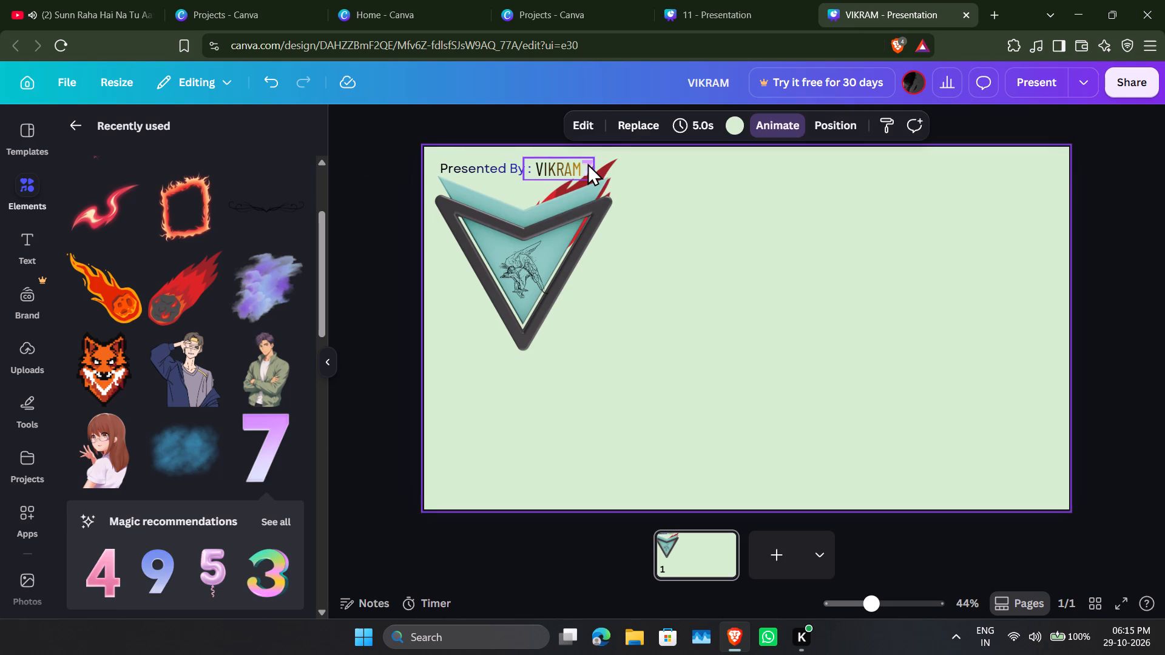
click(587, 163)
click(675, 210)
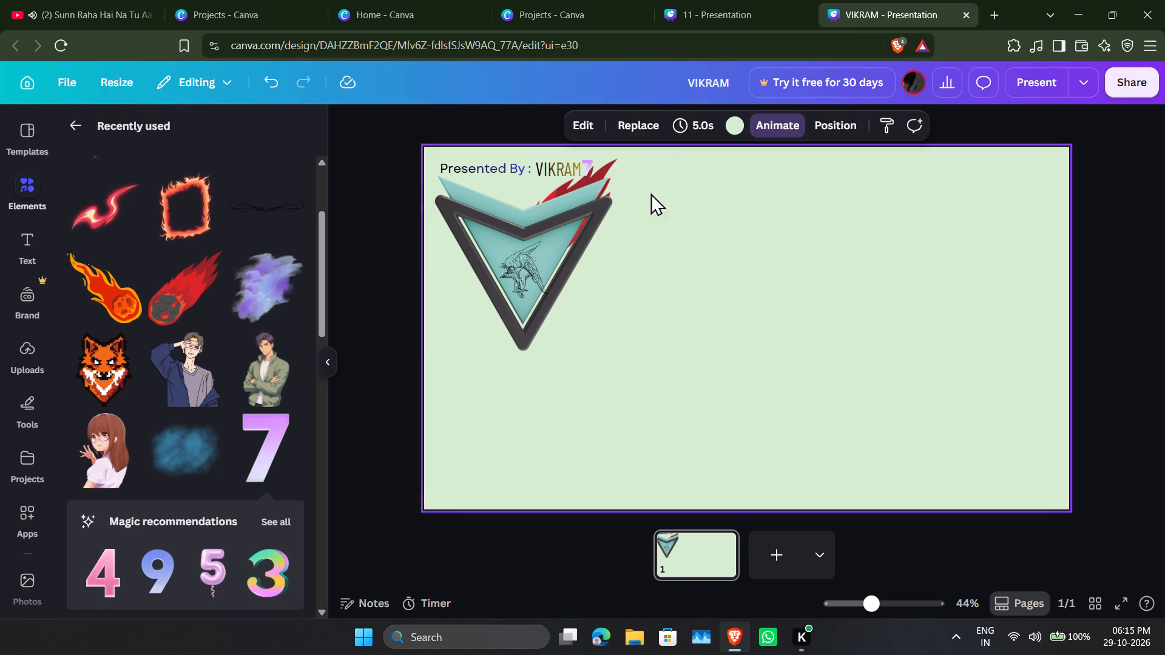
click(590, 151)
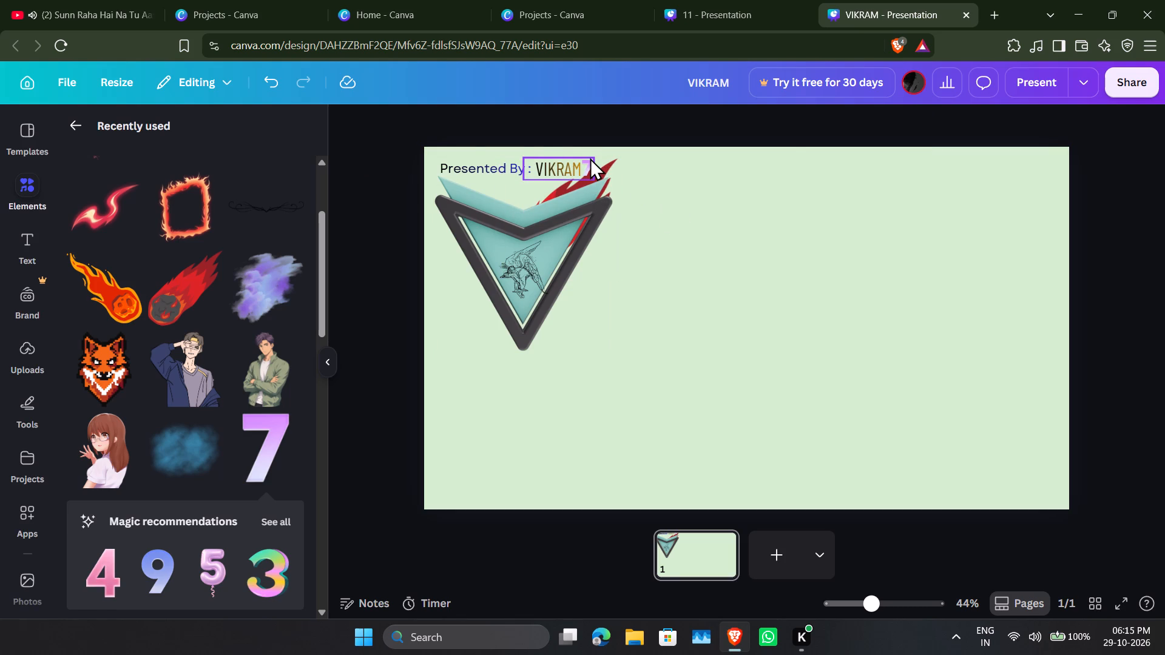
click(590, 158)
click(593, 174)
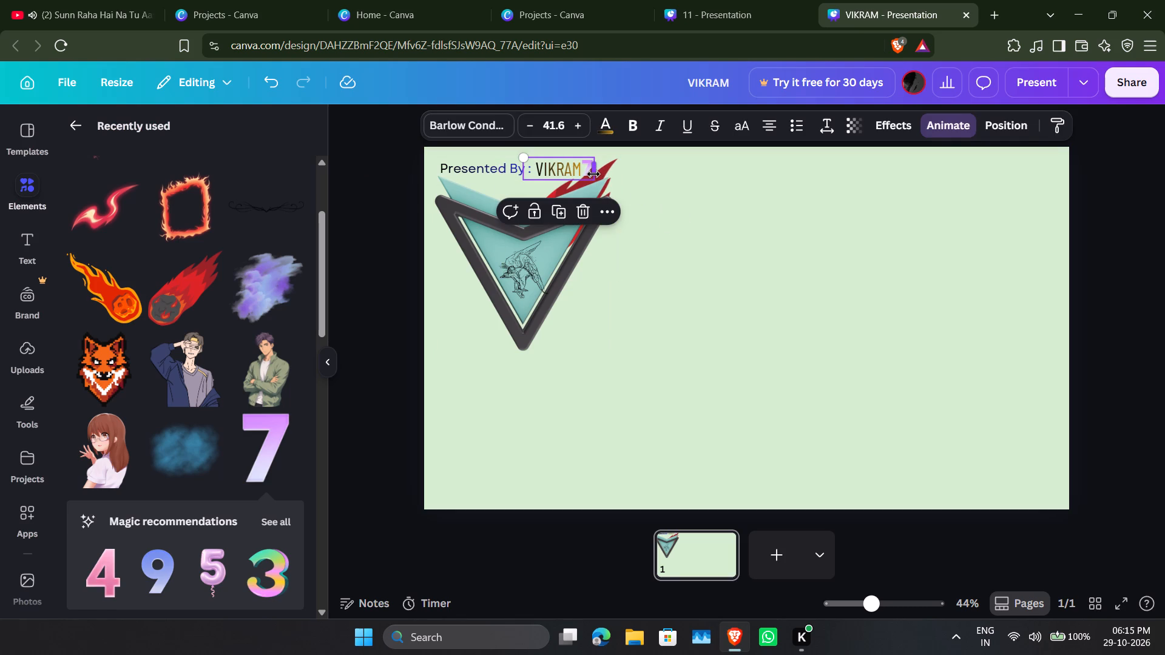
click(641, 195)
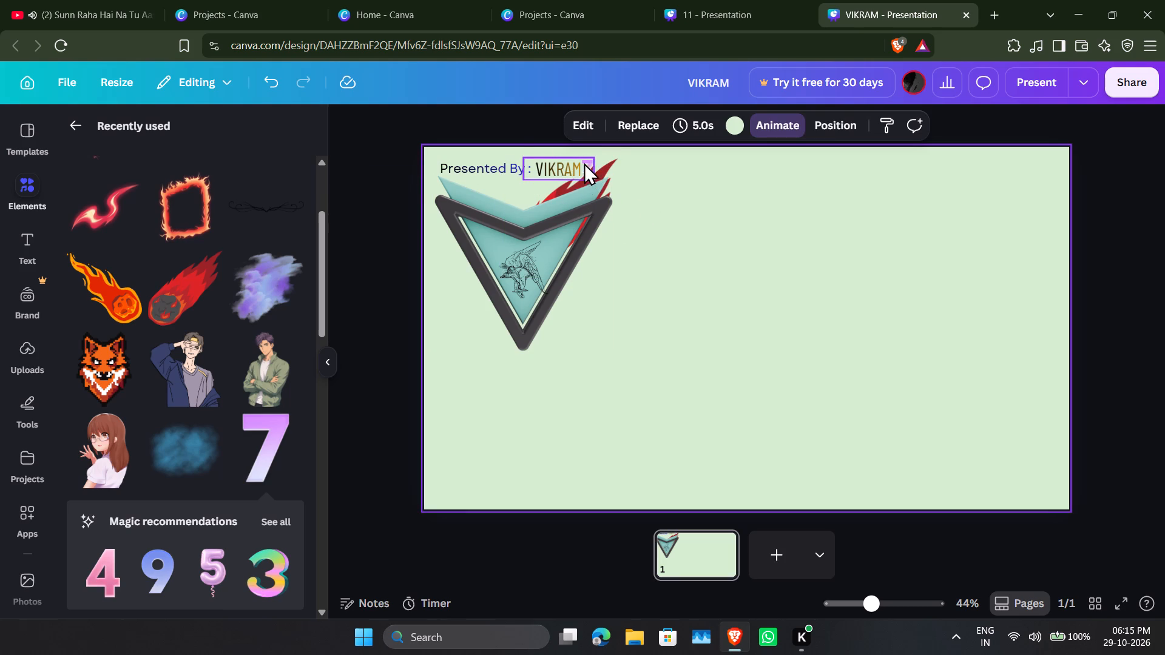
click(274, 84)
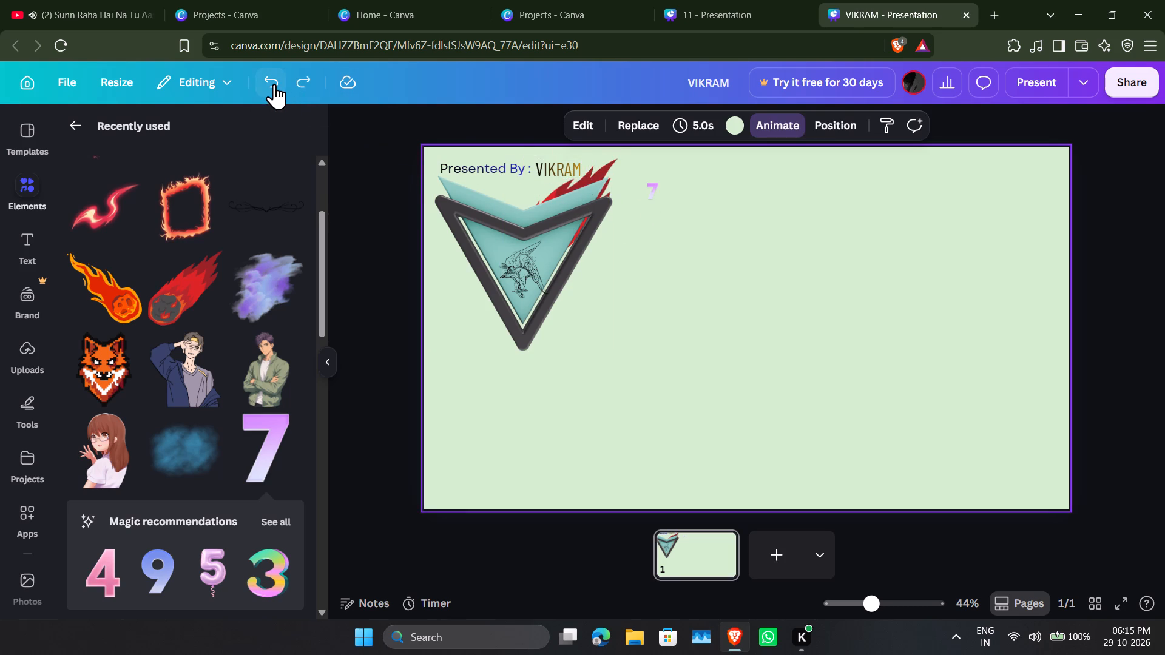
click(653, 183)
click(656, 202)
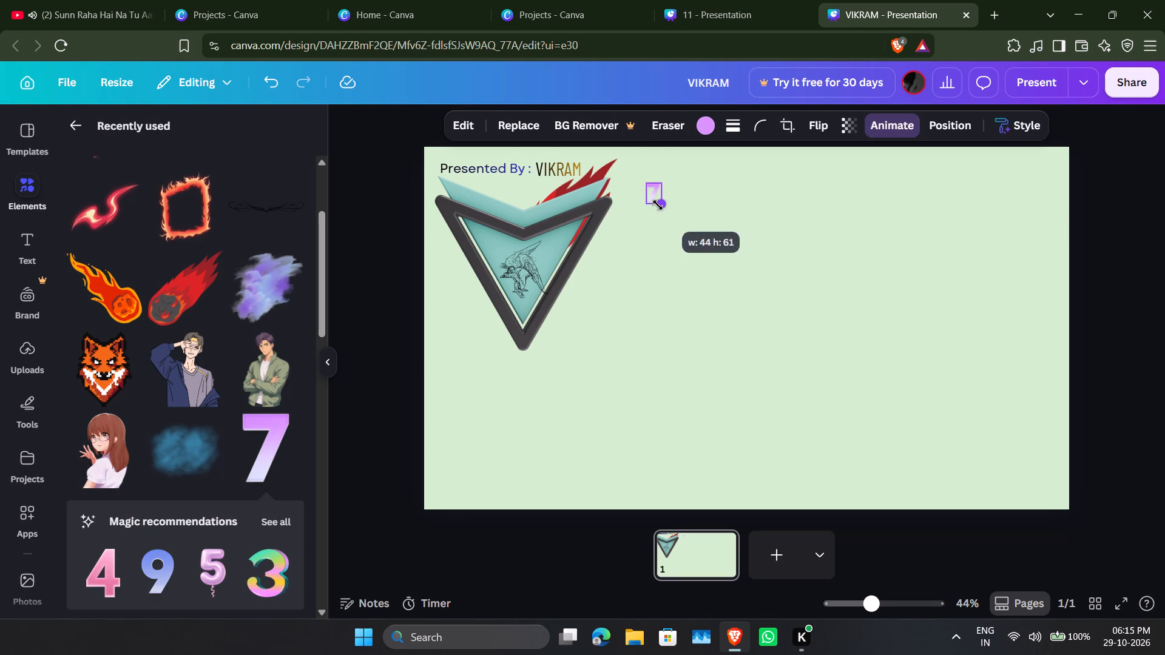
drag(666, 151, 598, 130)
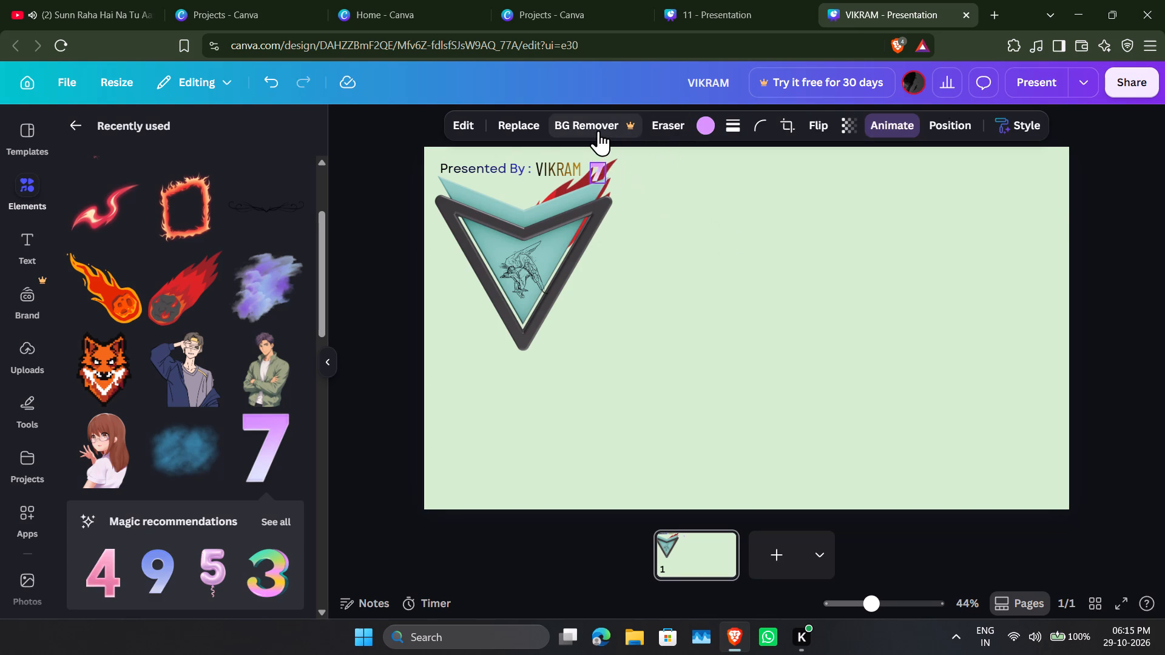
drag(598, 130, 598, 121)
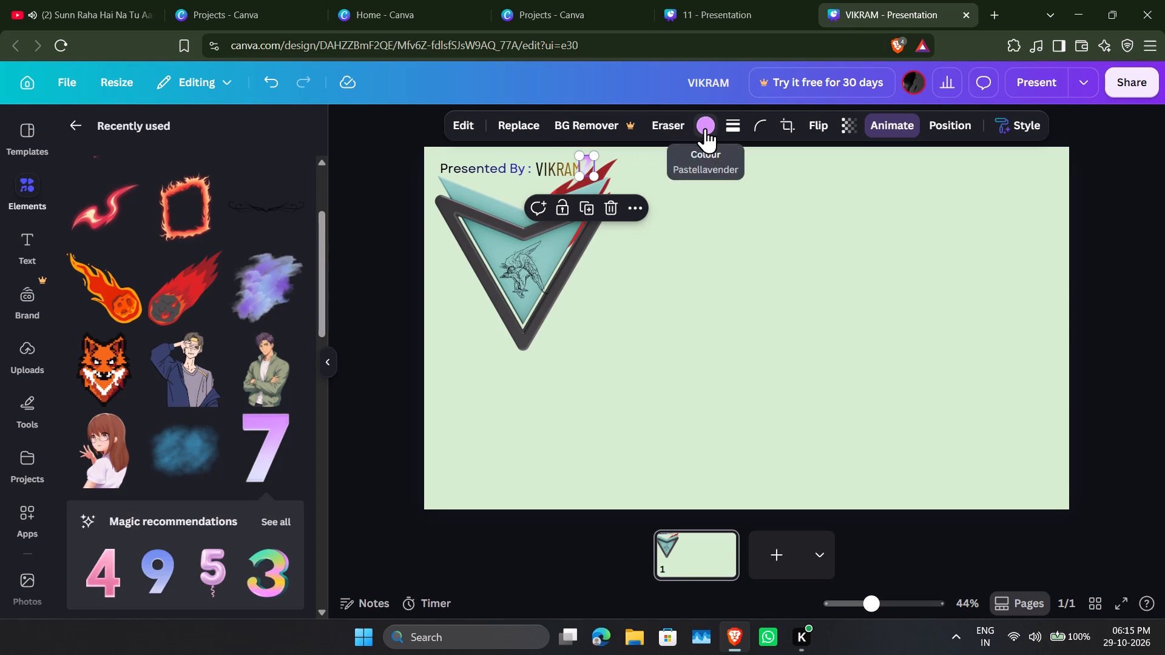
Try several colours on the 7, including the default light purples, and settle on the default solid pink.
click(705, 128)
scroll(263, 471, down, 3)
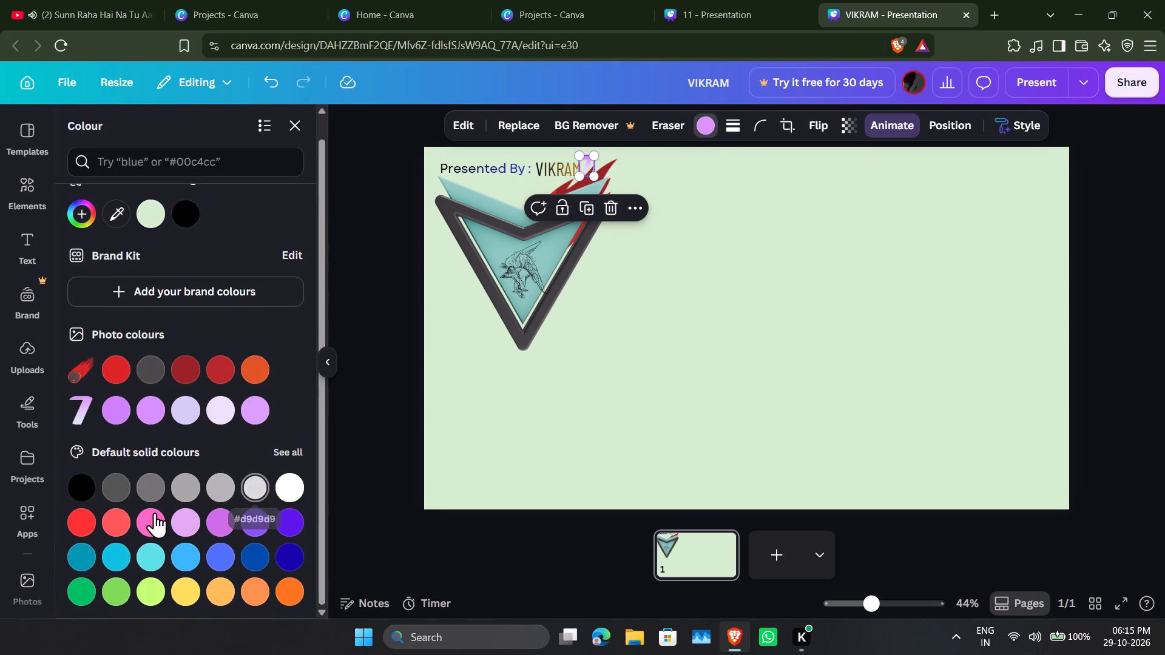
click(79, 378)
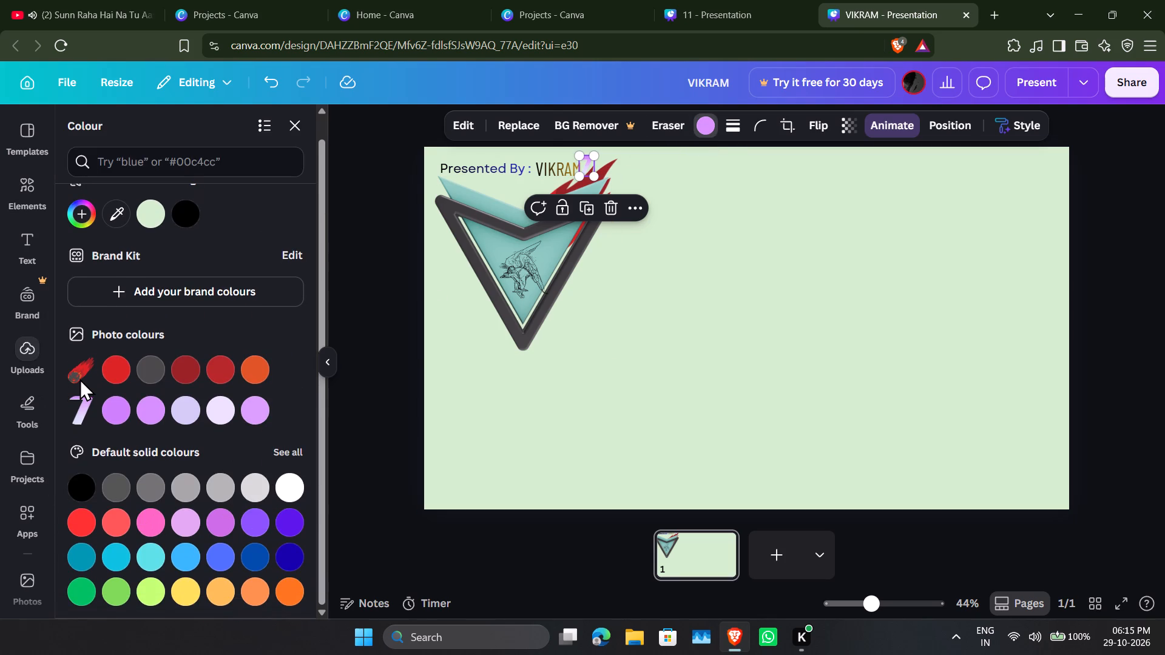
click(78, 365)
scroll(211, 458, down, 4)
click(214, 503)
scroll(238, 496, down, 5)
click(258, 485)
click(312, 480)
click(215, 514)
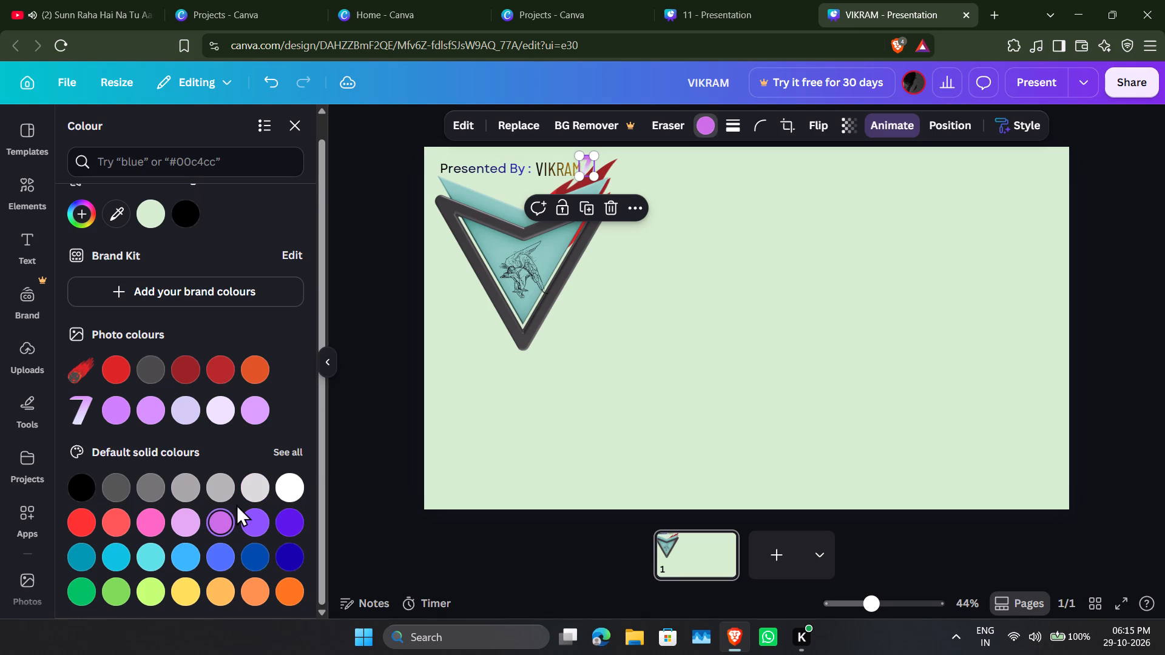
click(189, 509)
click(161, 522)
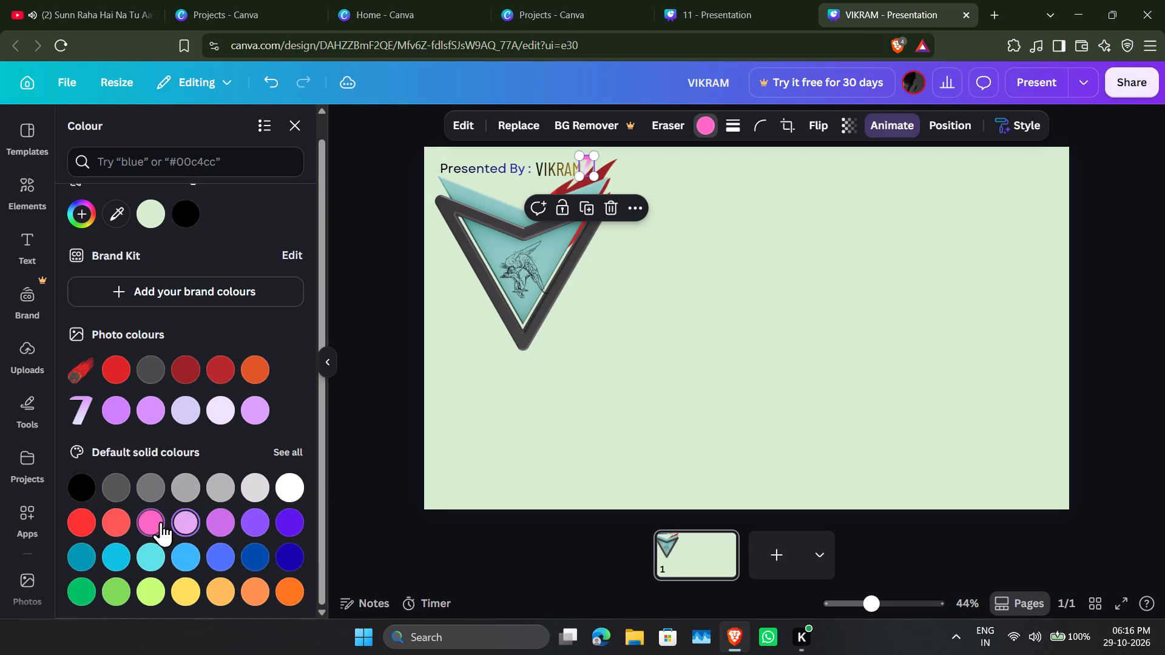
click(702, 392)
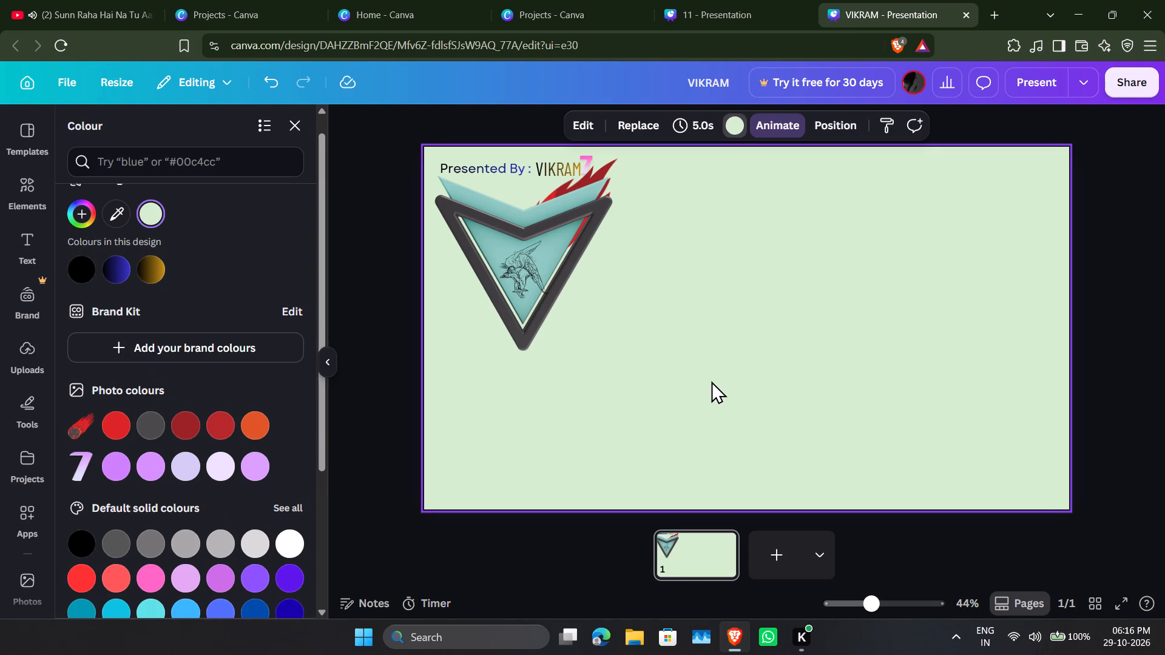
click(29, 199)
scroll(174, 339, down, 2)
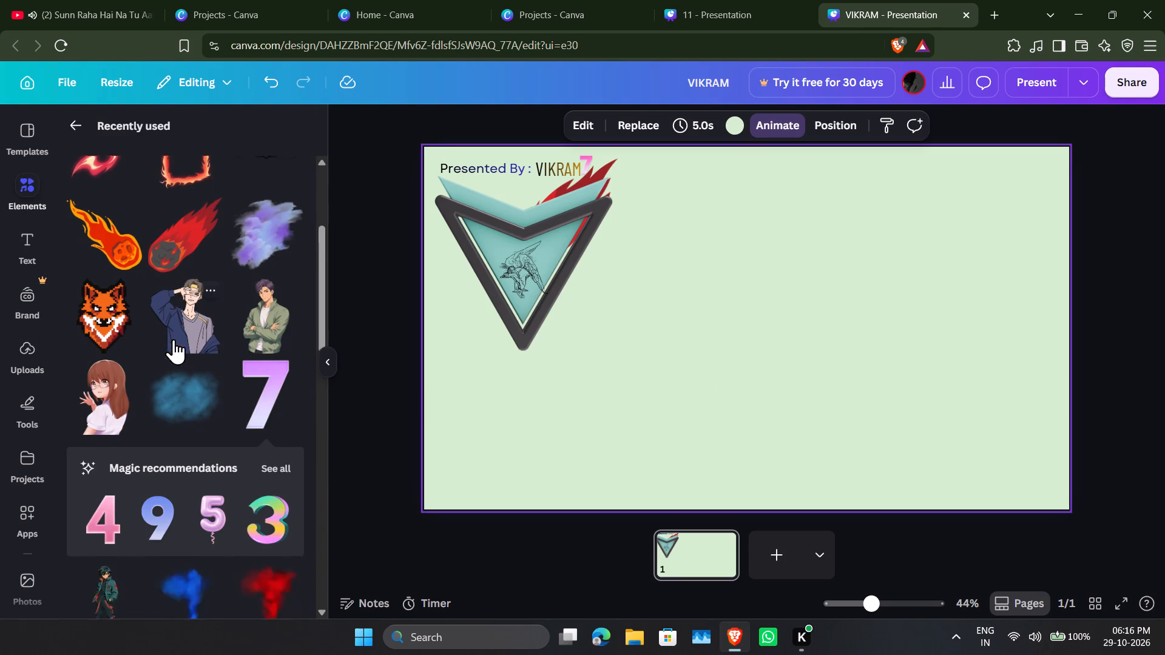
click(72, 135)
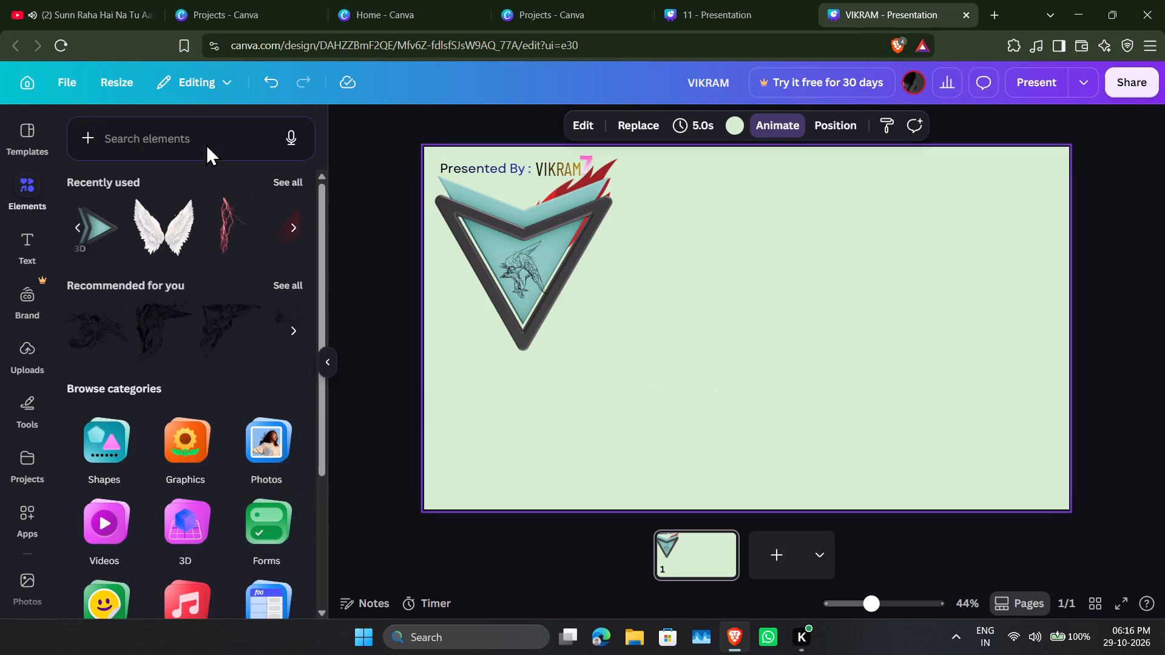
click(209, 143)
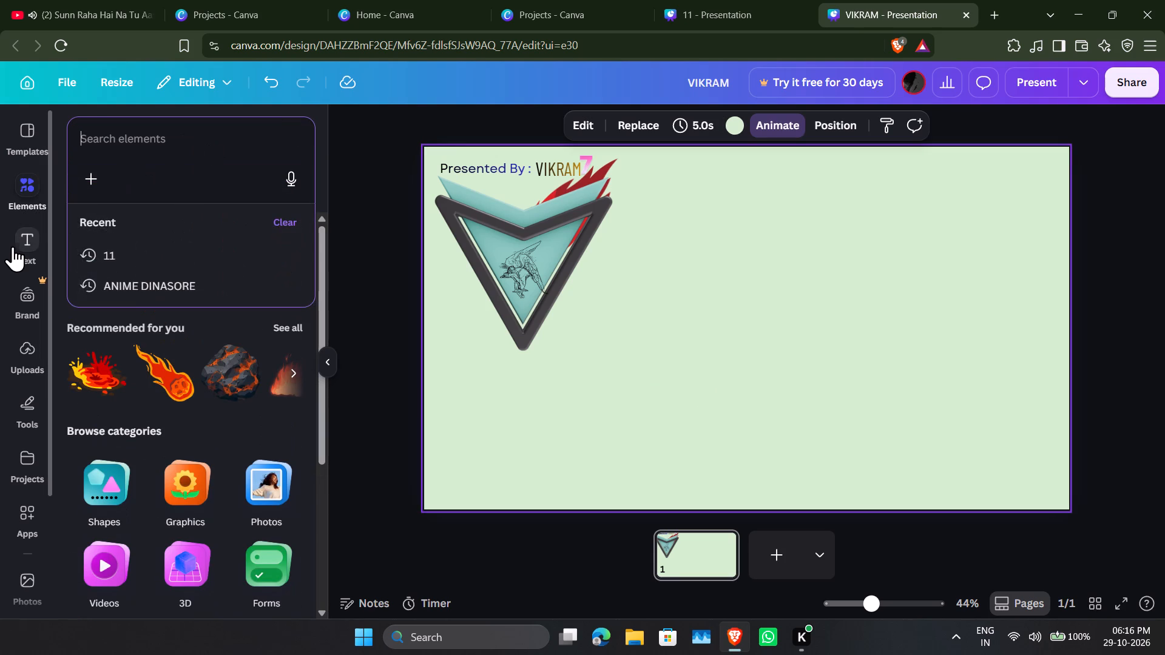
Add the recently used pink neon GLOW text style to the cover, beside the arrow emblem.
click(13, 246)
scroll(158, 487, down, 3)
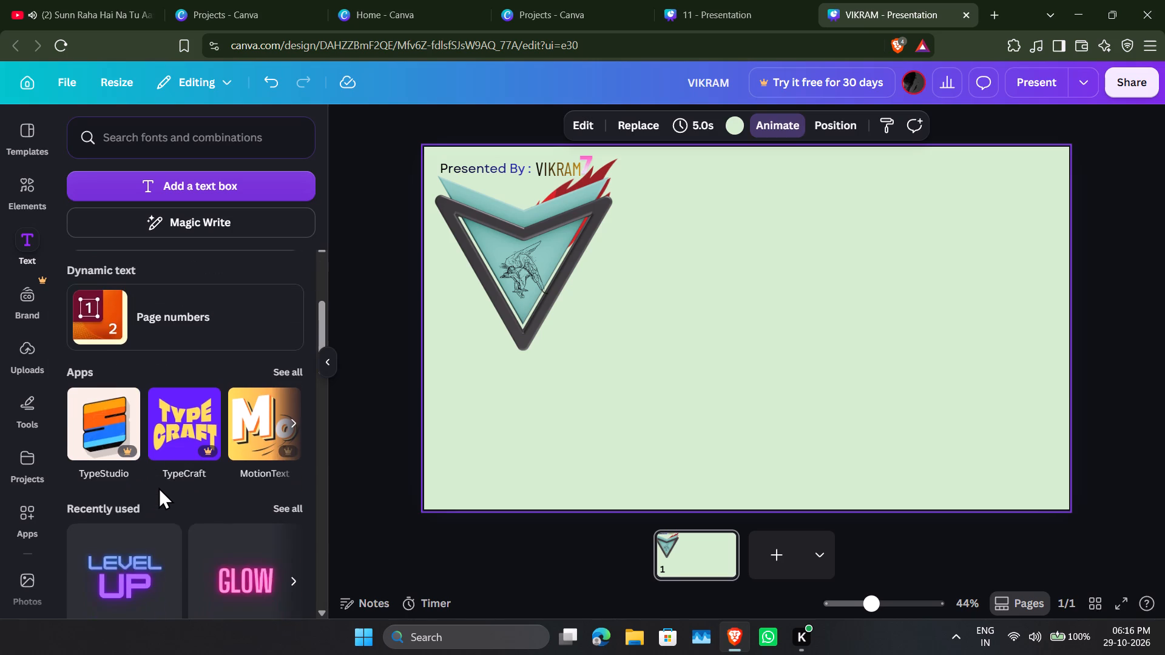
scroll(163, 482, down, 5)
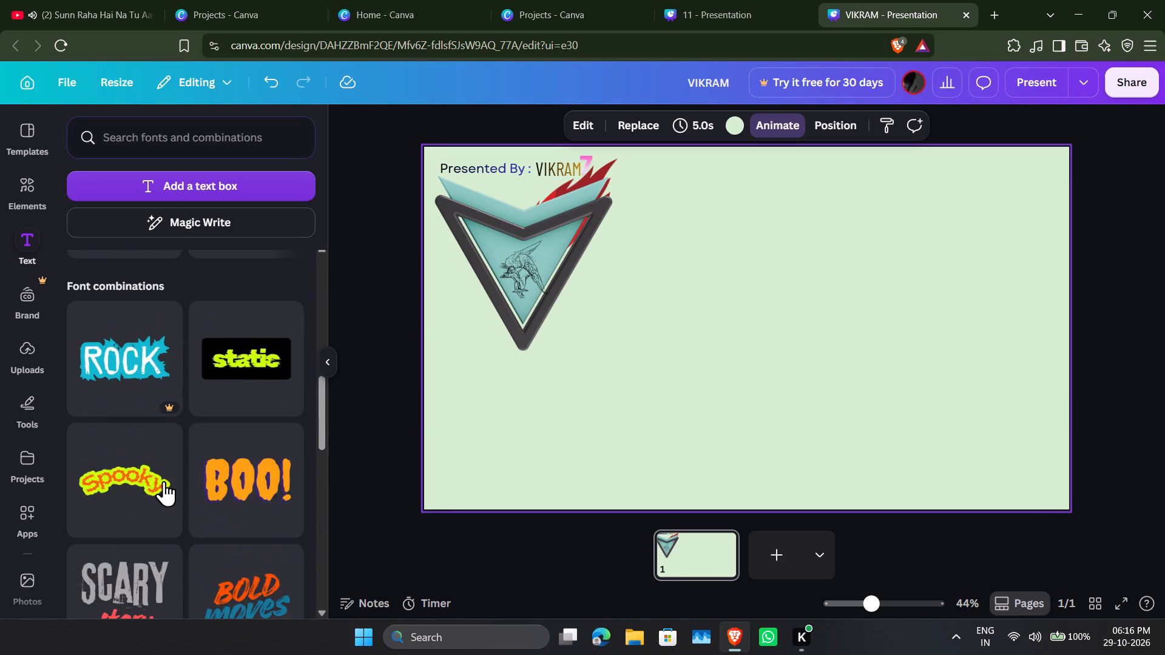
scroll(164, 481, up, 2)
scroll(164, 480, down, 2)
scroll(164, 480, up, 2)
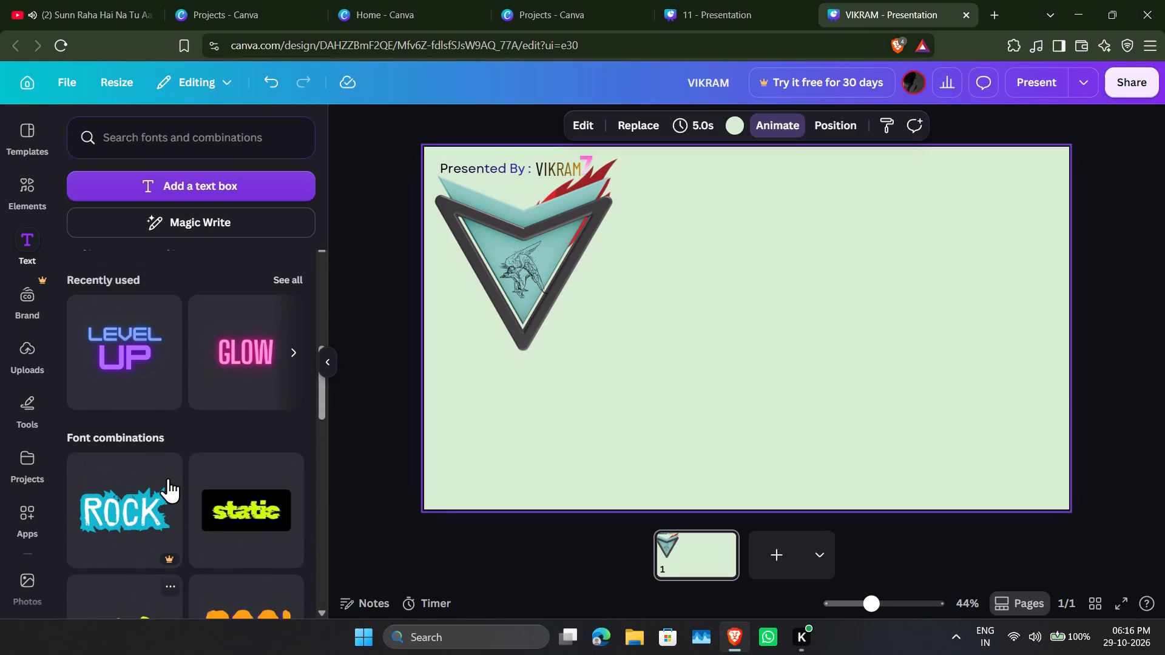
drag(228, 392, 570, 304)
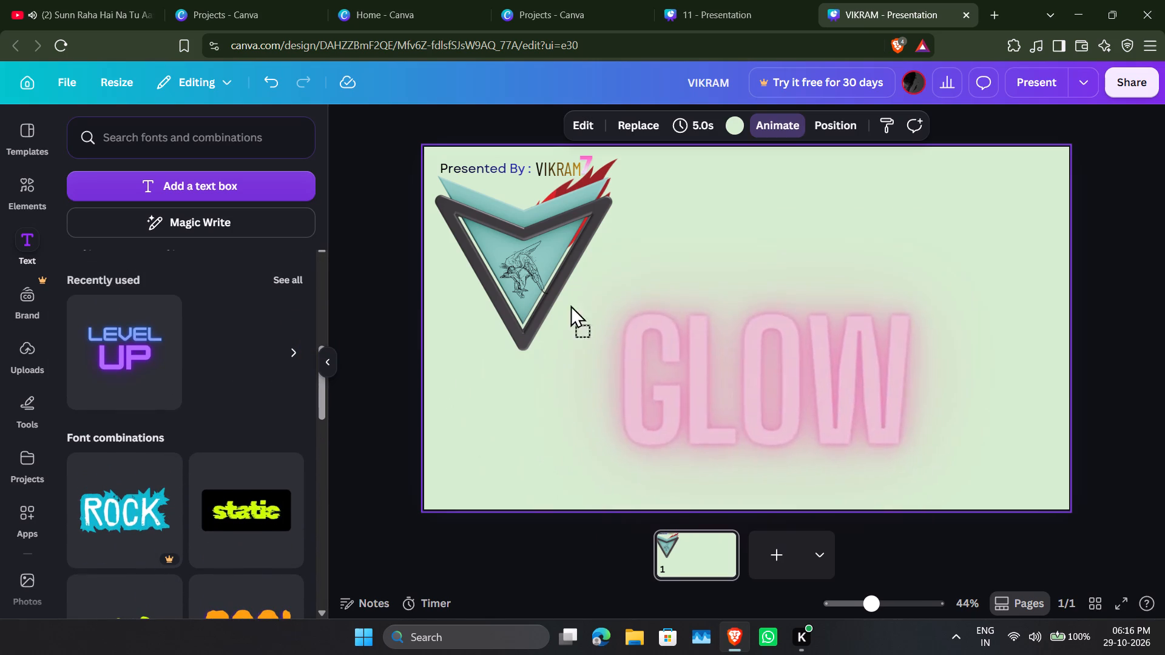
drag(570, 304, 575, 284)
Clear the word GLOW from the neon text box, keeping the box open for editing.
click(847, 303)
click(920, 327)
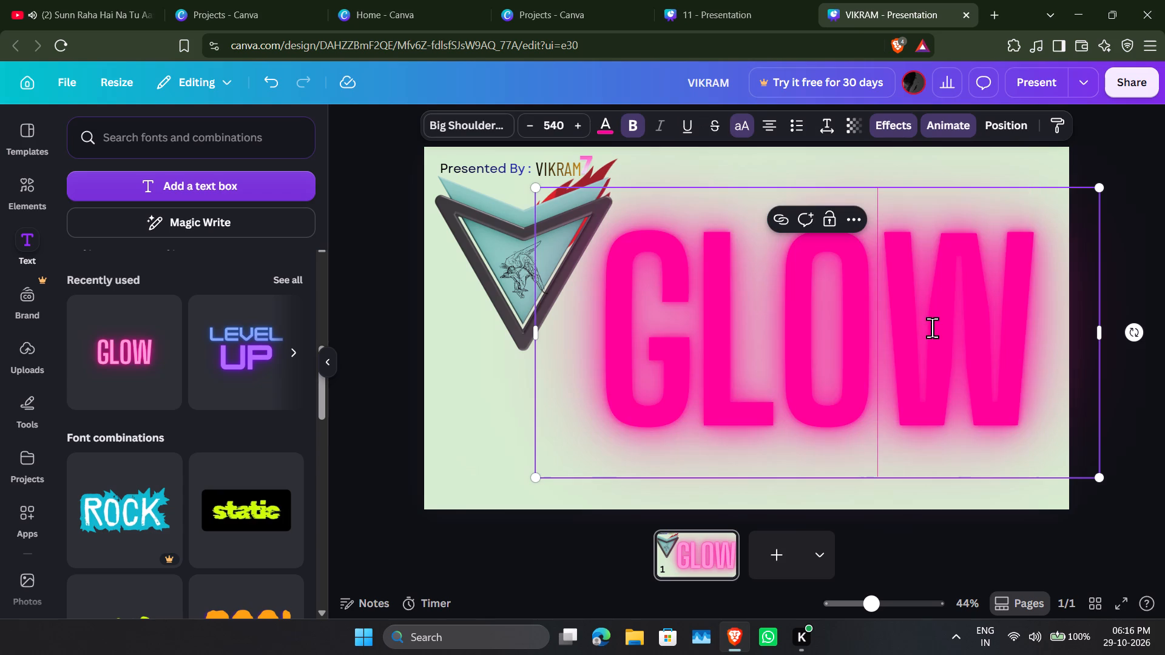
click(932, 327)
click(1047, 318)
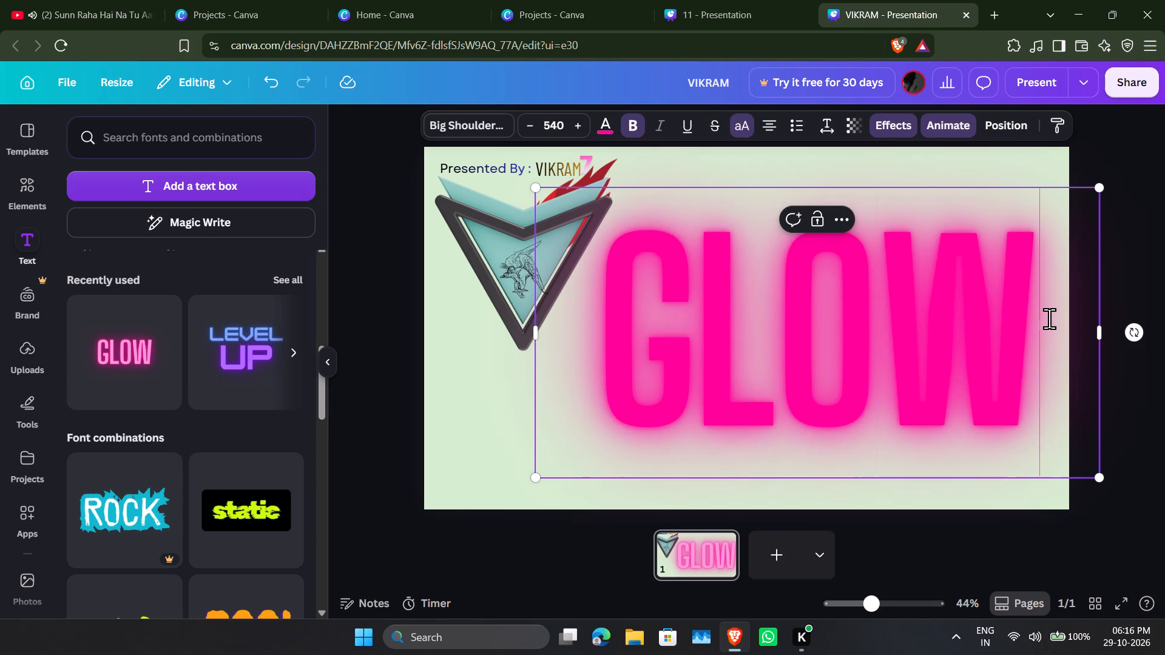
key(BackSpace)
key(BackSpace)
key(BackSpace)
key(BackSpace)
key(BackSpace)
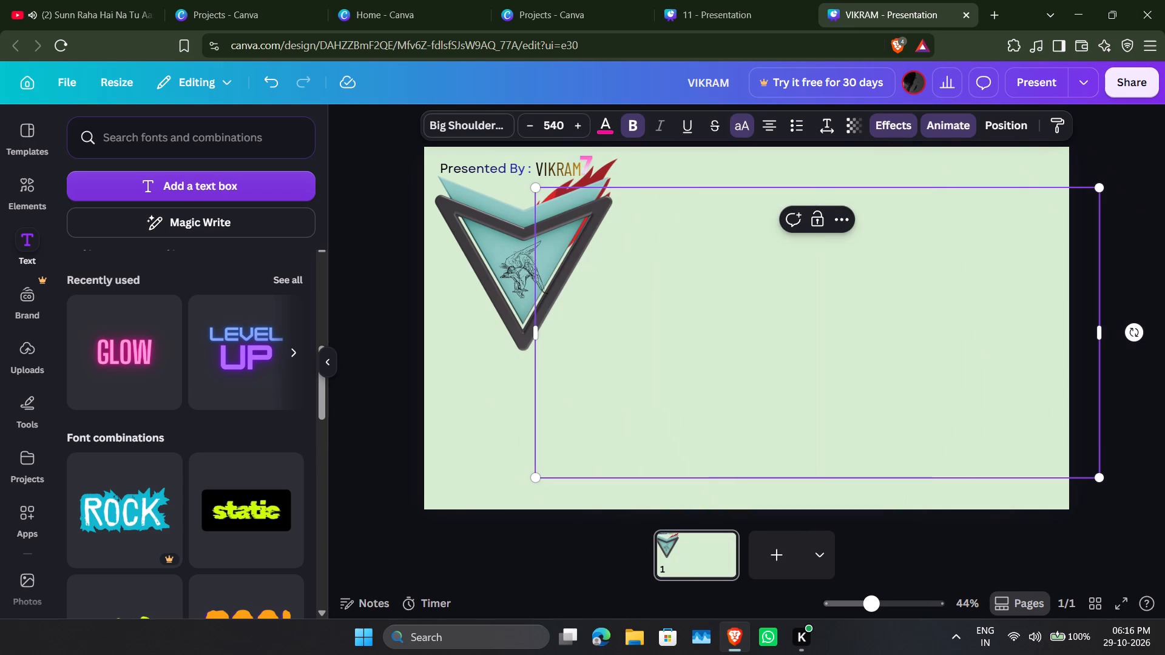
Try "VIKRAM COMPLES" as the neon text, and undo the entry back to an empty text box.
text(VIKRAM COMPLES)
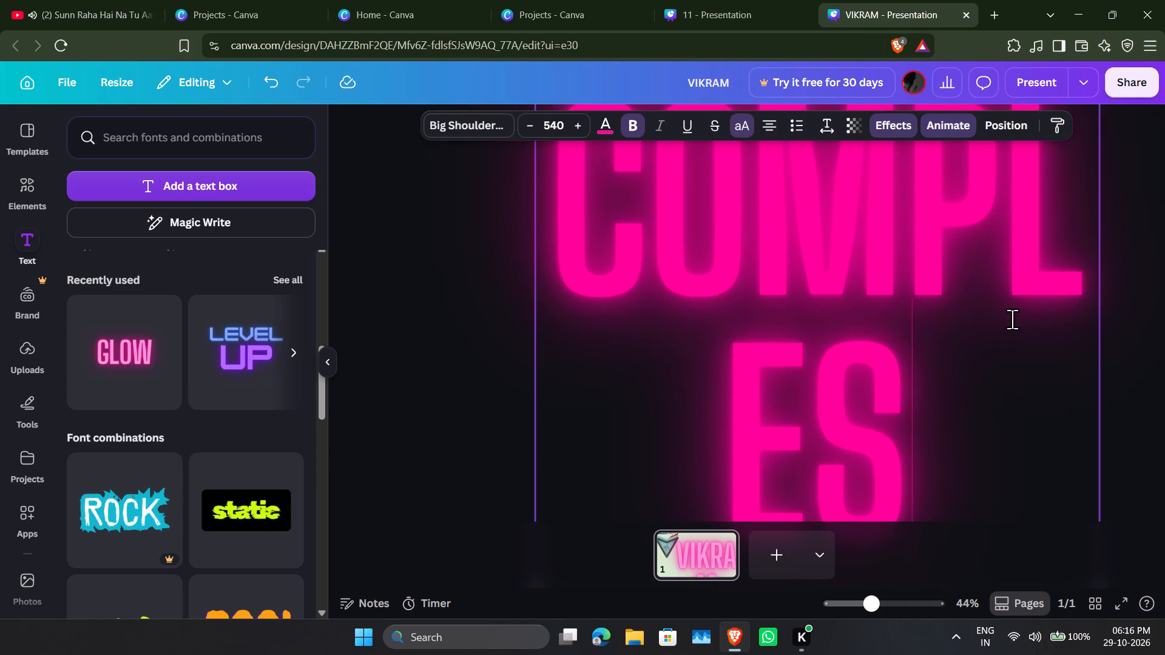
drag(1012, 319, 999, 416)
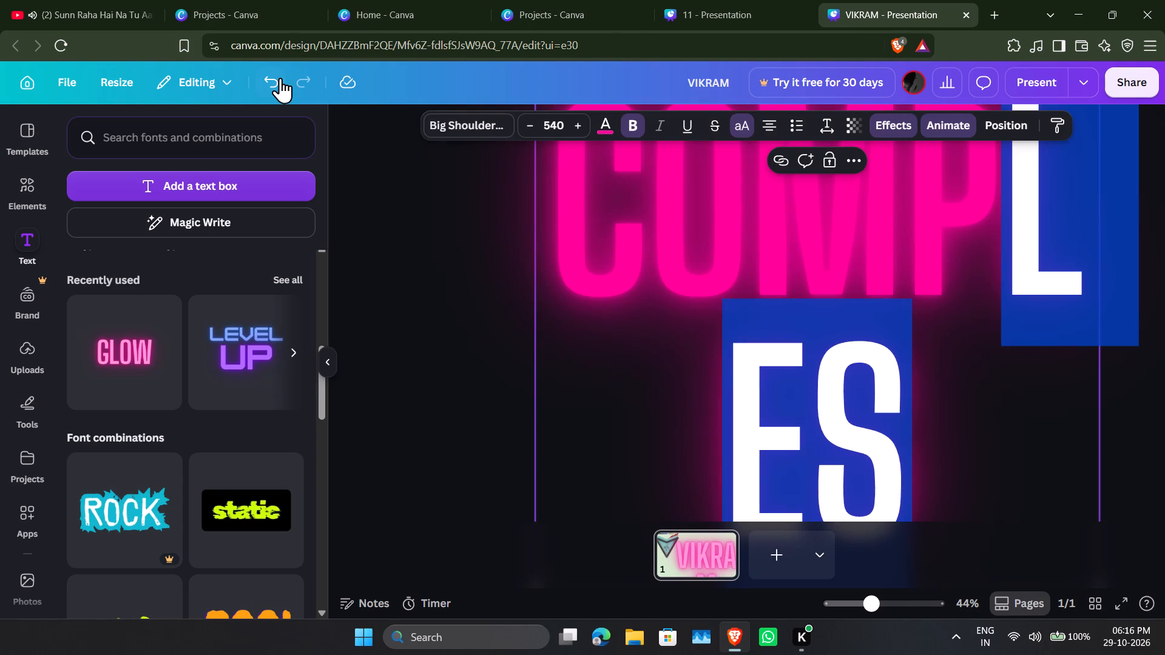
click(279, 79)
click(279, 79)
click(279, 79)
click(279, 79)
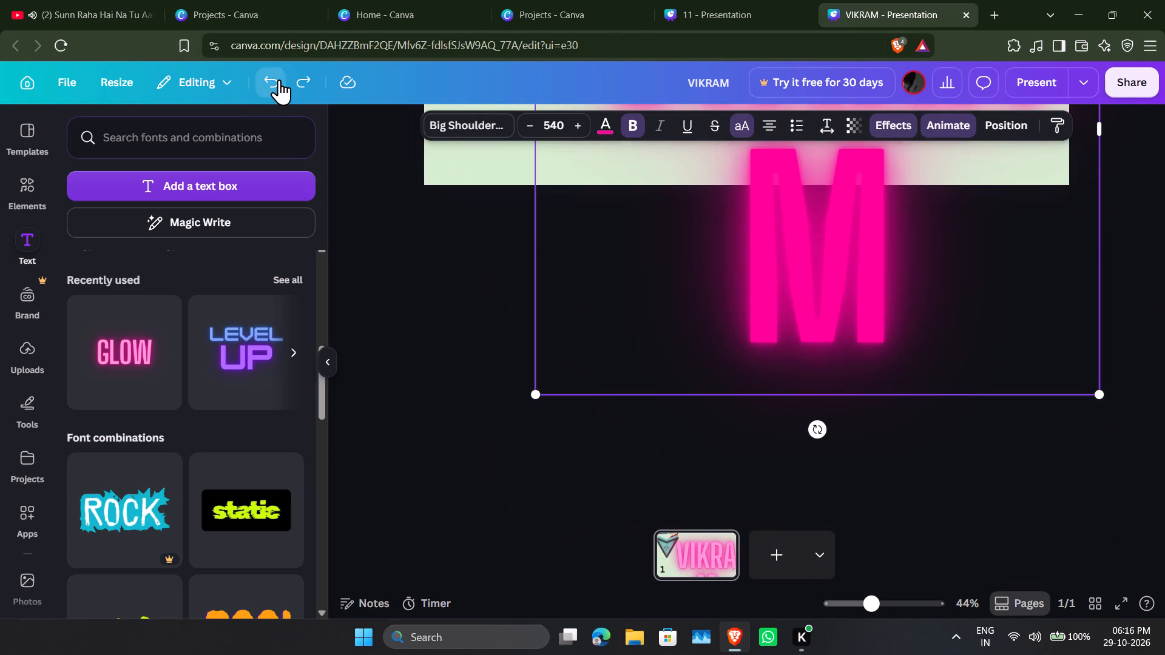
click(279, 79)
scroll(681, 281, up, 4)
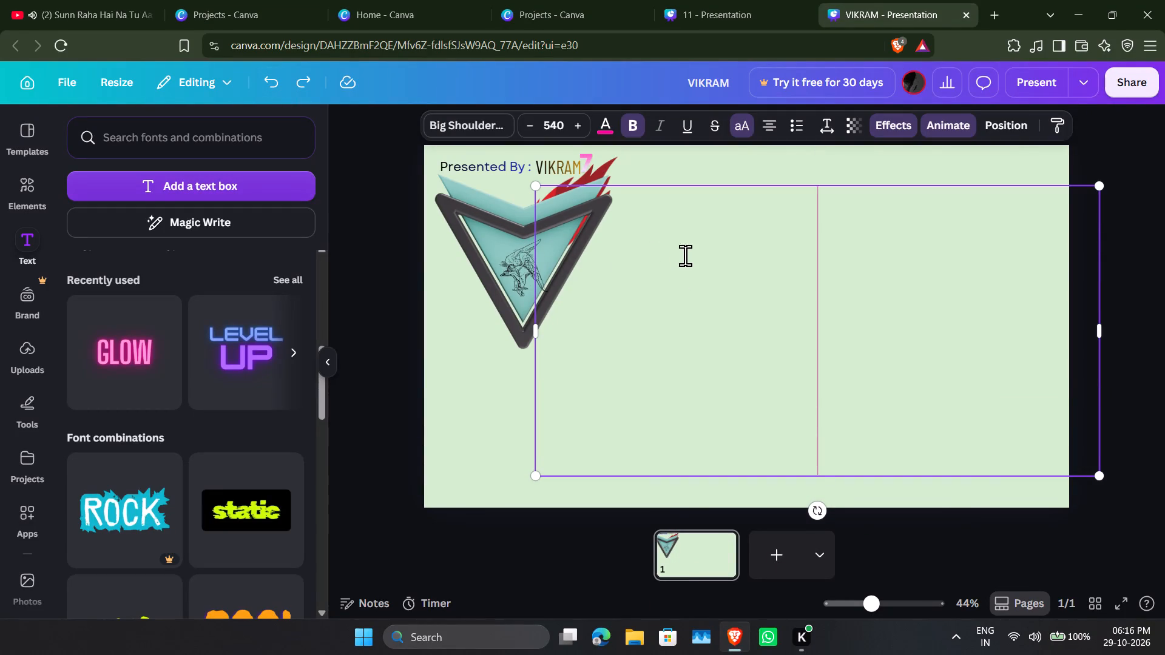
Raise the display brightness slightly in the system quick settings and return to the cover design.
click(1069, 631)
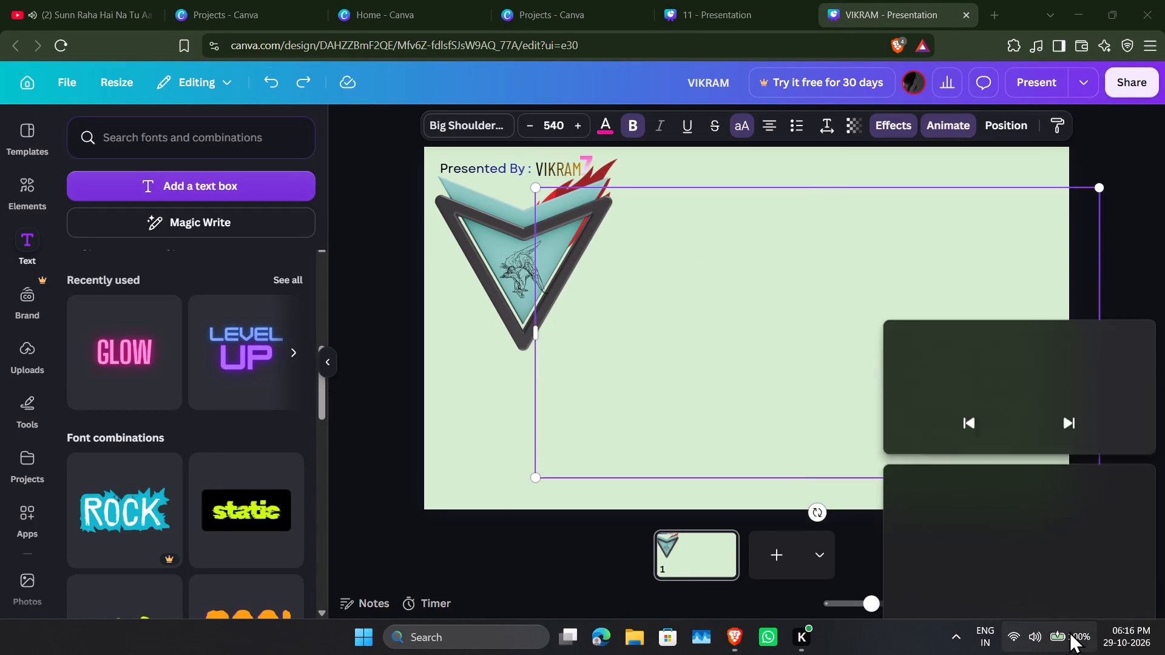
scroll(752, 417, up, 2)
click(727, 401)
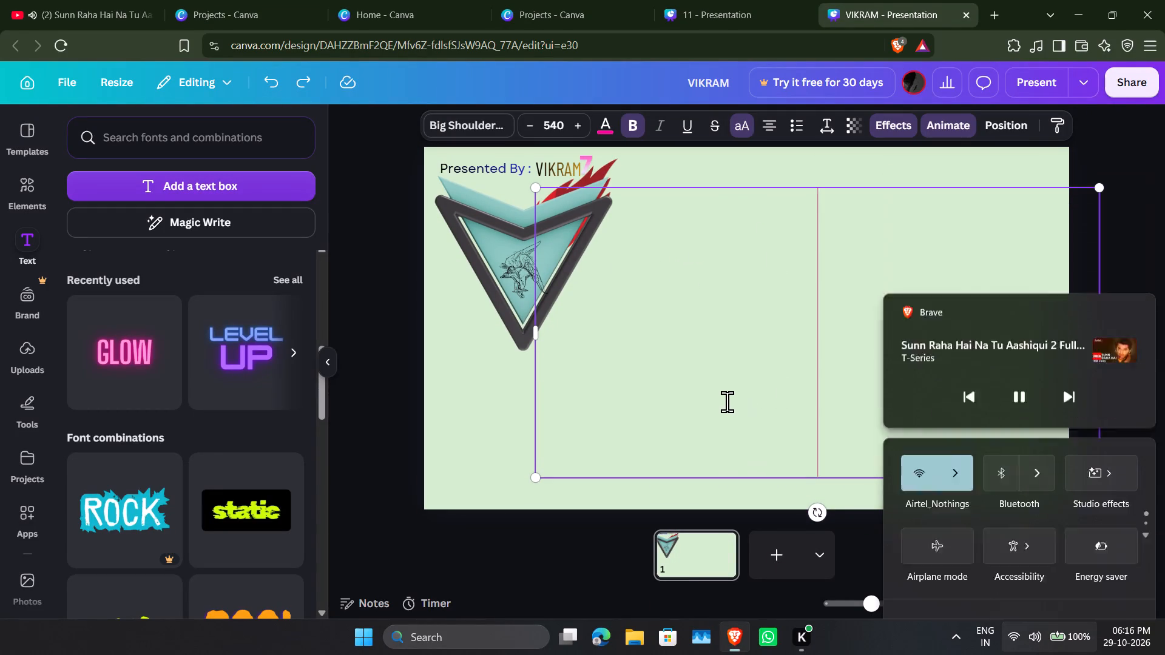
click(1042, 636)
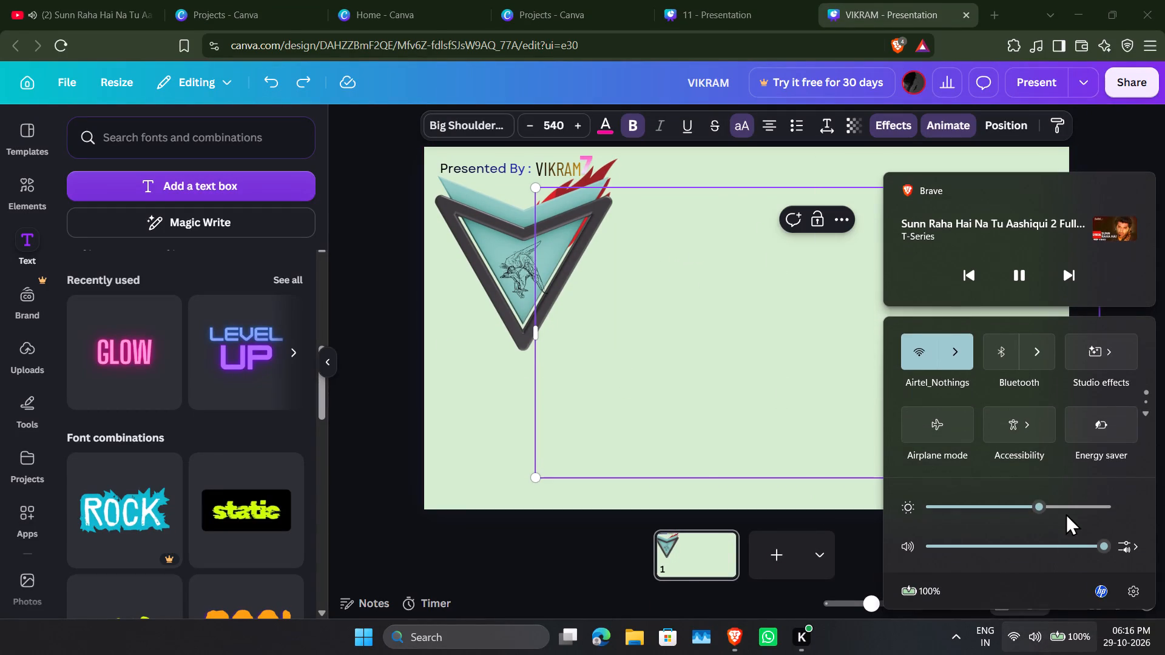
drag(1038, 499, 1098, 522)
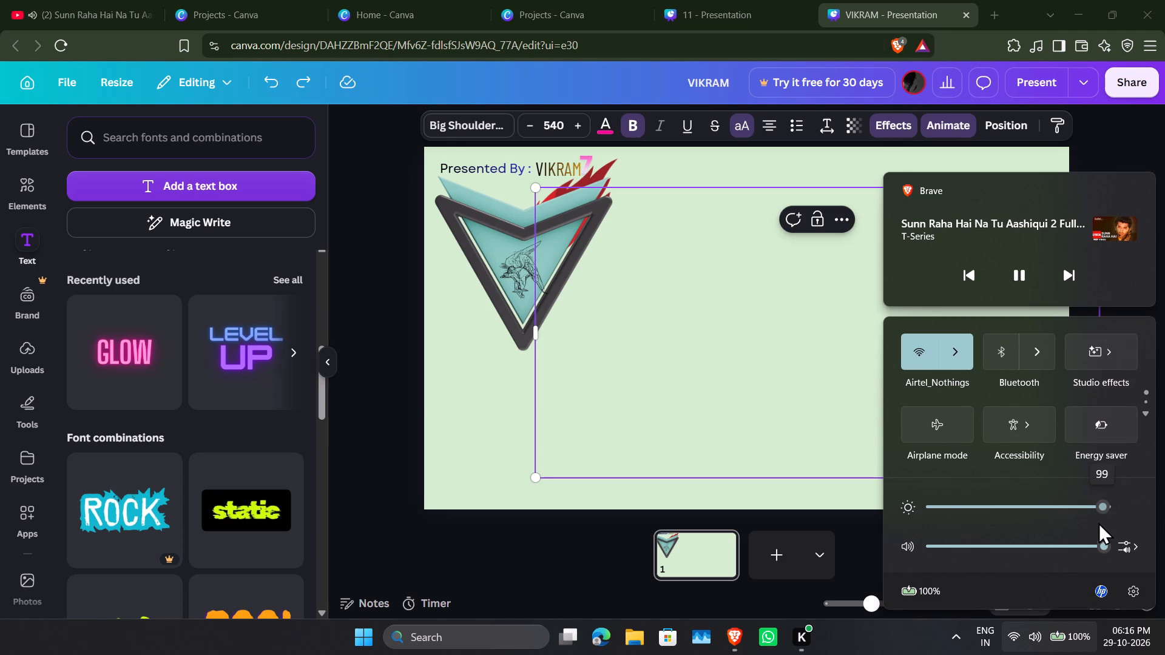
drag(1098, 522, 1057, 535)
click(508, 586)
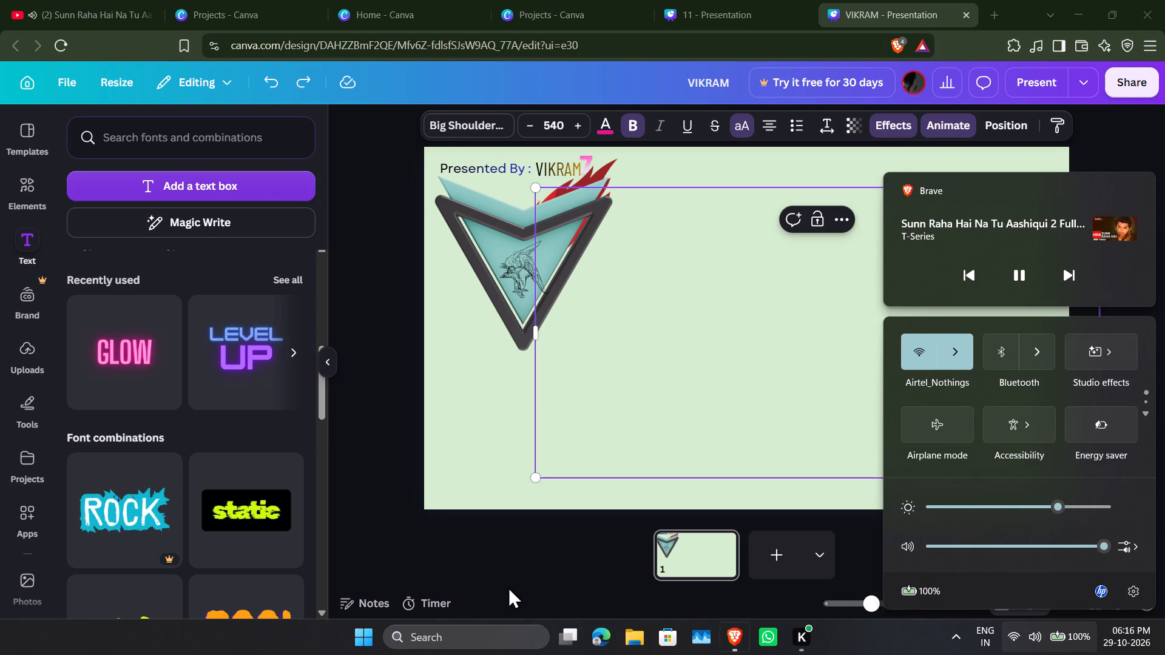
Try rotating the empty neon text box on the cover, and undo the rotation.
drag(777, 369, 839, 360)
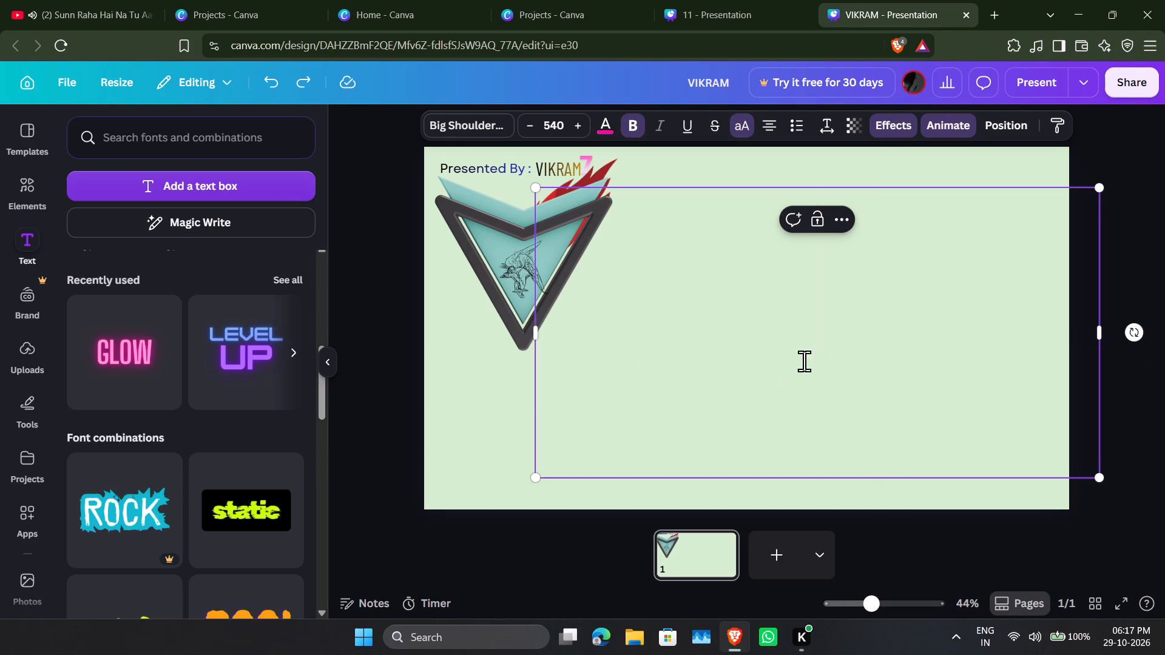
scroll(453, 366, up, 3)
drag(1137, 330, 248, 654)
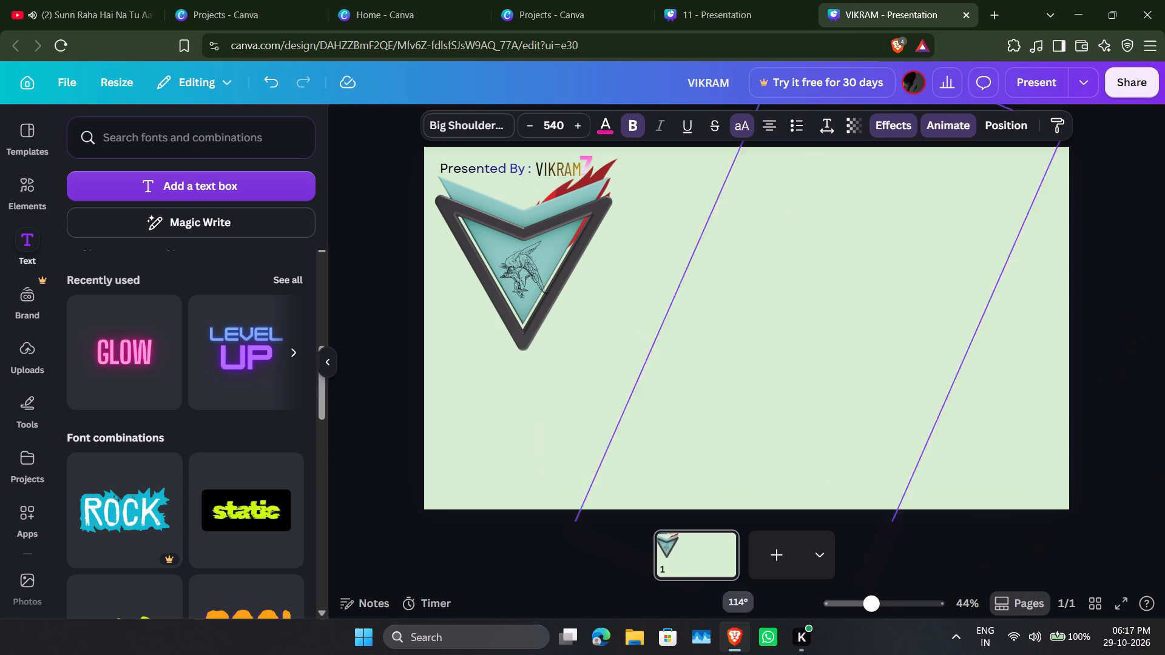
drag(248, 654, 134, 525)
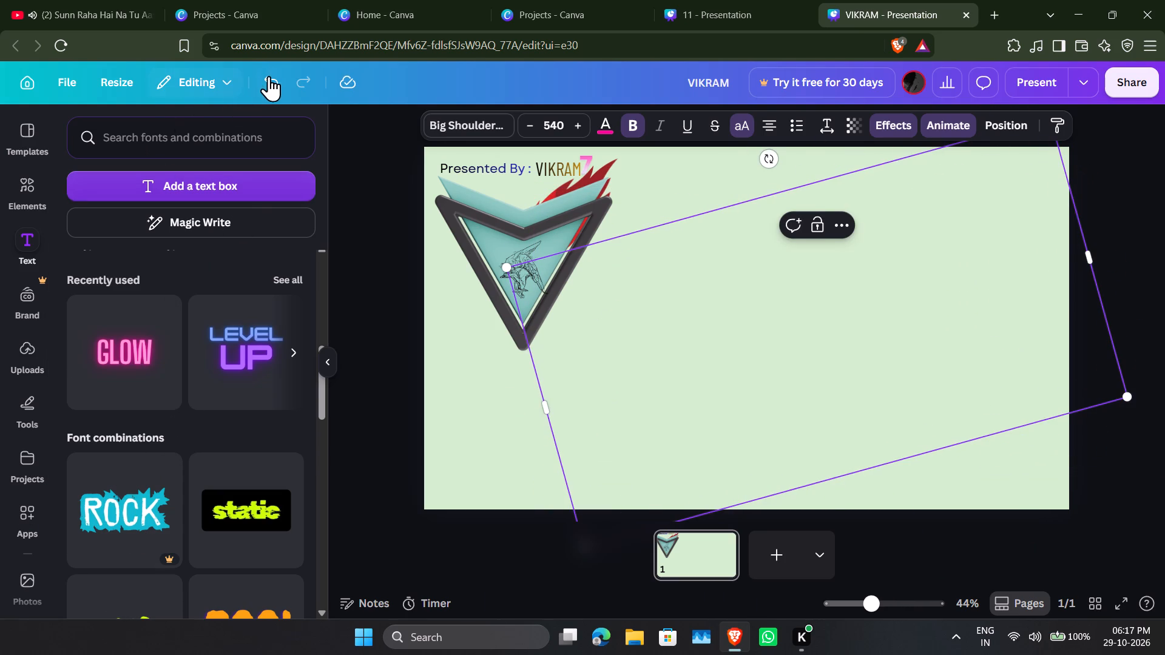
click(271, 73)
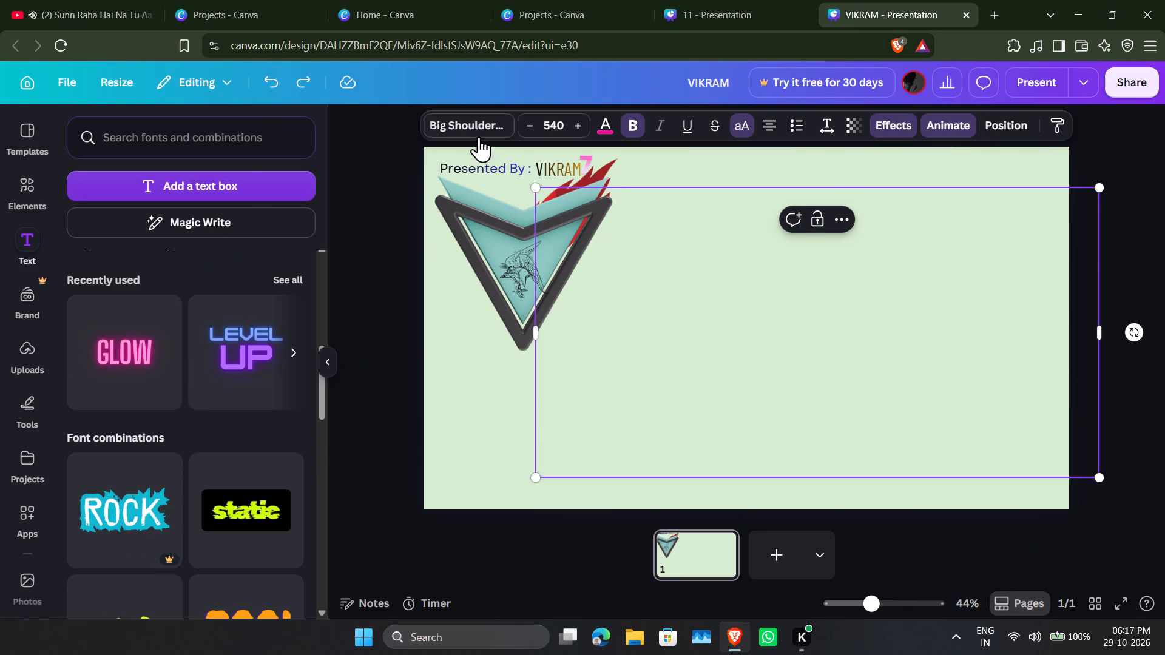
Undo back past the insertion of the neon GLOW text, removing its text box from the cover.
click(274, 79)
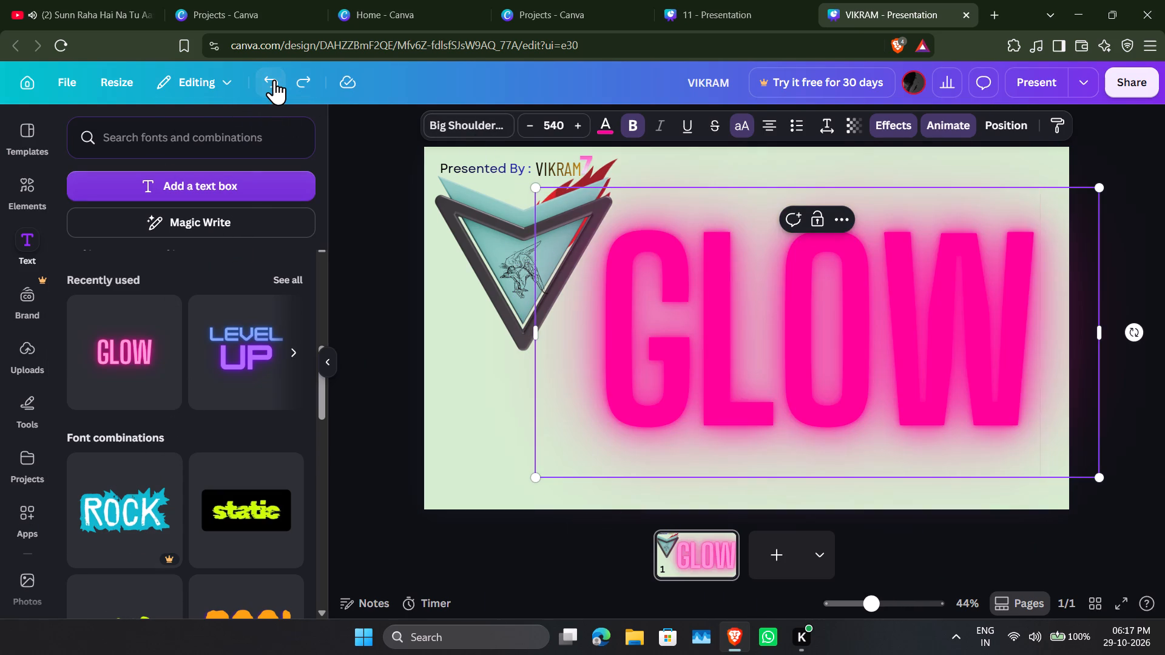
click(274, 79)
click(274, 79)
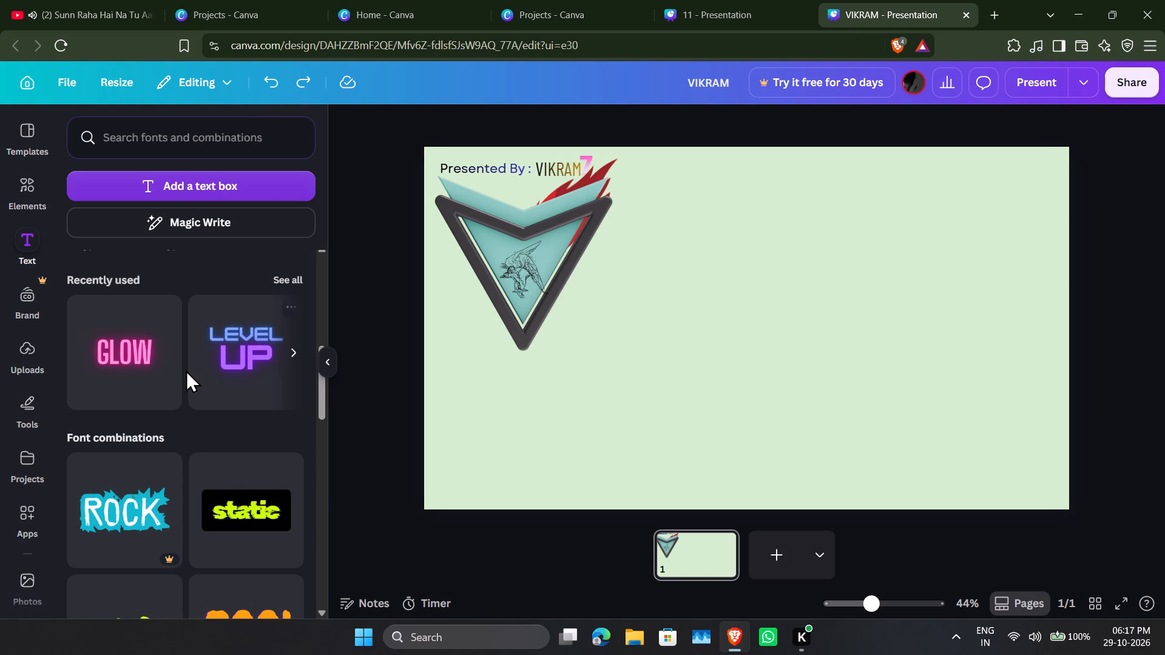
Add the SCARY story font combination to the cover, beside the arrow emblem.
scroll(186, 370, up, 2)
scroll(189, 364, down, 3)
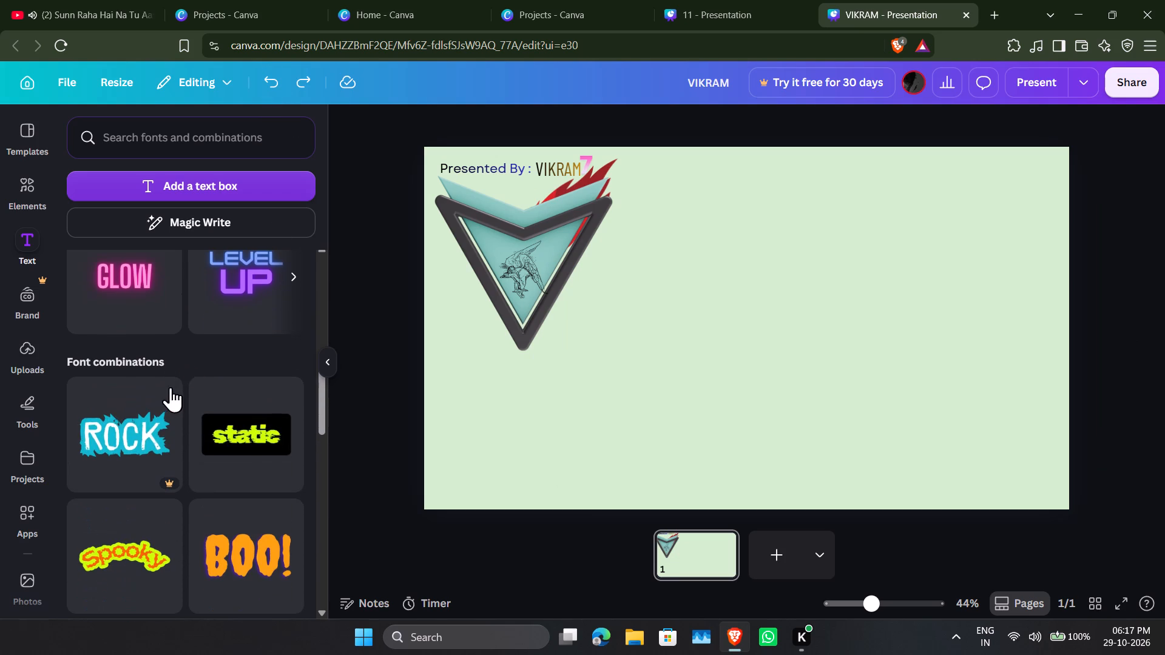
scroll(141, 418, down, 4)
drag(128, 376, 587, 353)
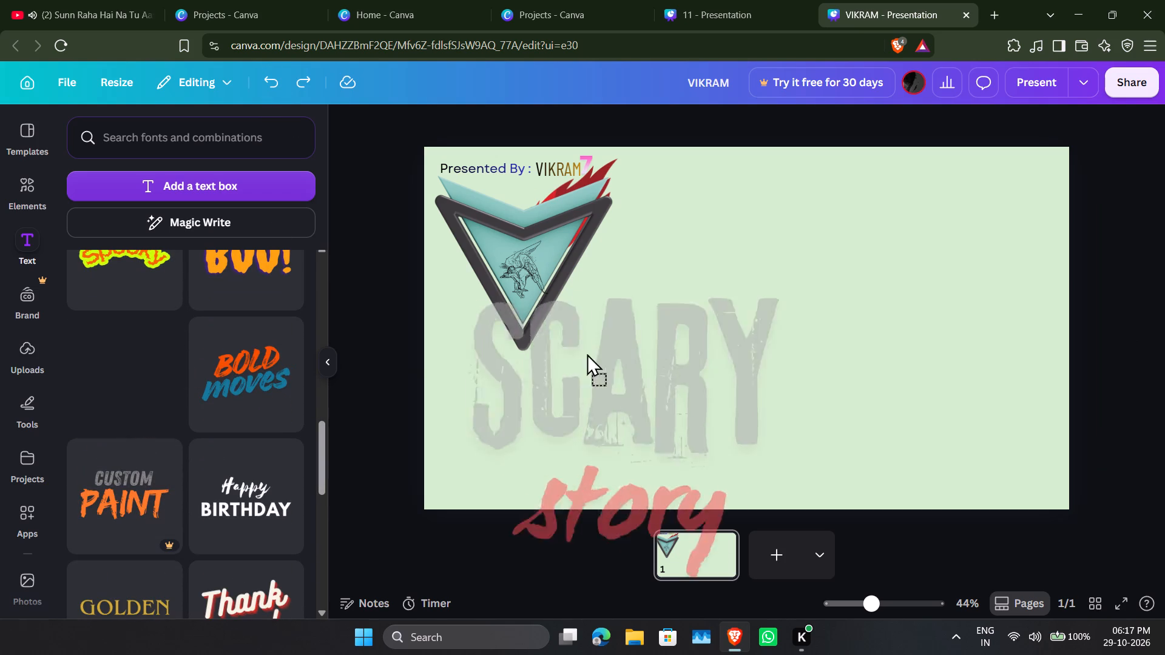
drag(587, 353, 694, 279)
click(697, 261)
drag(914, 303, 769, 282)
click(769, 282)
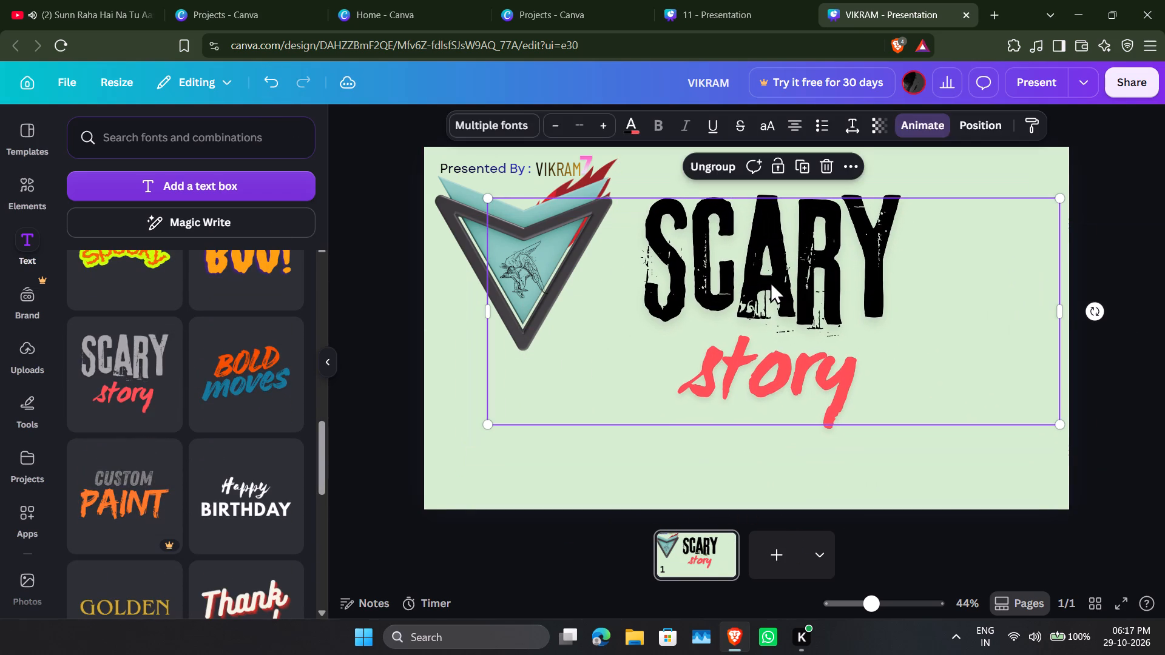
Clear the red word "story" from the SCARY story font combination.
click(900, 382)
click(900, 382)
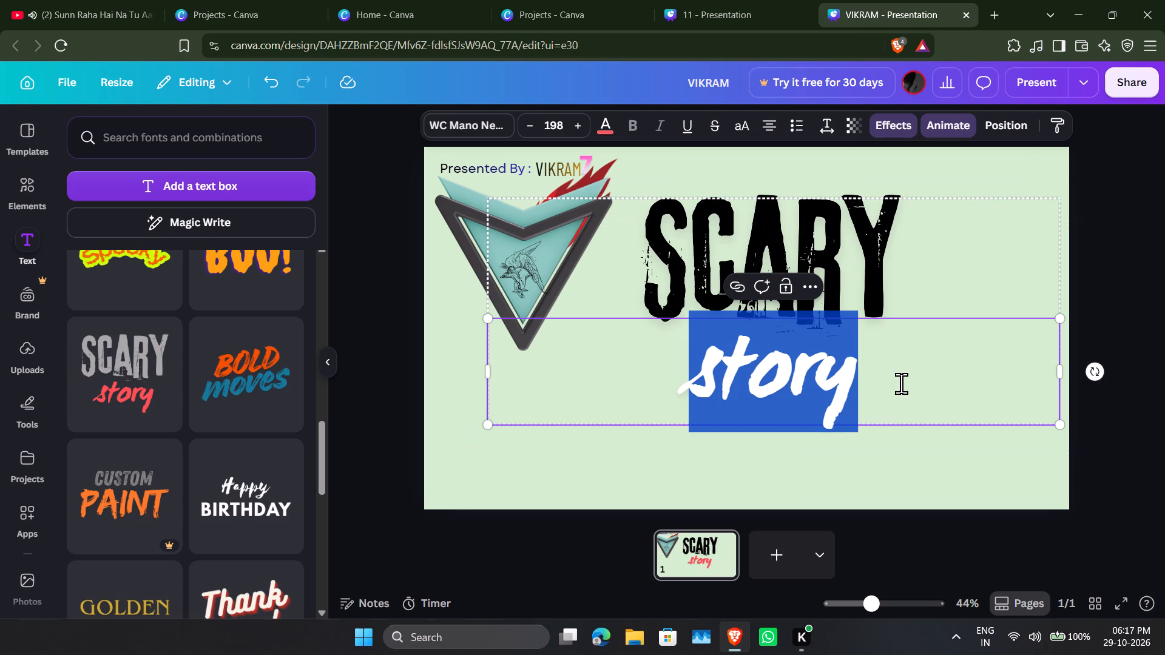
key(BackSpace)
Replace the word SCARY with "VIKRAM" in the distressed black title.
click(854, 233)
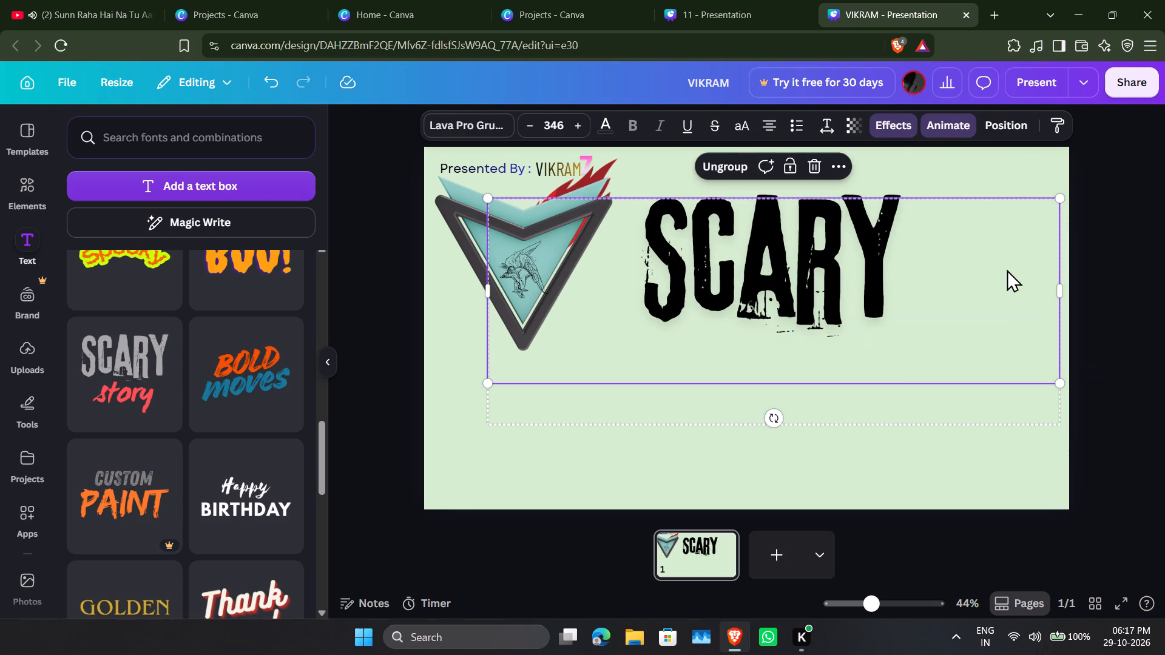
click(1007, 269)
key(BackSpace)
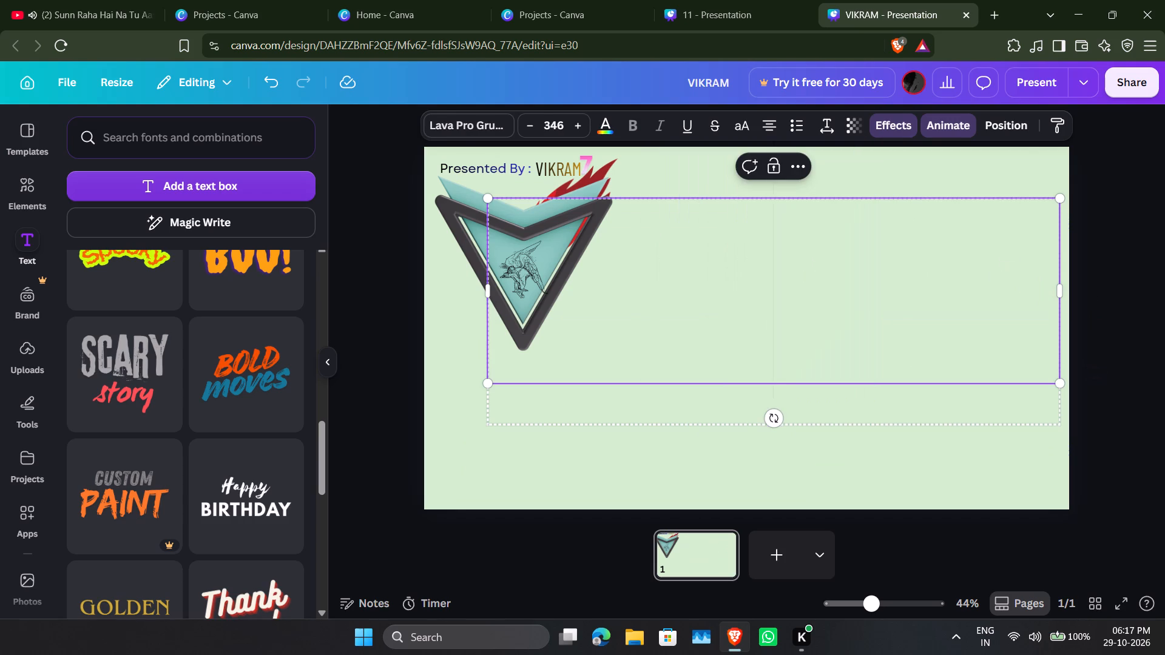
text(VIKRAM)
click(854, 469)
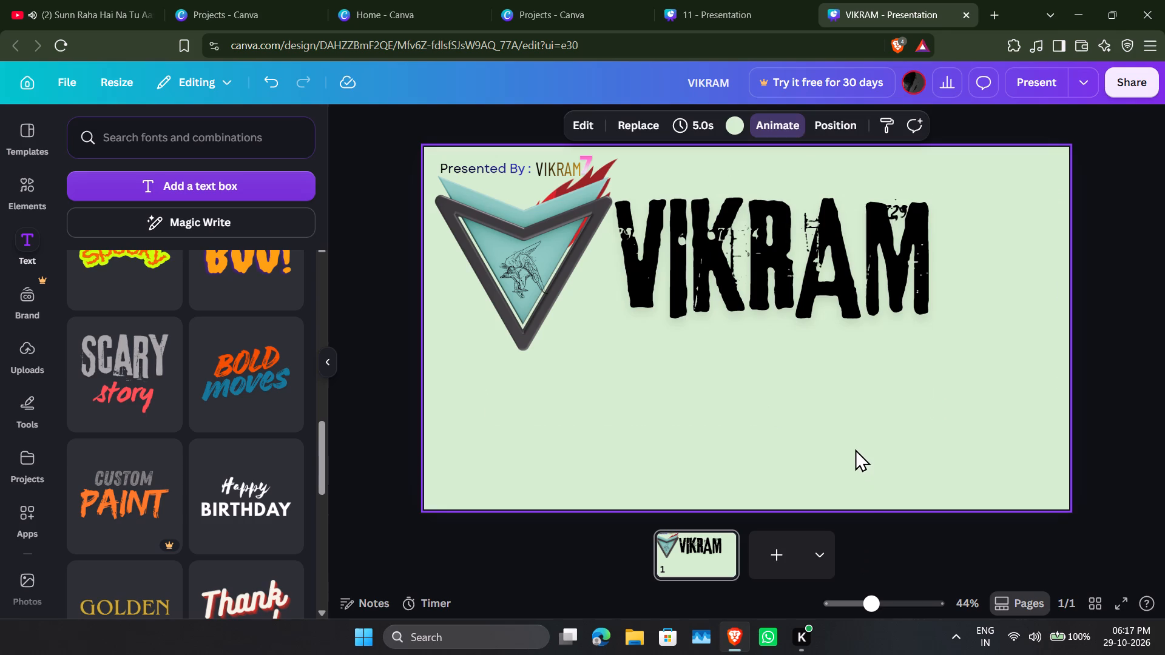
click(855, 449)
Shift the distressed VIKRAM title group upward and shrink it to well under half its size.
click(826, 267)
drag(826, 267, 843, 236)
drag(1080, 395, 1040, 373)
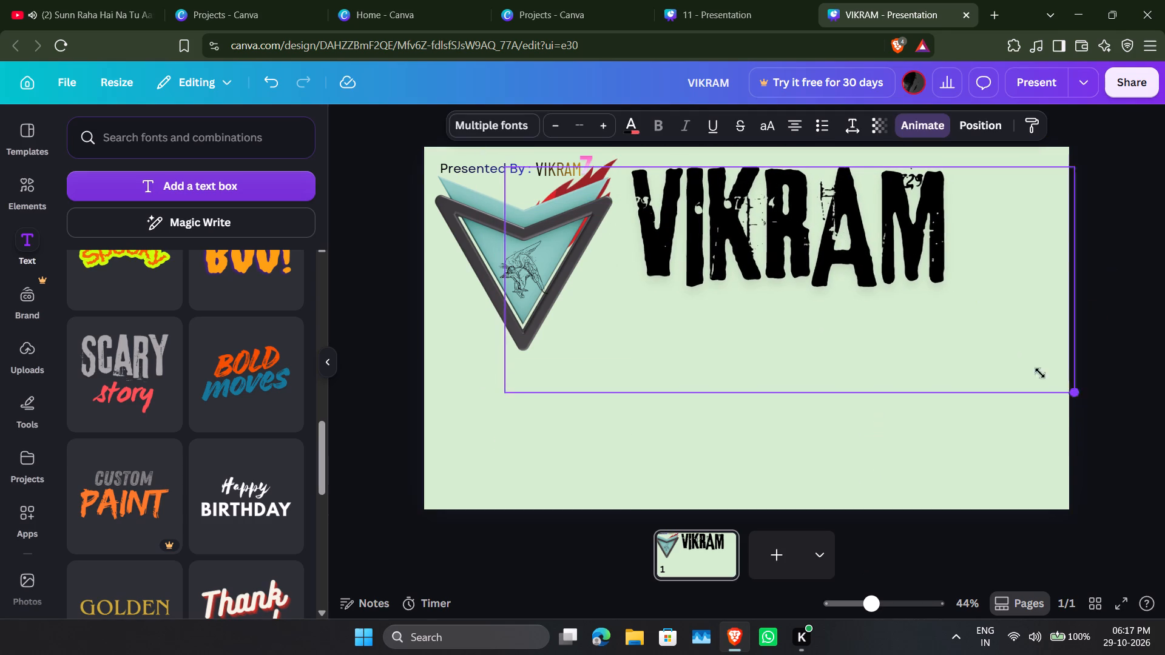
drag(1040, 373, 666, 235)
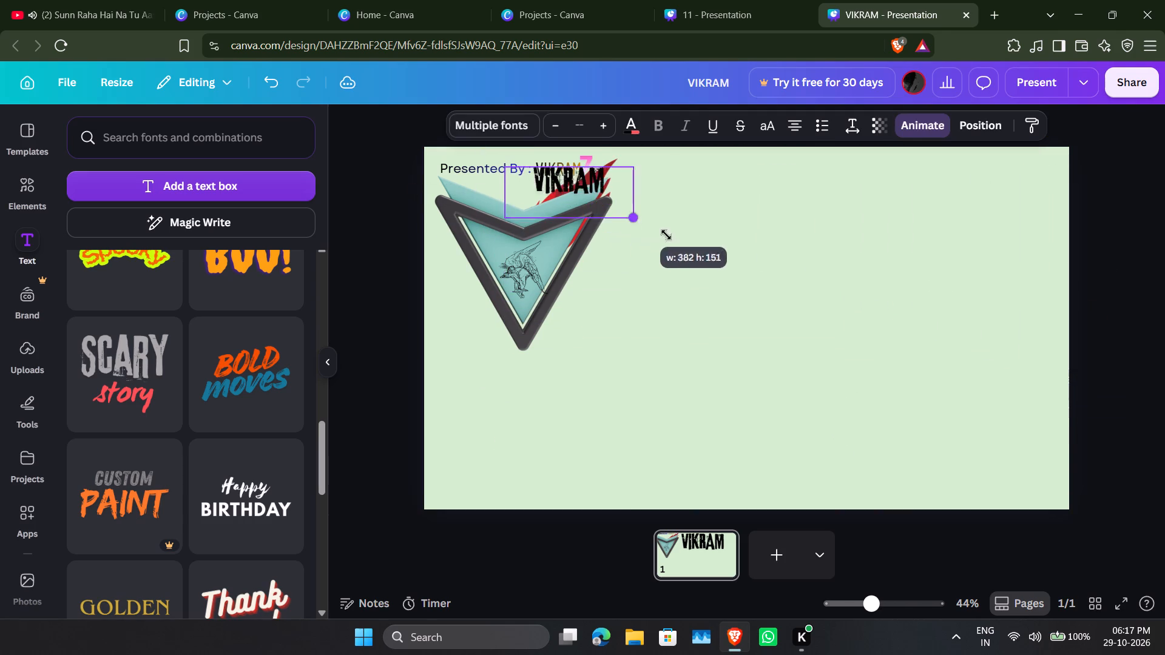
drag(666, 235, 712, 248)
Move the VIKRAM title clear of the arrow emblem, enlarge it to font size 135, and place it near the cover's top edge.
drag(646, 167, 784, 186)
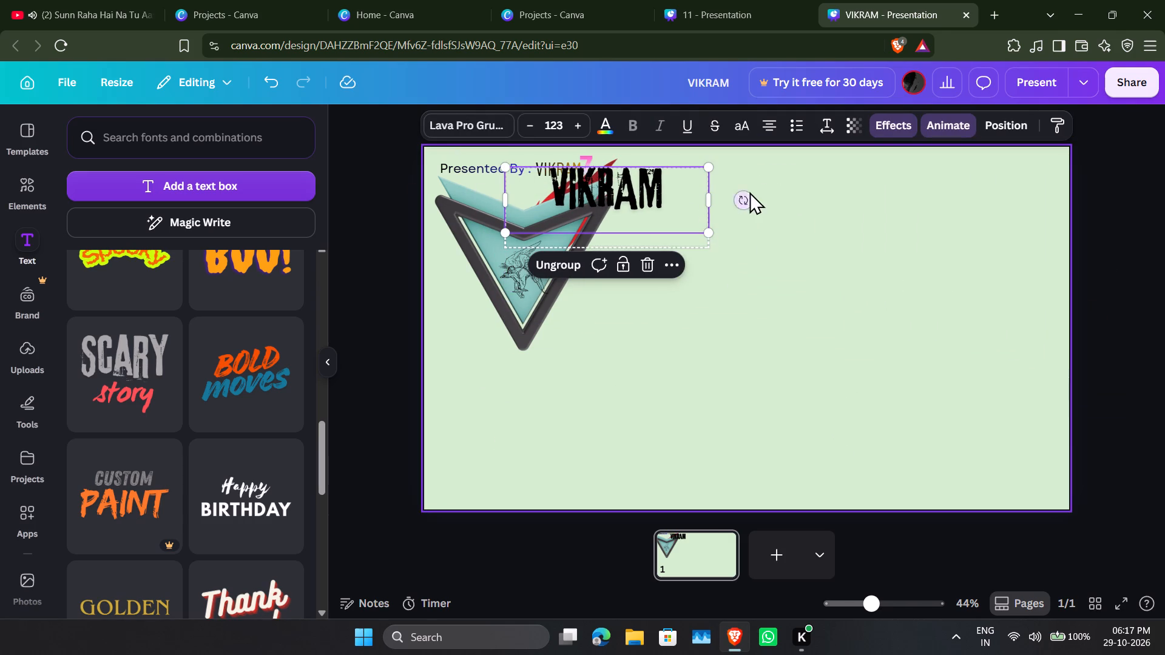
drag(640, 214, 768, 213)
drag(835, 238, 854, 244)
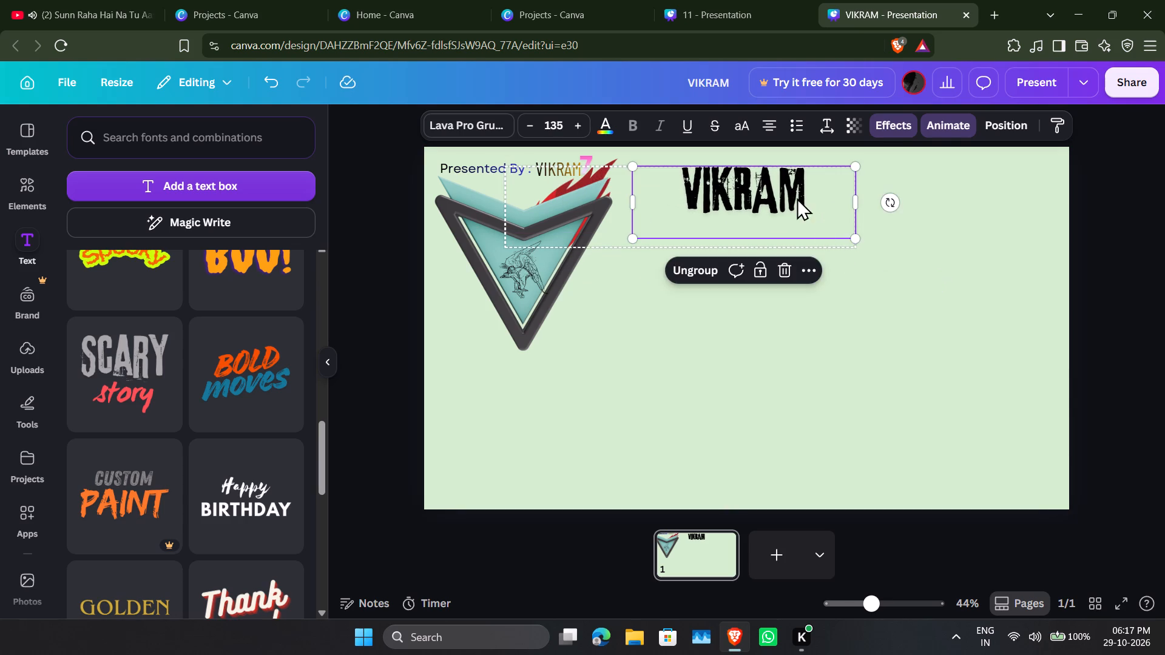
drag(794, 195, 788, 189)
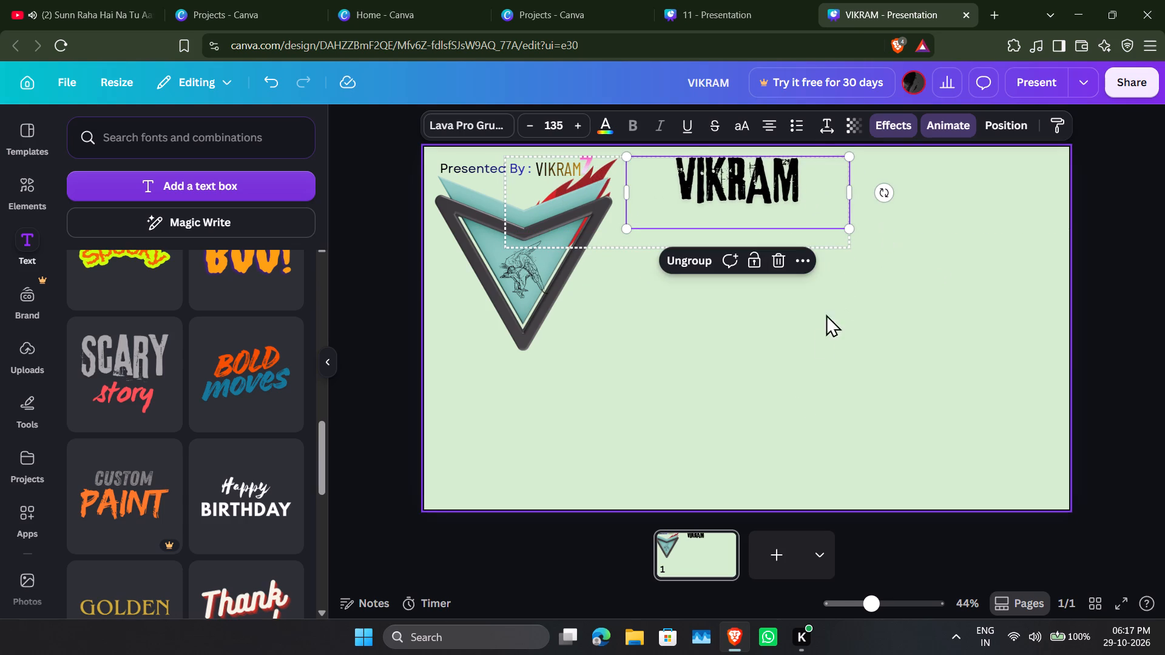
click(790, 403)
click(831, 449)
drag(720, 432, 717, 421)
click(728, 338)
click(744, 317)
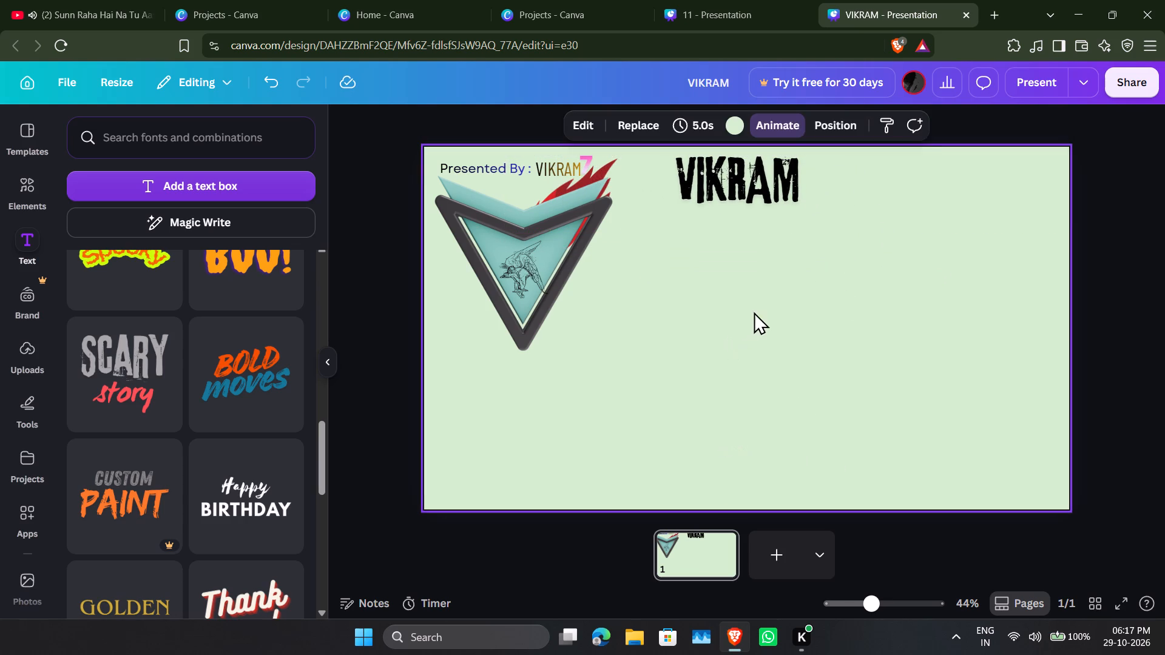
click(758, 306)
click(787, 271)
Nudge the whole VIKRAM title group slightly right and down, near the top of the cover.
drag(799, 263, 805, 256)
click(835, 215)
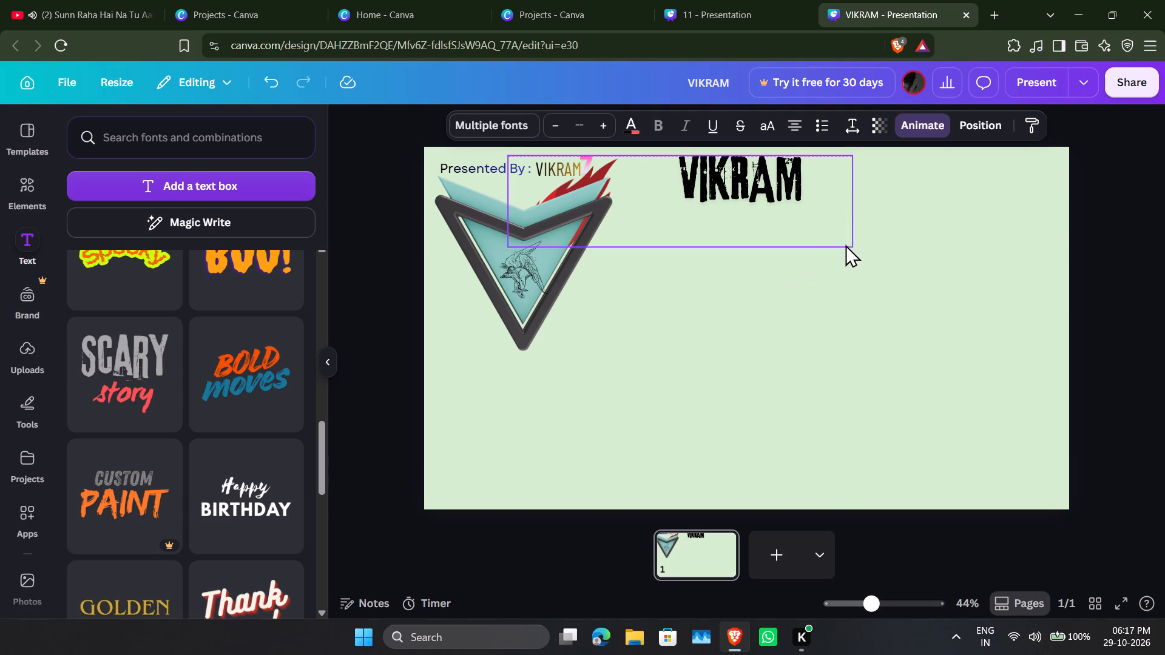
click(817, 203)
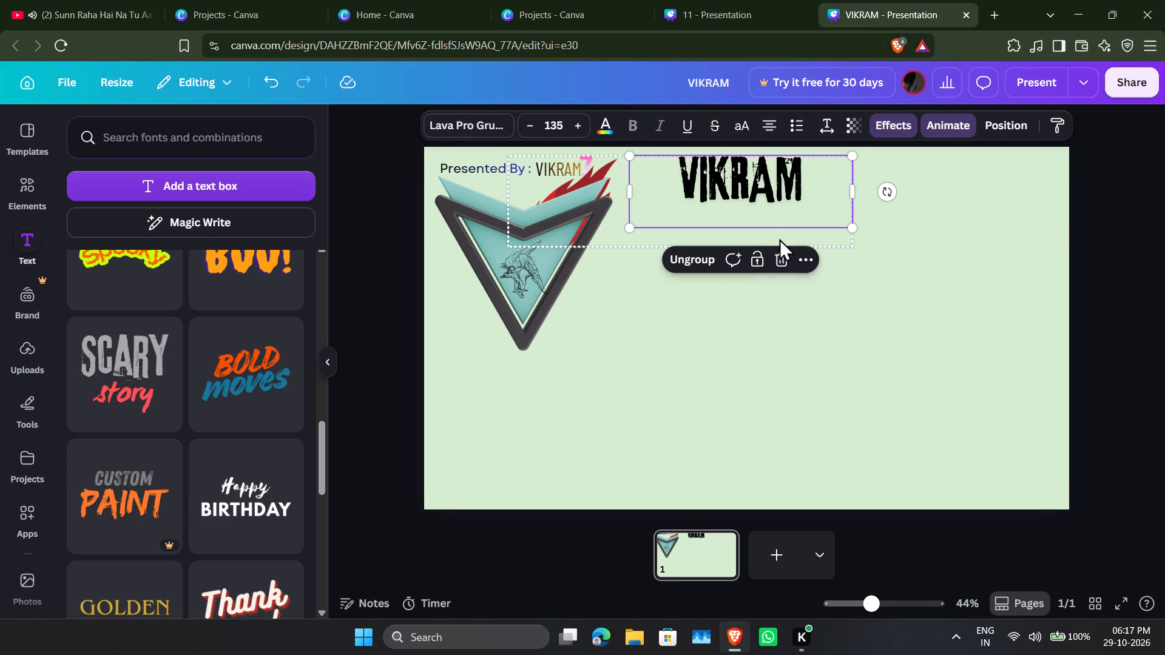
click(814, 241)
drag(826, 240, 832, 256)
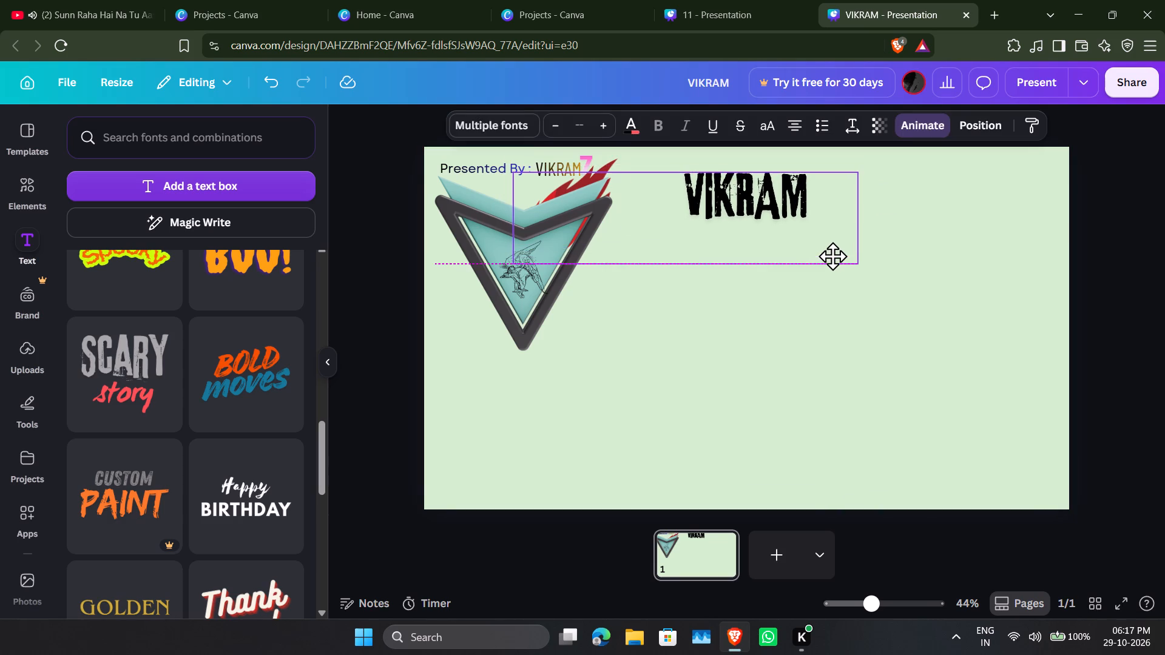
drag(832, 256, 839, 252)
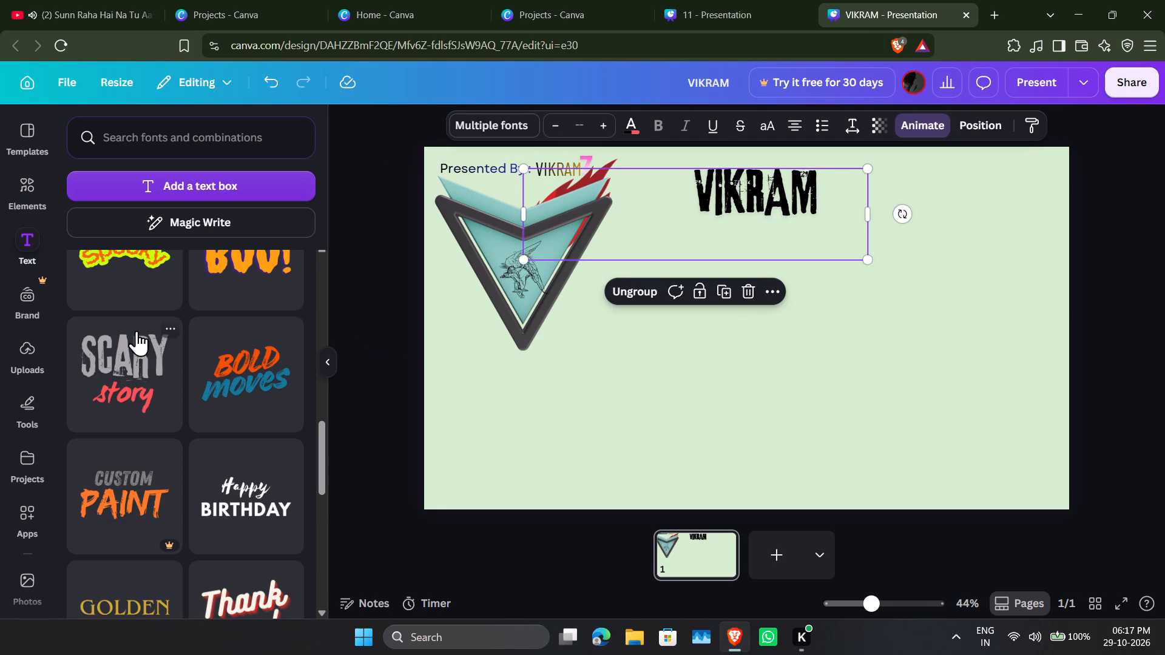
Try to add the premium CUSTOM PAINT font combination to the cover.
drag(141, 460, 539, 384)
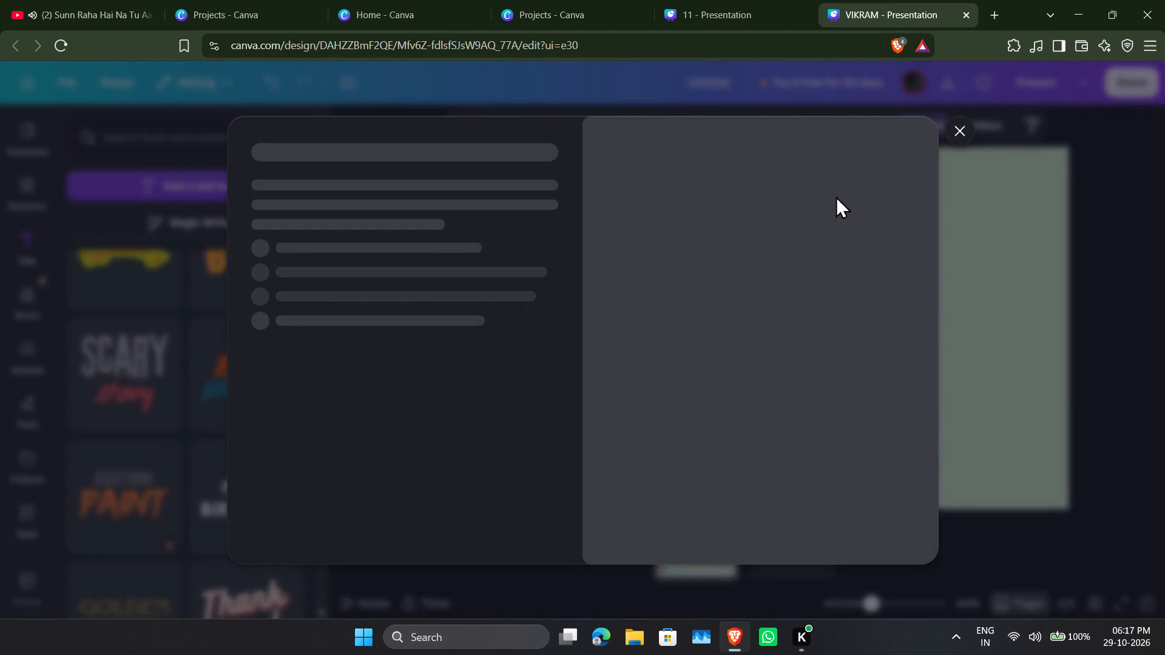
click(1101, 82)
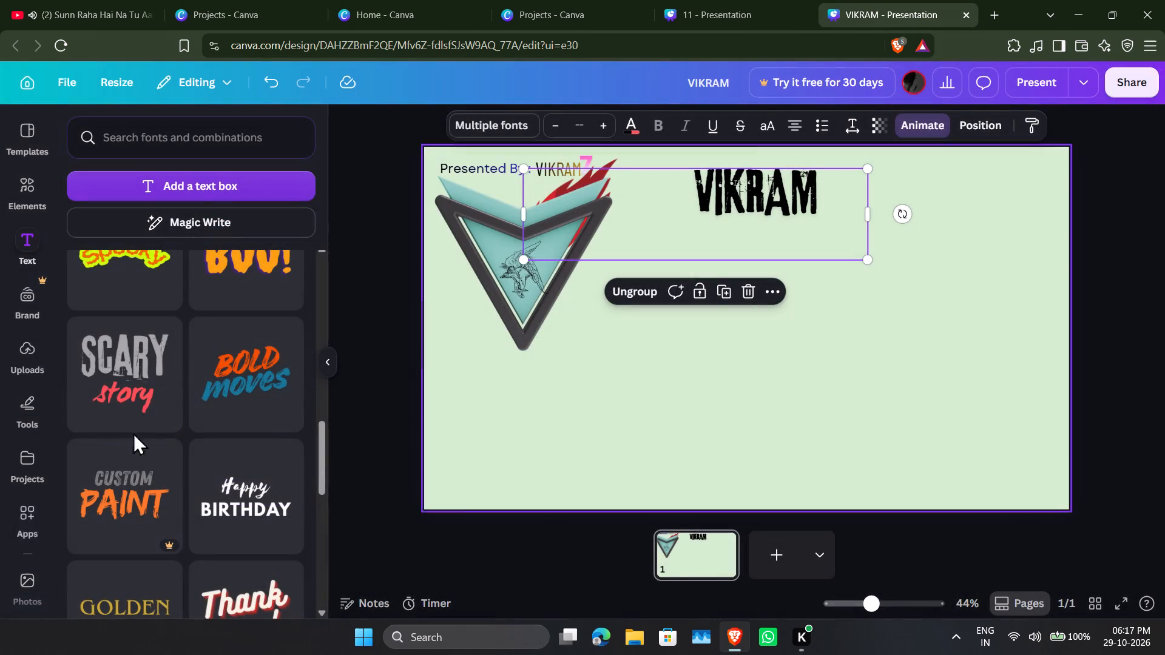
Add the gold GOLDEN HOUR font combination to the cover, below the VIKRAM title.
scroll(115, 434, down, 4)
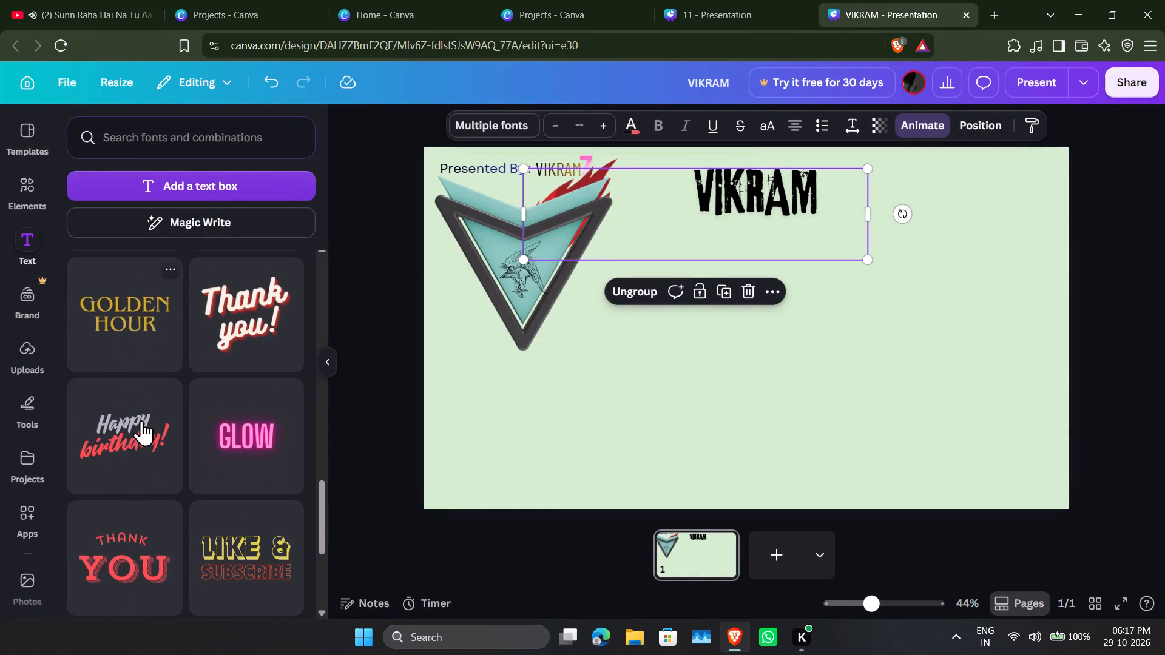
drag(135, 327, 561, 348)
click(561, 348)
drag(765, 379, 708, 338)
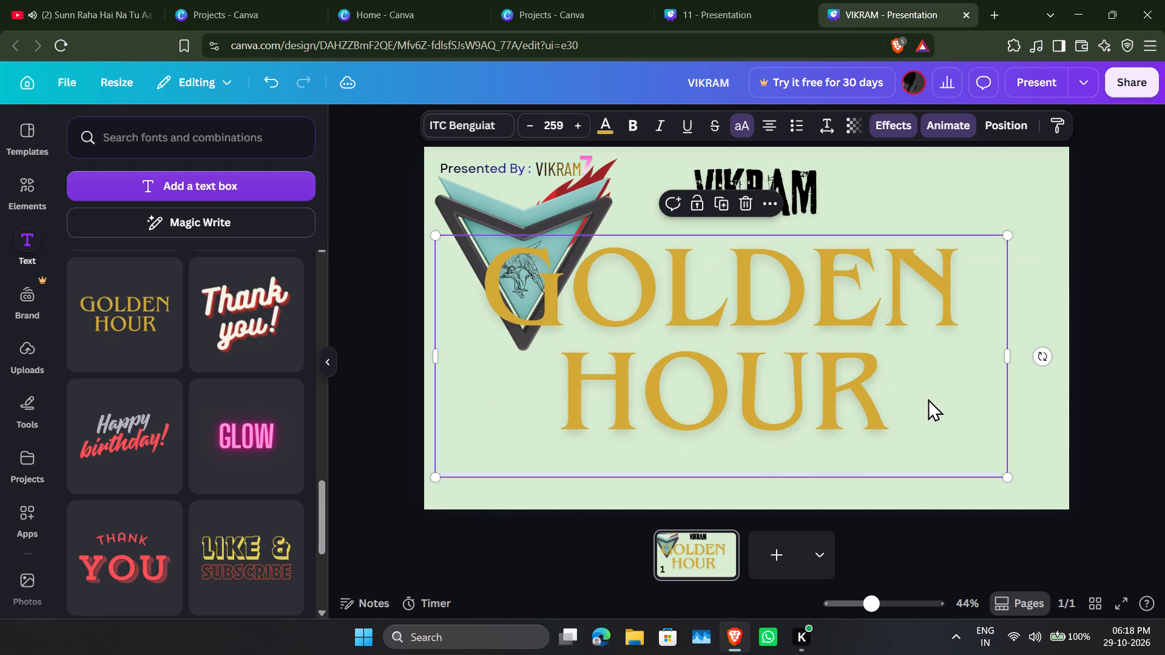
Replace the GOLDEN HOUR text on the cover with COMPLEX.
click(928, 398)
key(BackSpace)
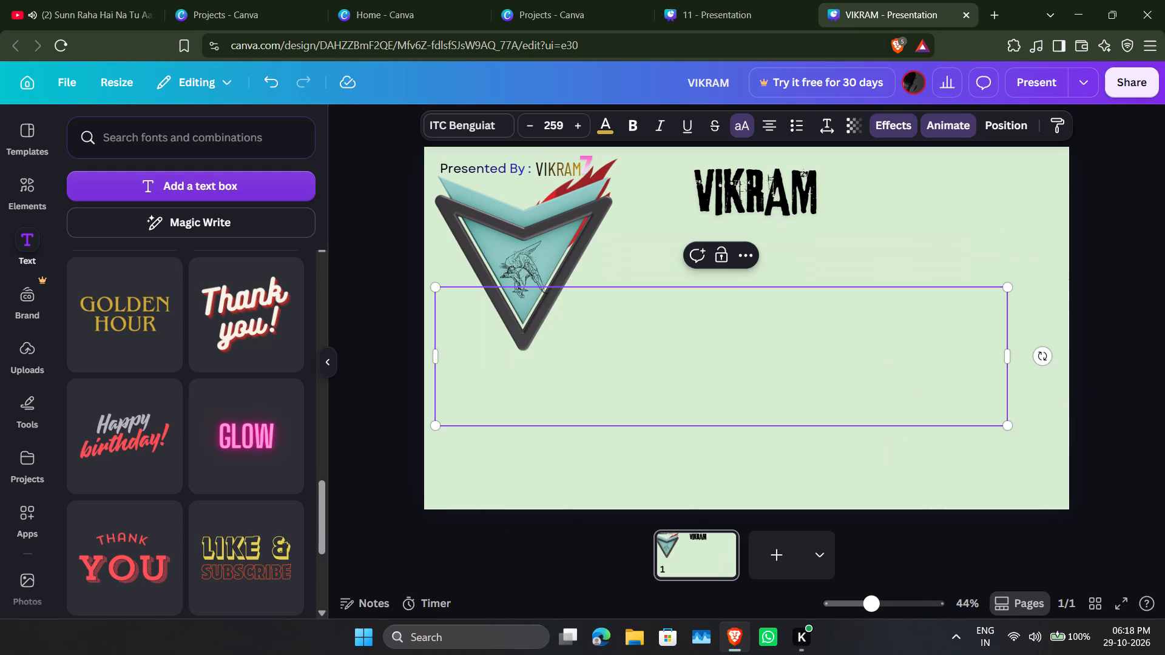
text(CO)
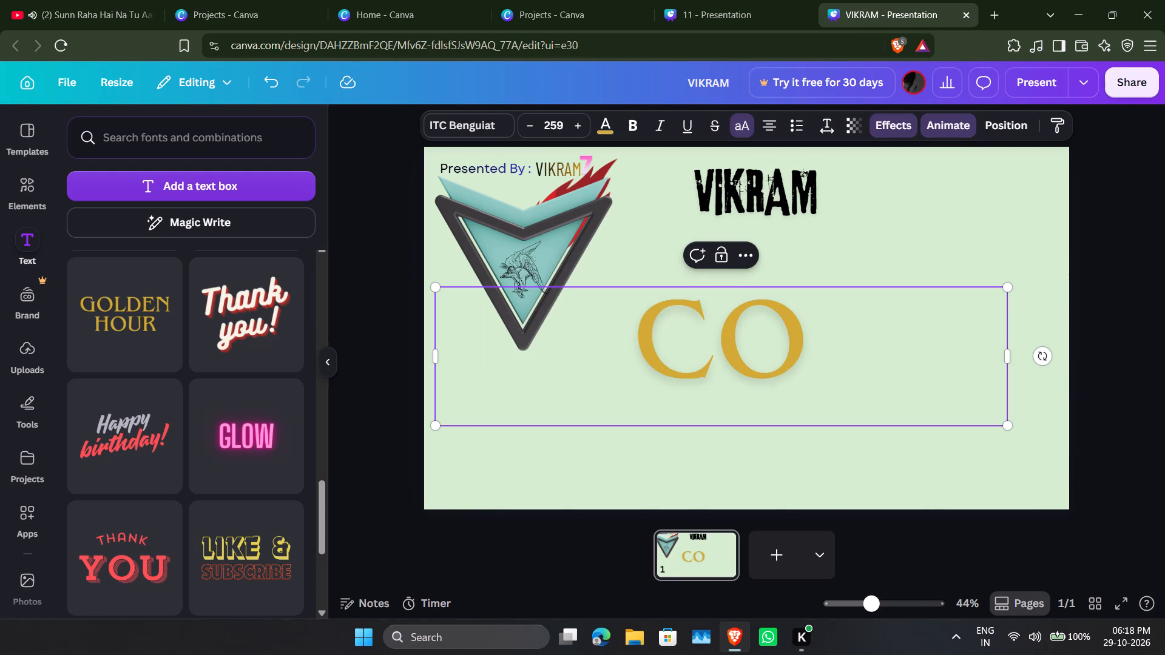
key(m)
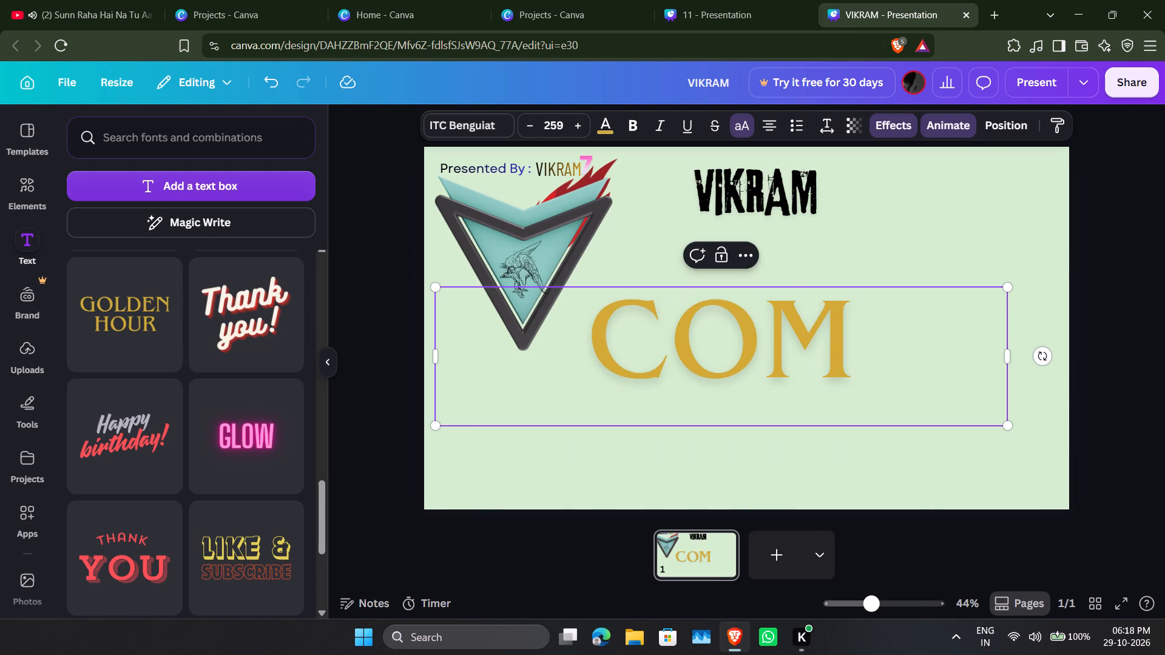
text(PLEX)
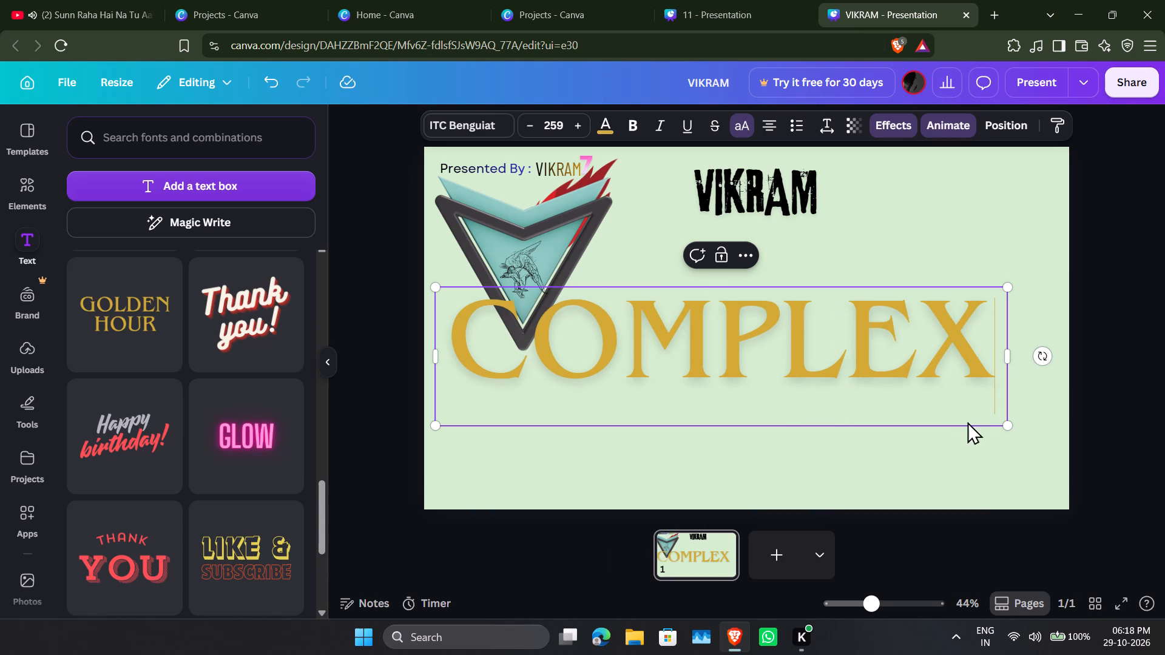
Shrink the COMPLEX text to font size 86.7 and place it just below the VIKRAM title, offset slightly to the right.
drag(1007, 422, 627, 341)
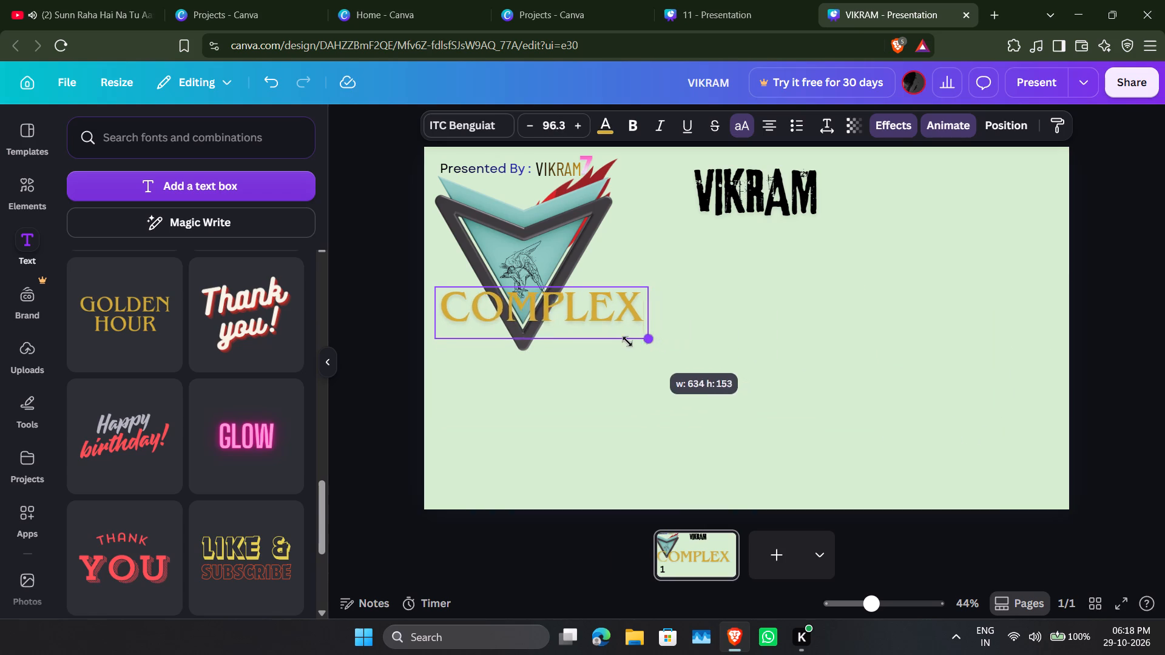
drag(627, 341, 624, 341)
drag(550, 364, 778, 311)
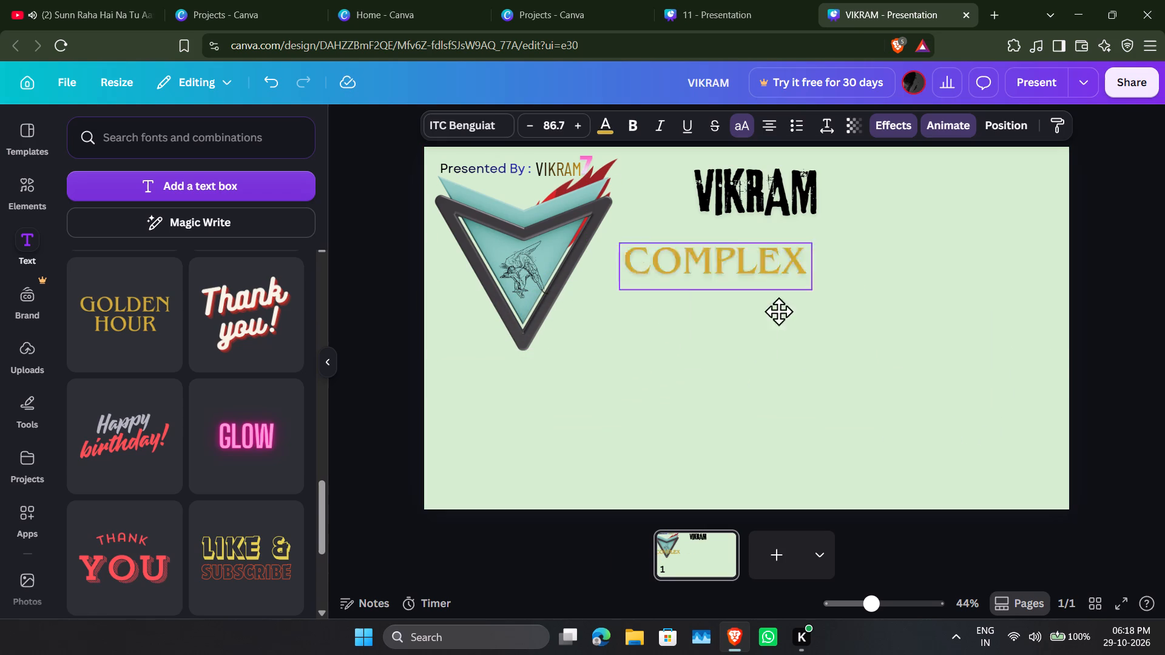
drag(778, 311, 927, 283)
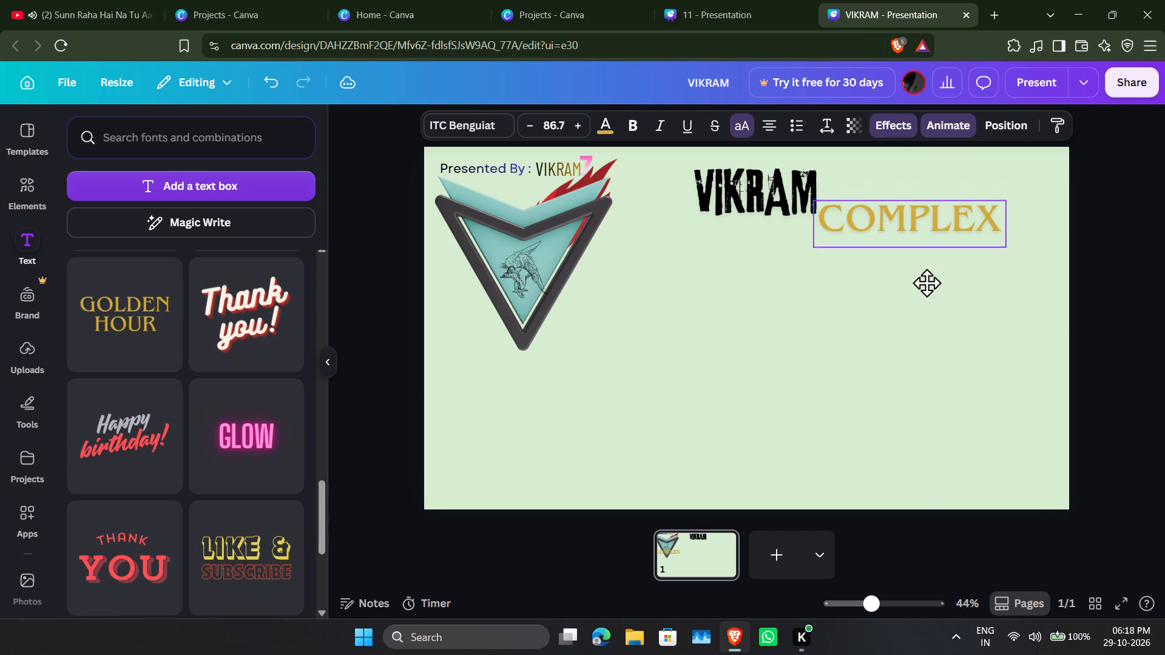
drag(927, 283, 889, 303)
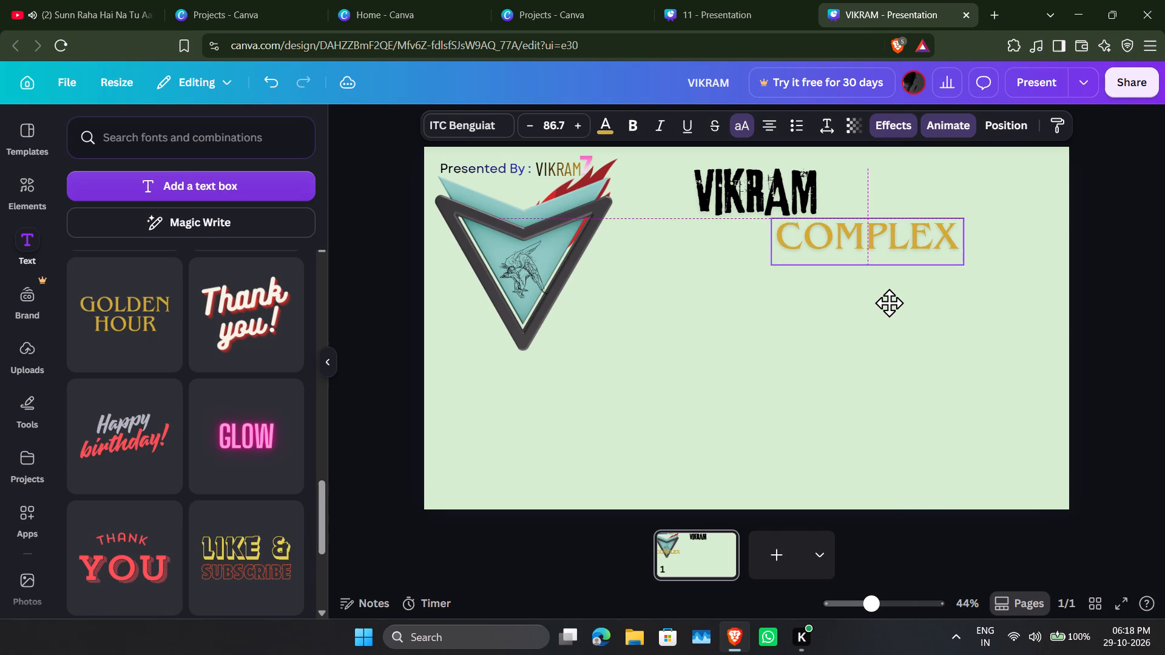
drag(889, 303, 897, 303)
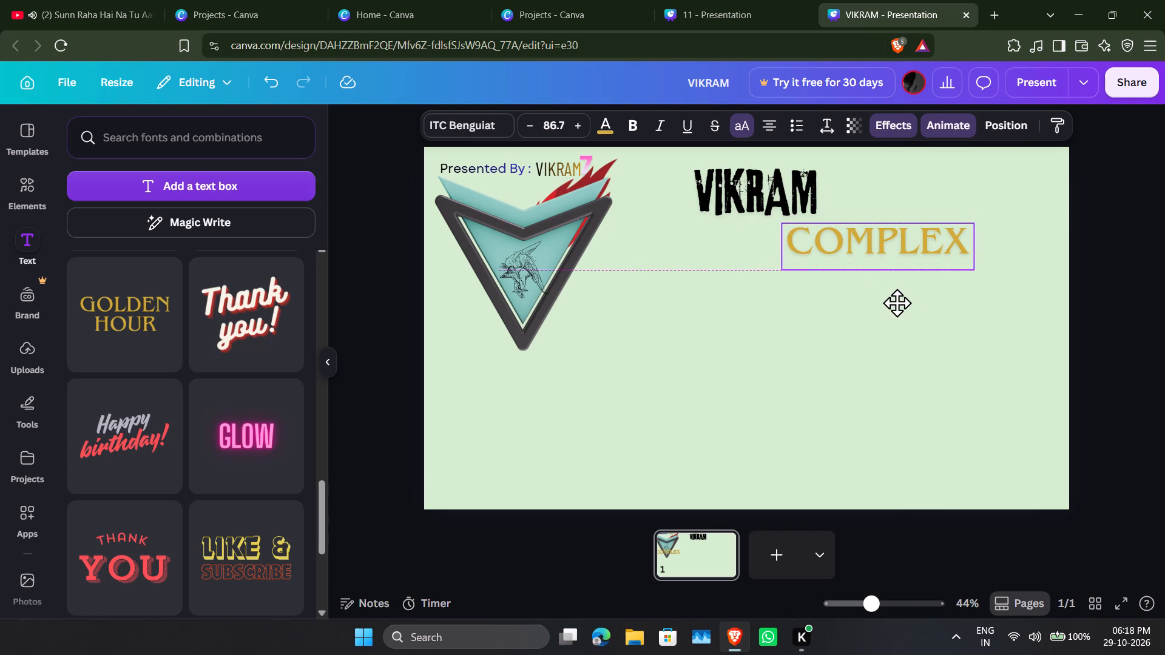
drag(897, 303, 898, 295)
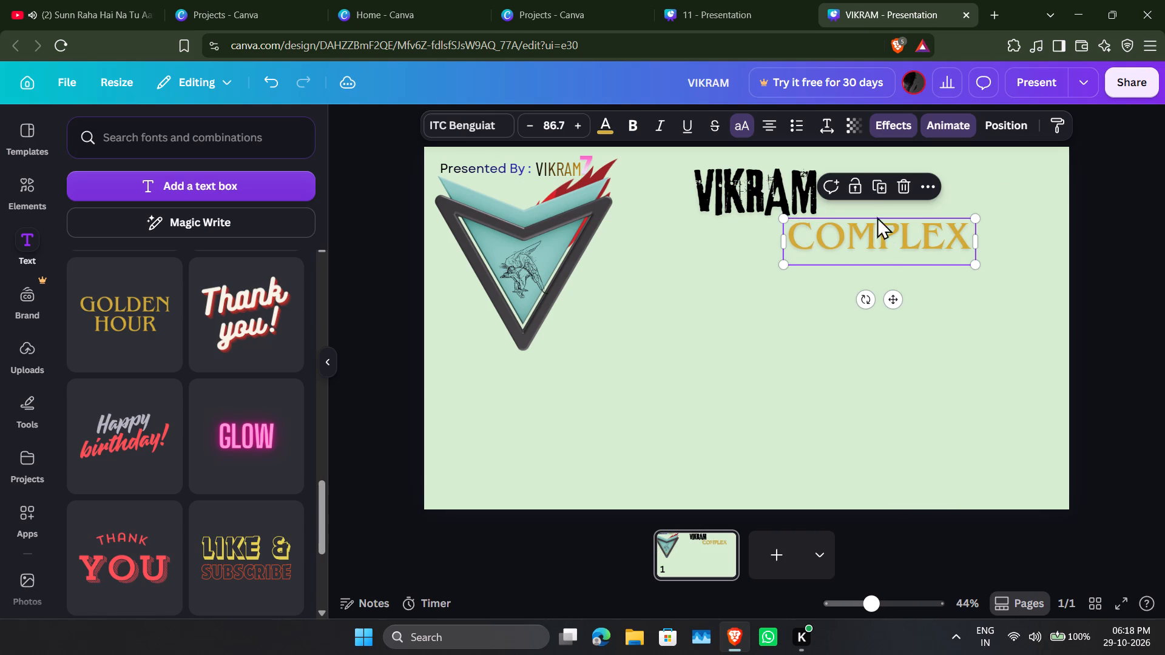
double_click(743, 190)
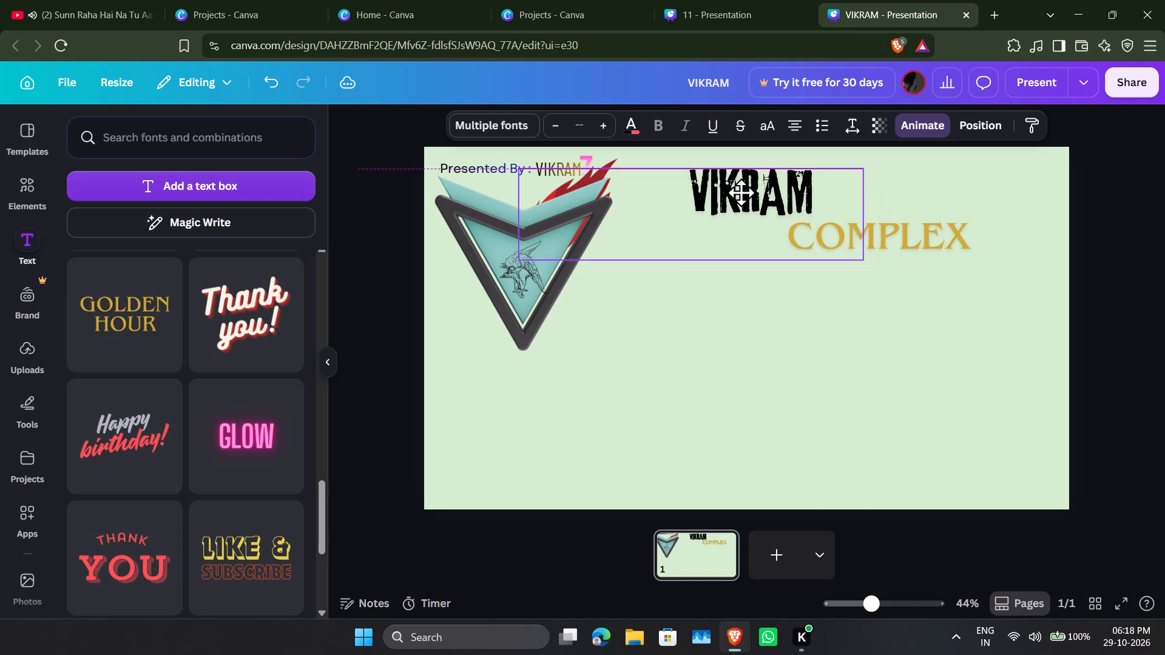
click(972, 185)
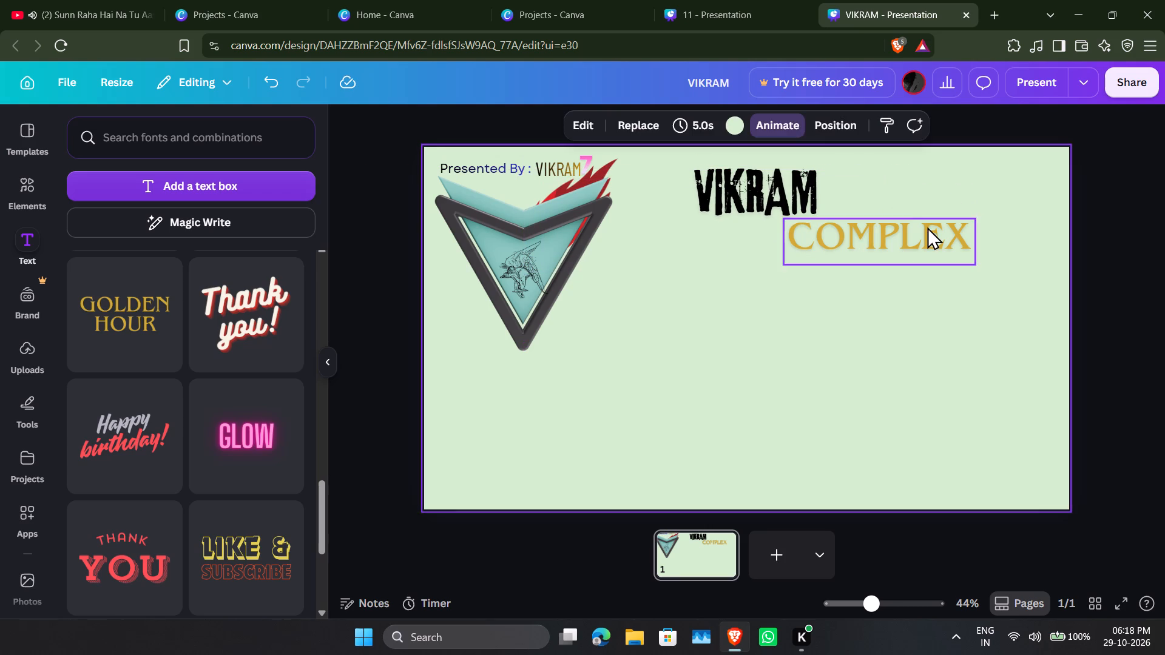
drag(917, 229, 859, 232)
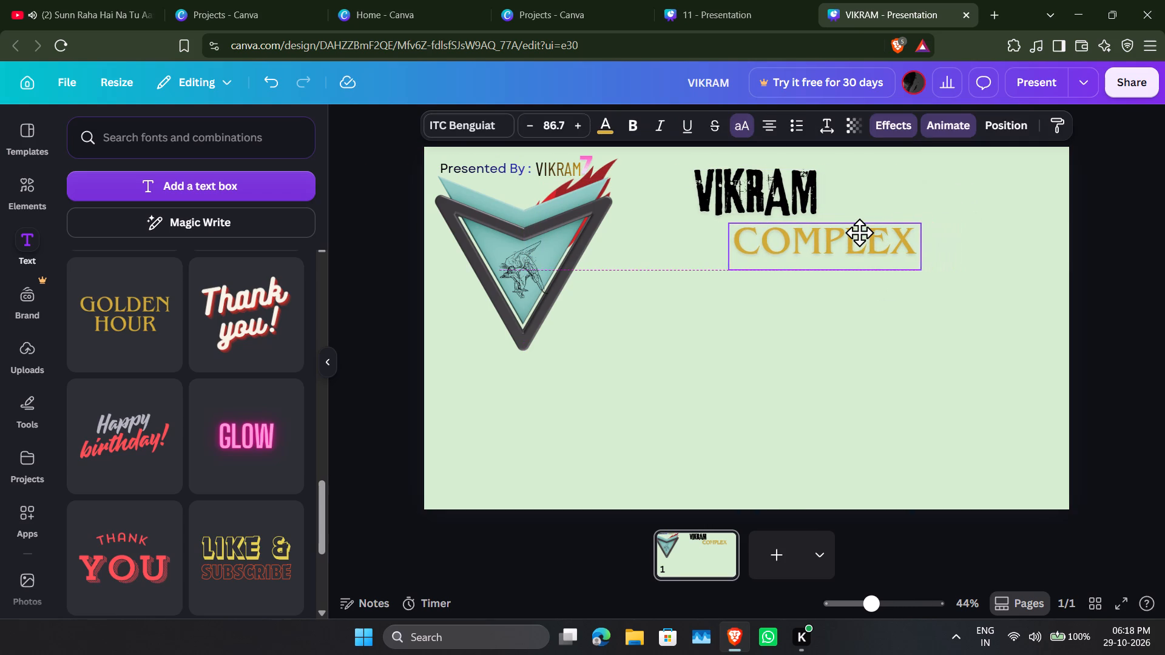
drag(859, 232, 853, 232)
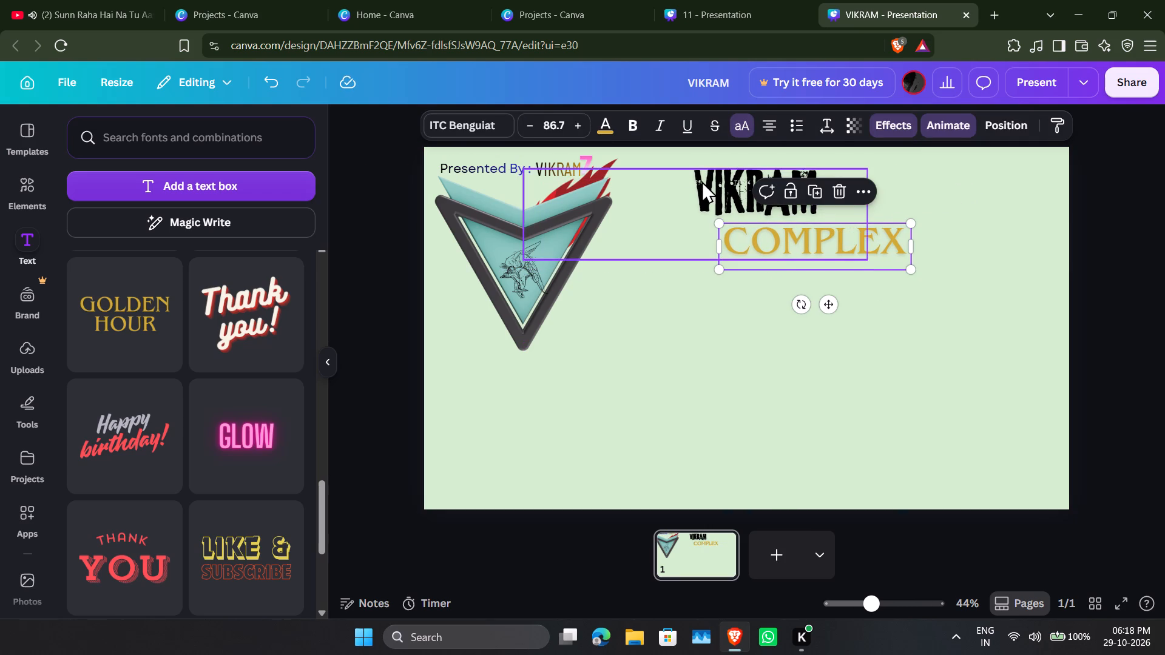
Adjust the VIKRAM and COMPLEX text box widths and nudge VIKRAM slightly down so the two words sit close together, COMPLEX offset right.
click(701, 181)
drag(522, 207, 489, 218)
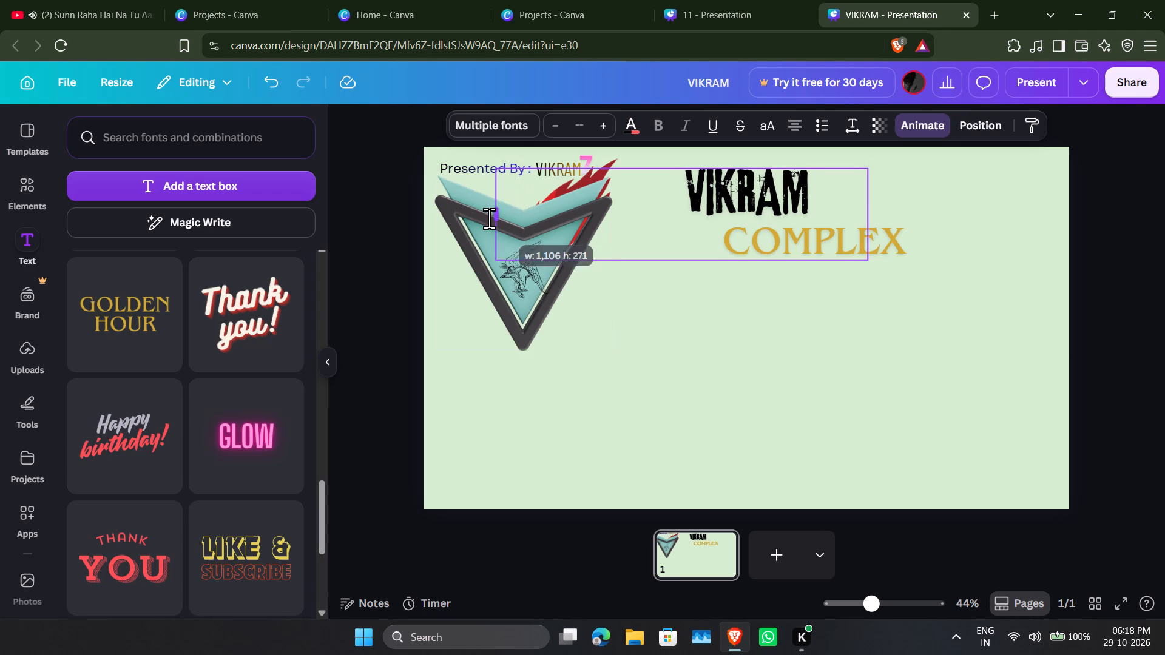
drag(489, 218, 442, 228)
click(803, 234)
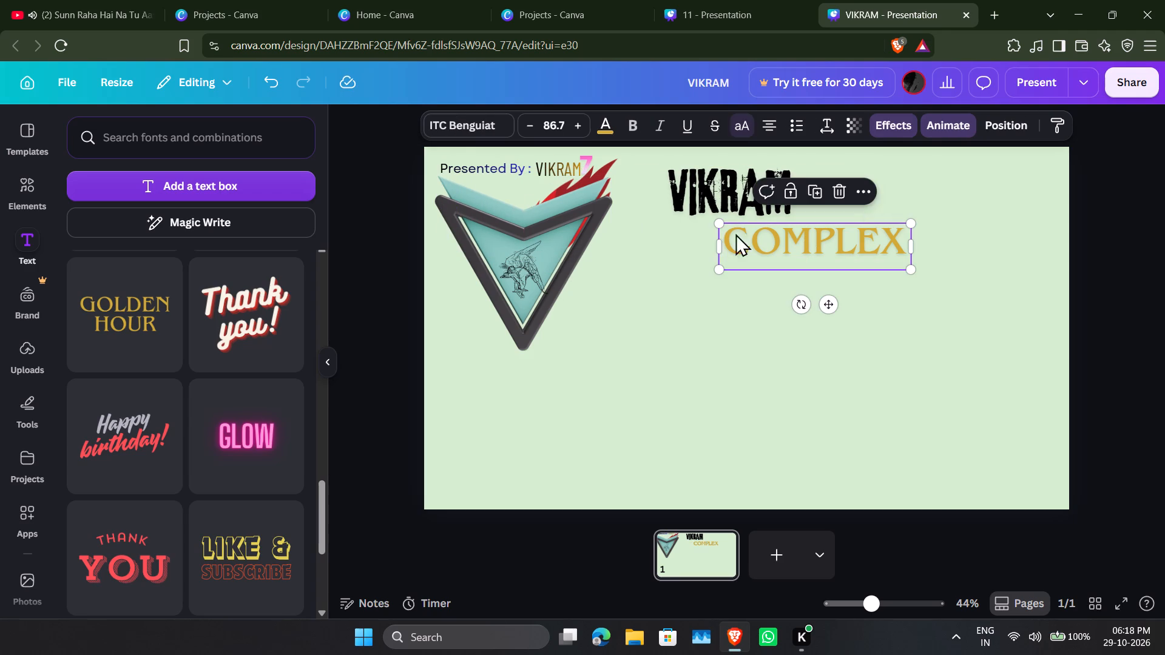
drag(712, 238, 698, 244)
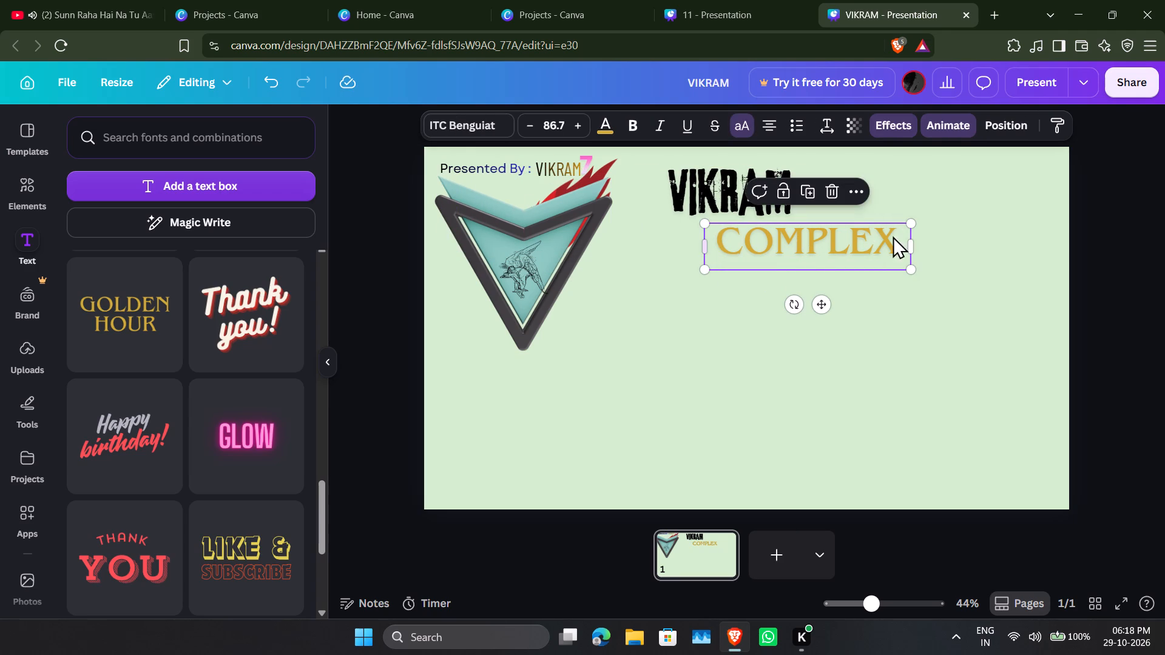
drag(912, 244, 900, 247)
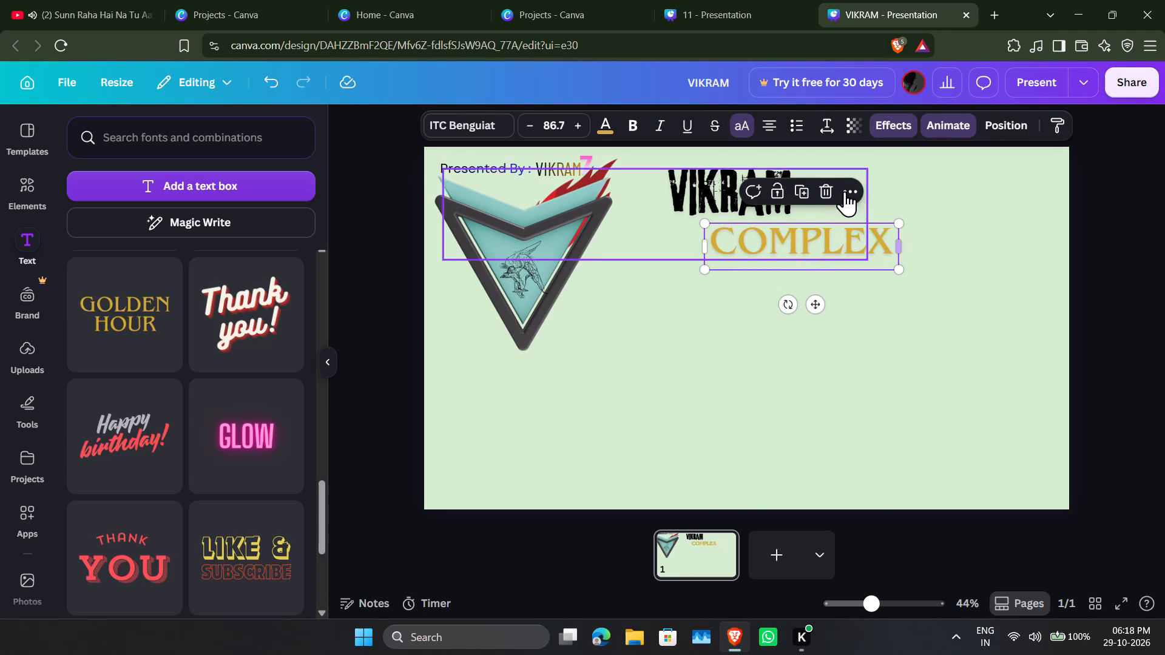
click(680, 208)
drag(862, 209, 887, 213)
click(831, 237)
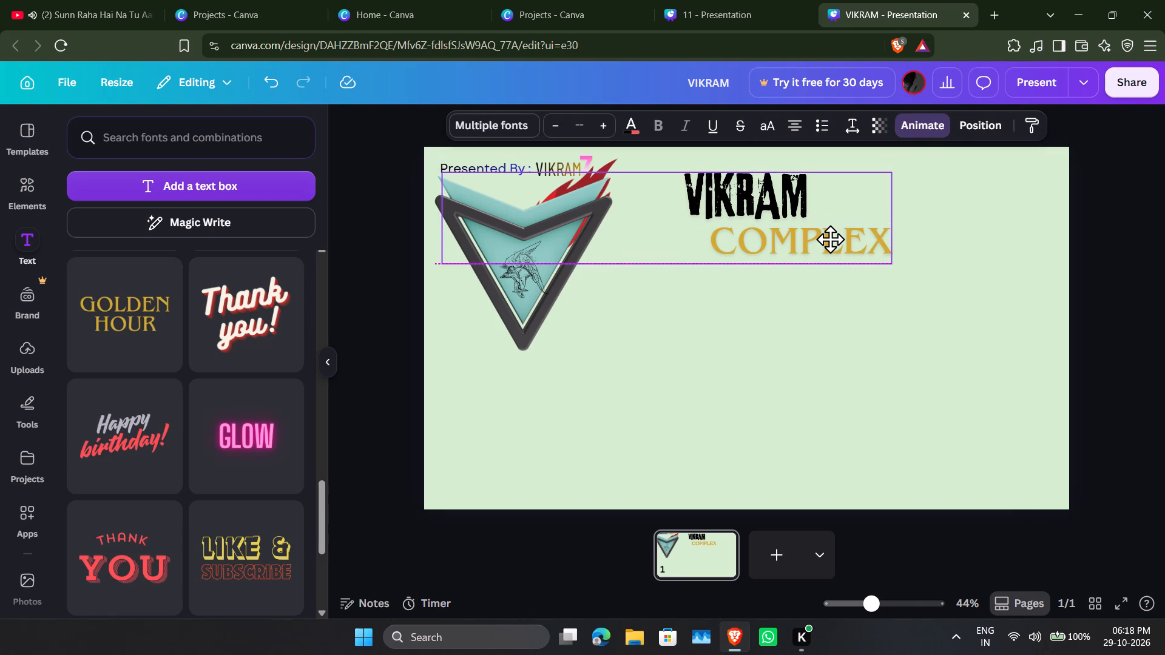
click(959, 240)
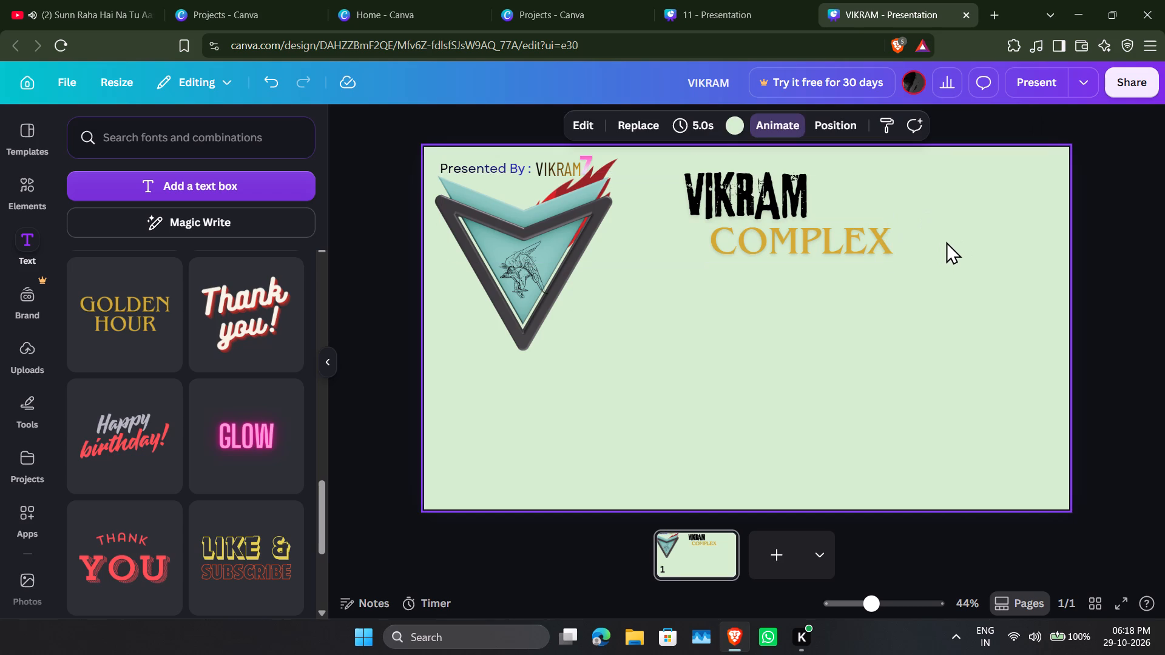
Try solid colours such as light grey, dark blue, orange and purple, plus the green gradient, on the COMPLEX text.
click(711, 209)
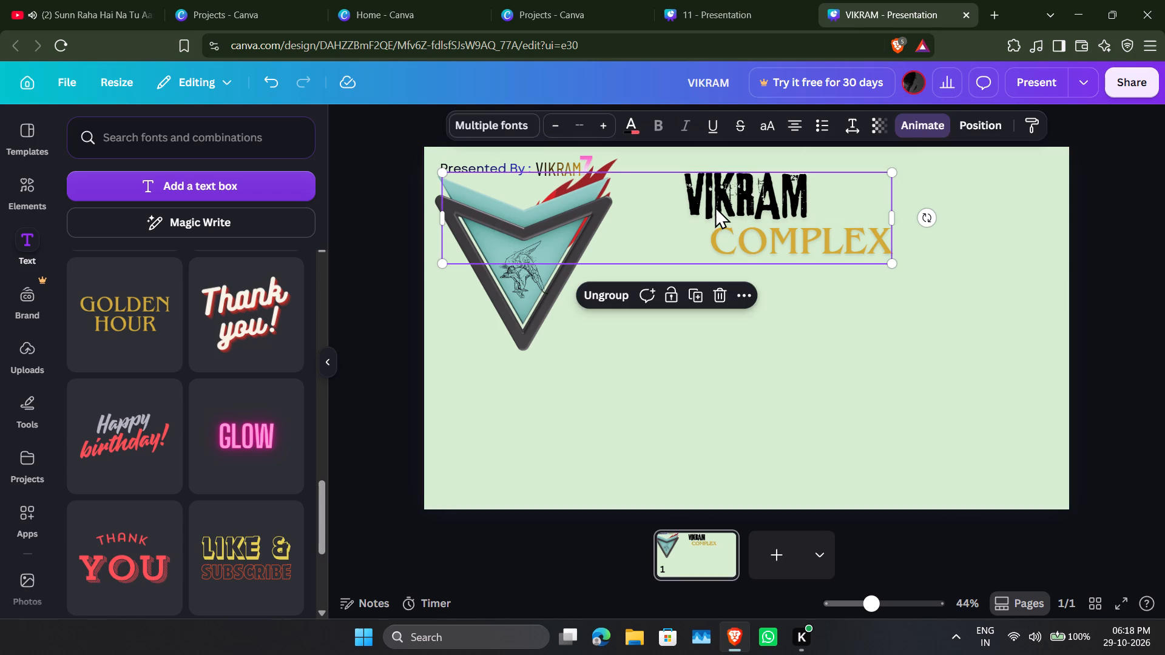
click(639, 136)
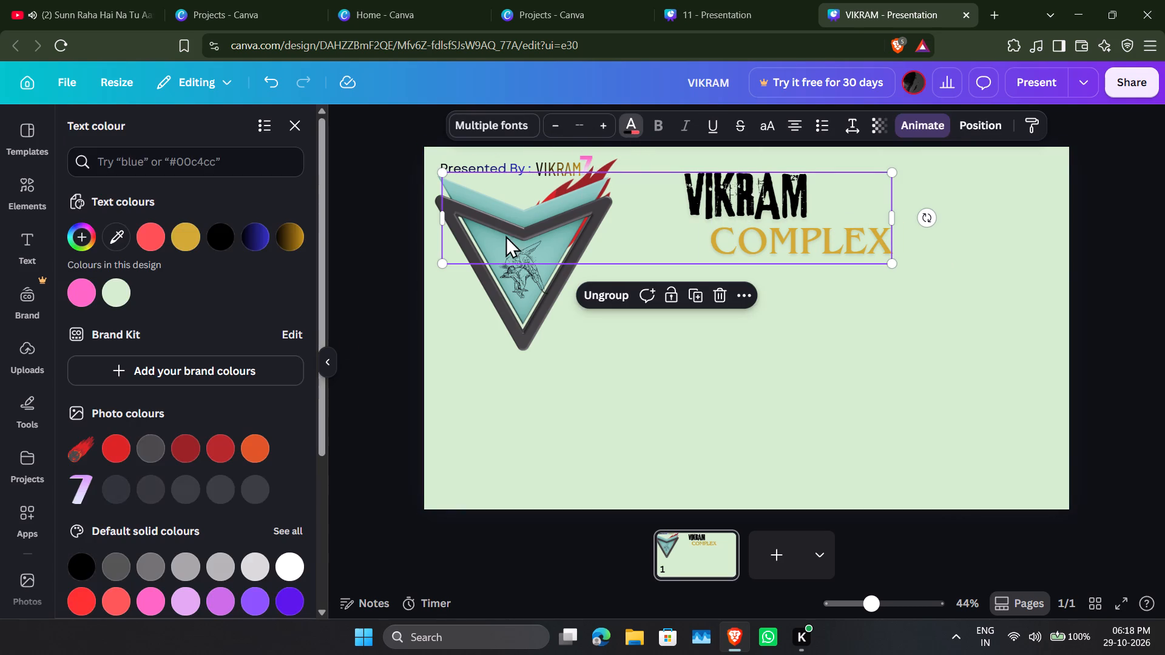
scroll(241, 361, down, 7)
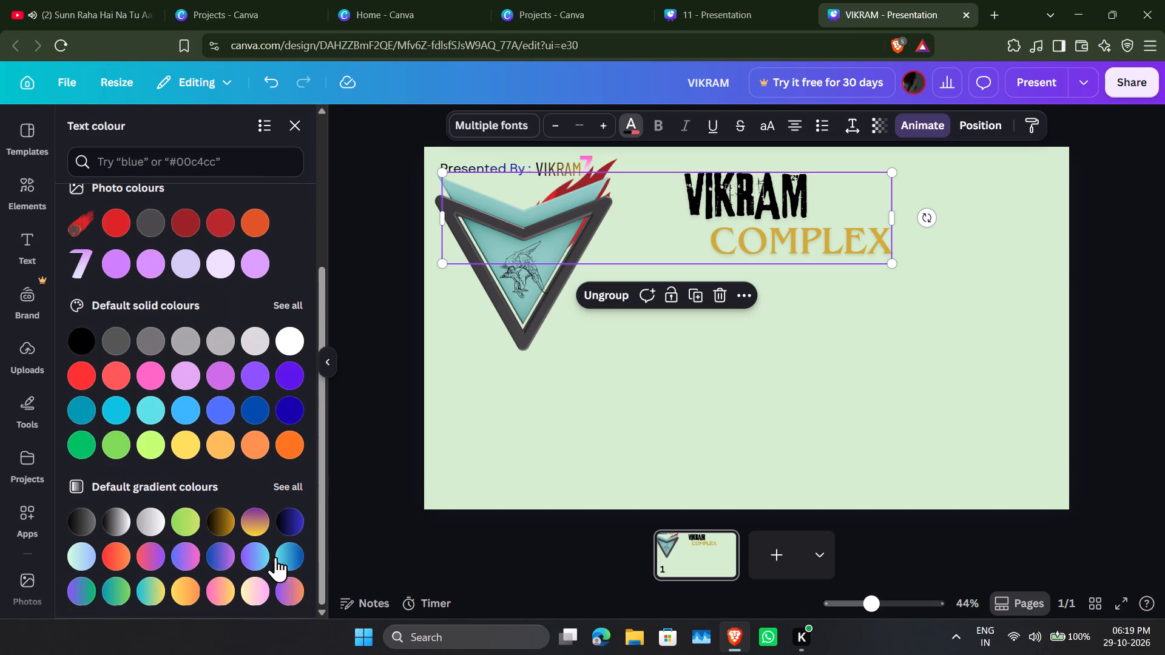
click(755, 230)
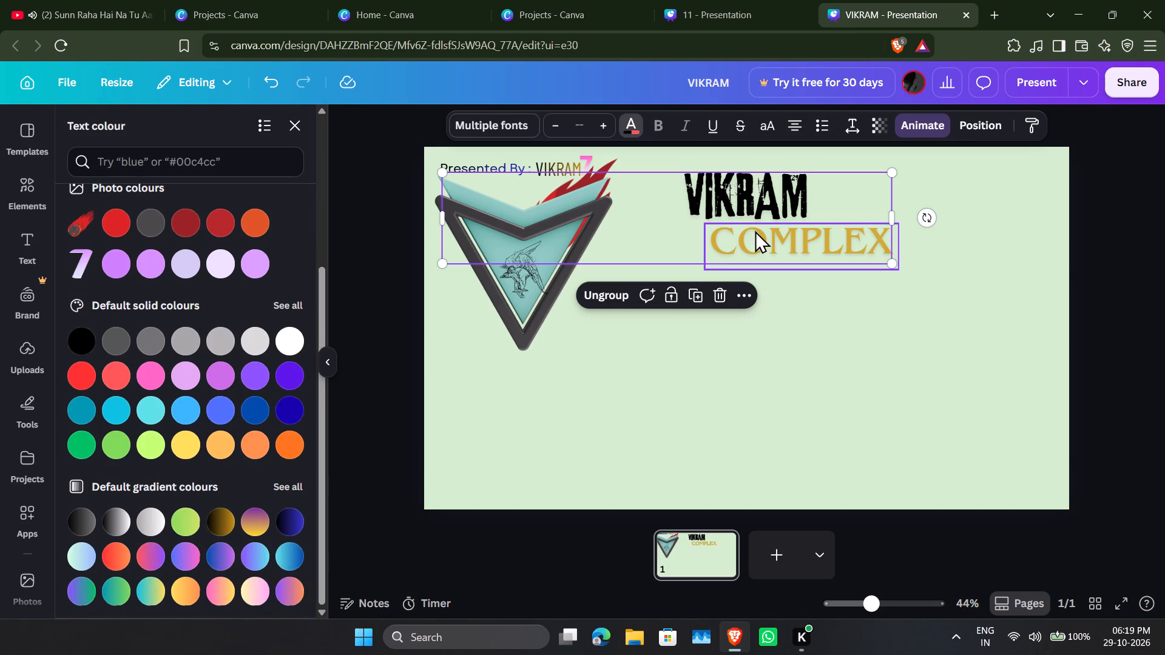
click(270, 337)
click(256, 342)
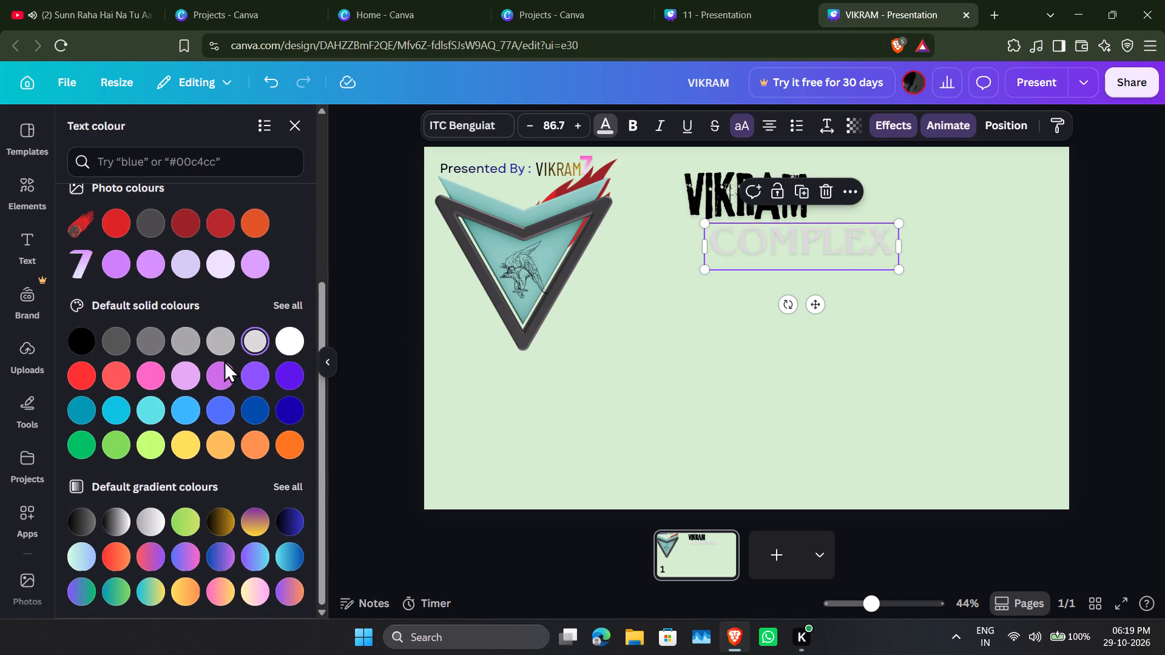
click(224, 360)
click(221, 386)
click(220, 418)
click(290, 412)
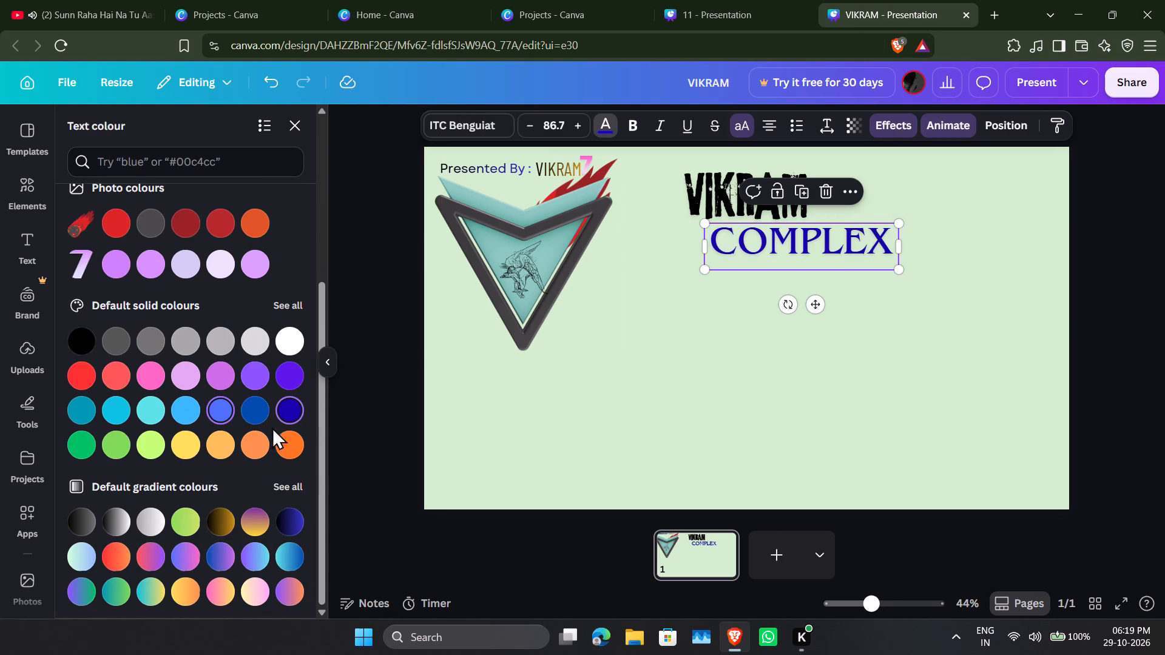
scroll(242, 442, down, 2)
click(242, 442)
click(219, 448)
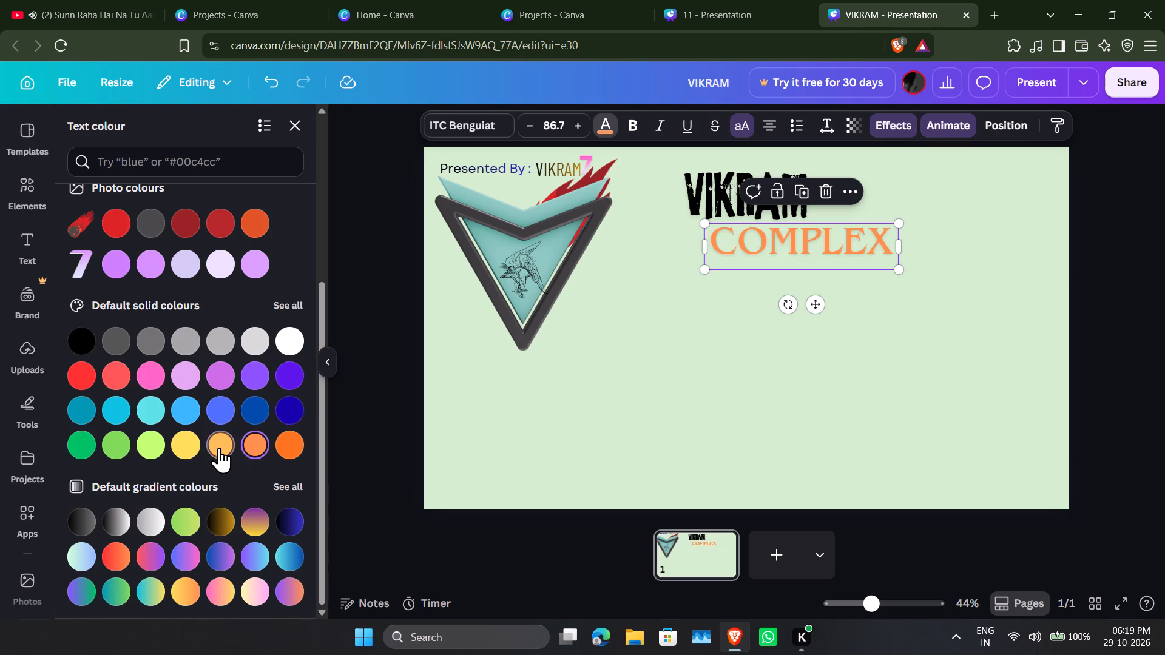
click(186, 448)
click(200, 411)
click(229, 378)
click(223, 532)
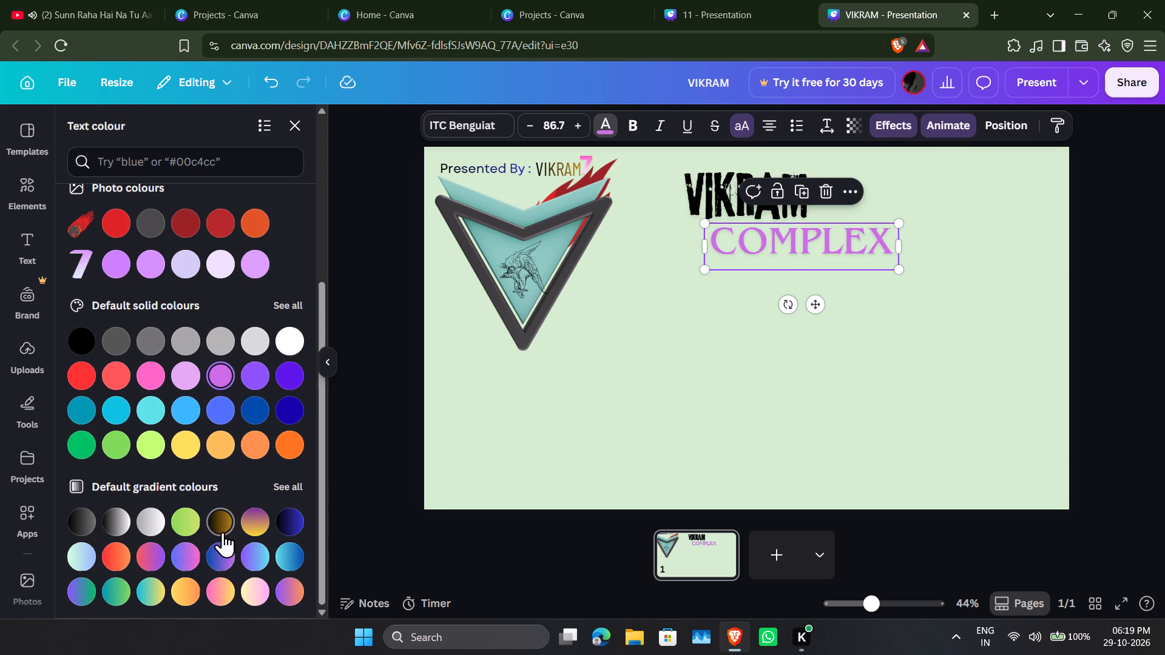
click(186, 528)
Apply the default black-to-gold gradient to the COMPLEX text.
click(217, 516)
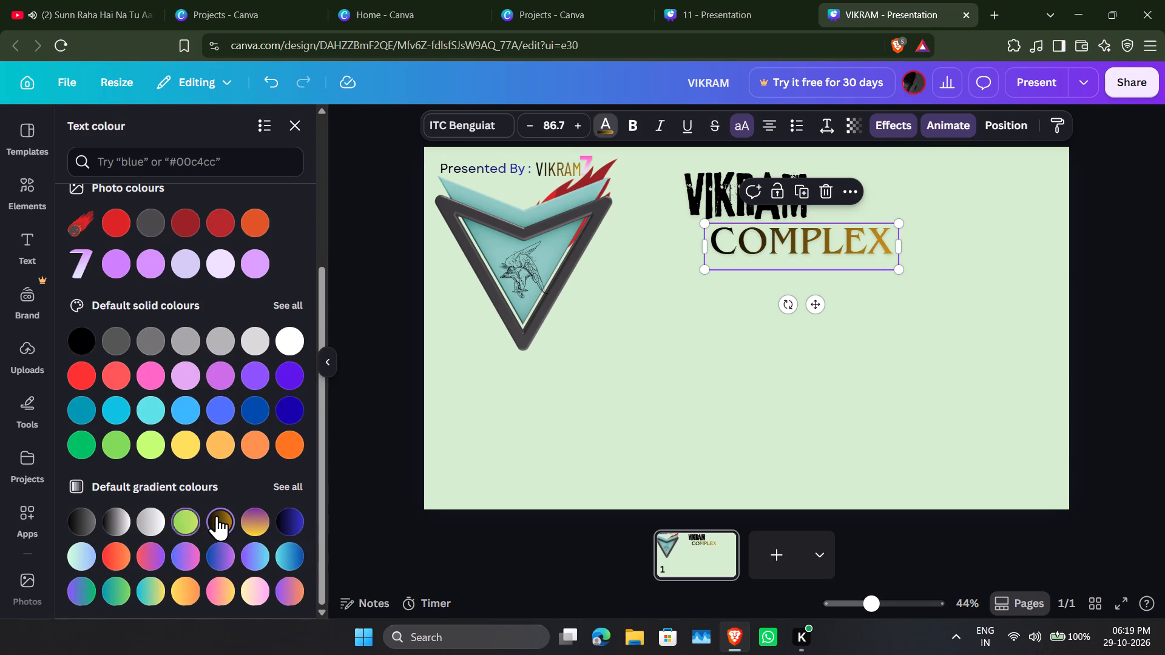
click(707, 187)
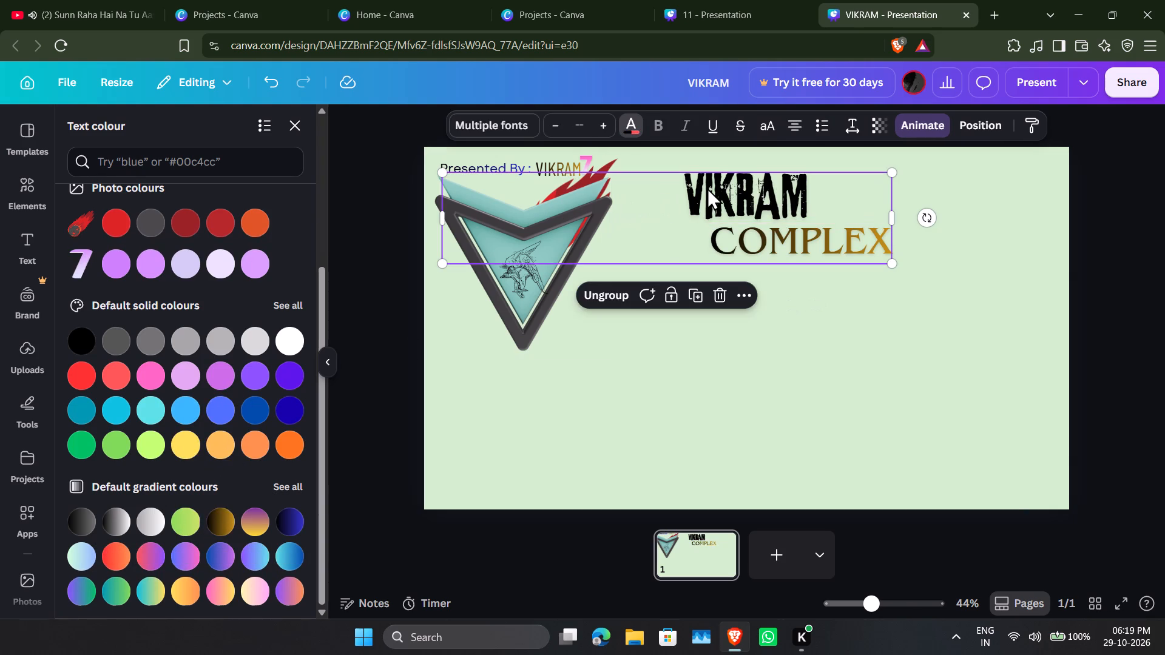
click(966, 189)
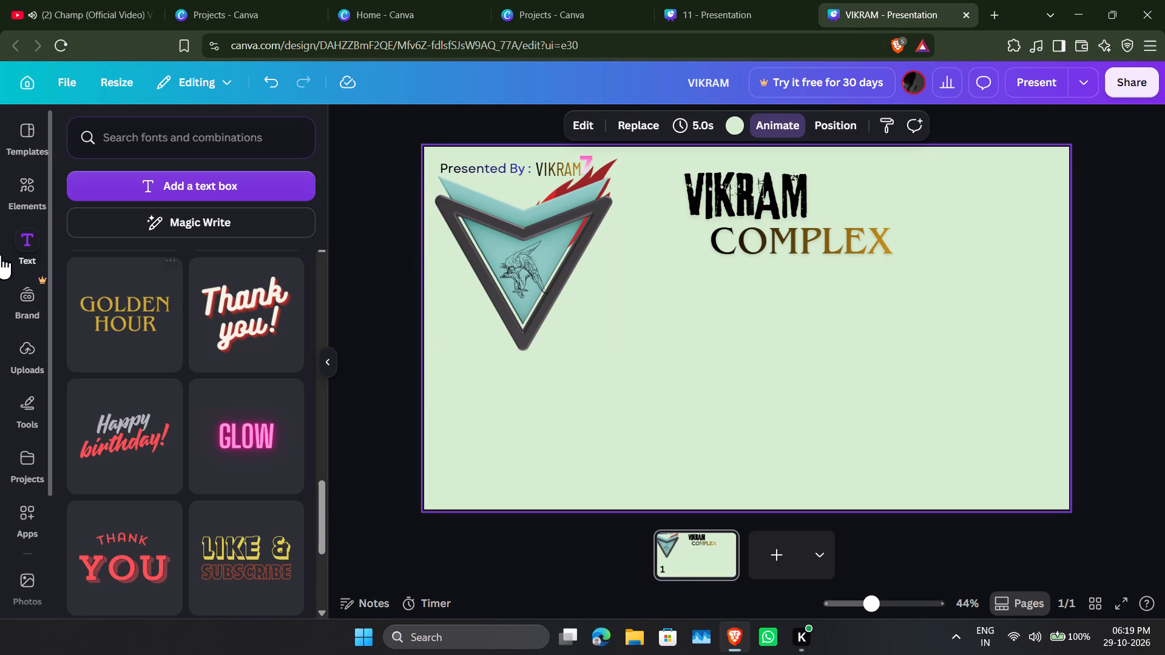
Add the red light-beam graphic from the recently used elements to the cover and shift it around the page's upper middle.
click(39, 187)
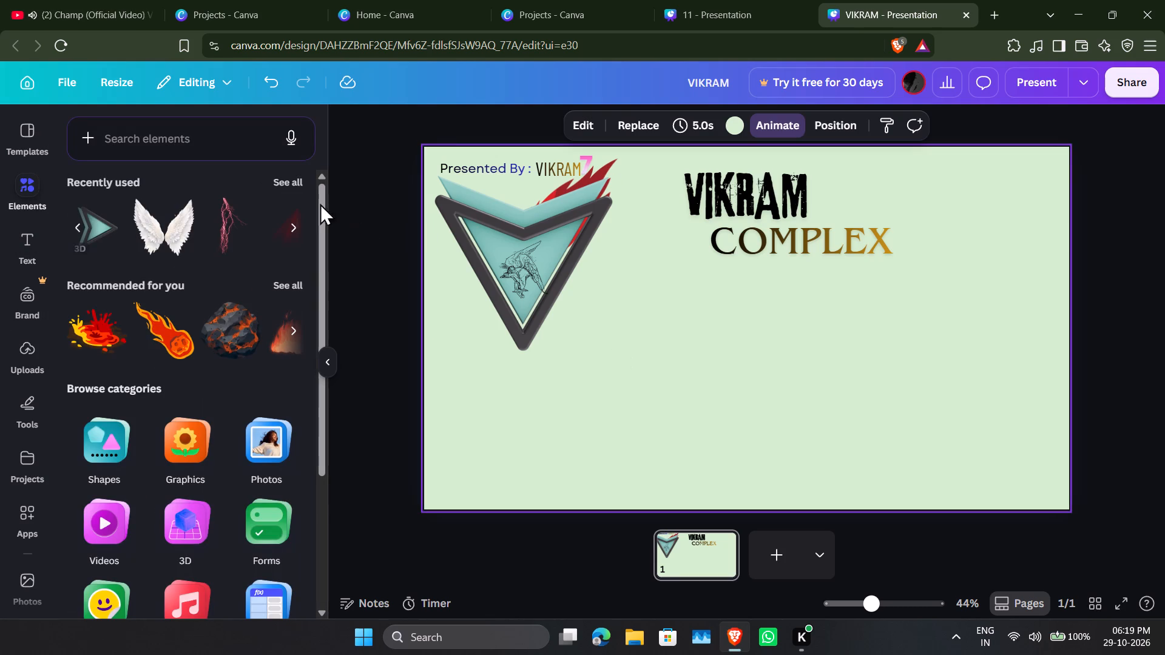
click(285, 180)
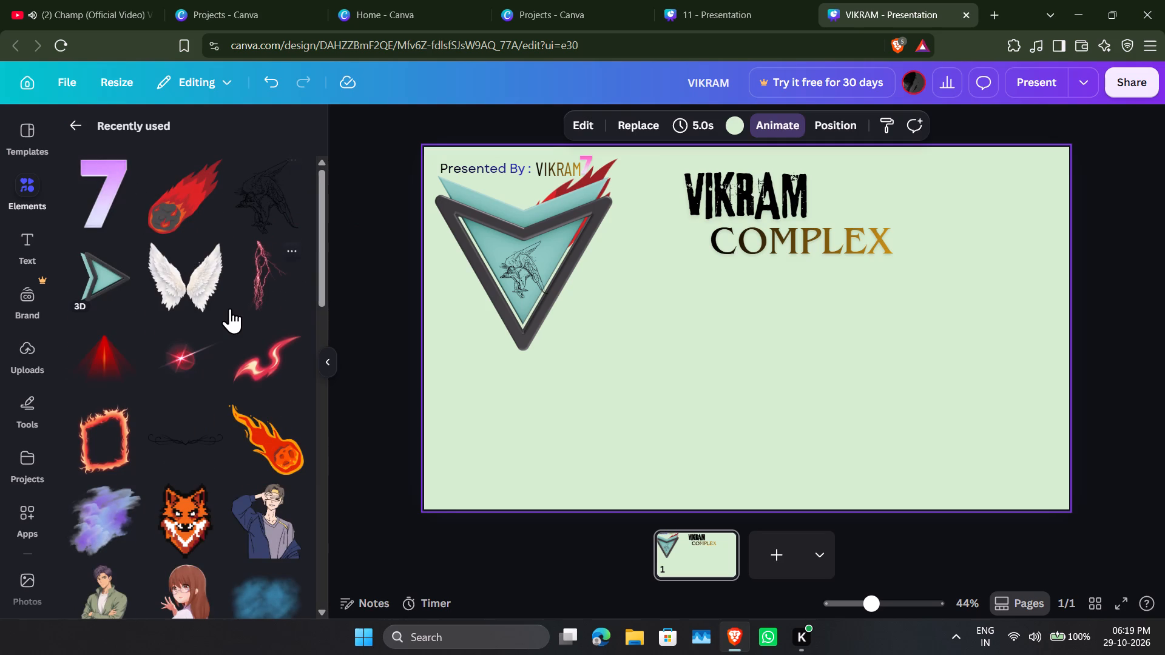
scroll(230, 308, down, 2)
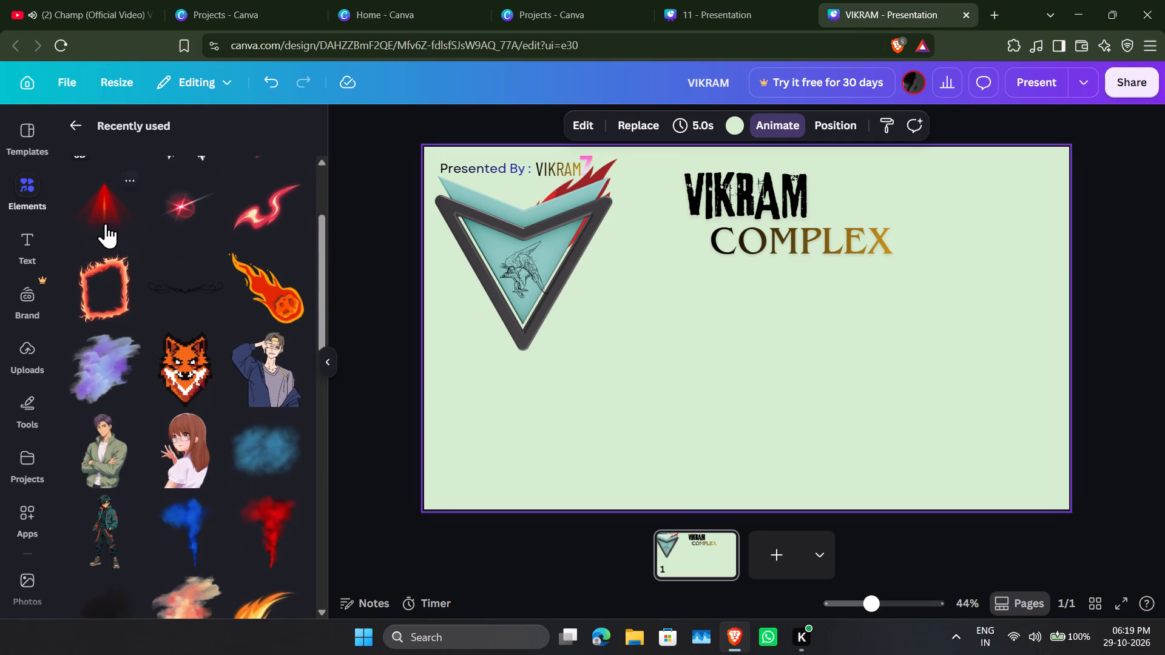
drag(101, 222, 593, 152)
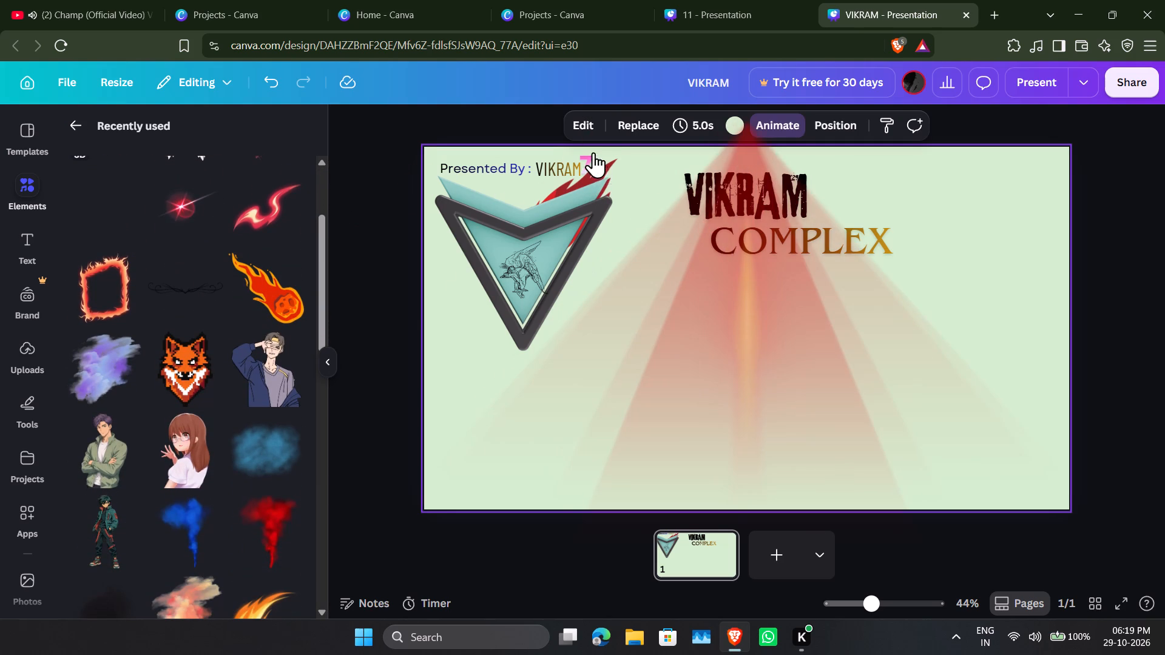
drag(751, 354, 761, 314)
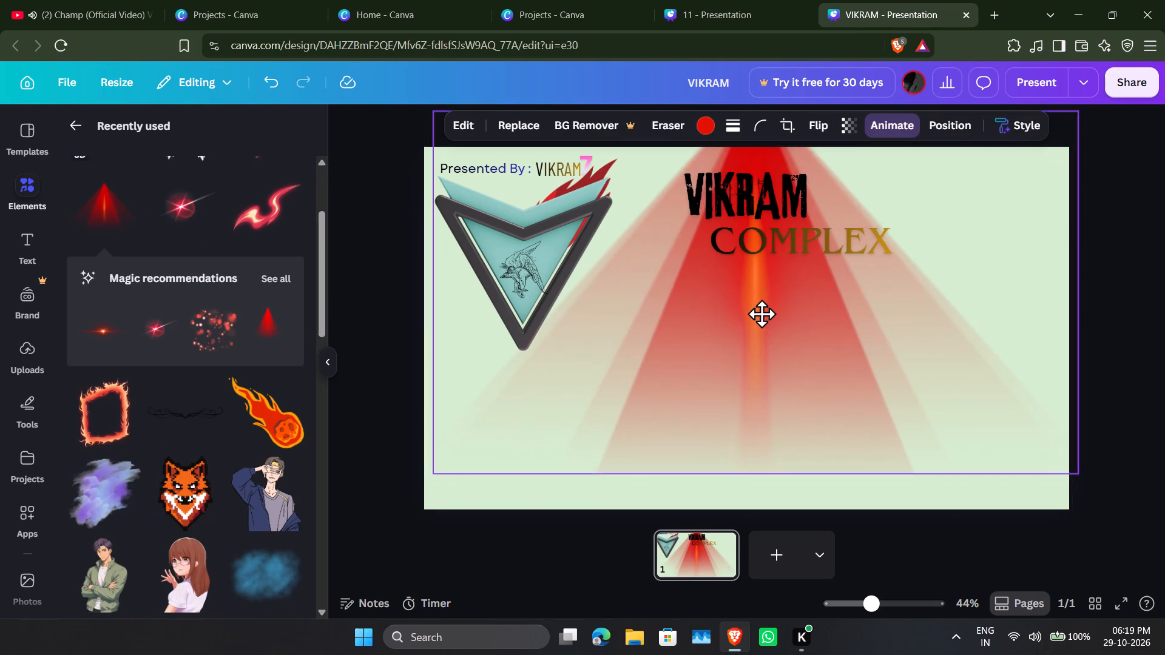
drag(761, 314, 744, 193)
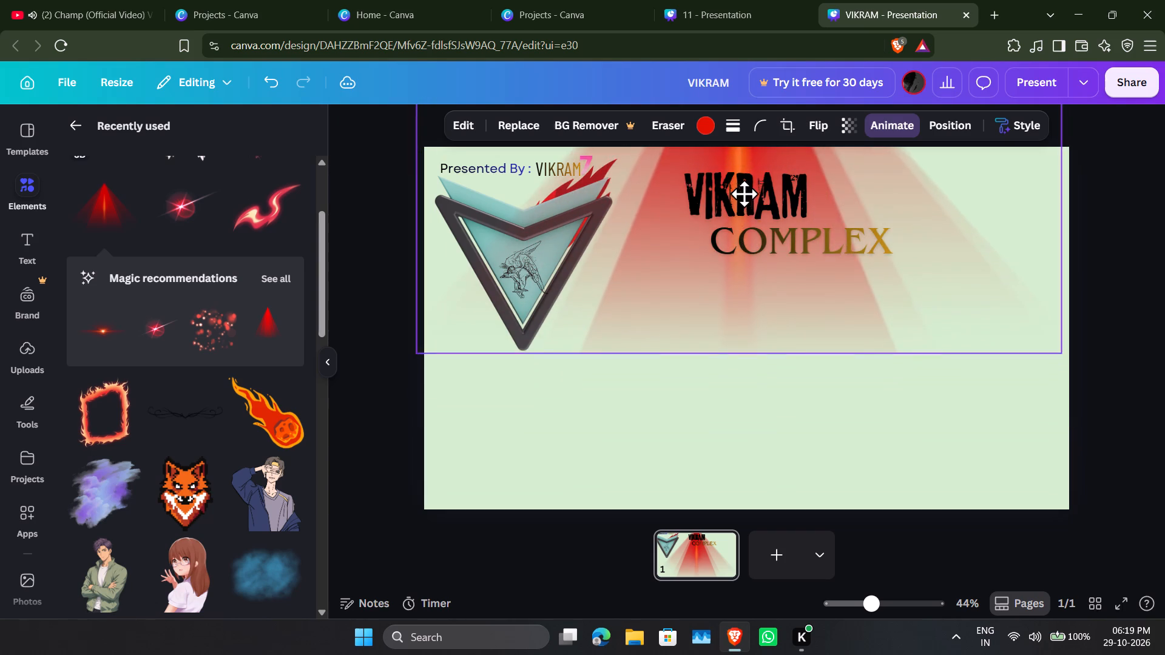
drag(744, 193, 752, 348)
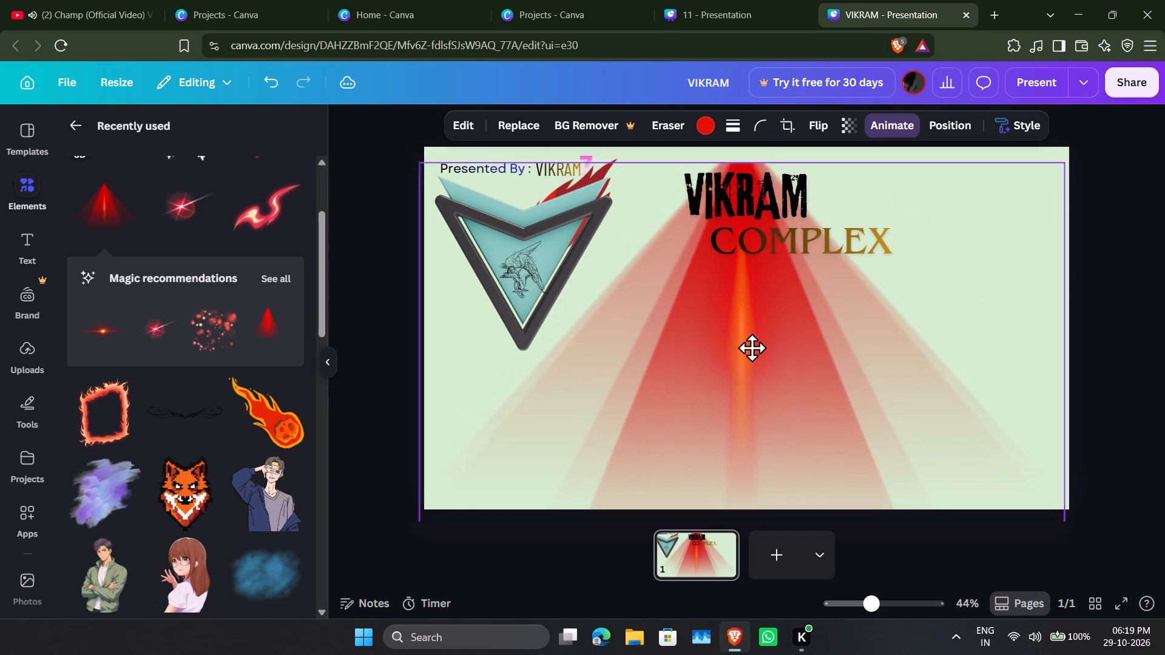
drag(752, 348, 754, 336)
Shrink the red light beam to roughly a third of the page width, between the arrow emblem and the title.
drag(879, 418, 745, 352)
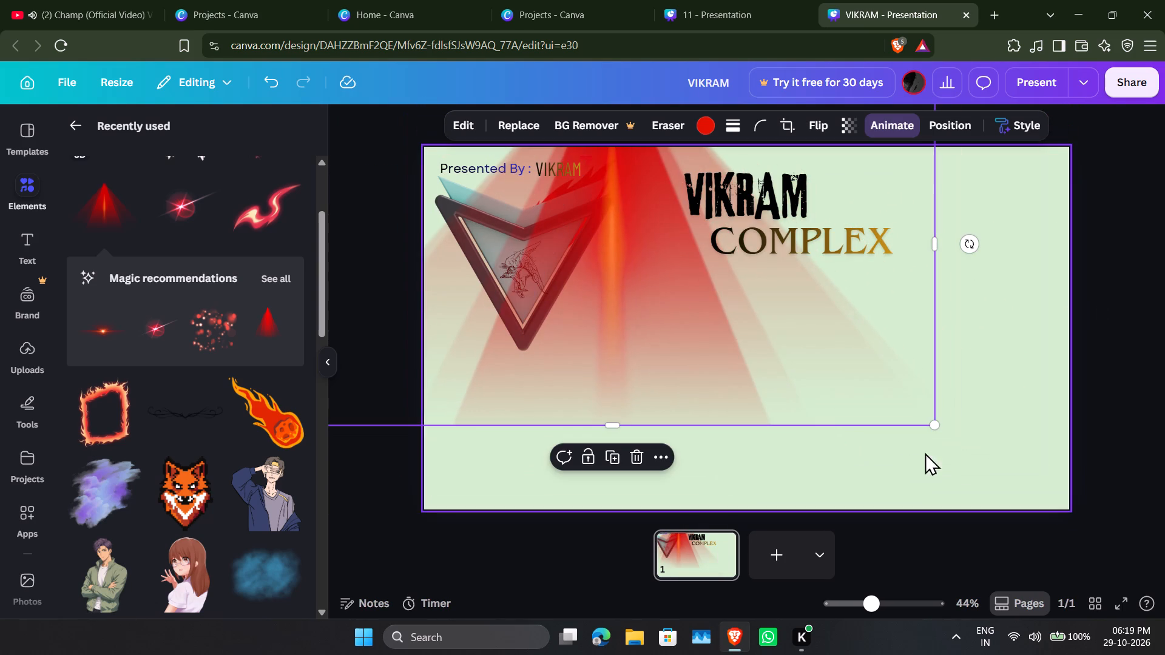
drag(828, 323, 911, 378)
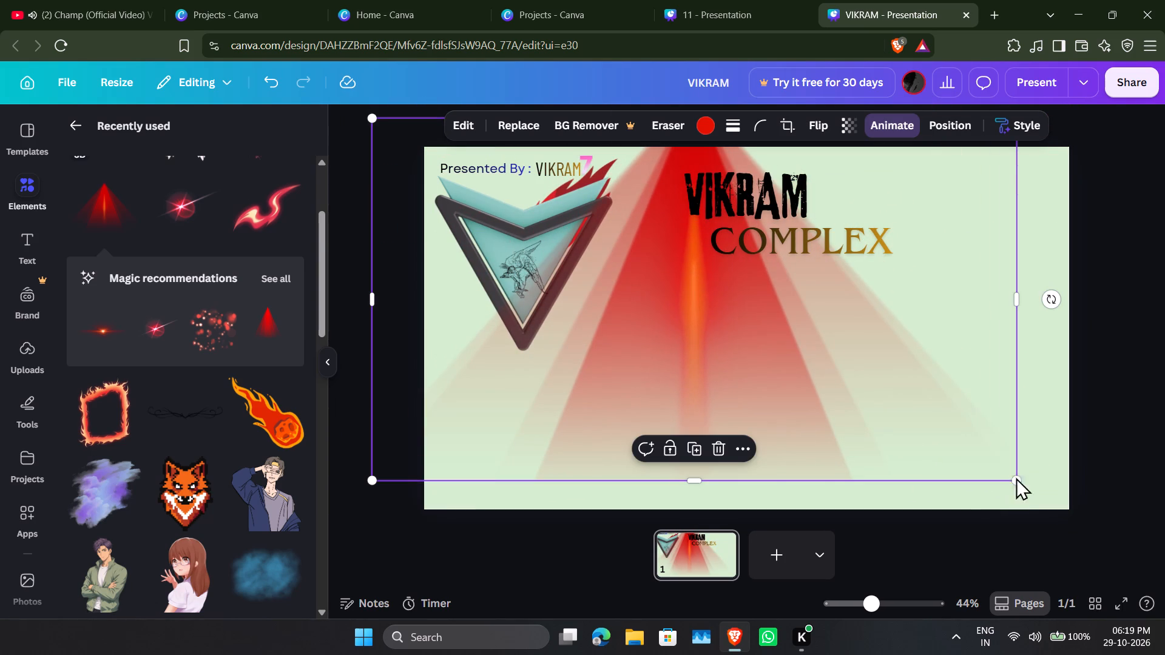
drag(1016, 475, 866, 309)
click(724, 260)
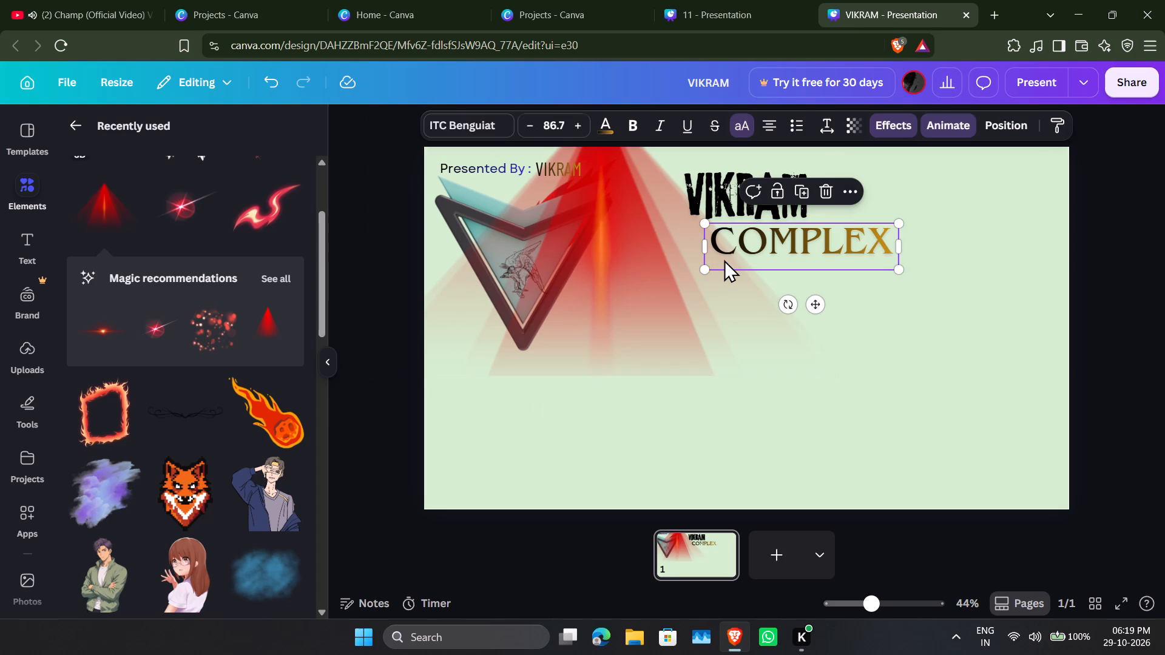
drag(651, 277, 808, 371)
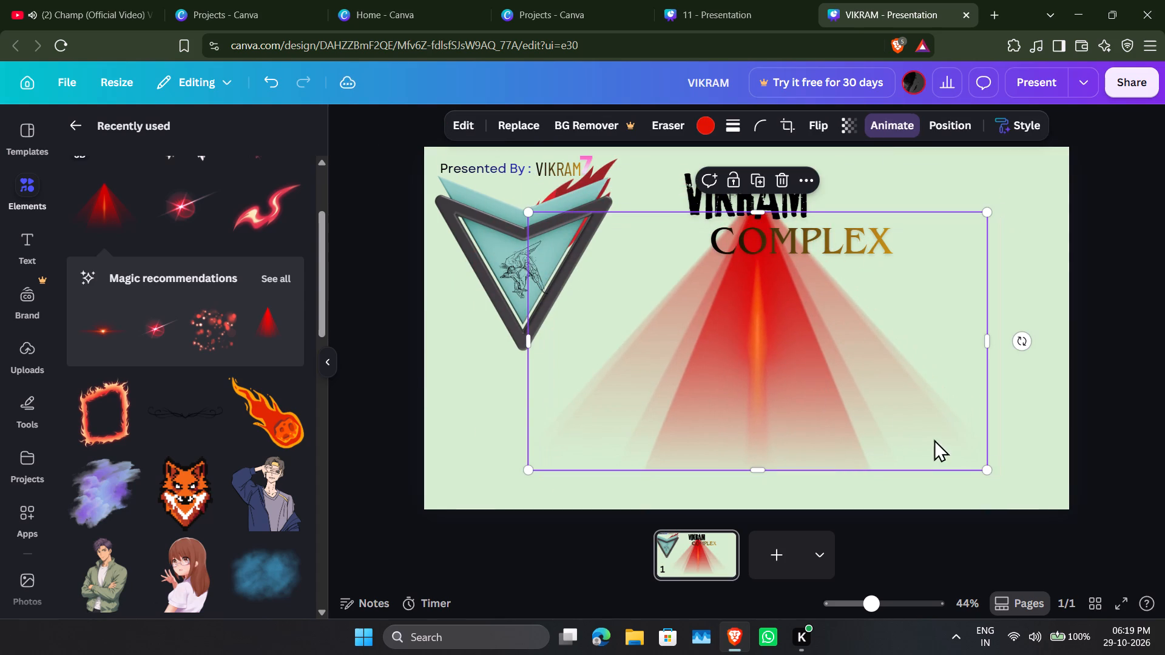
drag(985, 471, 759, 392)
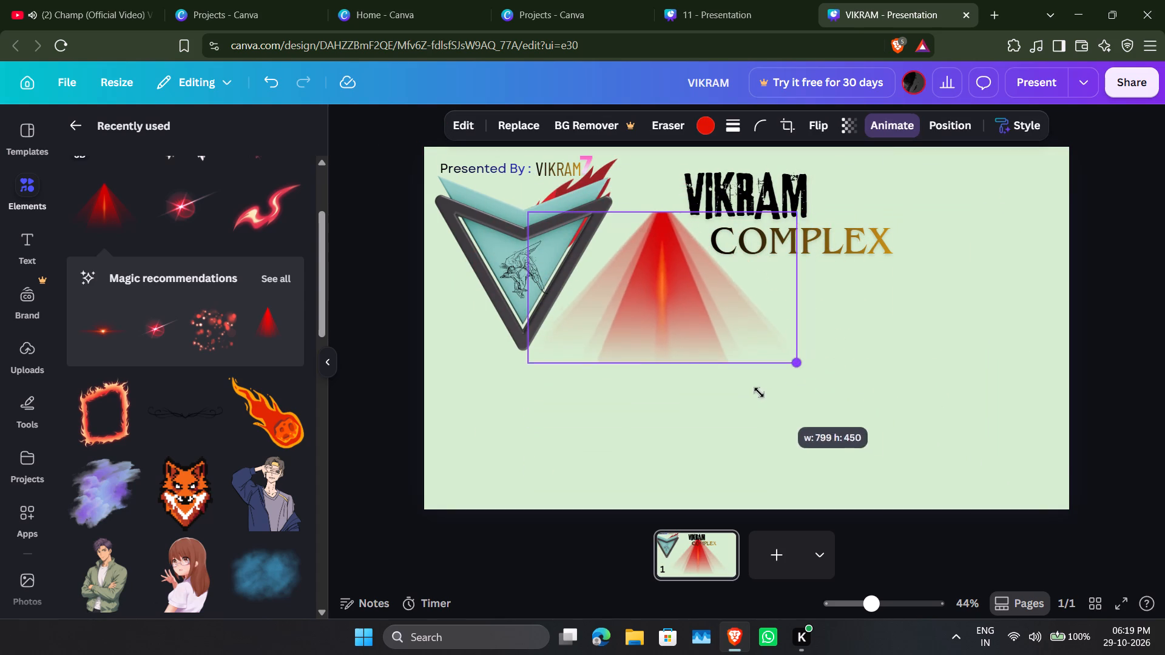
drag(759, 392, 742, 372)
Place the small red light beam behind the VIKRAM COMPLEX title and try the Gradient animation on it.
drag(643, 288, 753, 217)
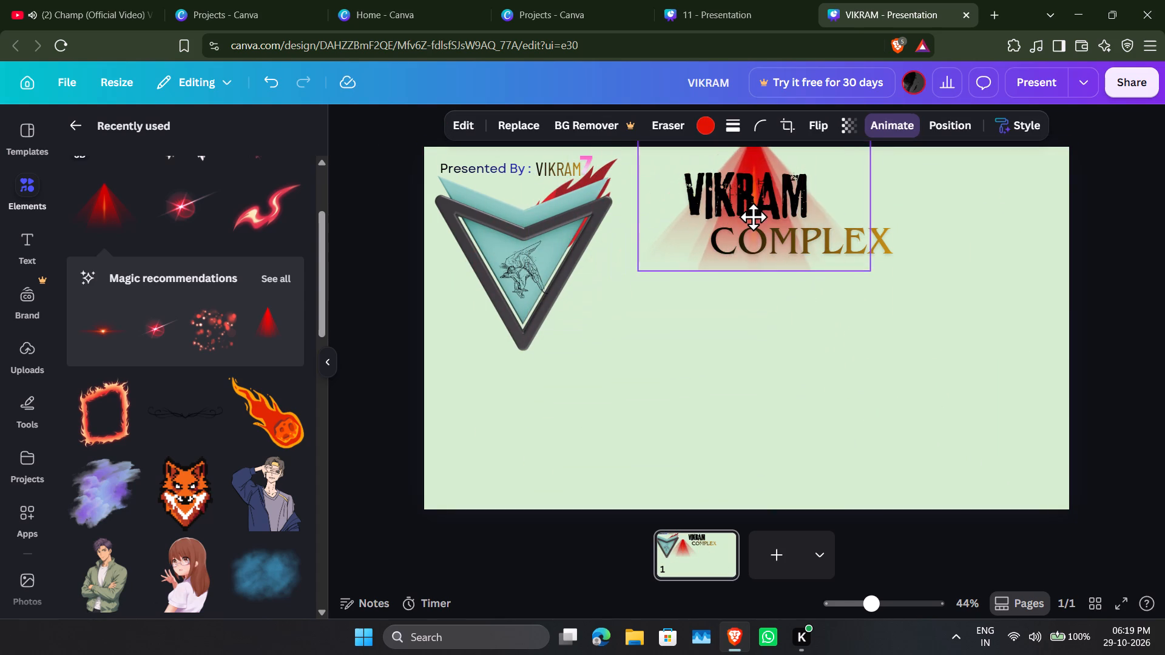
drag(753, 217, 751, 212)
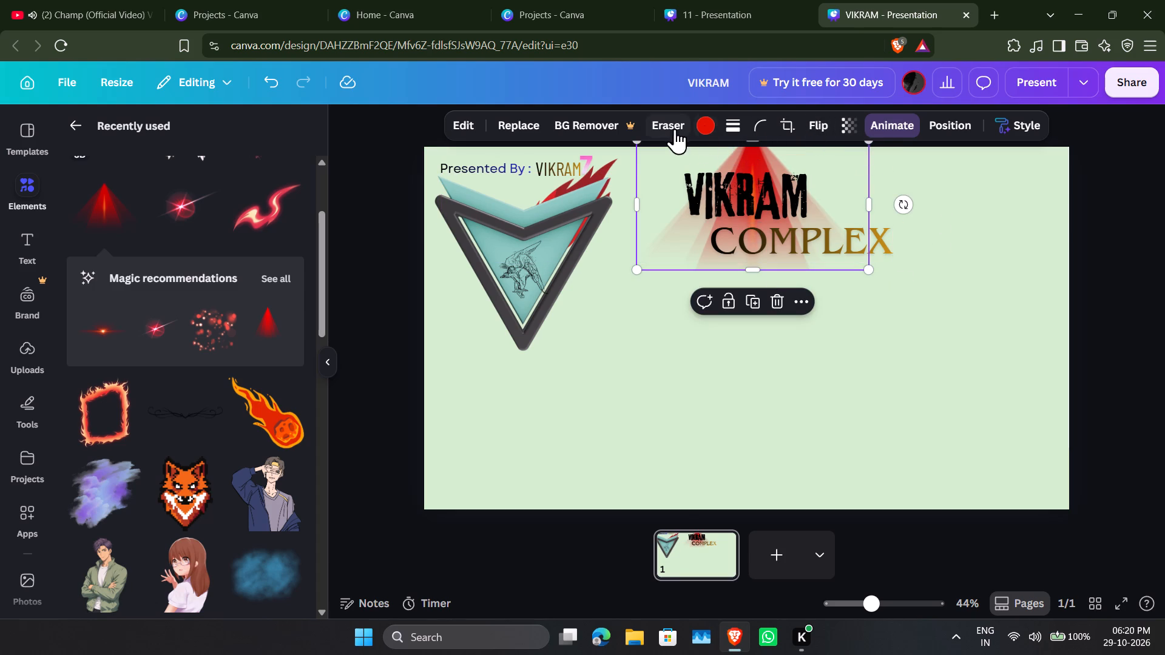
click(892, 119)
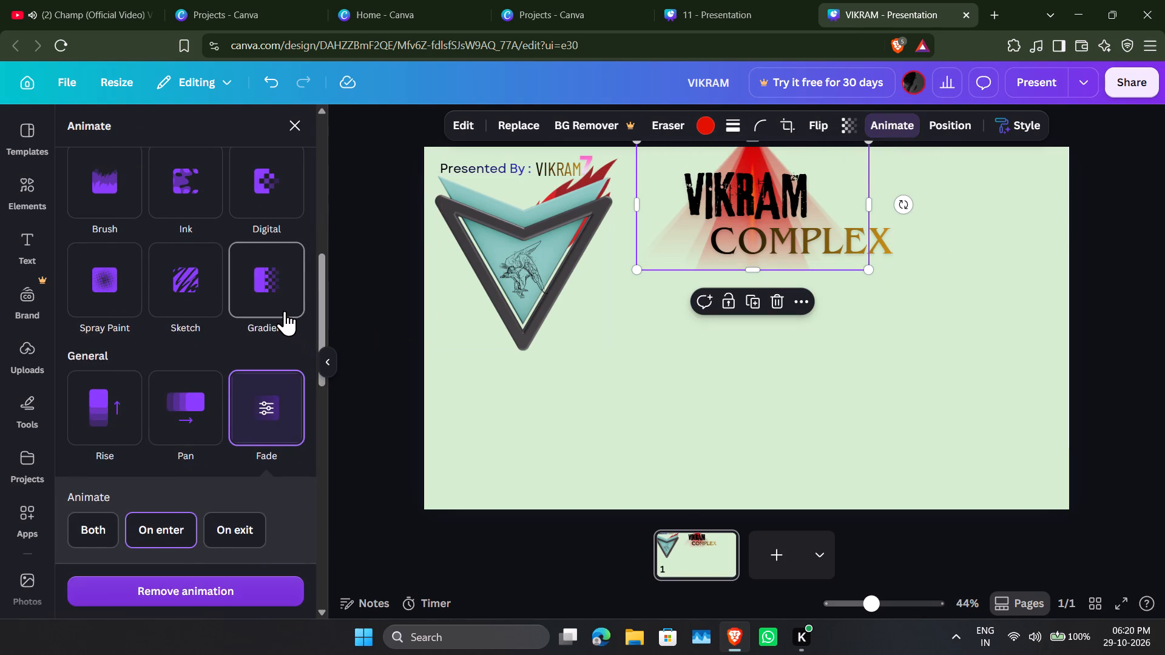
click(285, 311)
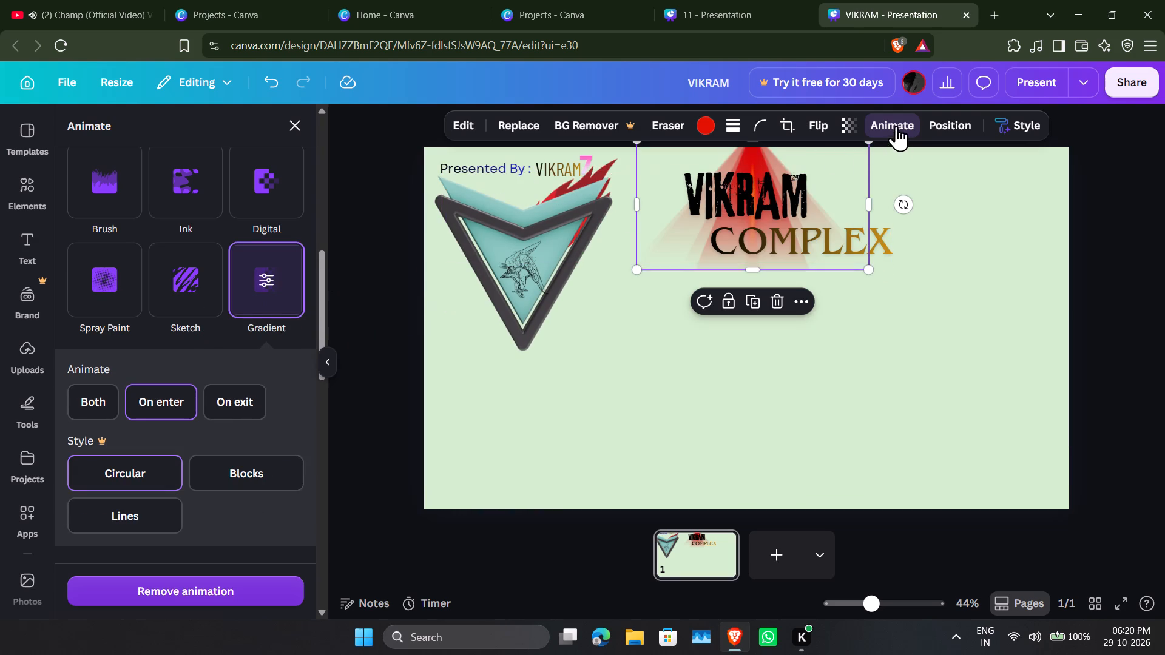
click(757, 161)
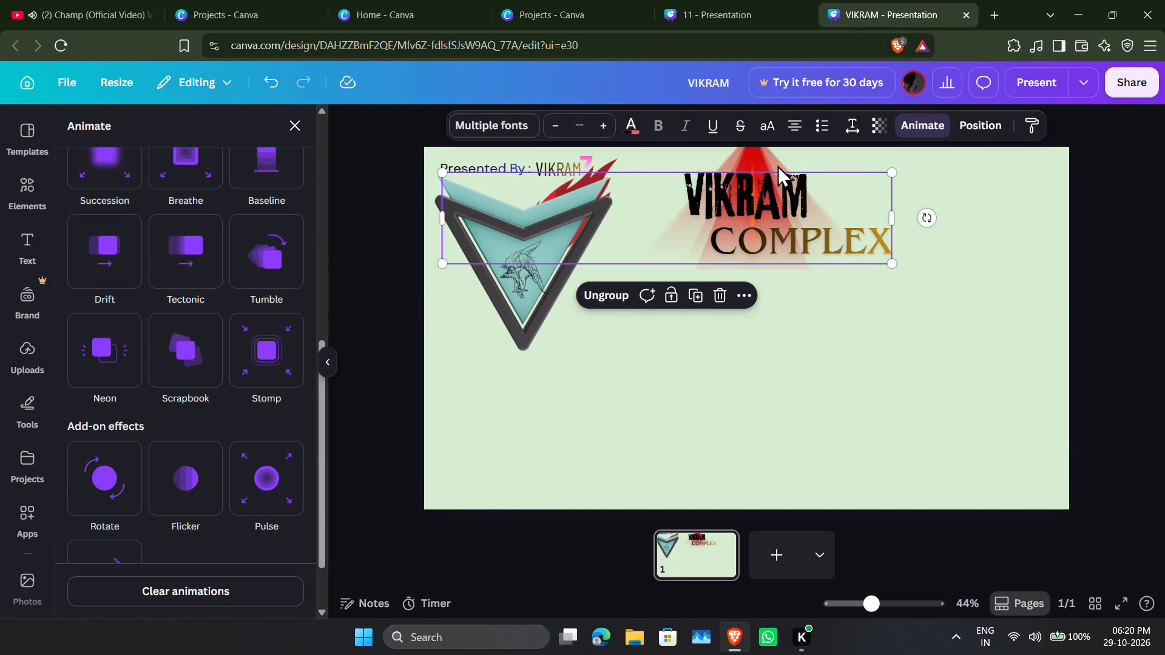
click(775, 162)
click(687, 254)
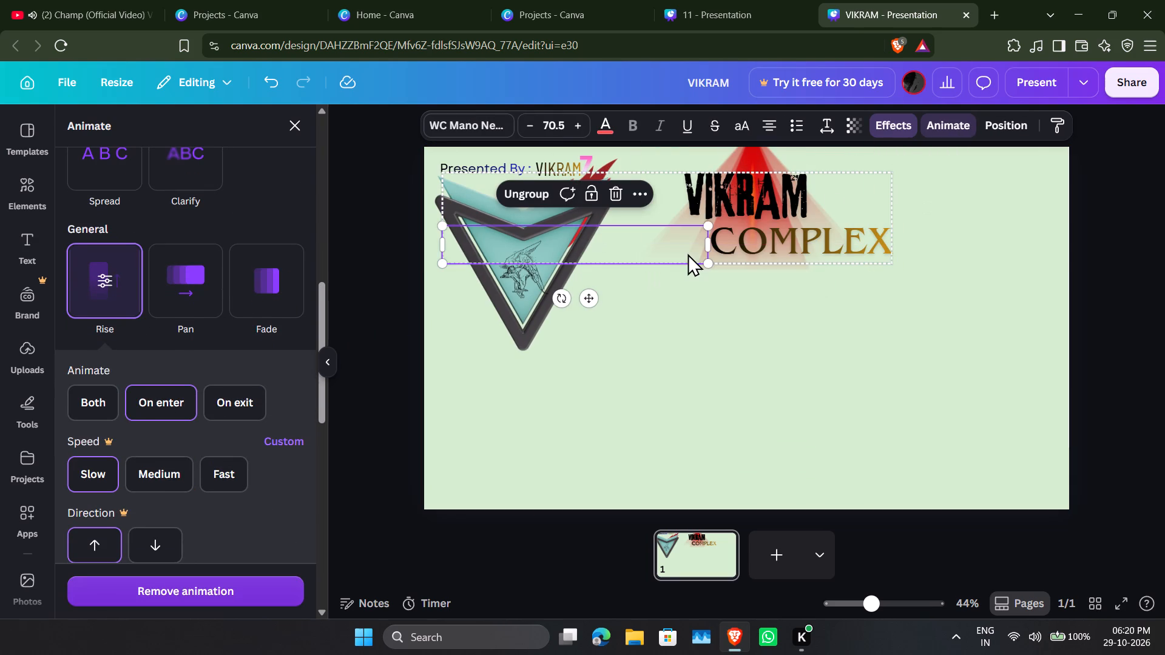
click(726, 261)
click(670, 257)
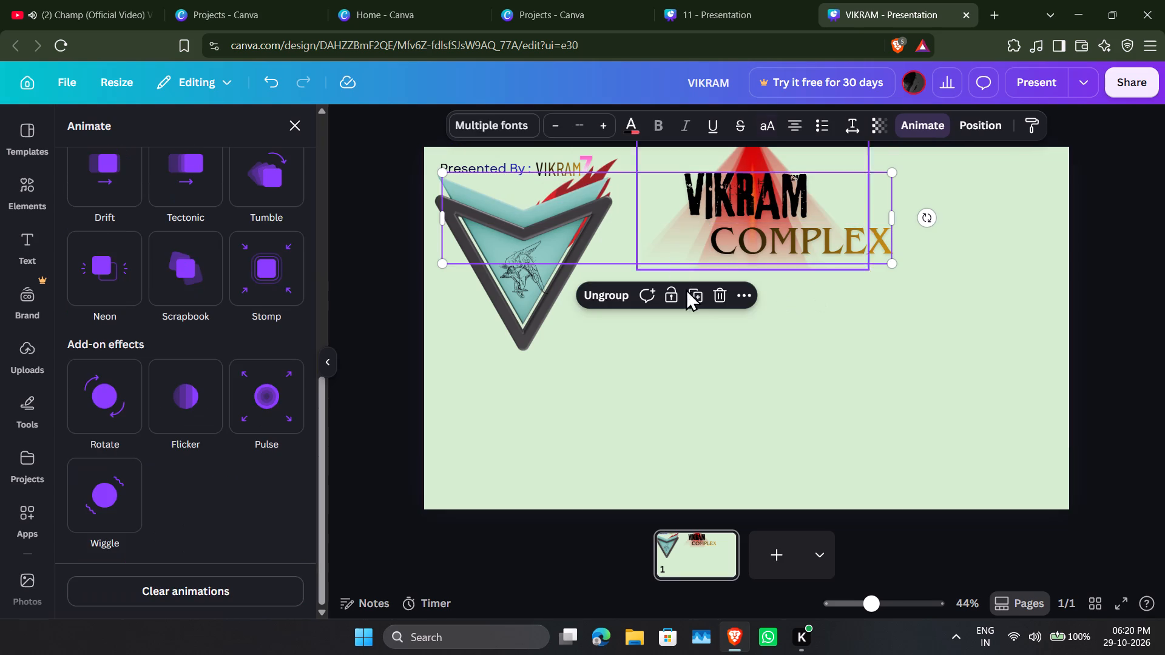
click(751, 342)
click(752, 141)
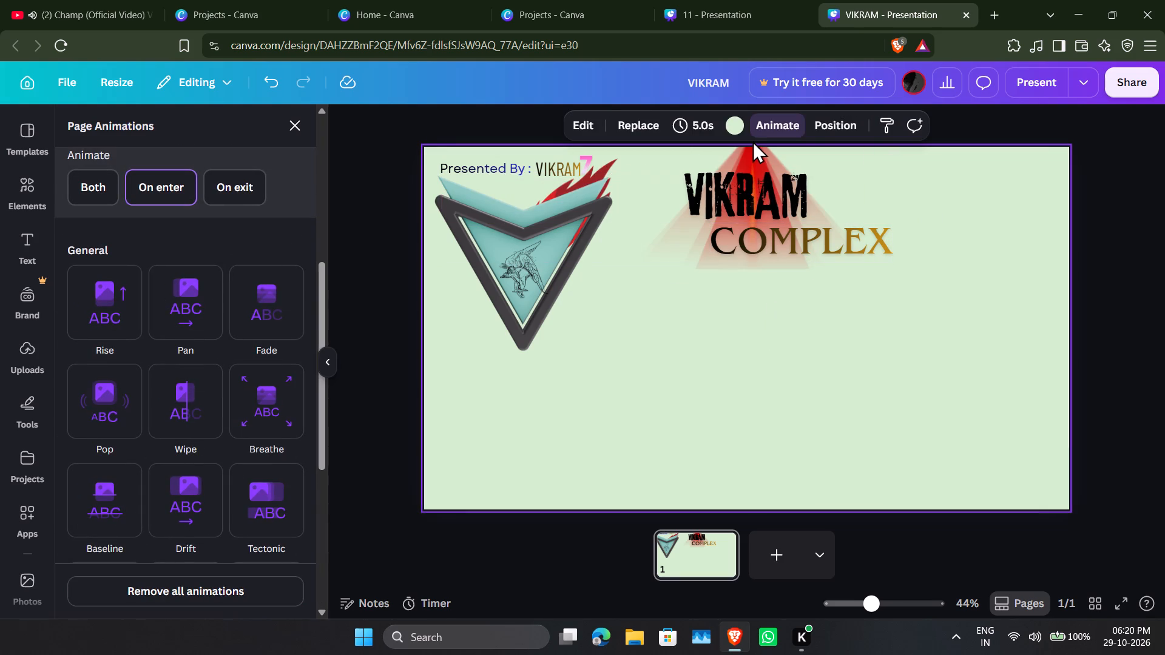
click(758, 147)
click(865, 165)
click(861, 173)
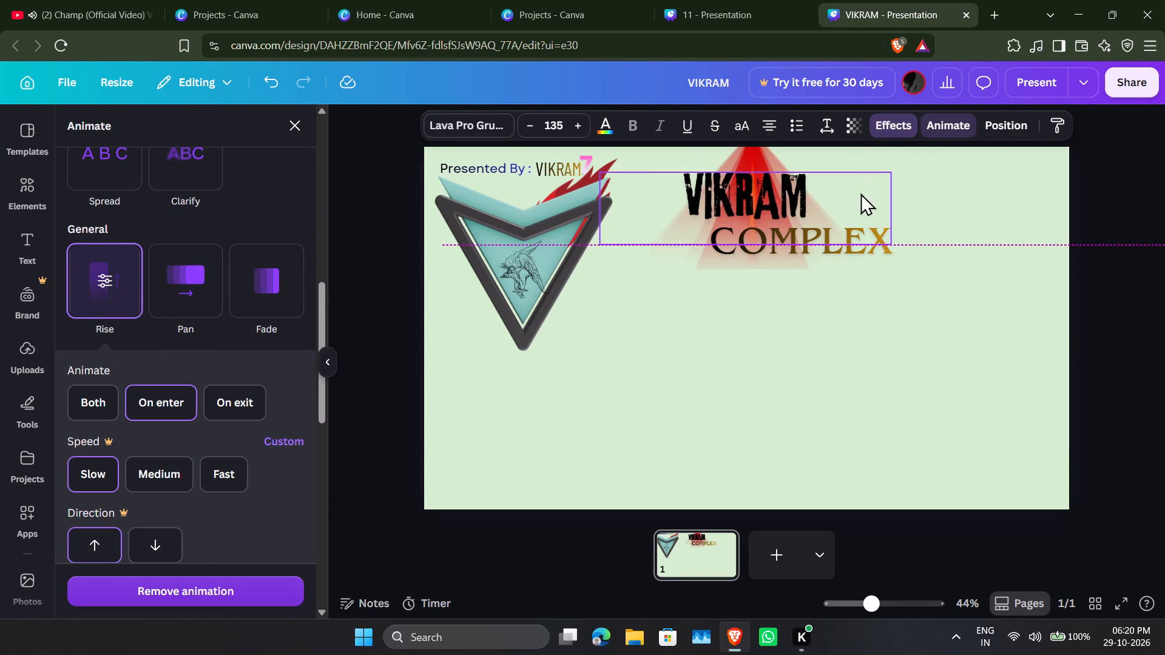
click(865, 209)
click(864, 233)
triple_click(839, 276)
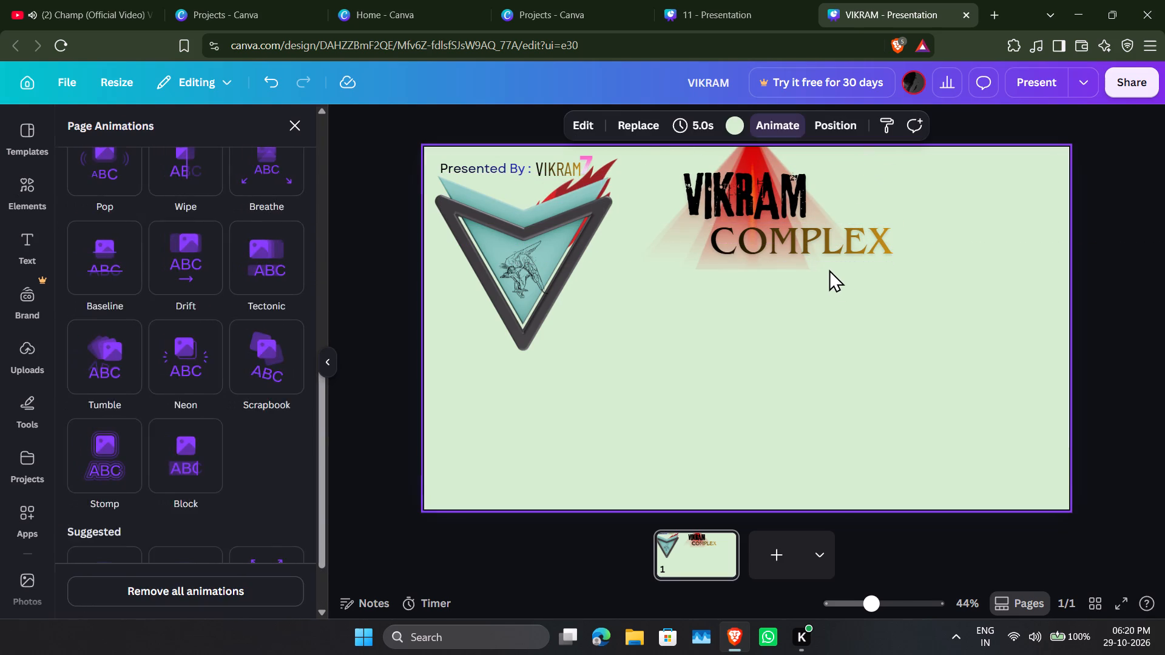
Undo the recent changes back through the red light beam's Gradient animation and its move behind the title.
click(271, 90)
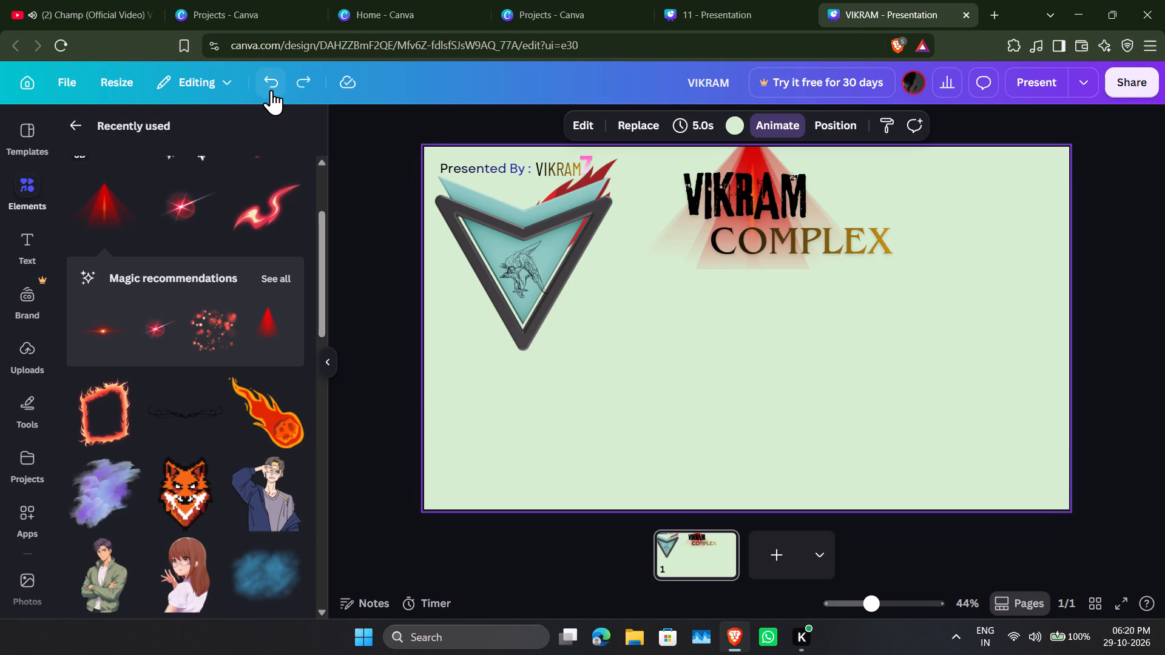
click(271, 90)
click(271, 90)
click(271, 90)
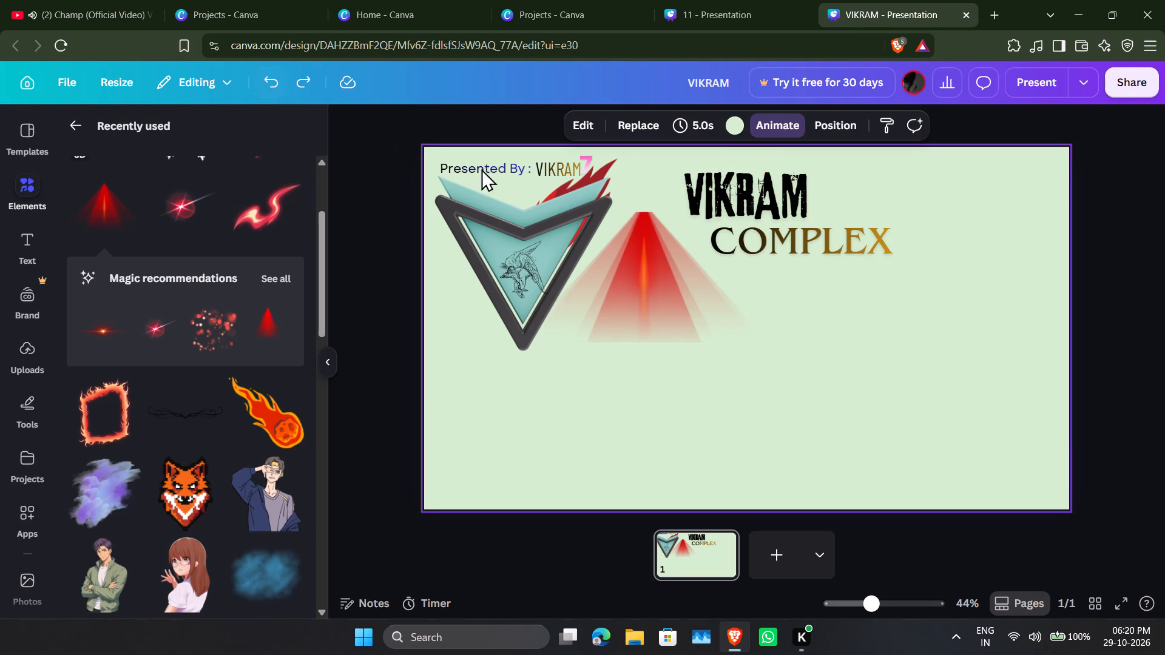
Place the red light beam behind the VIKRAM COMPLEX title, with its peak at the page's top edge.
drag(643, 296, 750, 218)
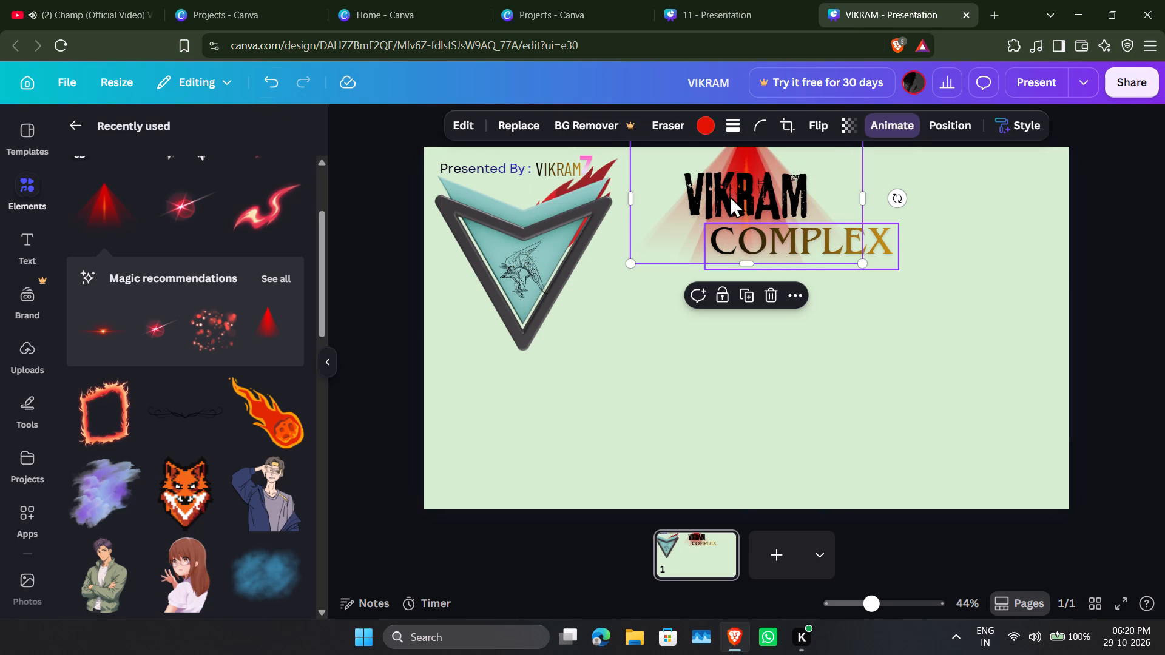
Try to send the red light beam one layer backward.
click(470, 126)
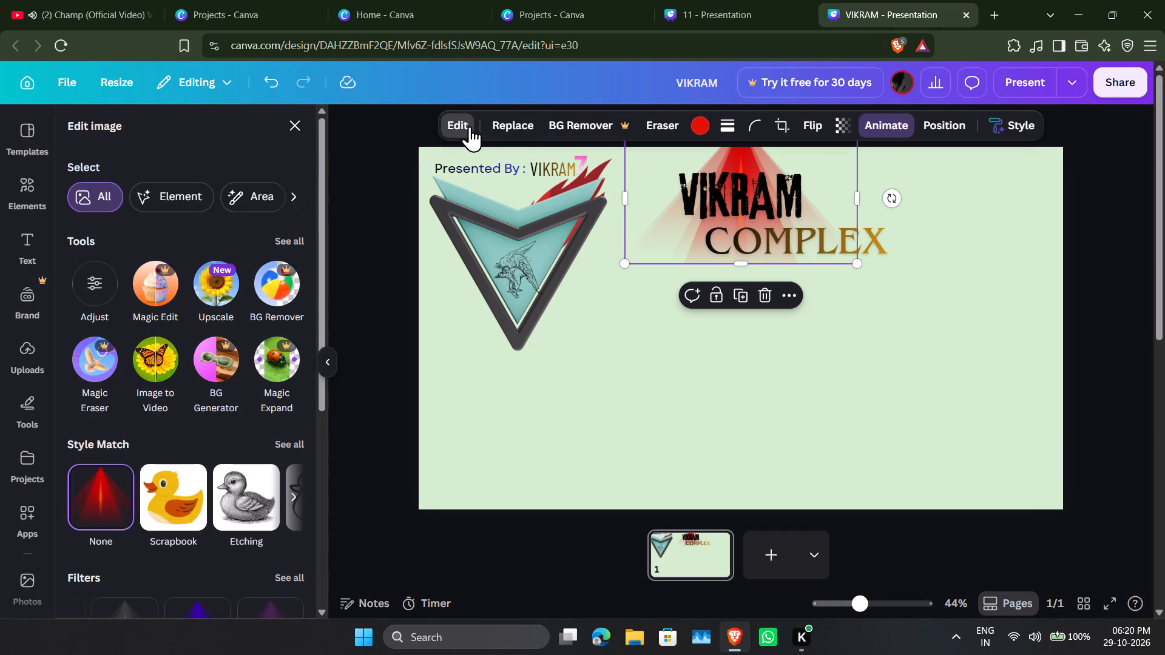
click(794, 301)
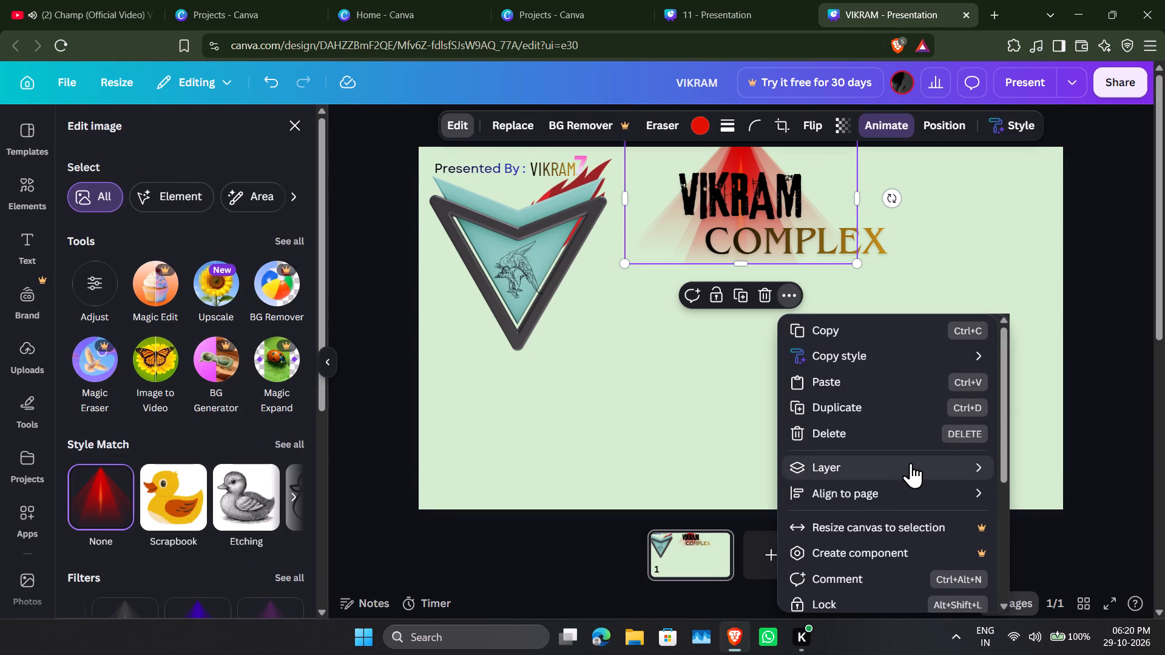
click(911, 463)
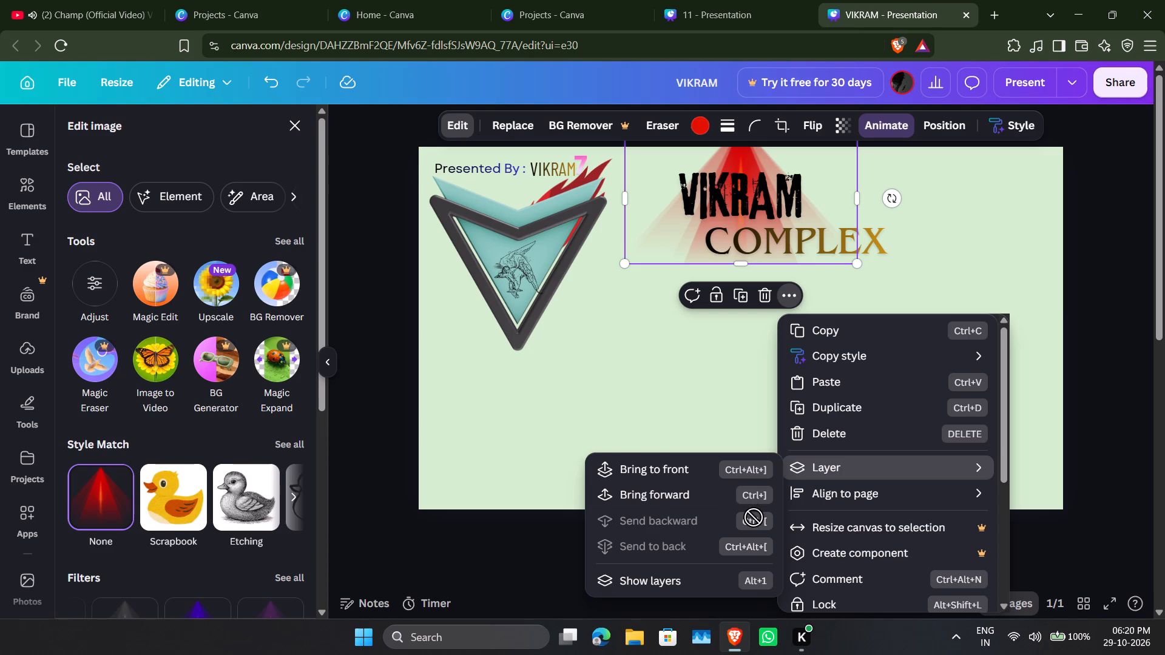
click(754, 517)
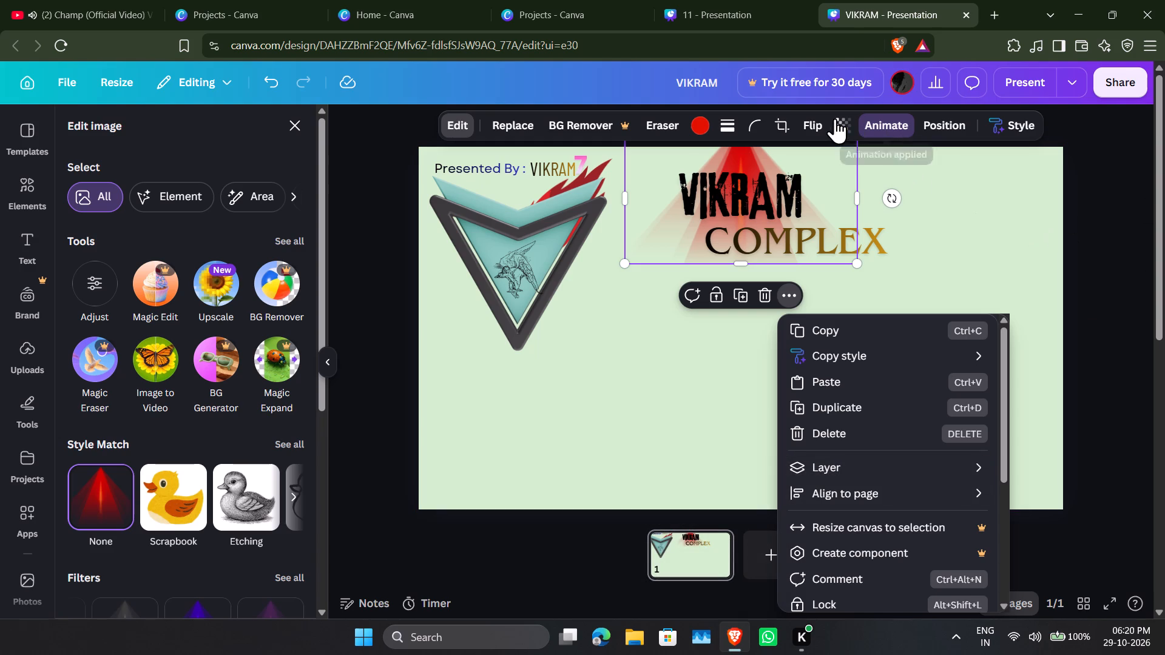
Make the red light beam behind the title more transparent.
click(832, 118)
drag(876, 189, 839, 204)
click(993, 230)
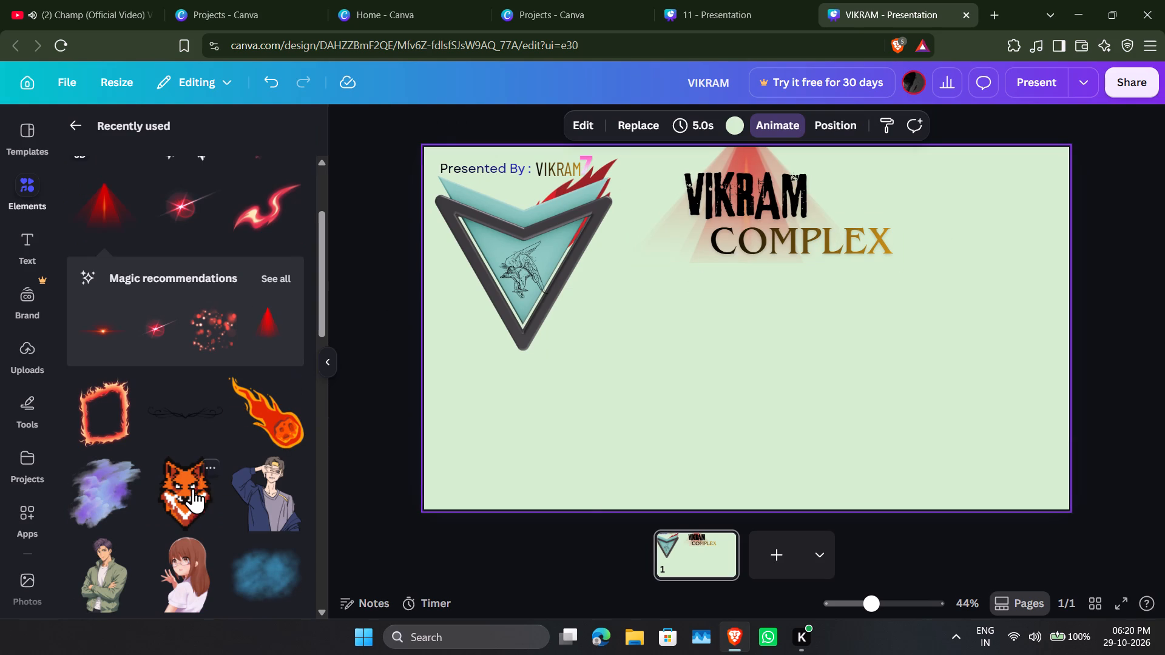
Add the orange pixel fox head from the recently used elements, shrink it to title height and place it just right of VIKRAM, above COMPLEX.
drag(193, 488, 639, 377)
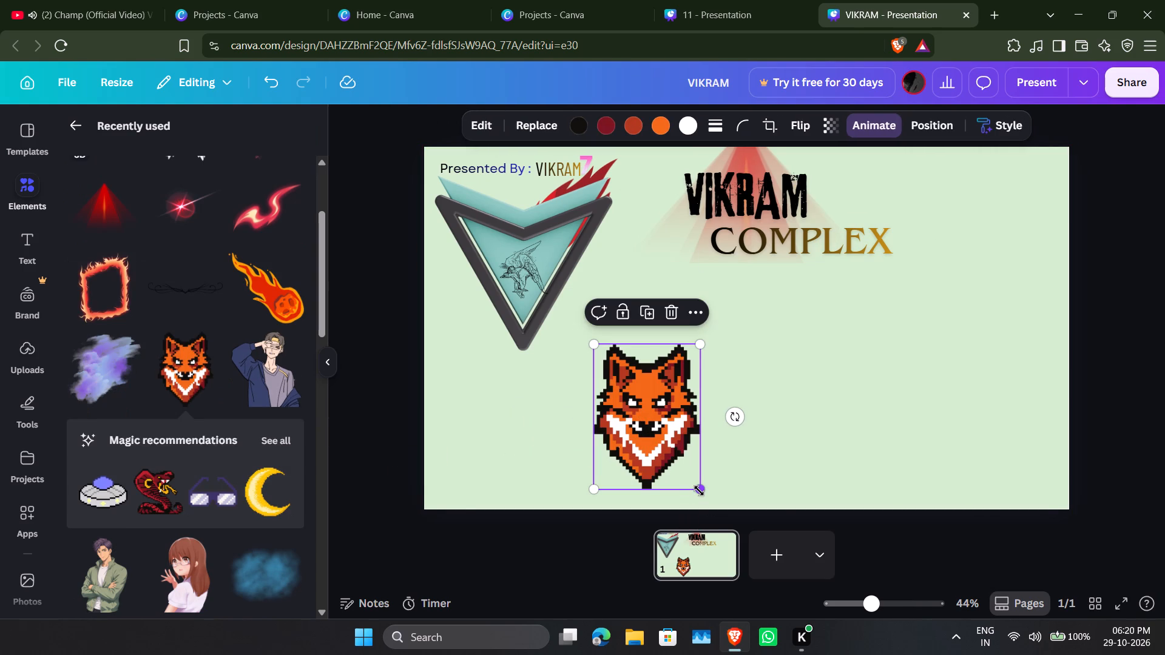
drag(699, 491, 626, 395)
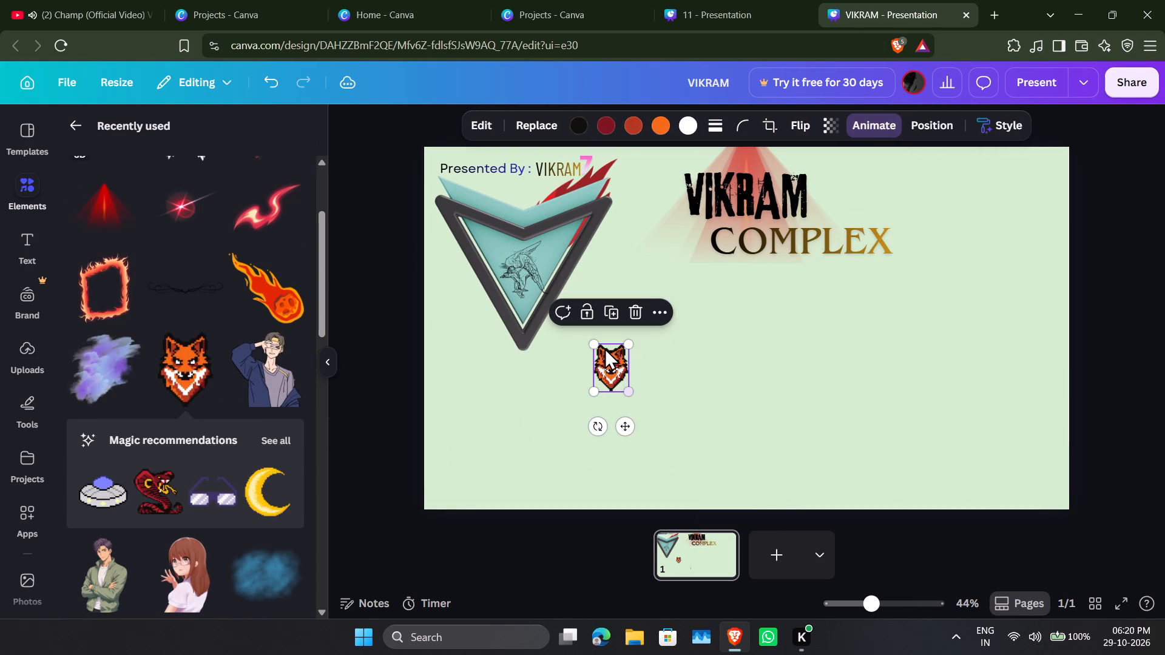
drag(604, 356, 832, 184)
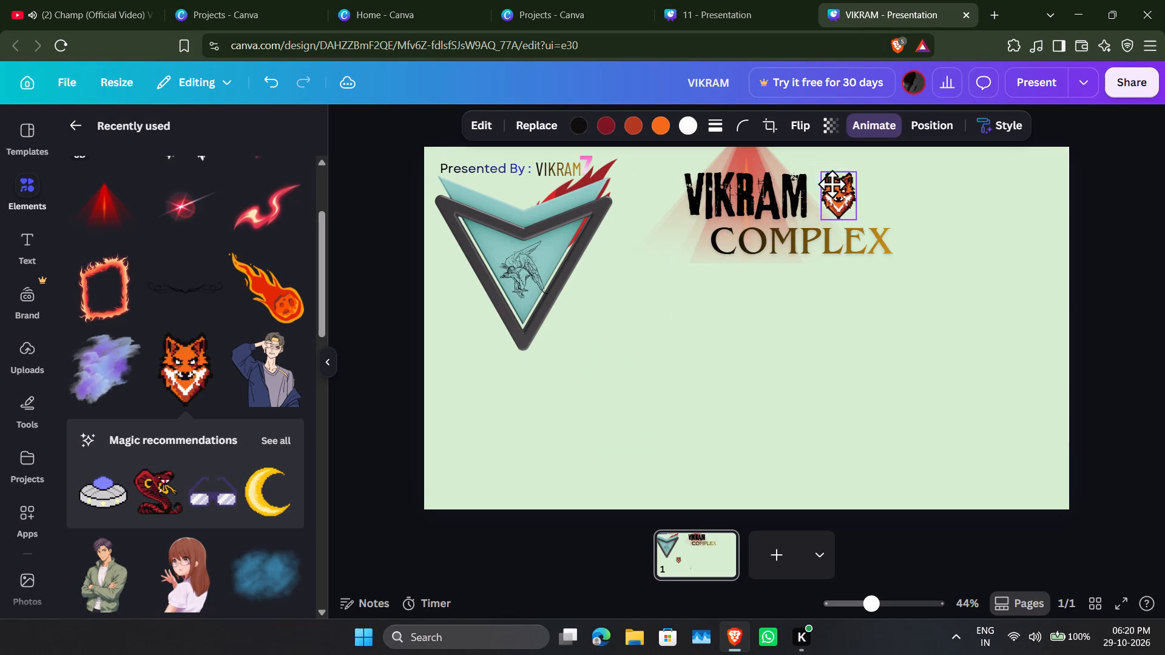
drag(832, 184, 836, 186)
click(982, 221)
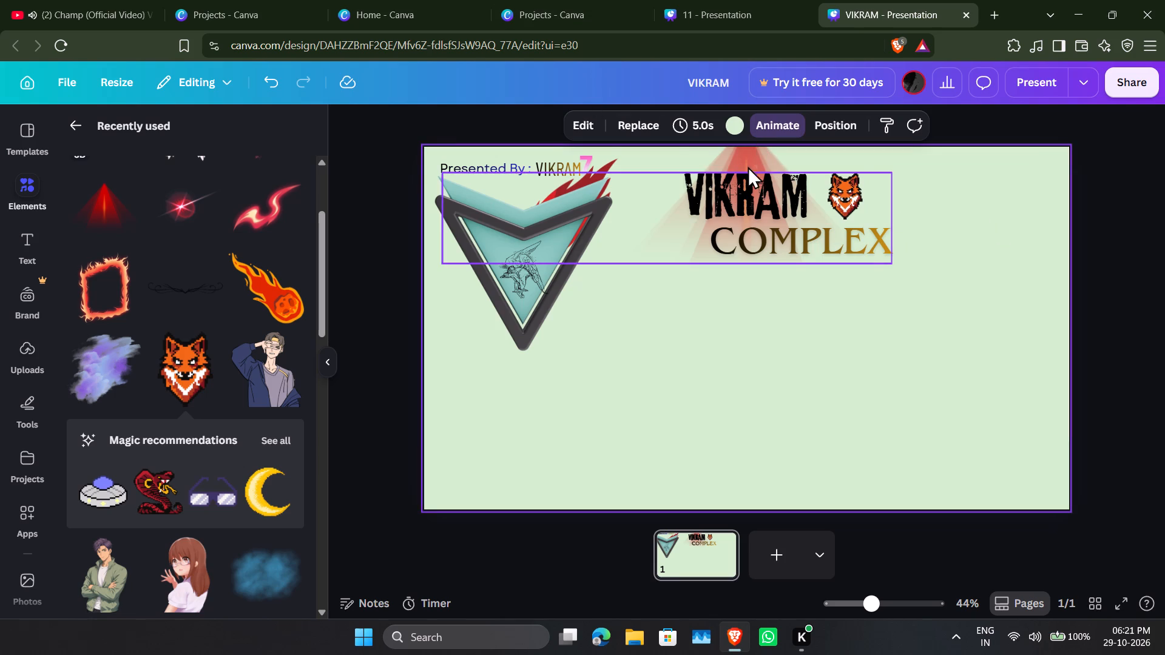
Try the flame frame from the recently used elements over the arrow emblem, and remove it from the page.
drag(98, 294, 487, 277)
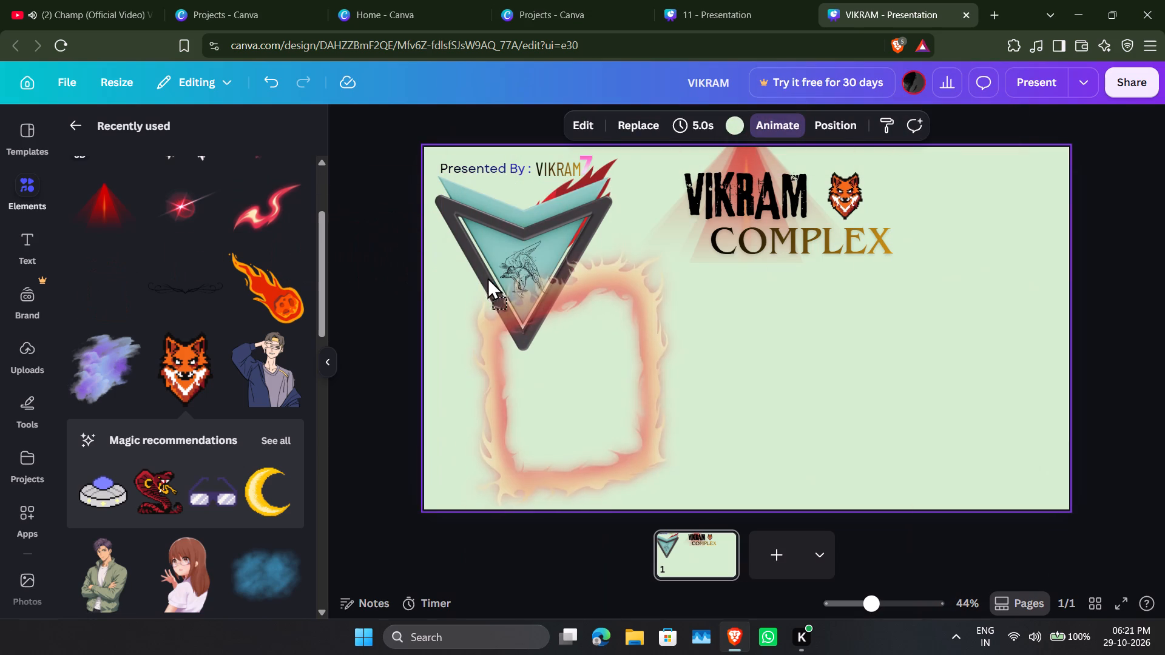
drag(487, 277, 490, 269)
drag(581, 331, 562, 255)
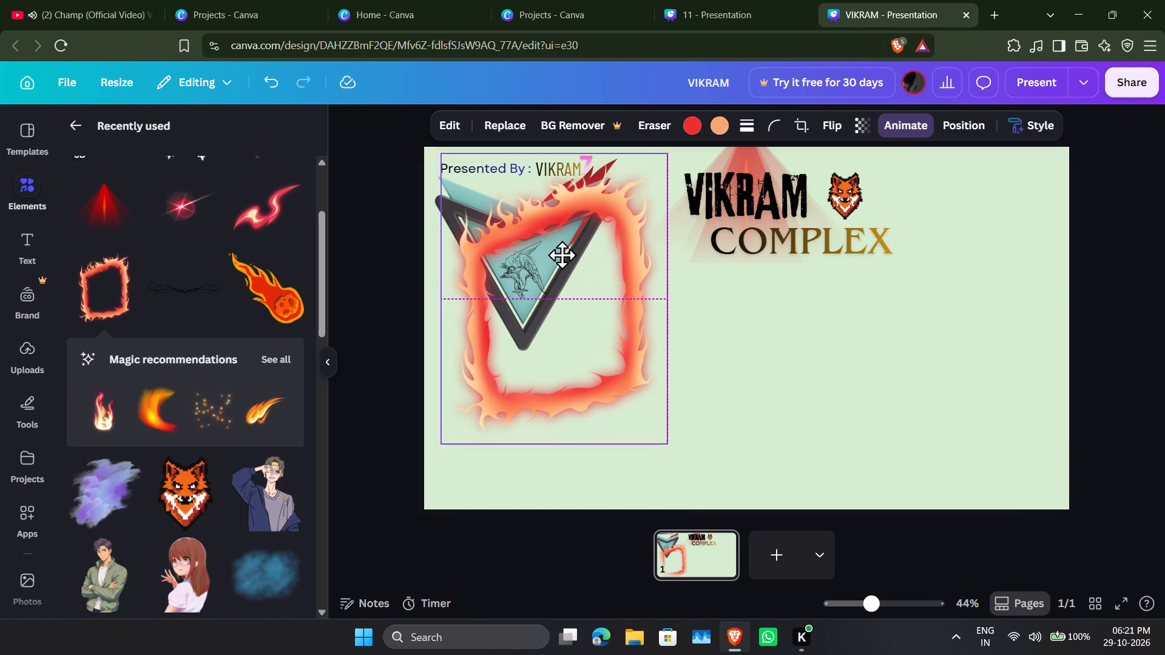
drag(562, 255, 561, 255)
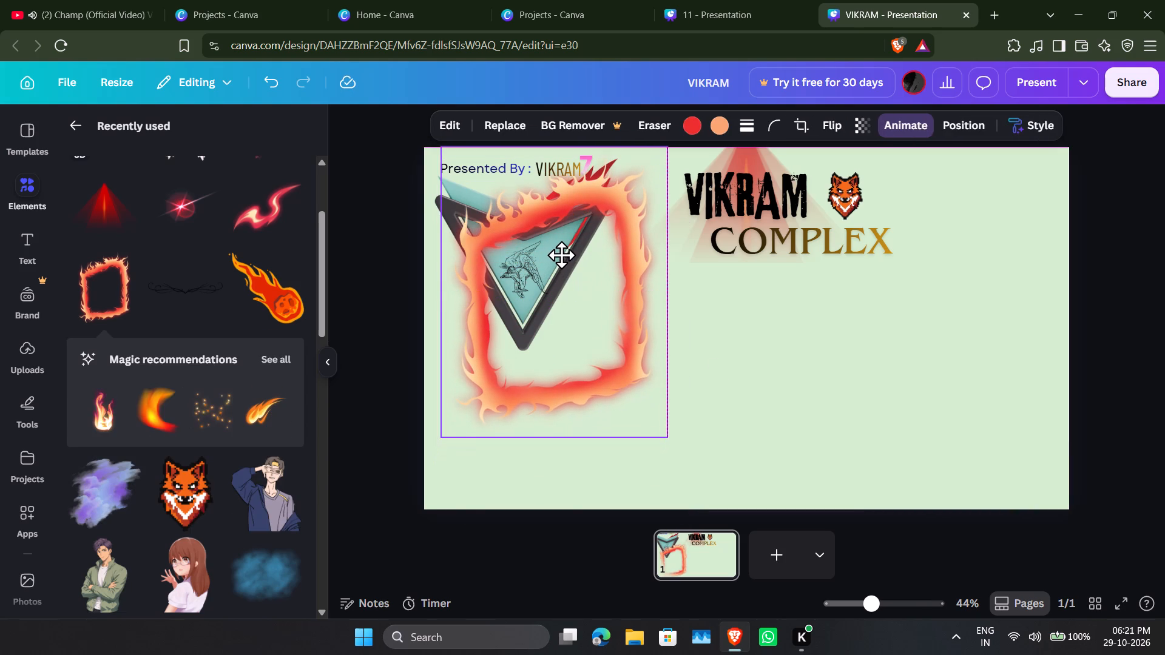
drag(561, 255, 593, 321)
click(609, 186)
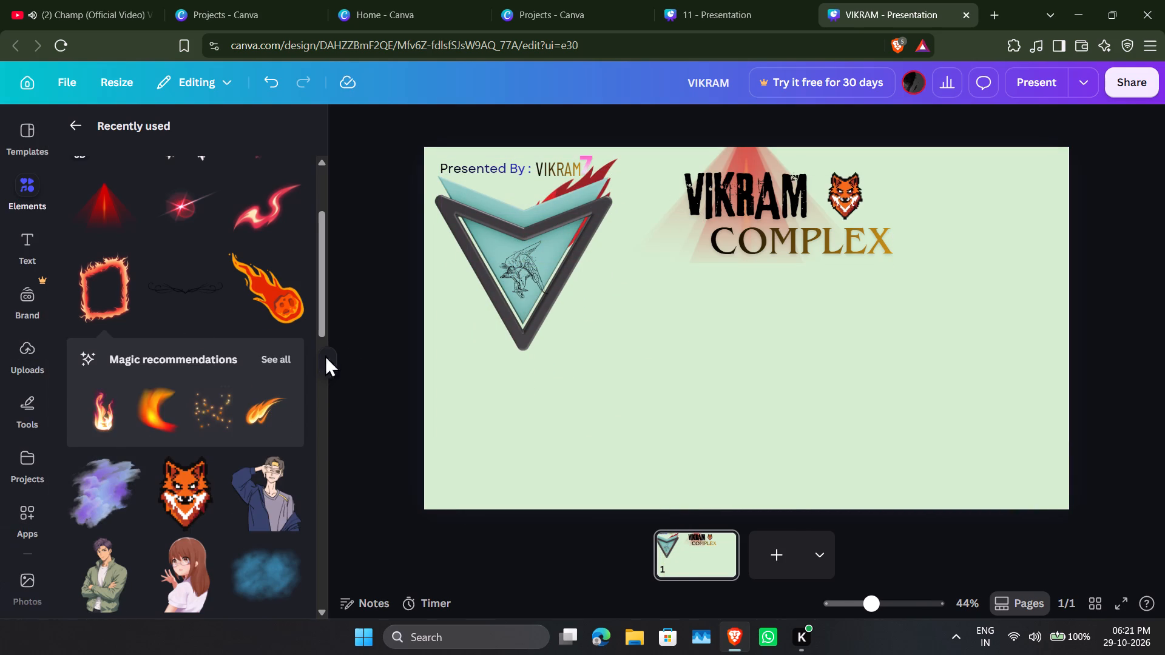
Add the tall thin orange flame from the flame frame's full magic recommendations and place it centred over the arrow emblem.
click(285, 355)
scroll(198, 425, down, 2)
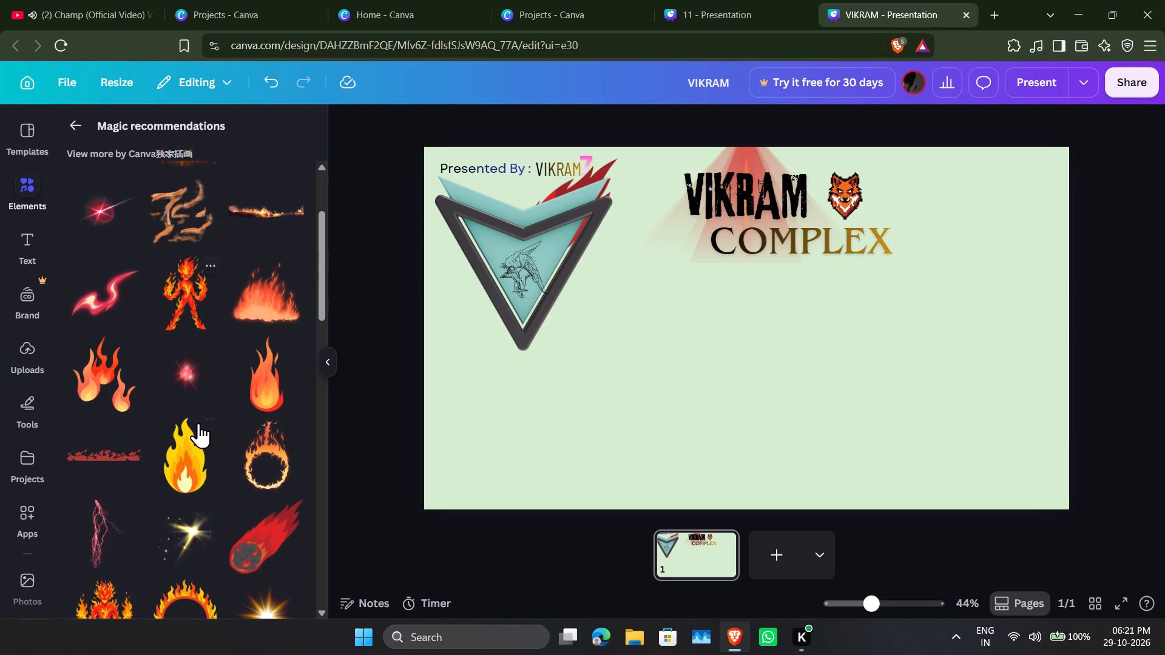
scroll(193, 409, down, 2)
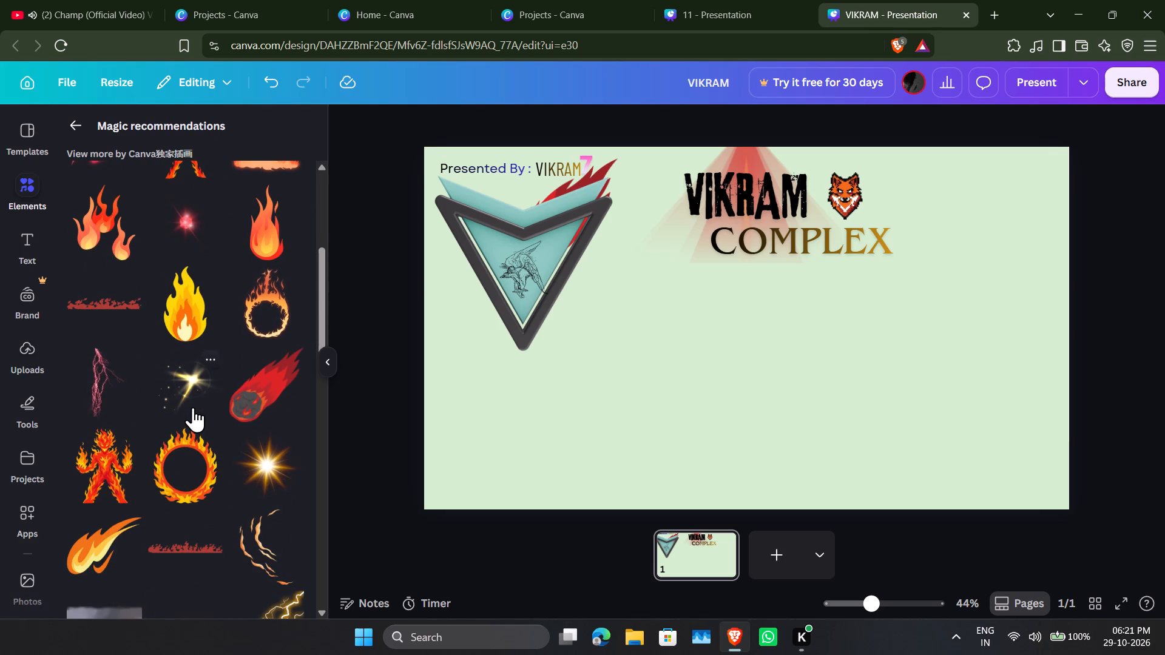
scroll(193, 407, down, 3)
scroll(191, 401, up, 4)
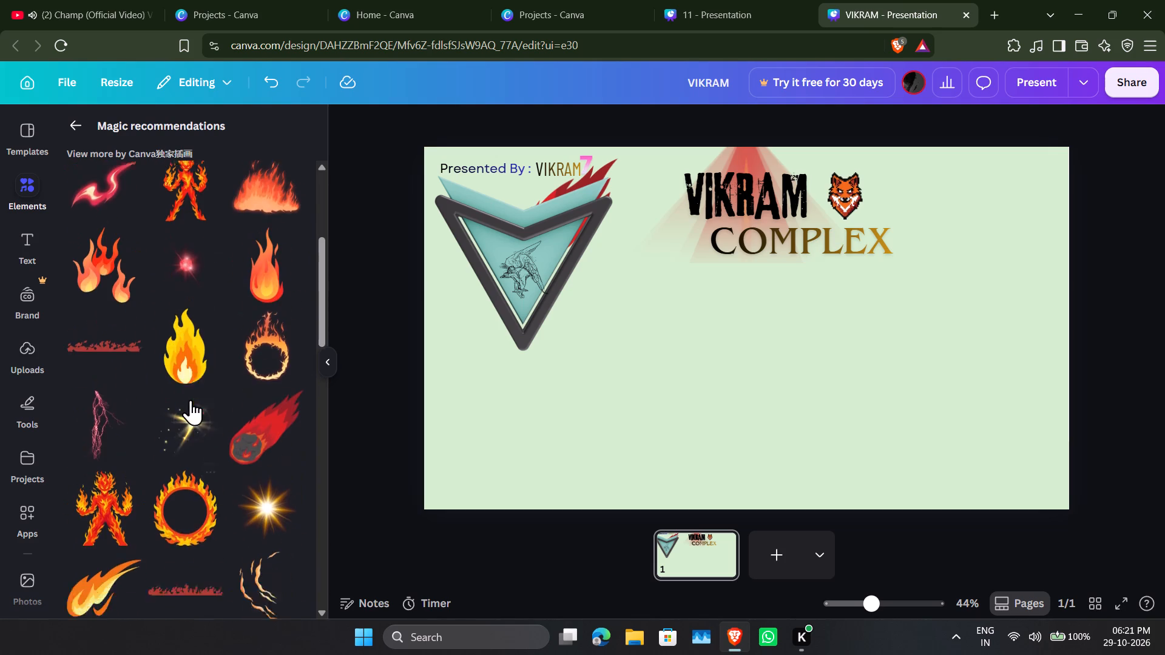
scroll(191, 398, up, 6)
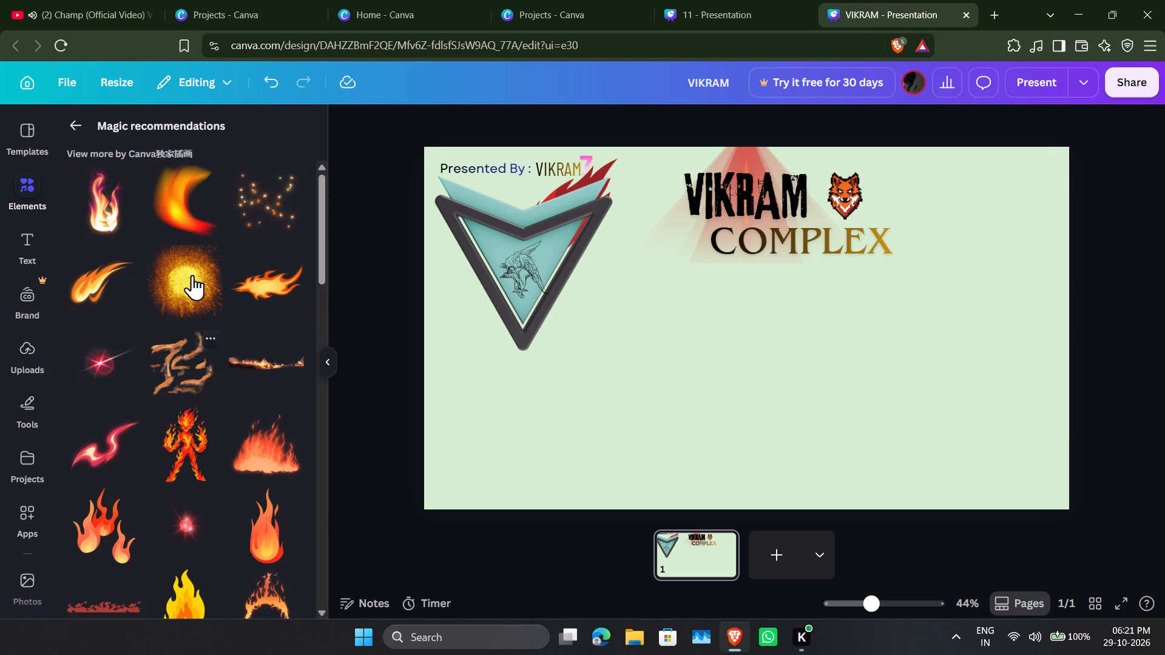
scroll(98, 210, down, 7)
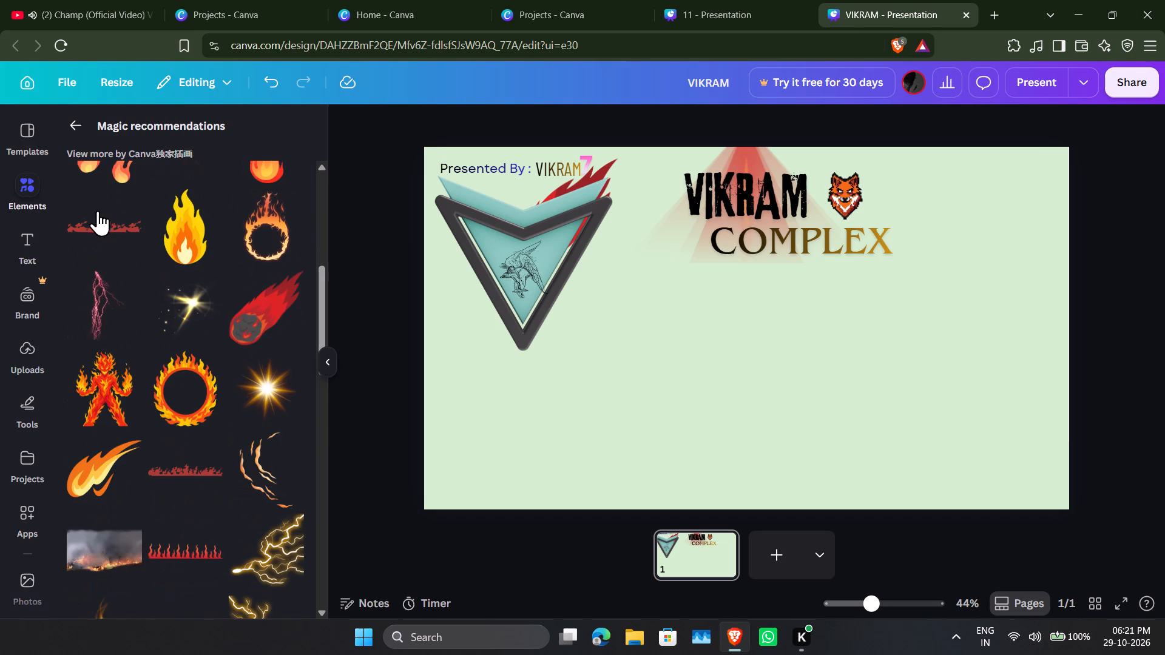
scroll(98, 210, down, 2)
scroll(161, 279, down, 6)
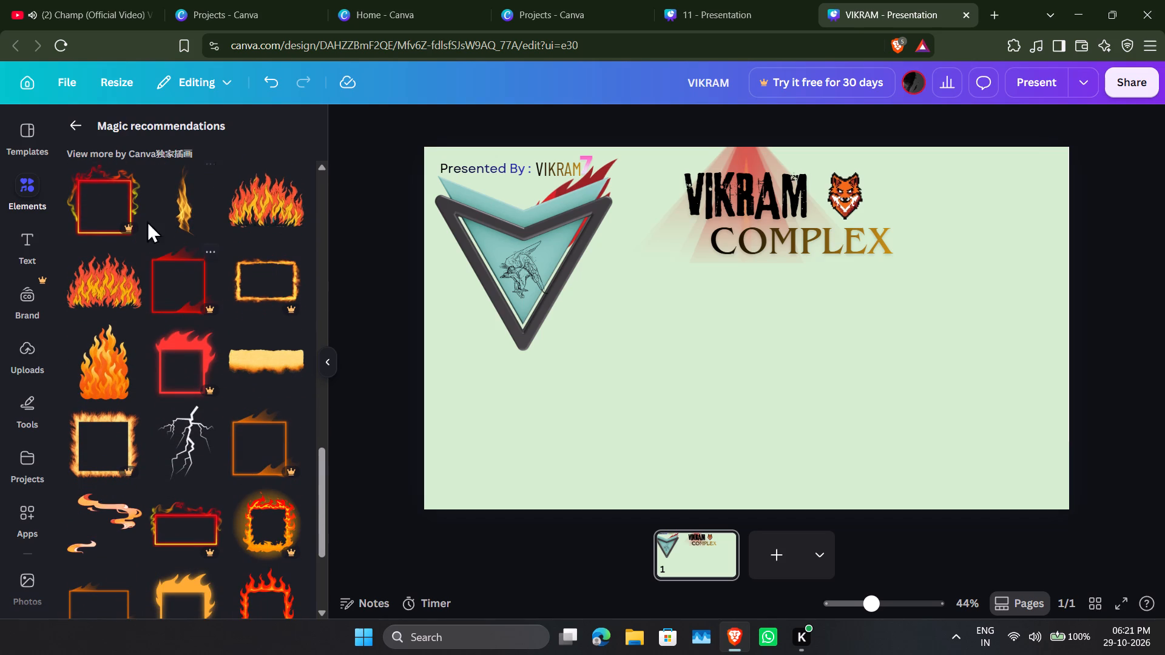
drag(187, 218, 533, 233)
drag(530, 415, 525, 336)
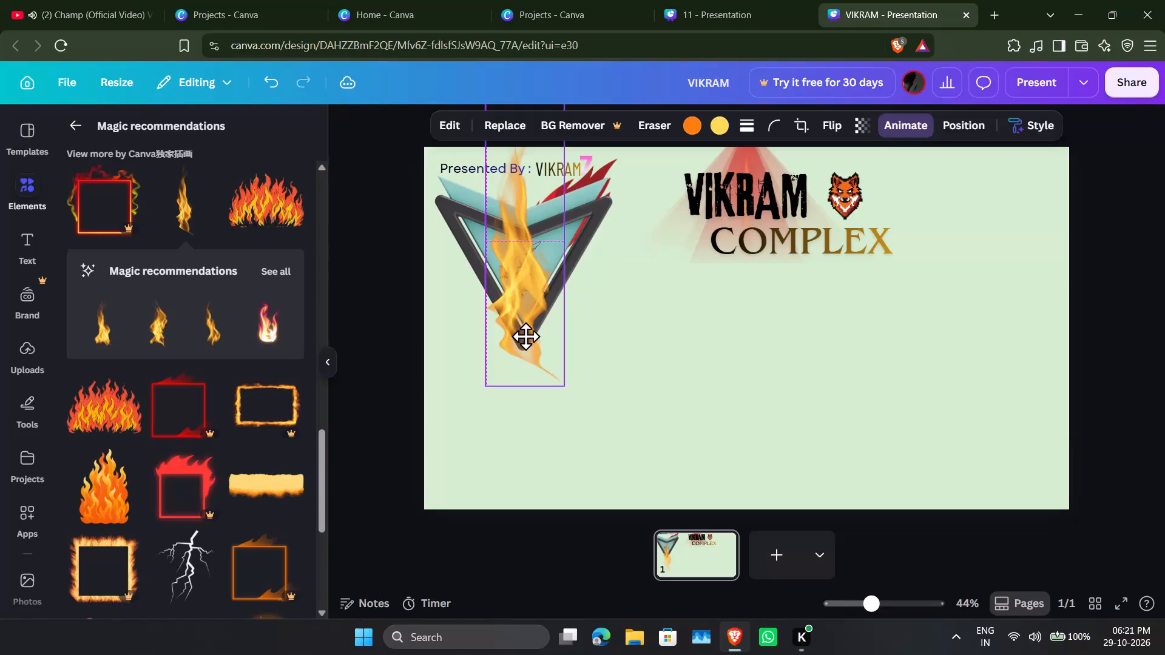
drag(525, 336, 525, 326)
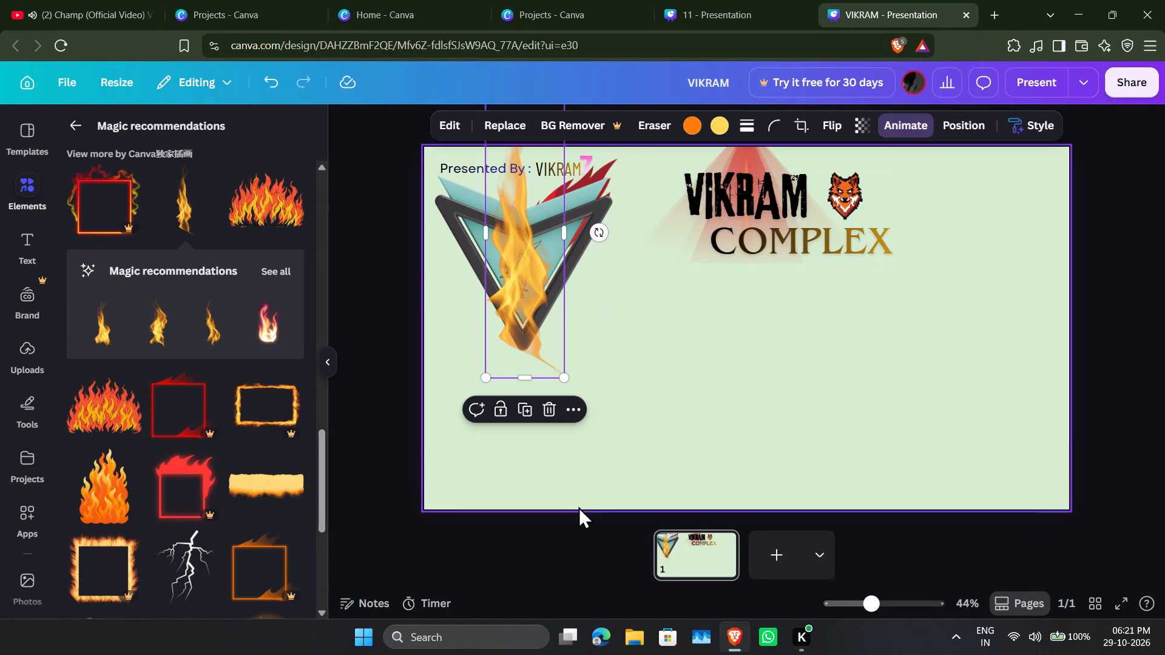
Send the tall flame backward until it sits behind the arrow emblem.
click(575, 402)
click(621, 221)
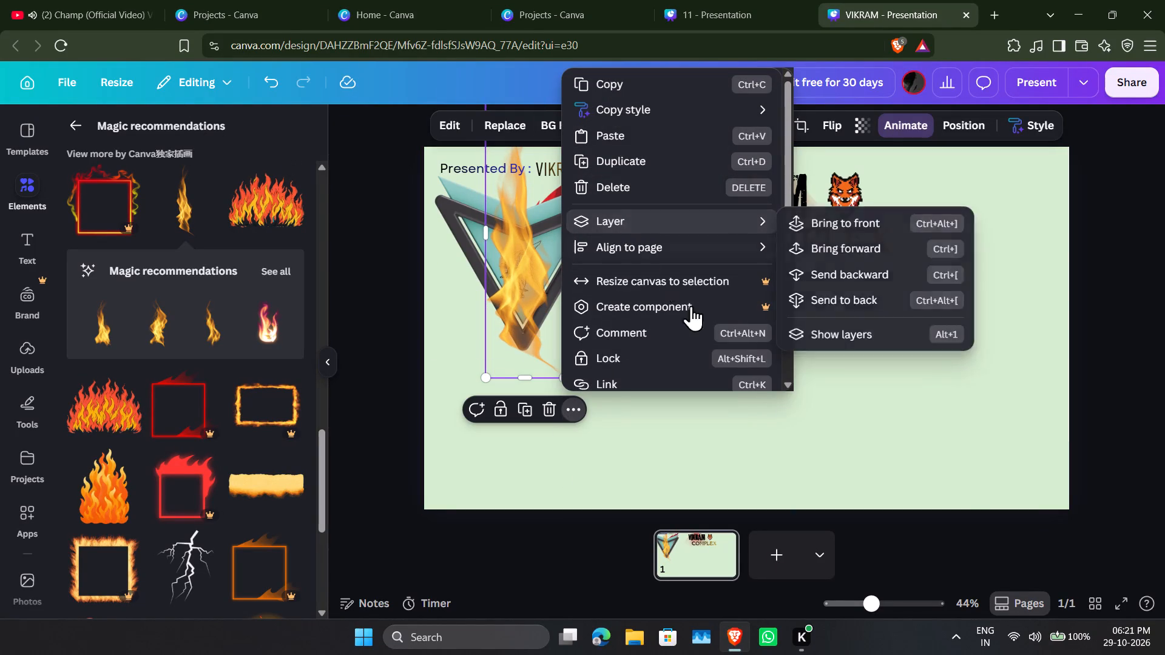
double_click(648, 220)
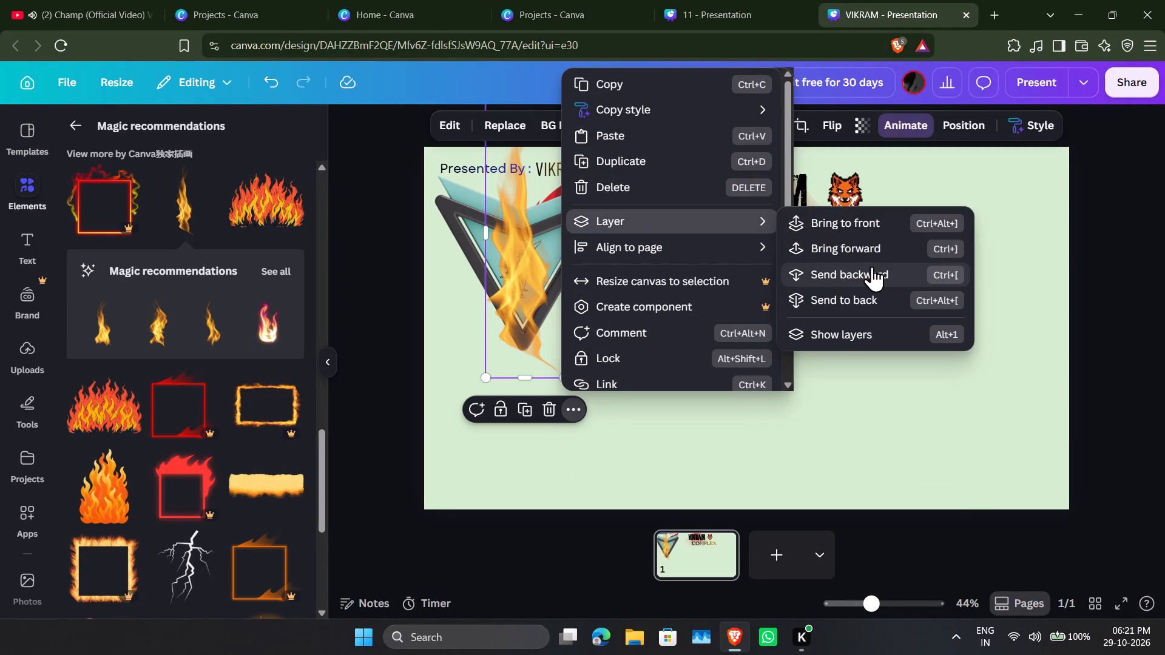
click(874, 272)
click(874, 272)
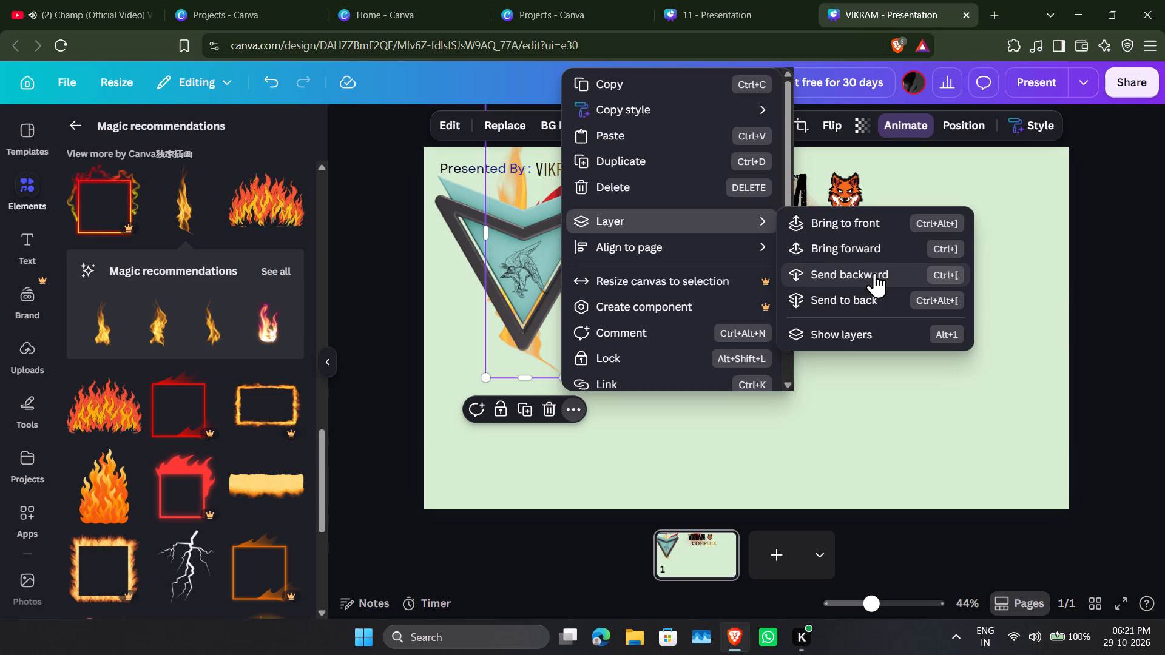
click(1128, 207)
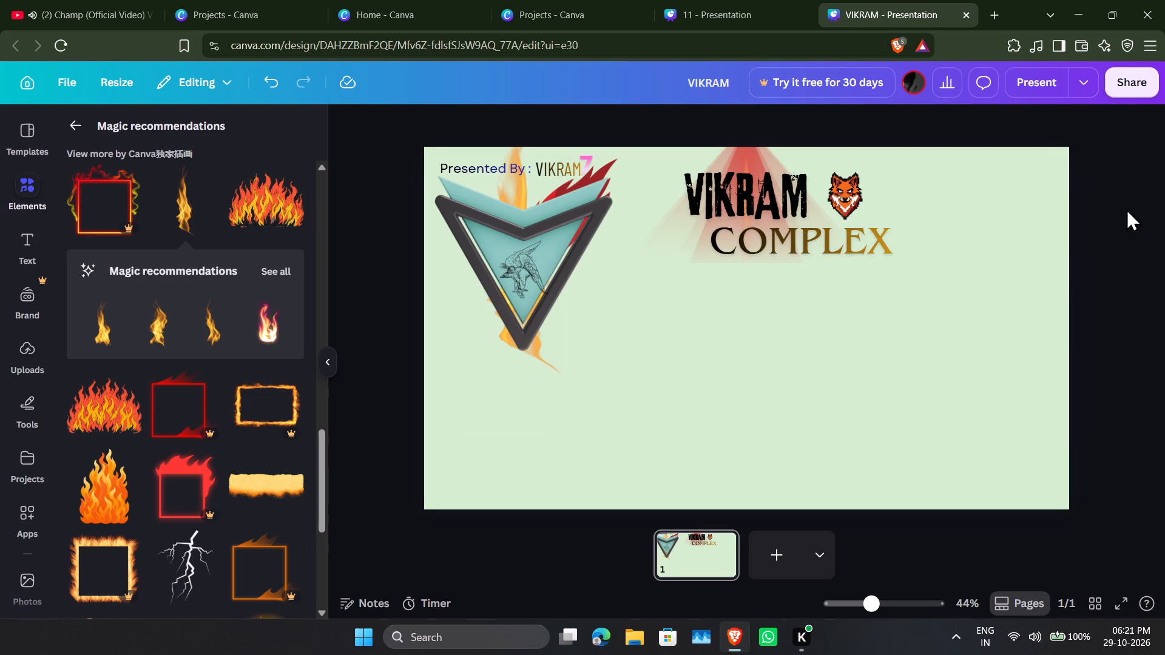
Set the transparency of the flame behind the arrow emblem to 57.
click(549, 354)
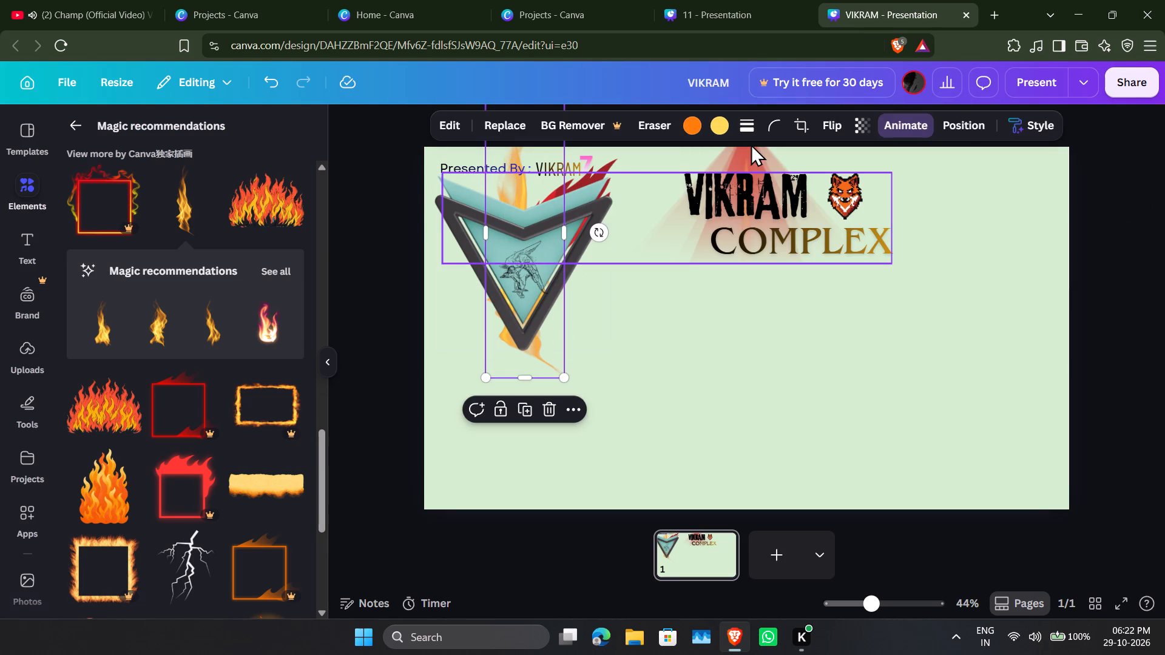
click(861, 127)
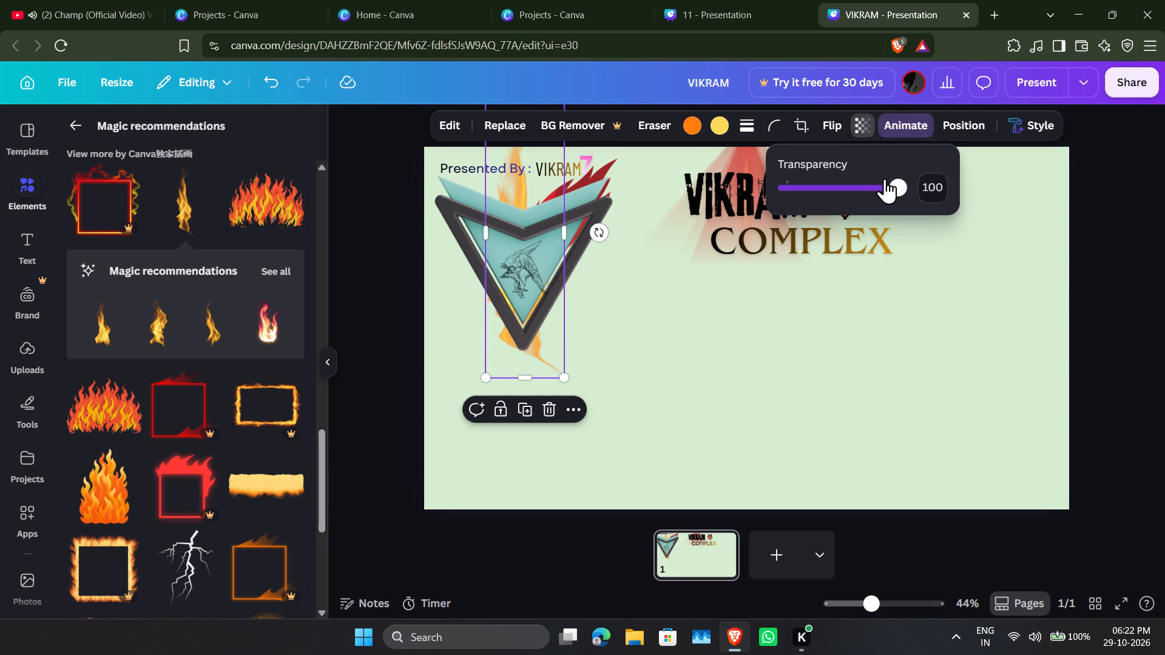
drag(885, 178, 849, 213)
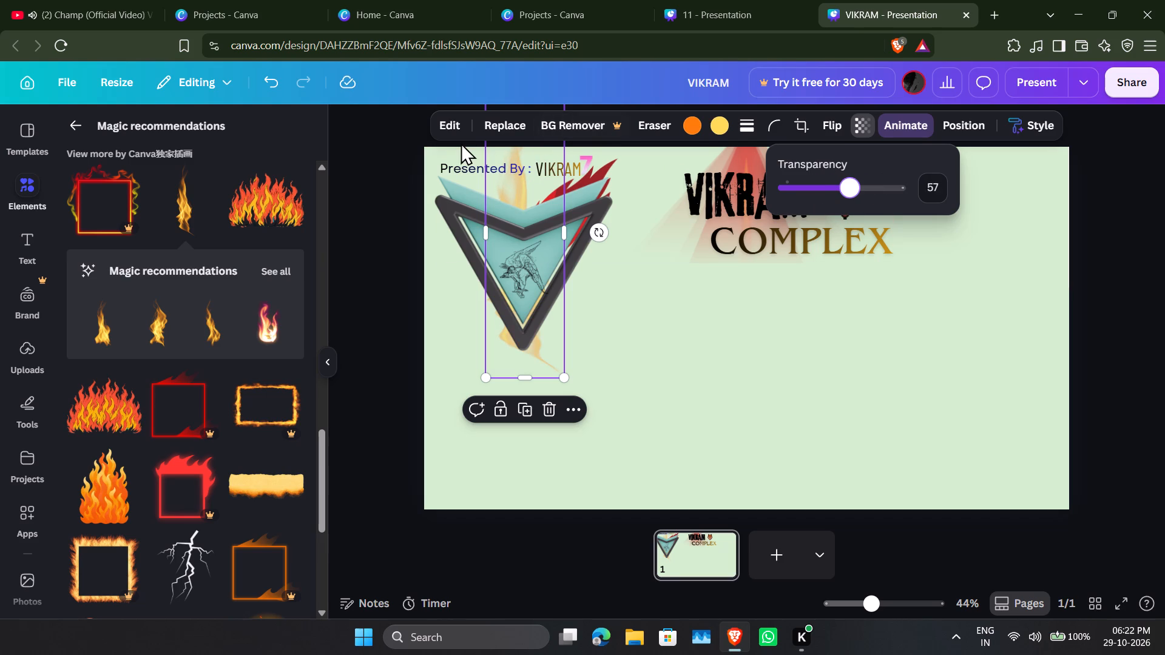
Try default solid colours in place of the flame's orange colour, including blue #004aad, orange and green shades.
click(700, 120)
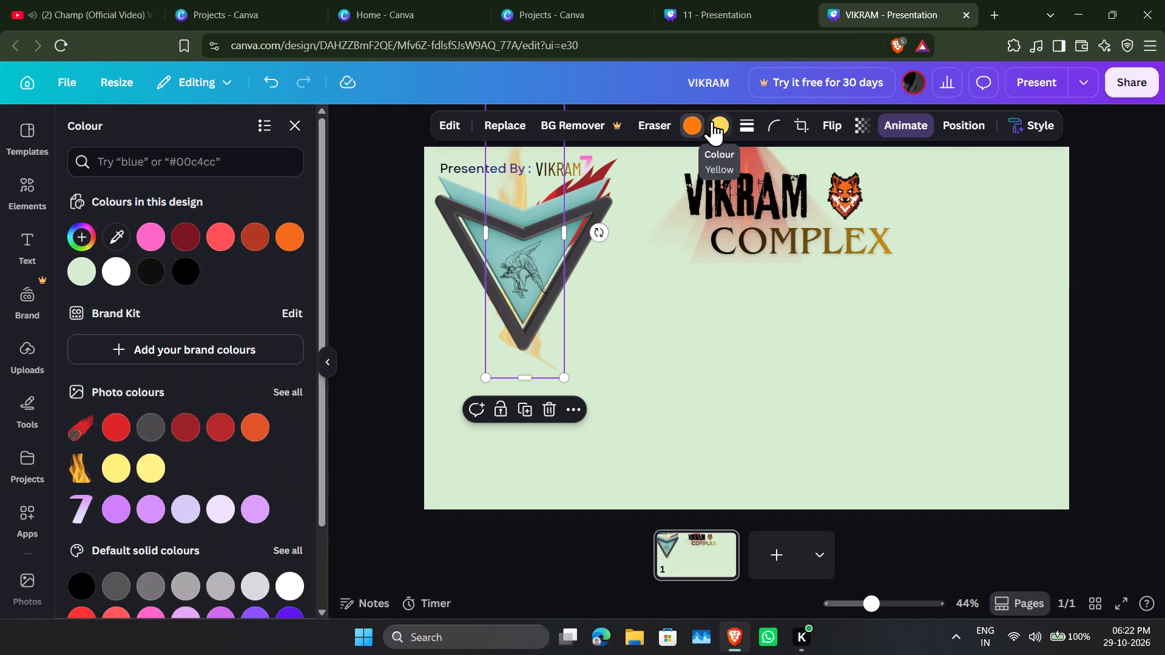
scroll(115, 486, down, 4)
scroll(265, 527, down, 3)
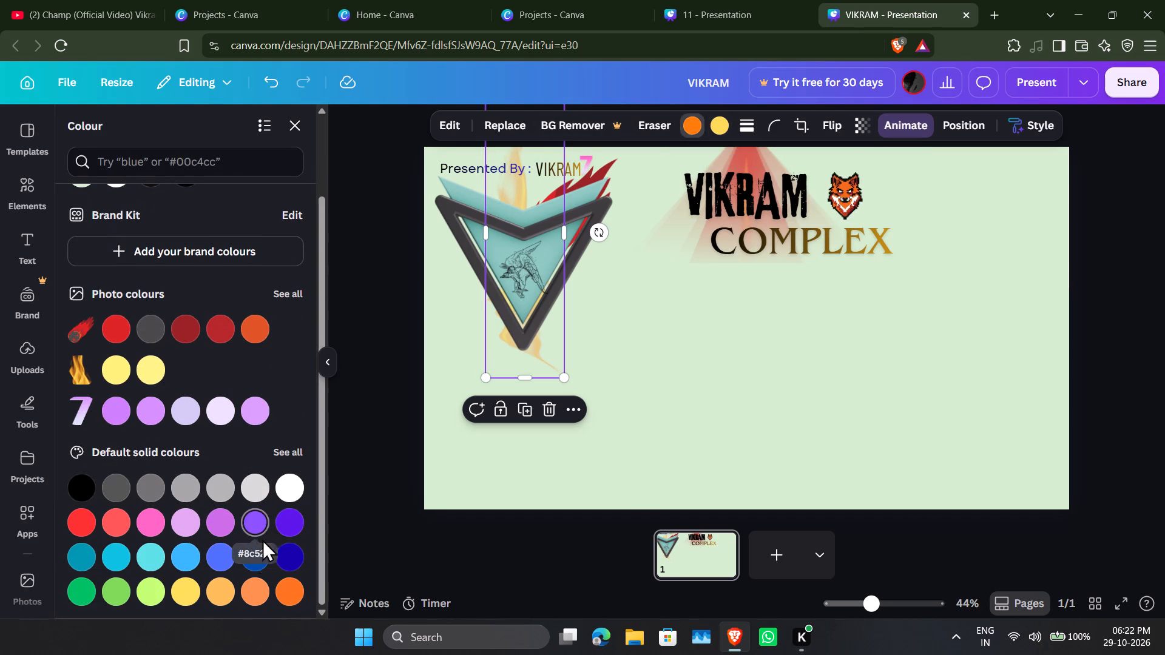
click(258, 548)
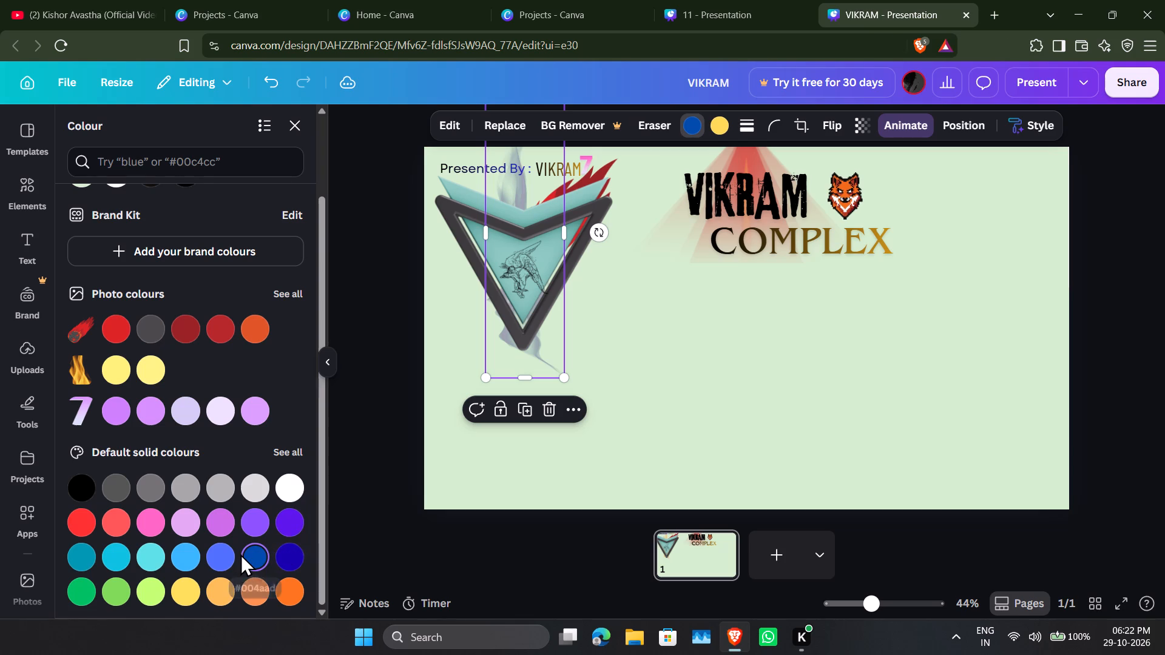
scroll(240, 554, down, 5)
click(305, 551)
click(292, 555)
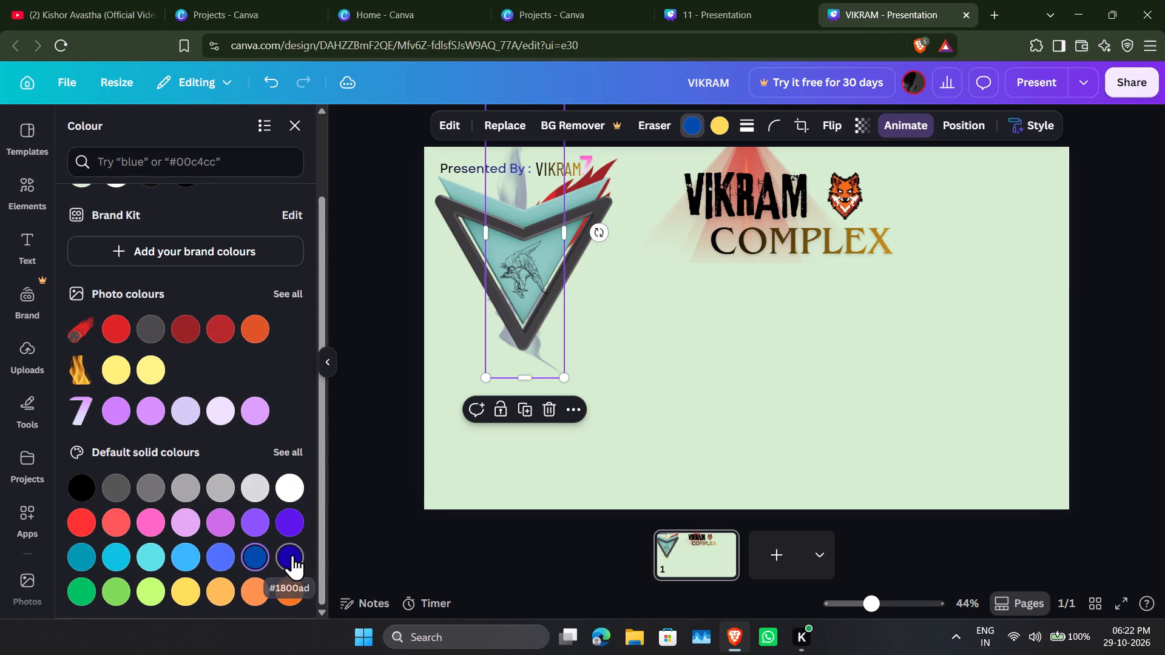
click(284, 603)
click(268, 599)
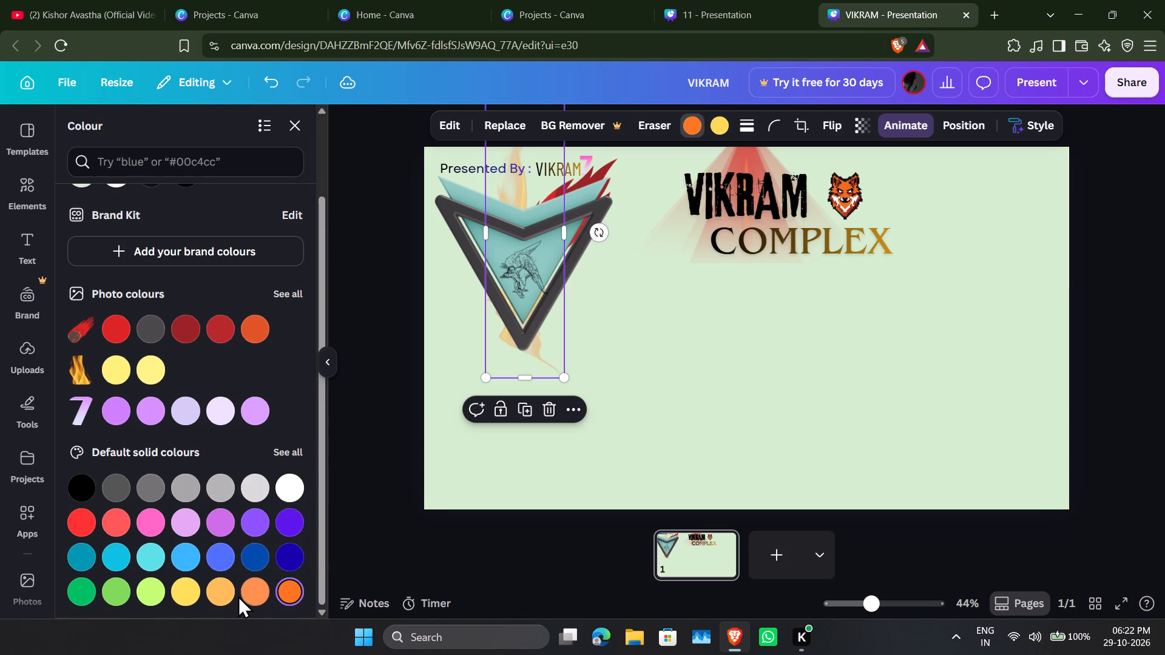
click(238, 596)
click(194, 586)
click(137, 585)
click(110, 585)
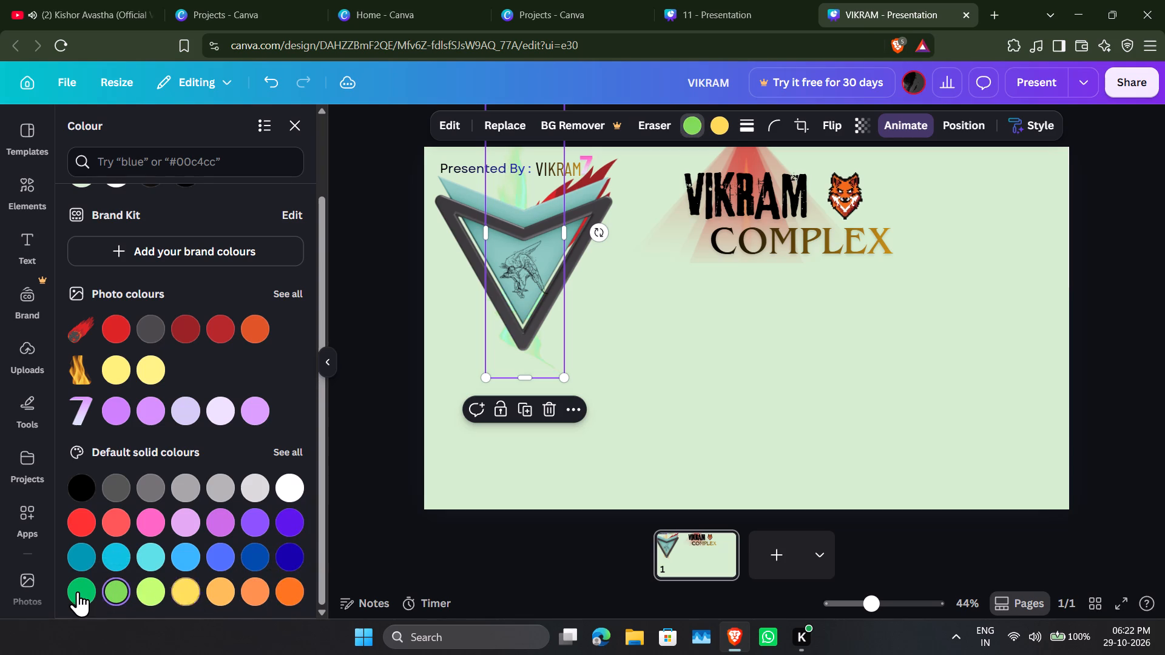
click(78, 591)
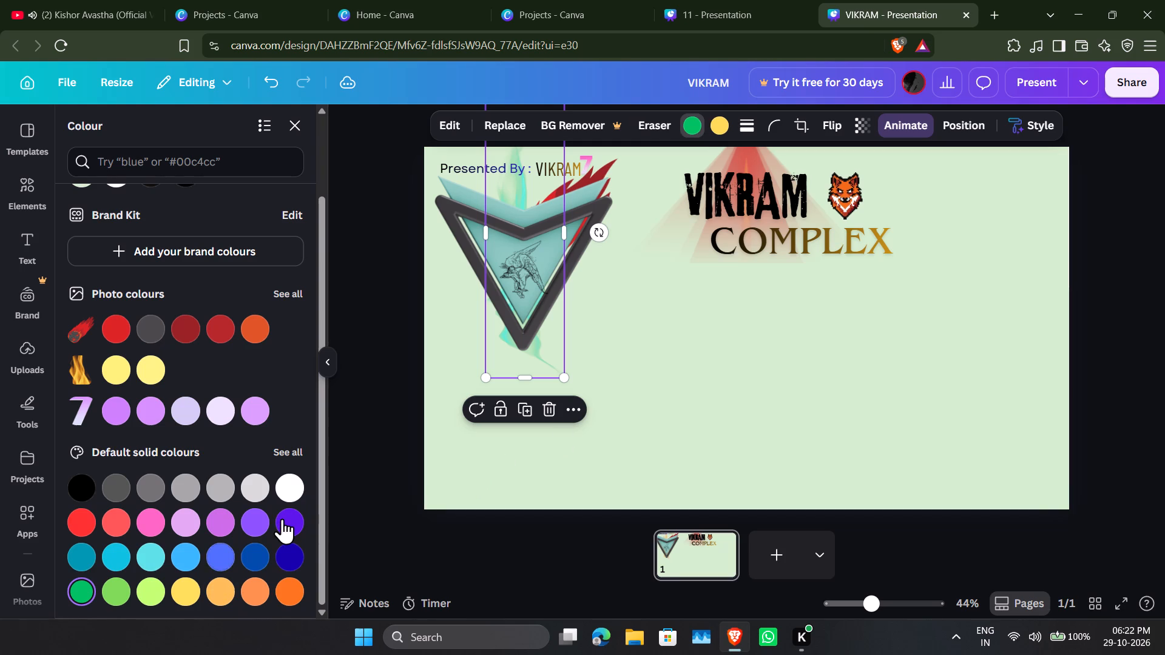
Try violet shades for the flame's first colour and settle on the default orchid purple.
click(282, 519)
click(249, 522)
click(210, 516)
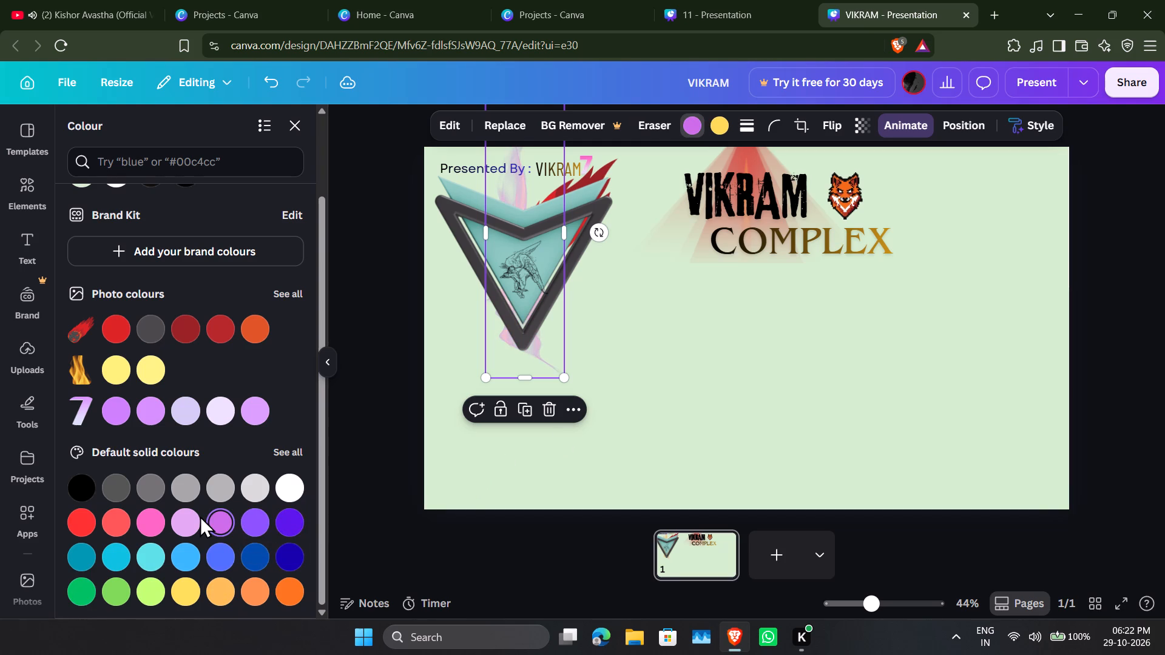
click(754, 404)
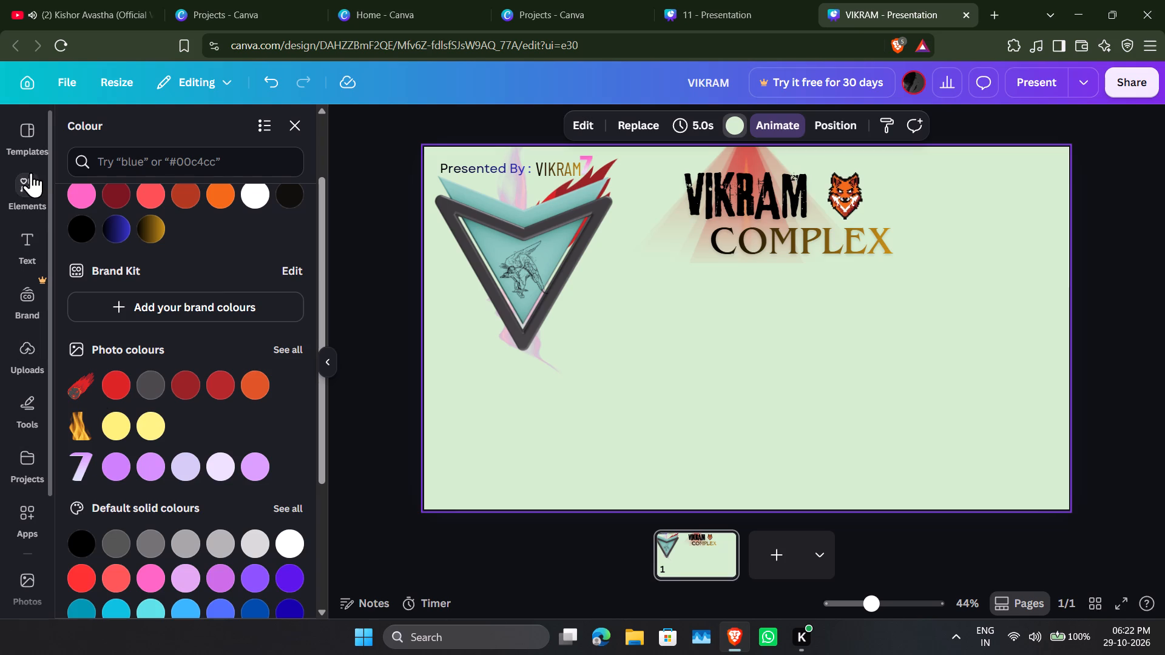
Browse the text font combinations and add the GOLDEN HOUR style to the empty area below the VIKRAM COMPLEX title.
click(31, 236)
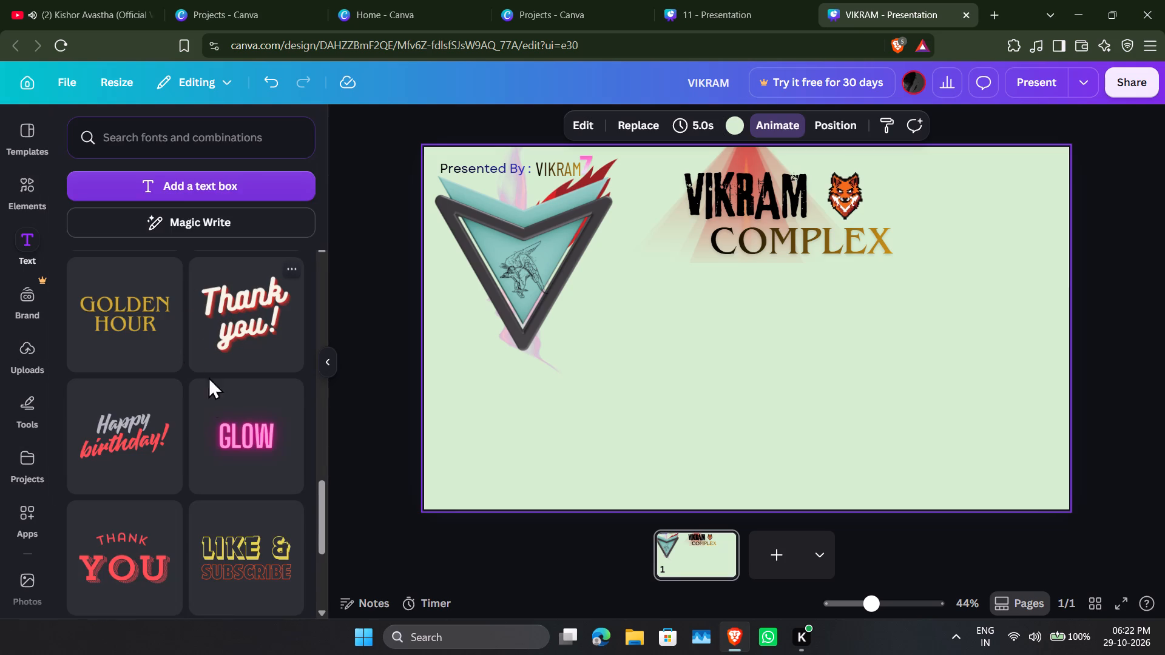
scroll(212, 413, up, 7)
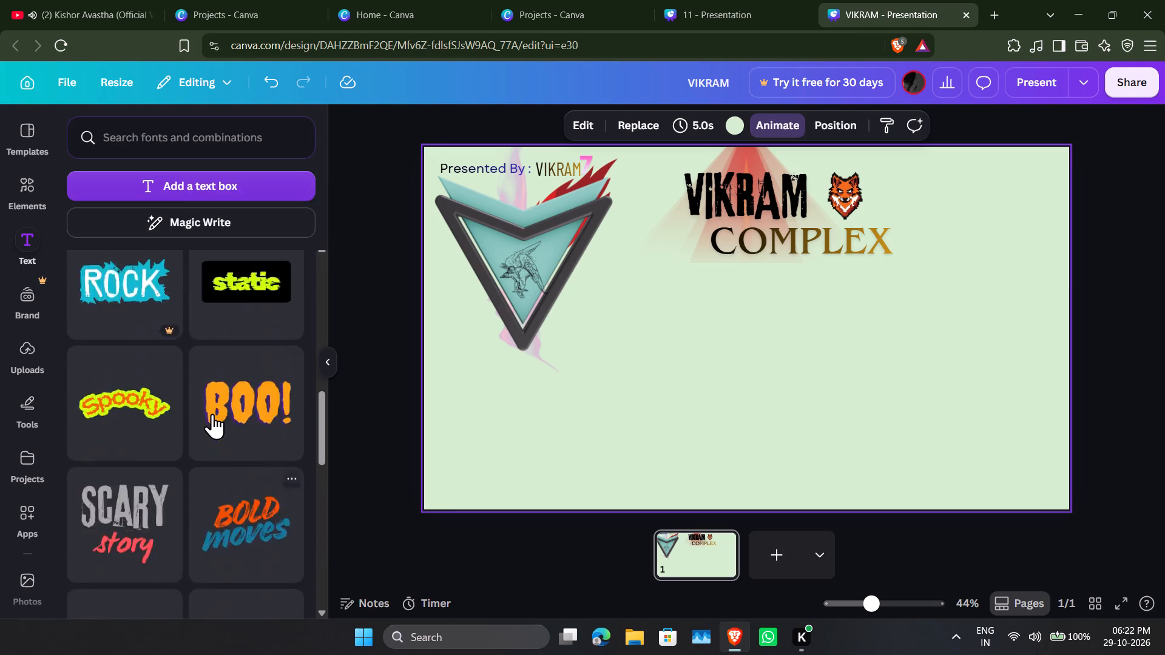
scroll(212, 414, up, 7)
scroll(212, 414, down, 3)
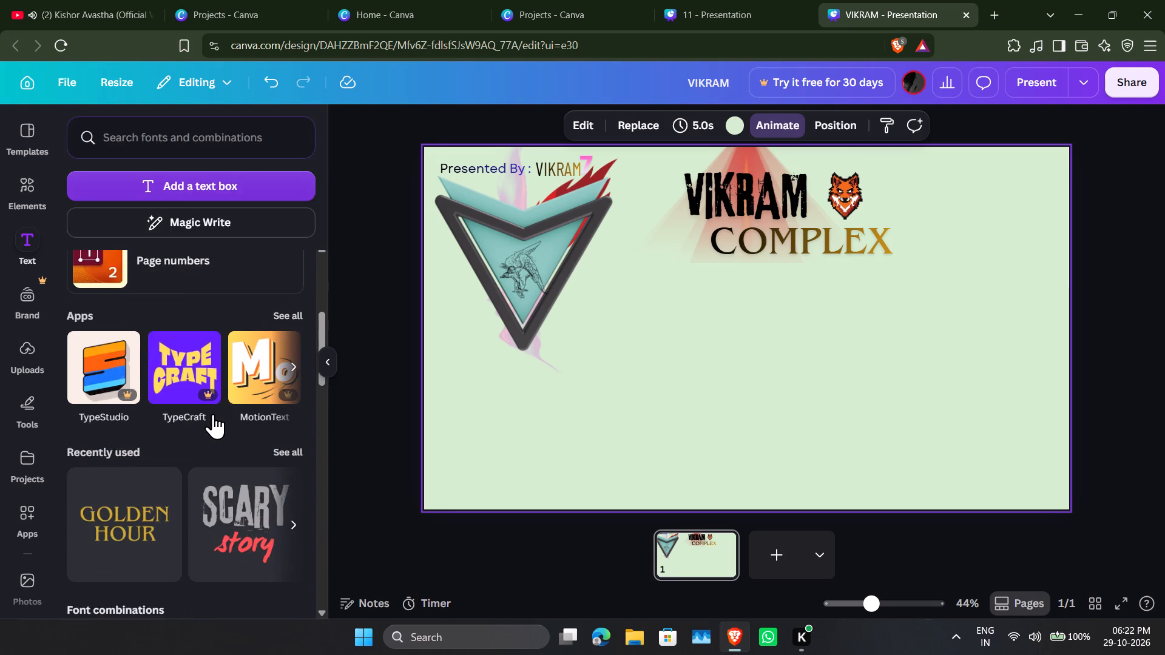
scroll(213, 414, down, 2)
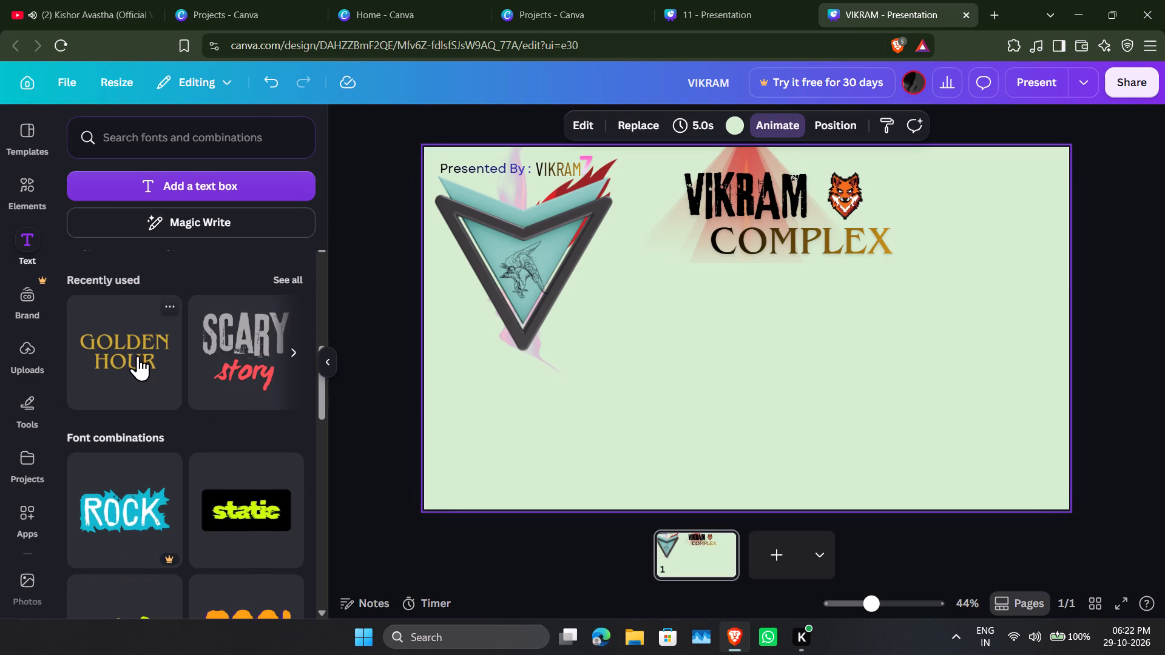
scroll(138, 355, down, 6)
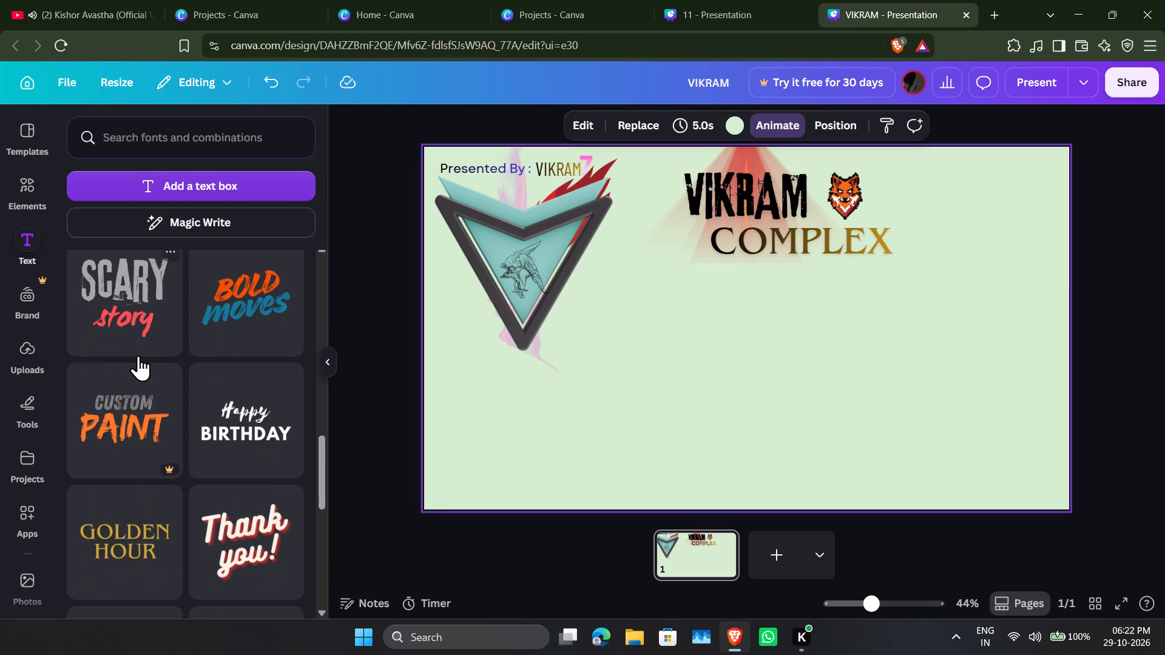
scroll(138, 355, down, 4)
scroll(138, 355, up, 1)
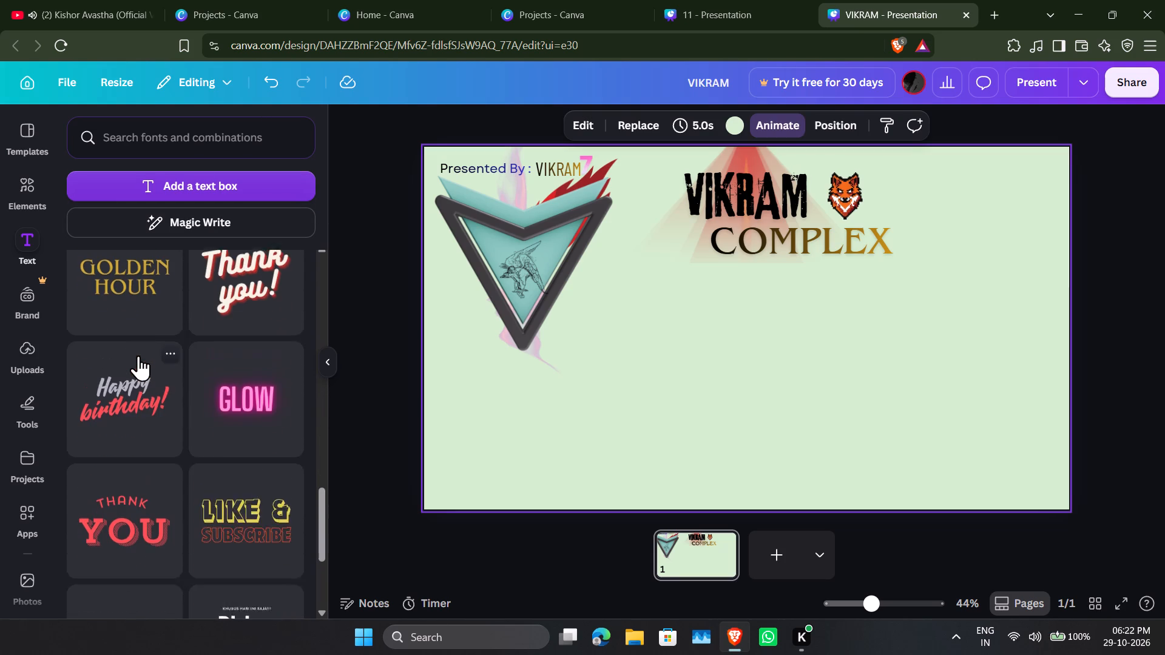
drag(136, 323, 584, 338)
Replace the GOLDEN HOUR wording with "WESTERN".
click(996, 422)
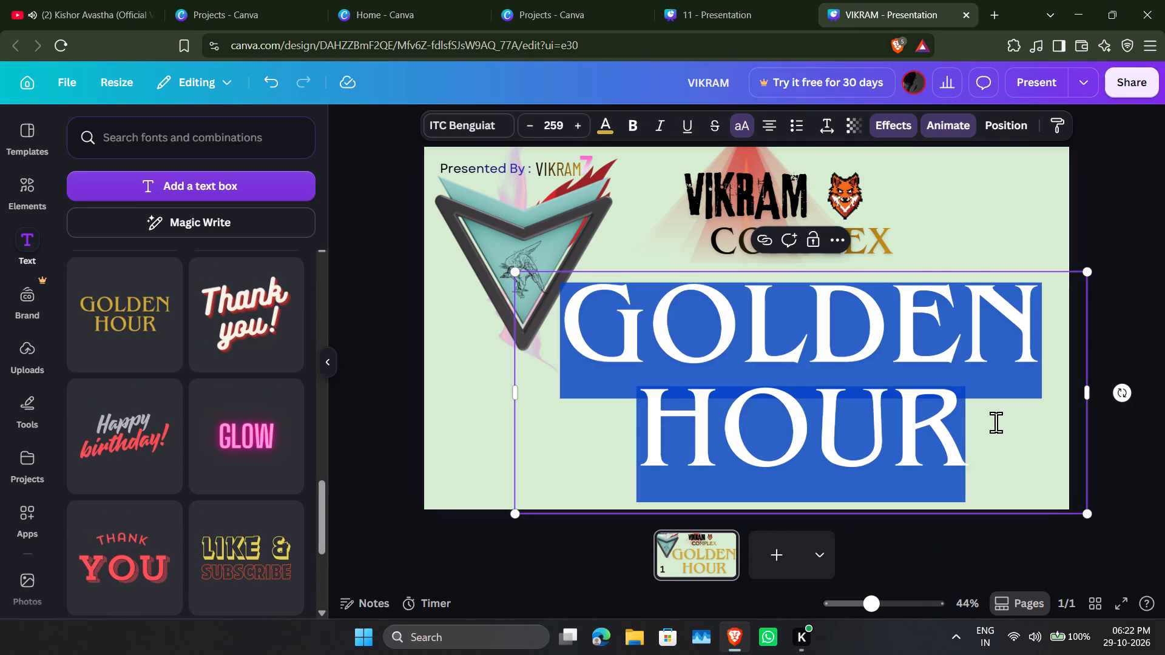
key(BackSpace)
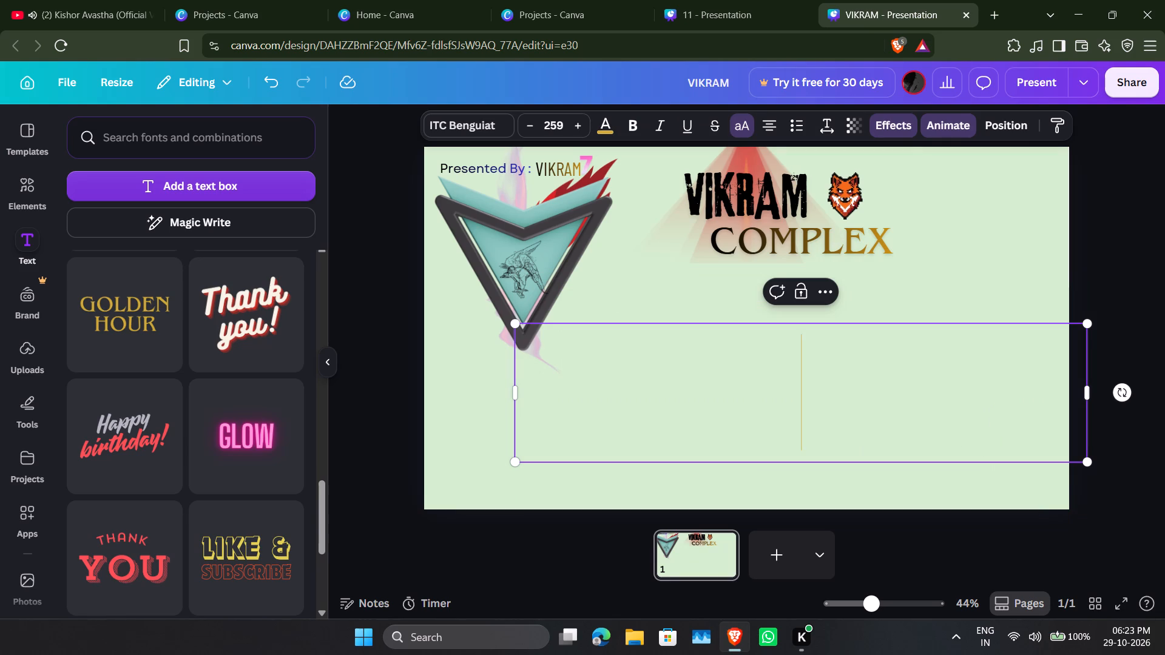
key(w)
key(e)
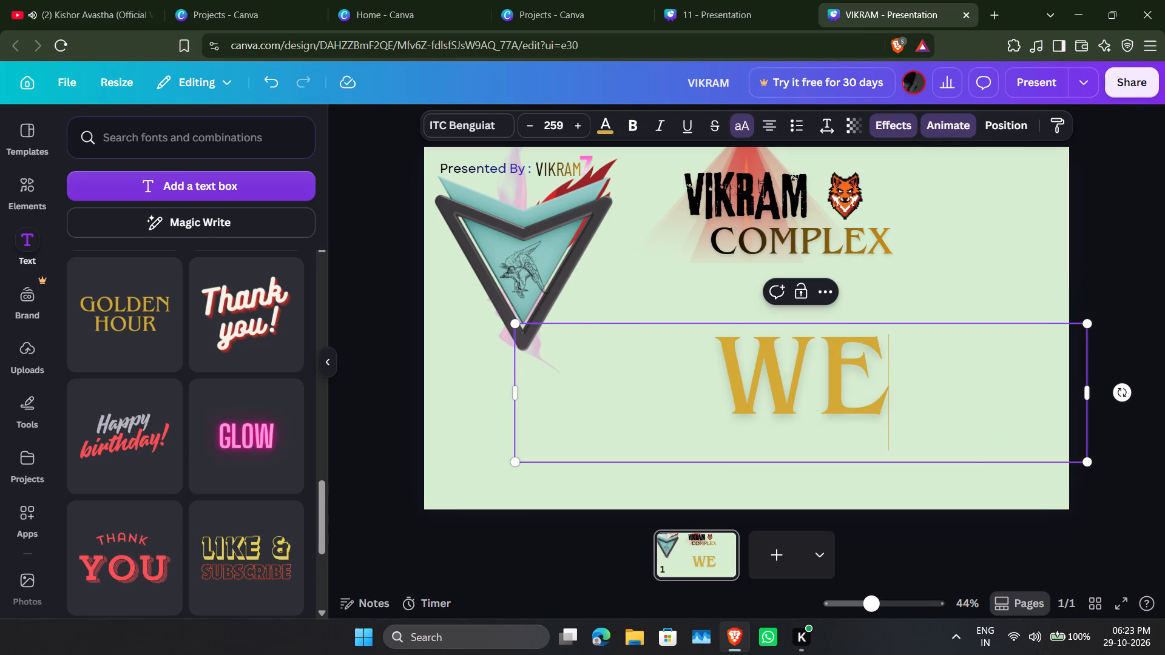
text(STEREN)
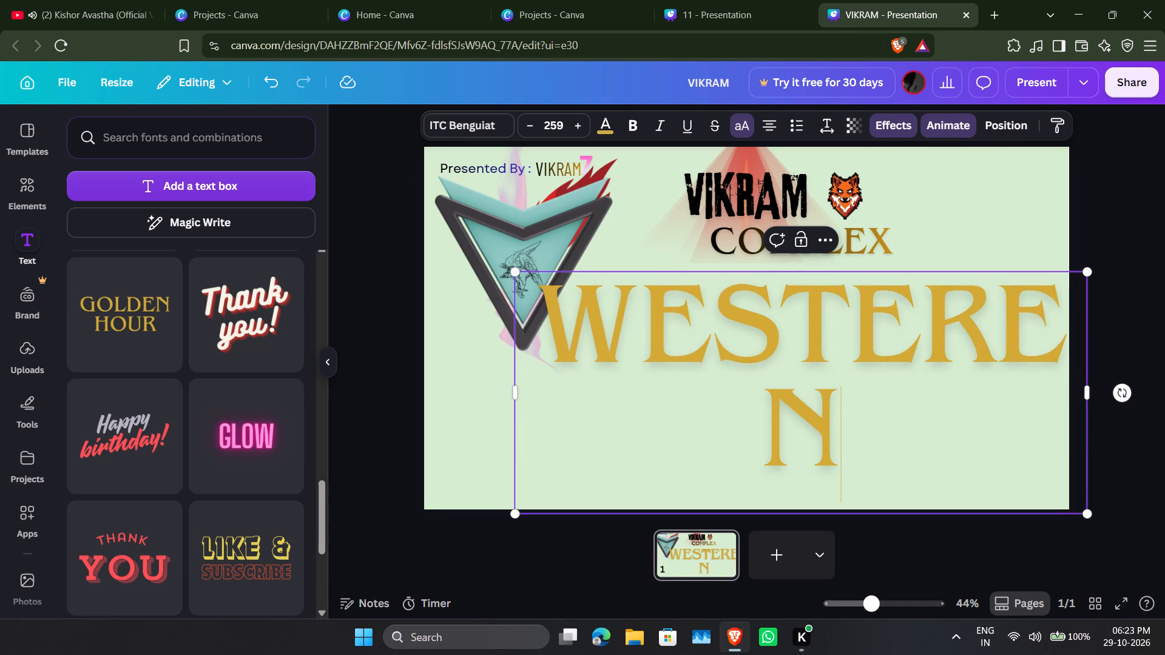
key(space)
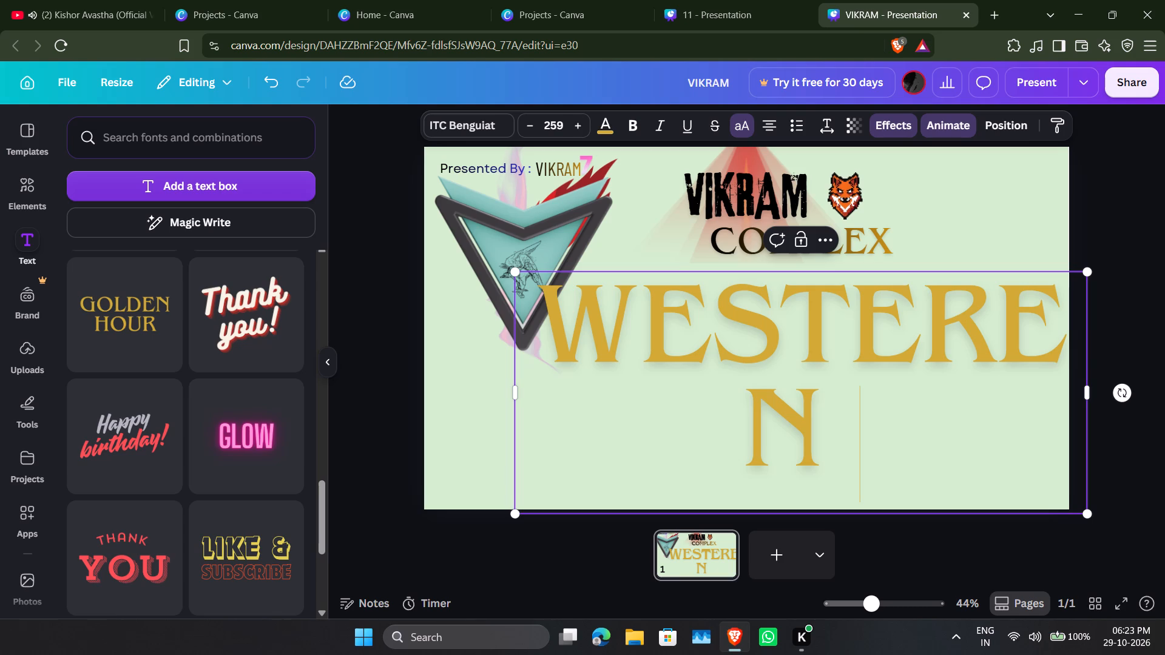
key(BackSpace)
key(BackSpace)
key(BackSpace)
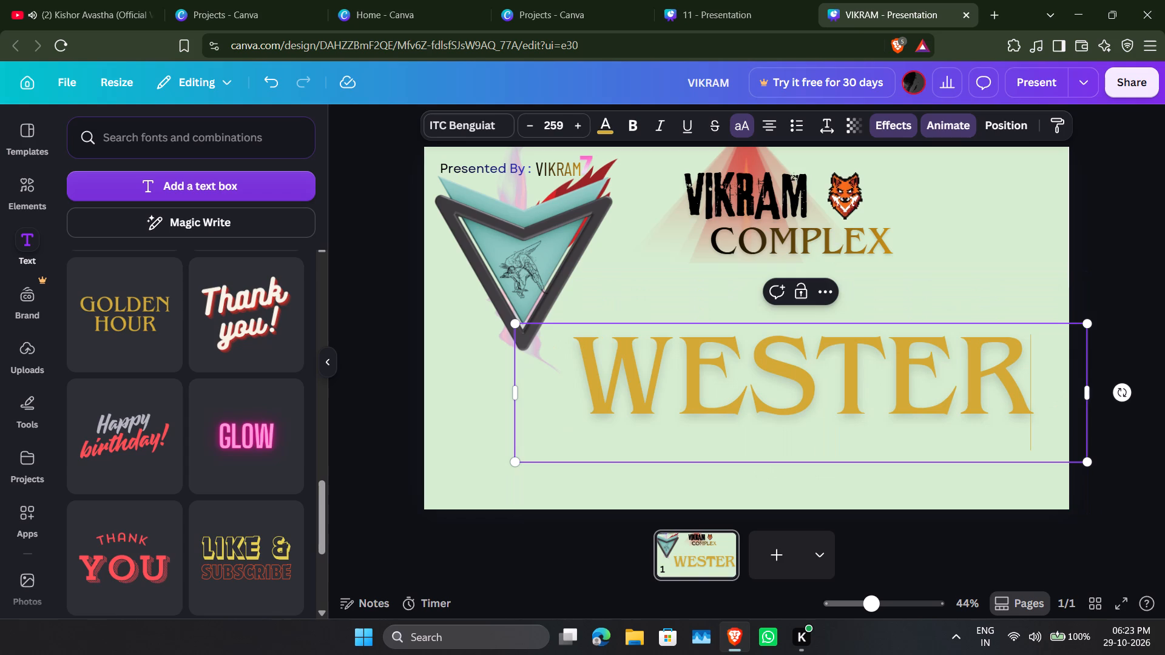
key(n)
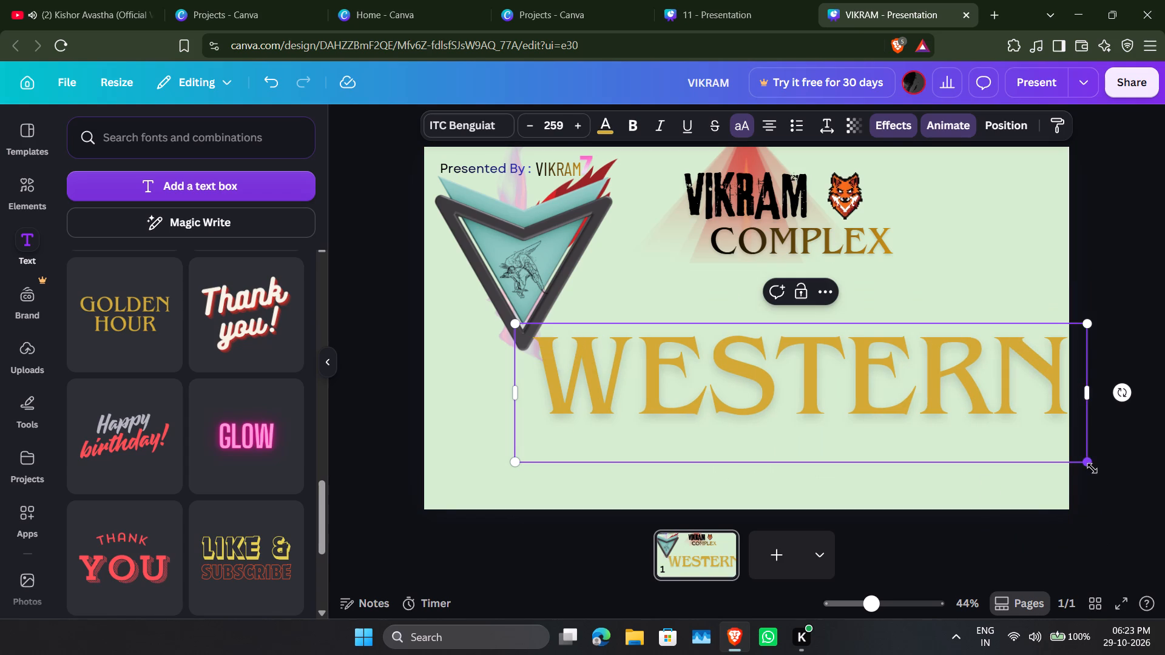
Add "LOOK HERE" on a new line below WESTERN in the same golden text box.
drag(1093, 469, 1058, 442)
click(1035, 424)
click(1039, 436)
click(1072, 383)
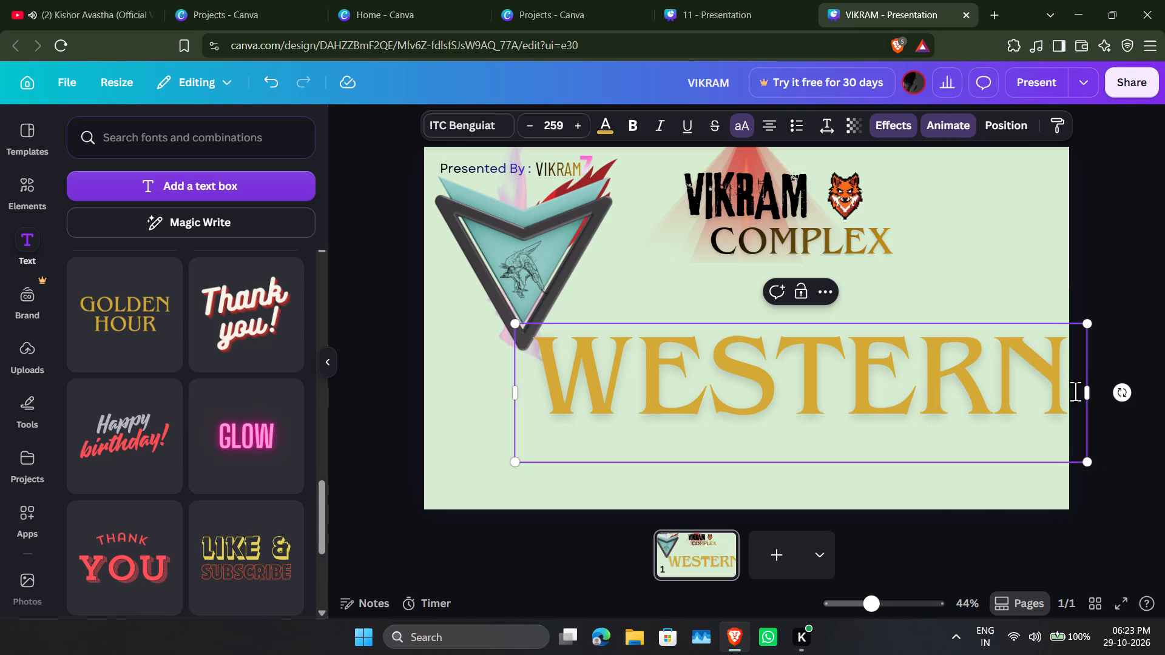
key(Return)
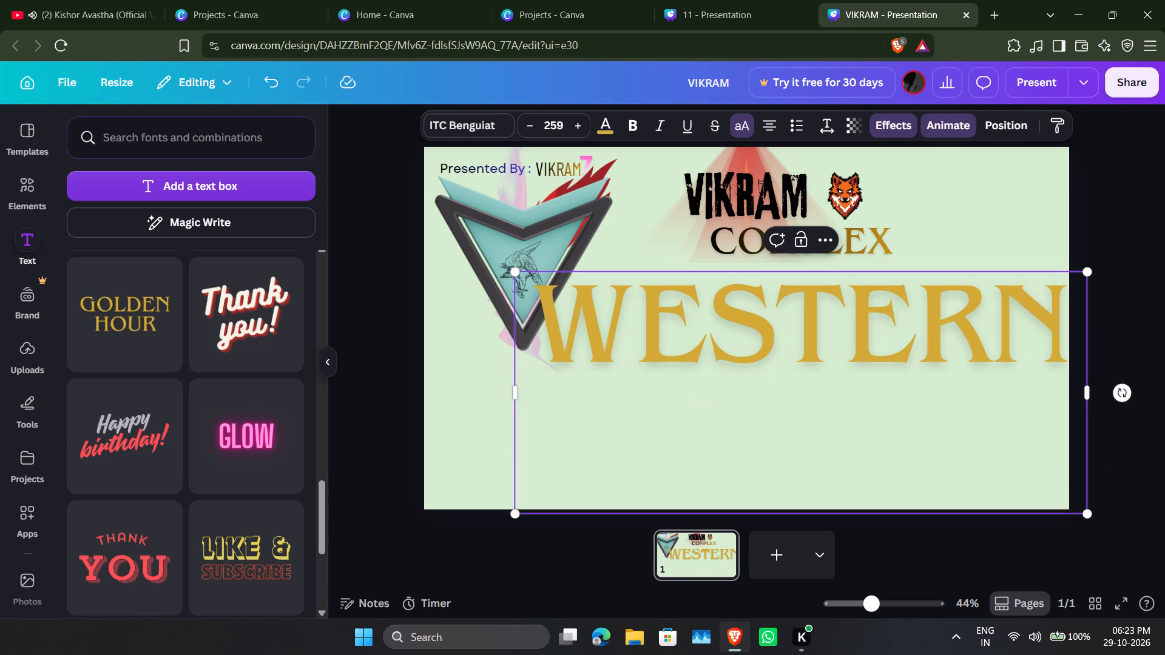
key(space)
text(LOOK)
key(space)
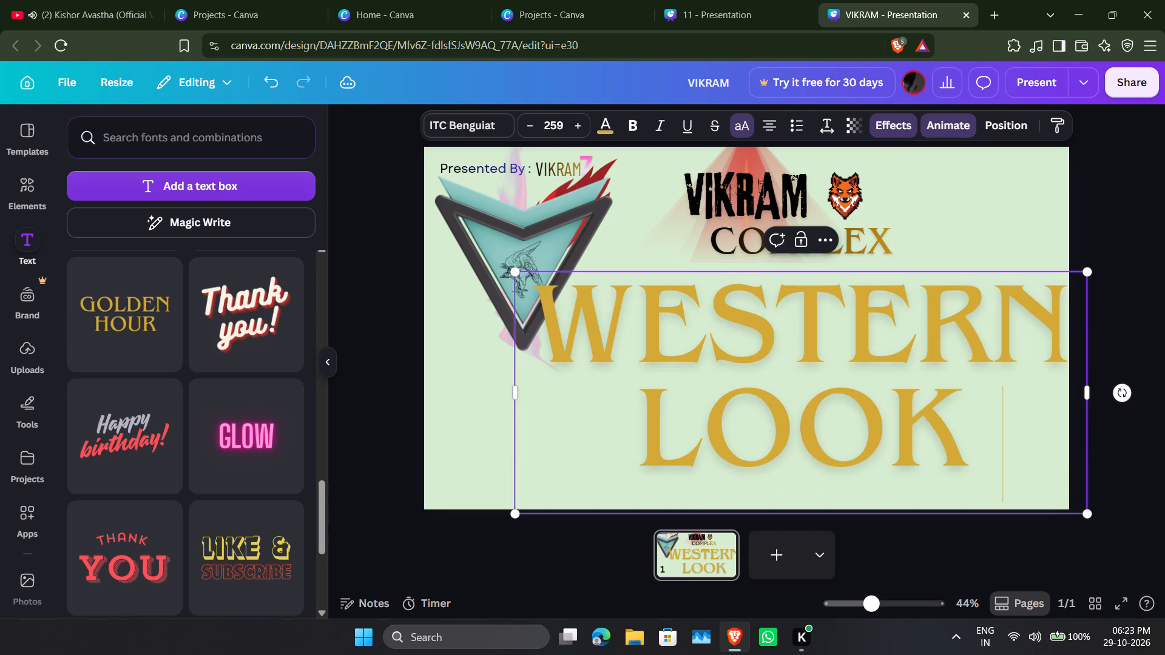
text(HETR)
key(BackSpace)
key(BackSpace)
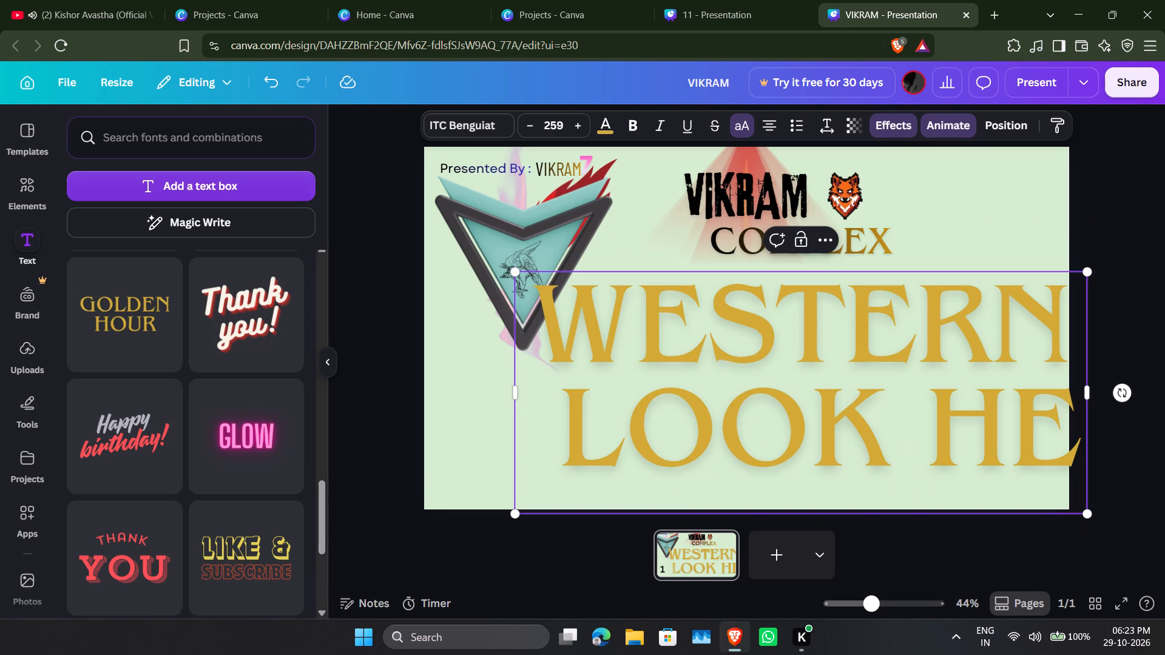
text(RE)
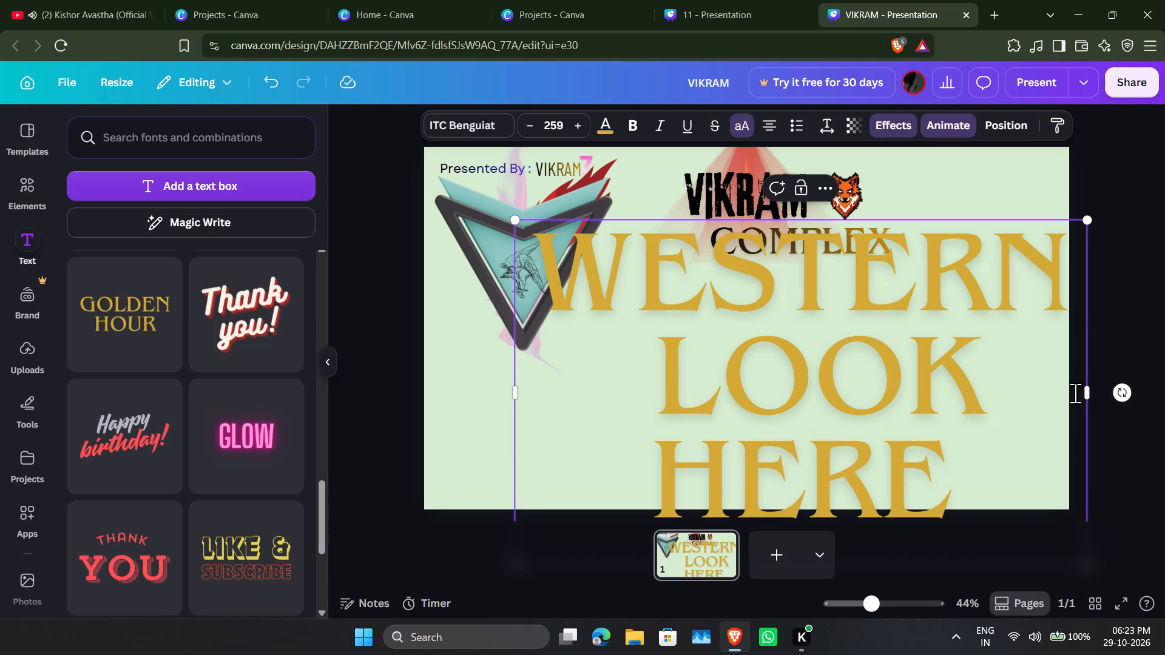
Scale the WESTERN LOOK HERE text down to a font size of about 48 and place it below the COMPLEX title.
drag(1018, 474, 991, 434)
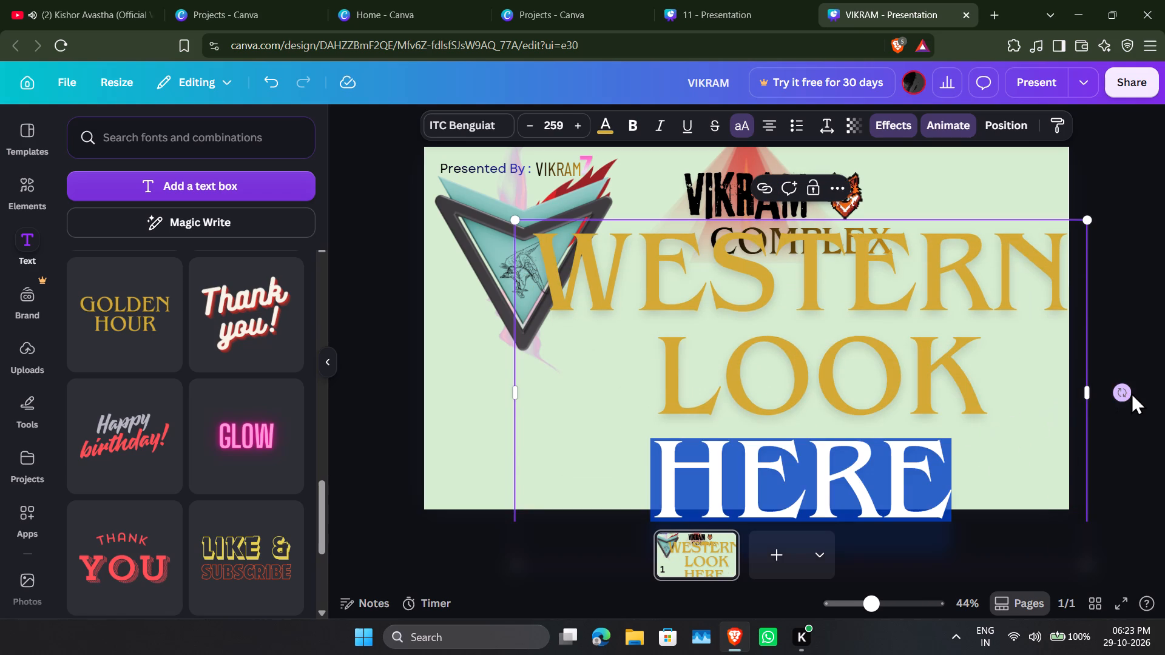
click(1117, 486)
drag(986, 415, 996, 404)
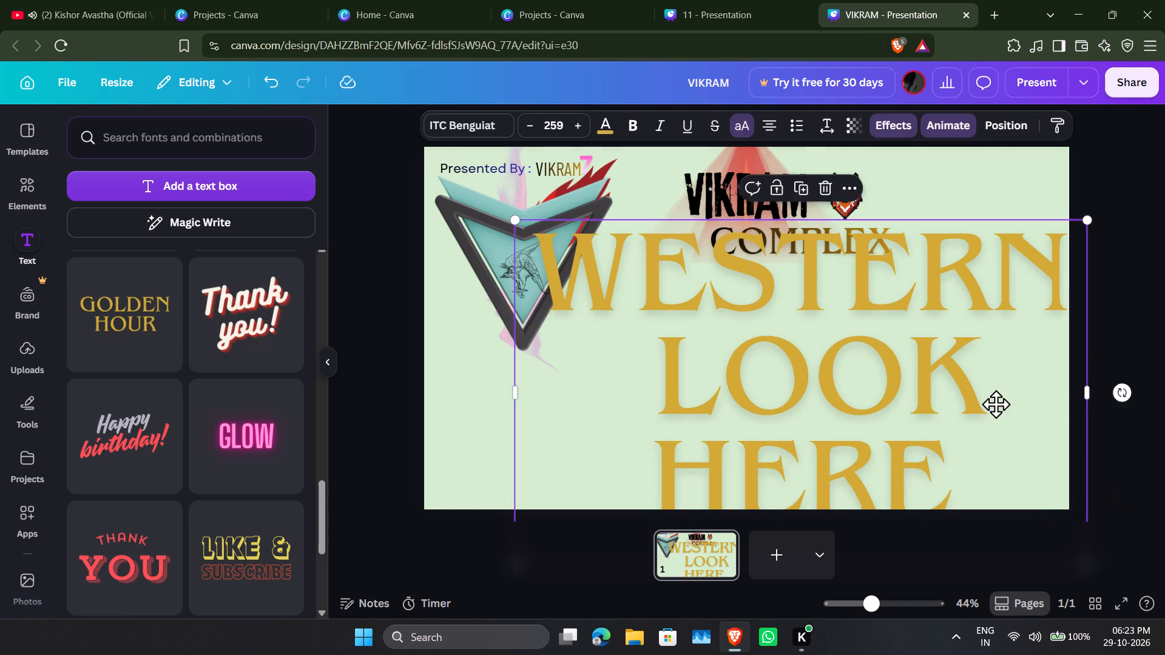
drag(996, 404, 896, 342)
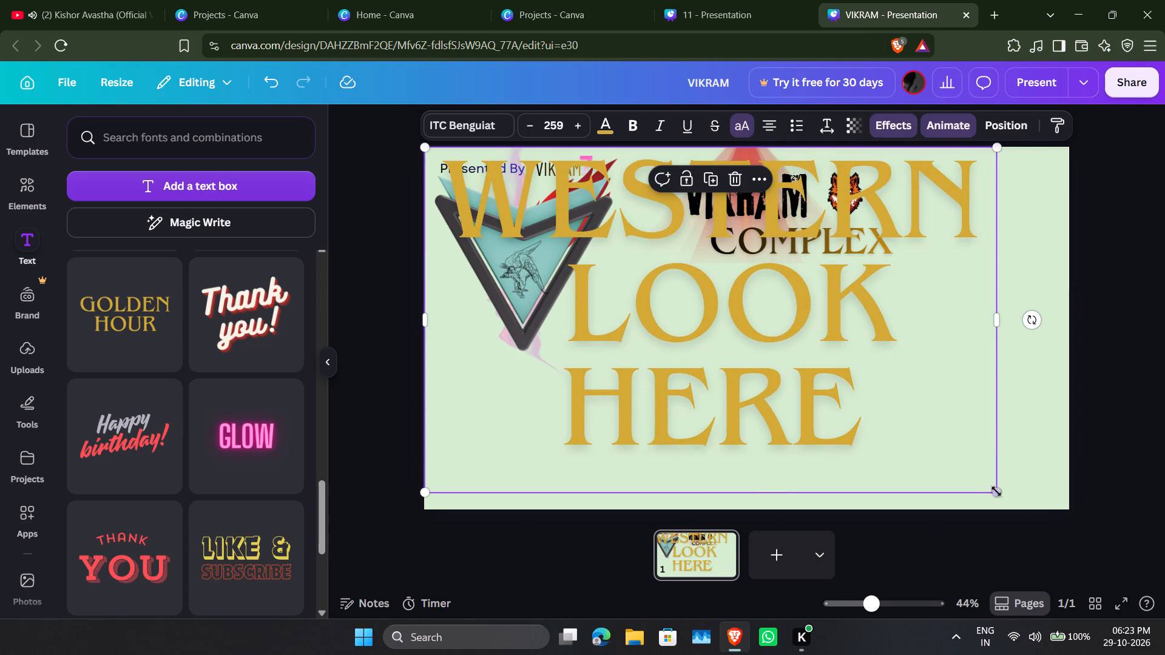
drag(994, 488, 714, 311)
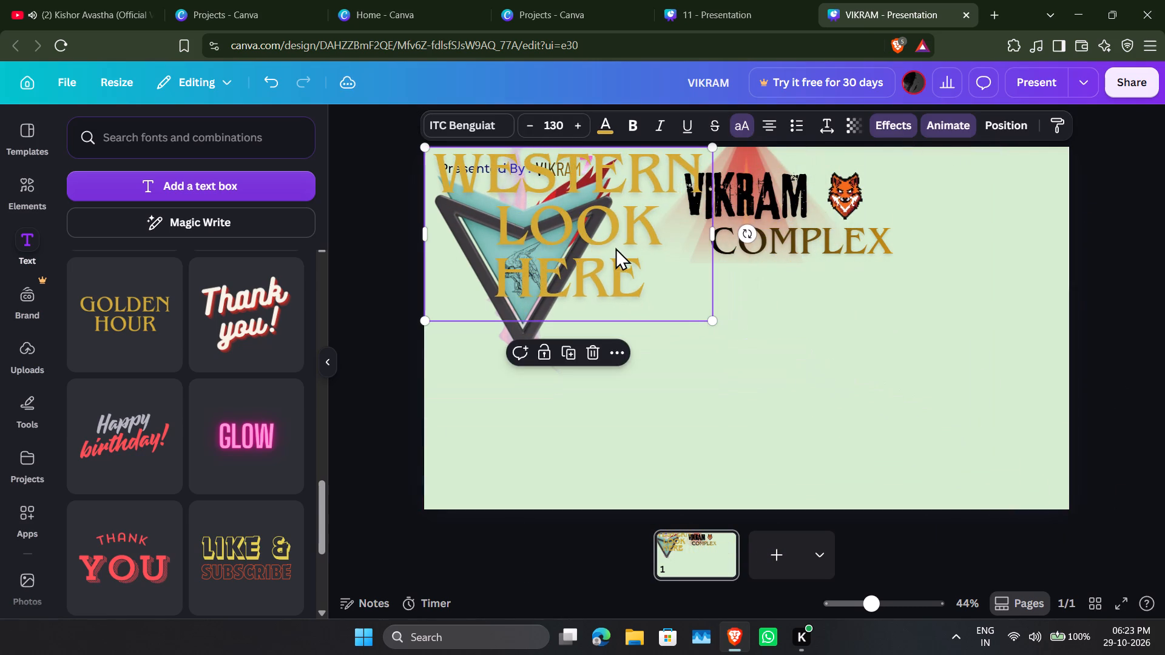
drag(615, 247, 831, 364)
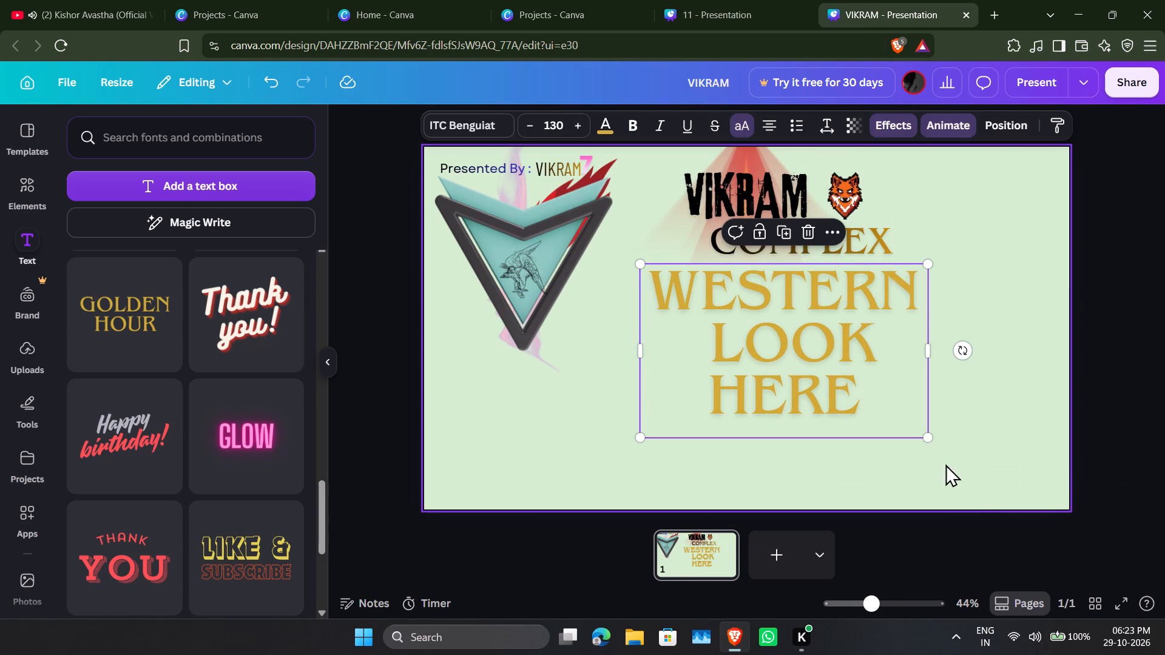
drag(927, 434, 761, 347)
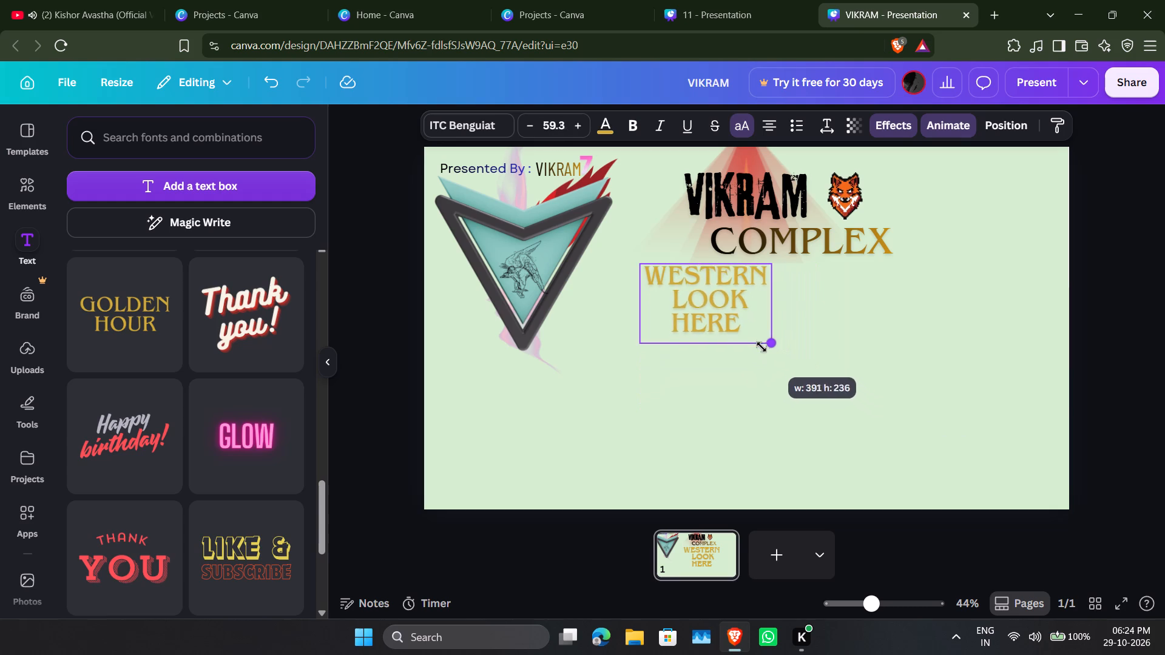
drag(761, 347, 742, 323)
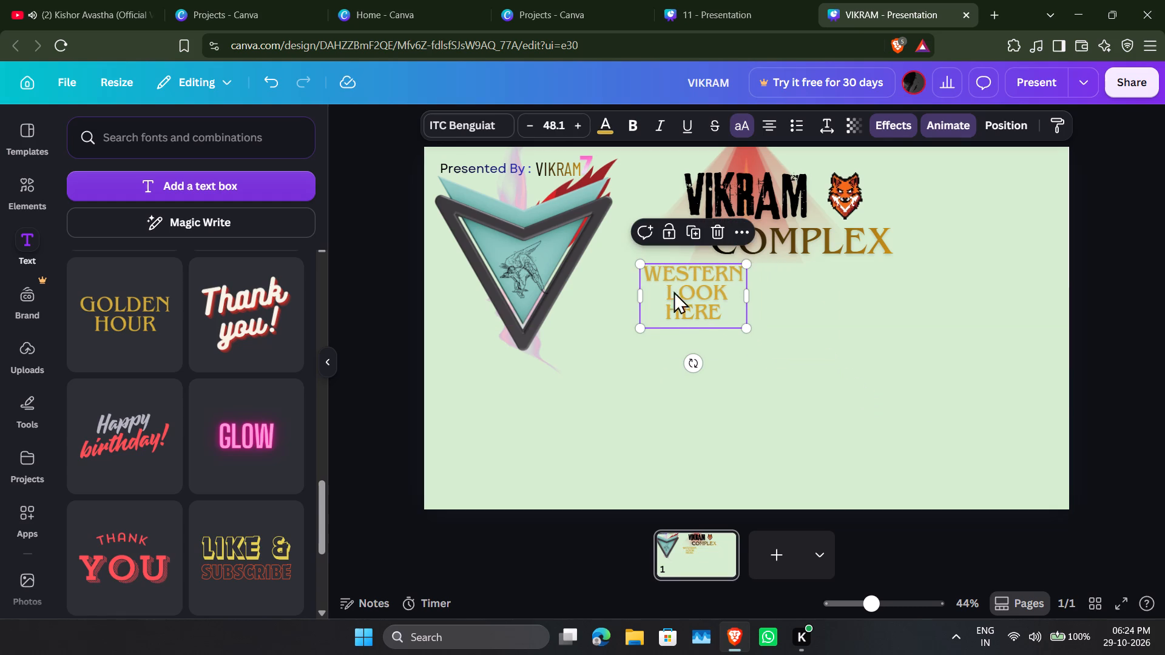
Move the WESTERN LOOK HERE text beside the lower part of the arrow emblem, trying the area beside the fox head first.
drag(678, 294, 966, 227)
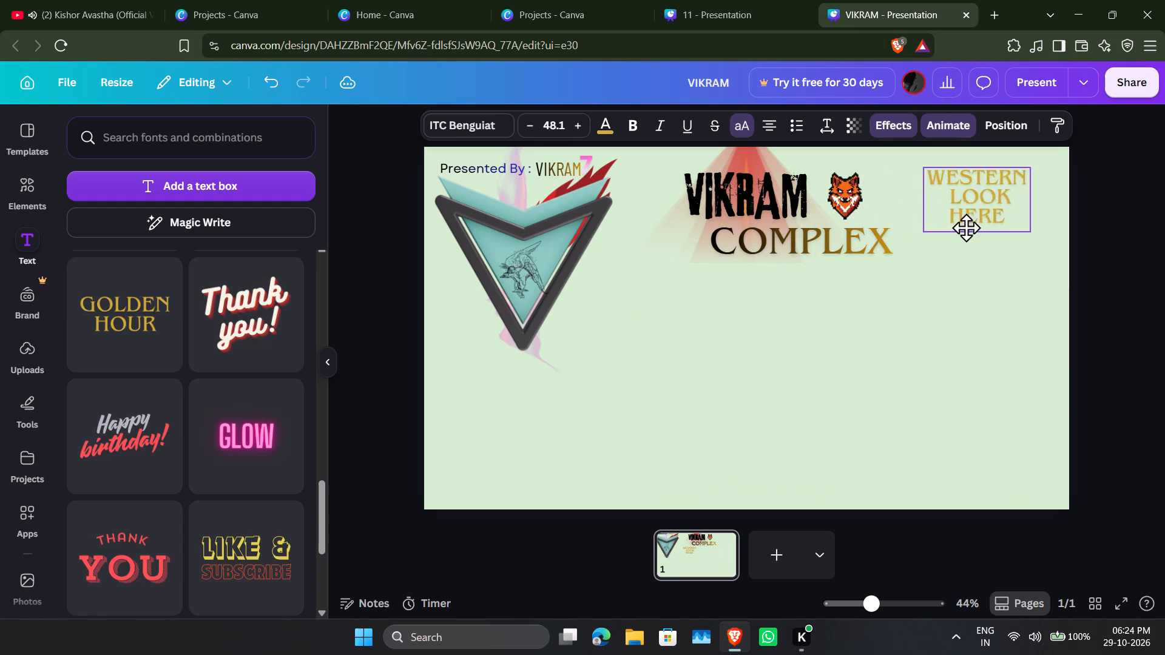
drag(966, 227, 641, 317)
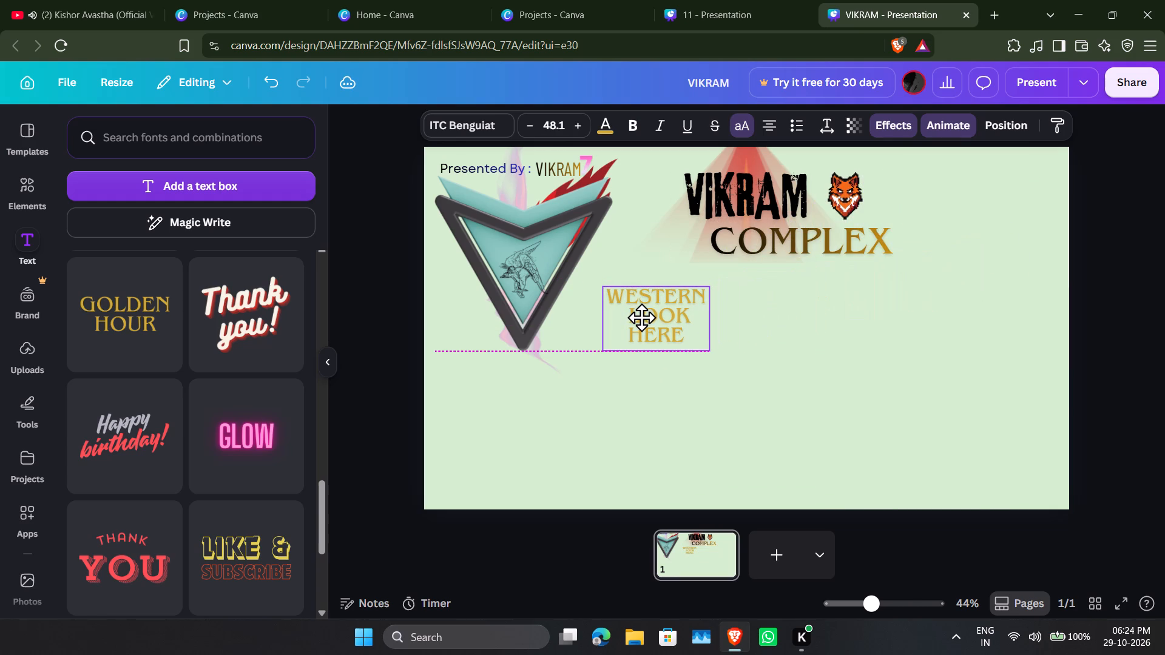
drag(641, 317, 641, 318)
Widen the golden text box until LOOK HERE fits on a single line under WESTERN.
drag(711, 309, 711, 310)
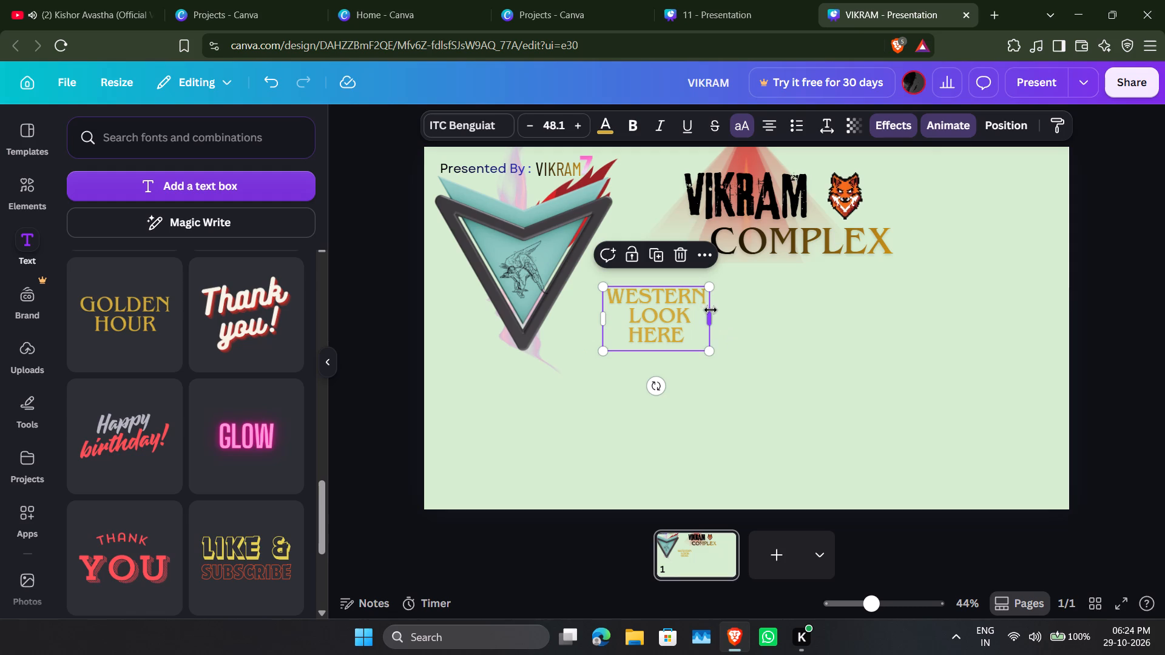
drag(711, 310, 976, 304)
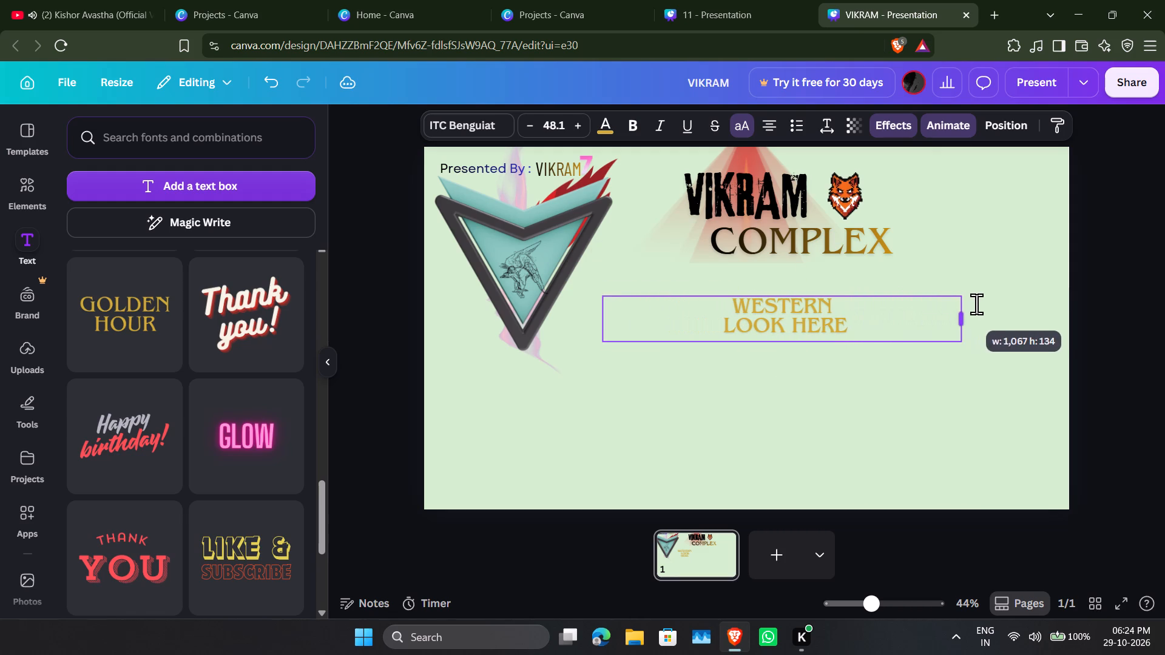
drag(976, 304, 978, 305)
Position the two-line WESTERN LOOK HERE text close to the arrow emblem's lower tip, below the COMPLEX title.
drag(799, 370, 794, 370)
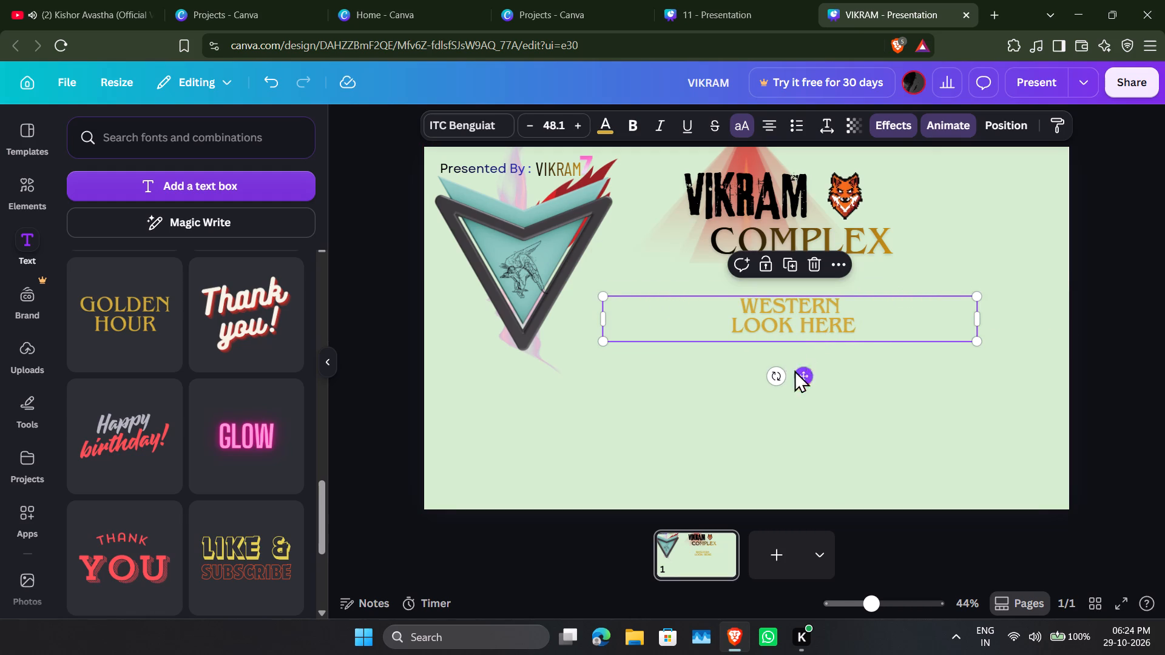
drag(794, 370, 741, 363)
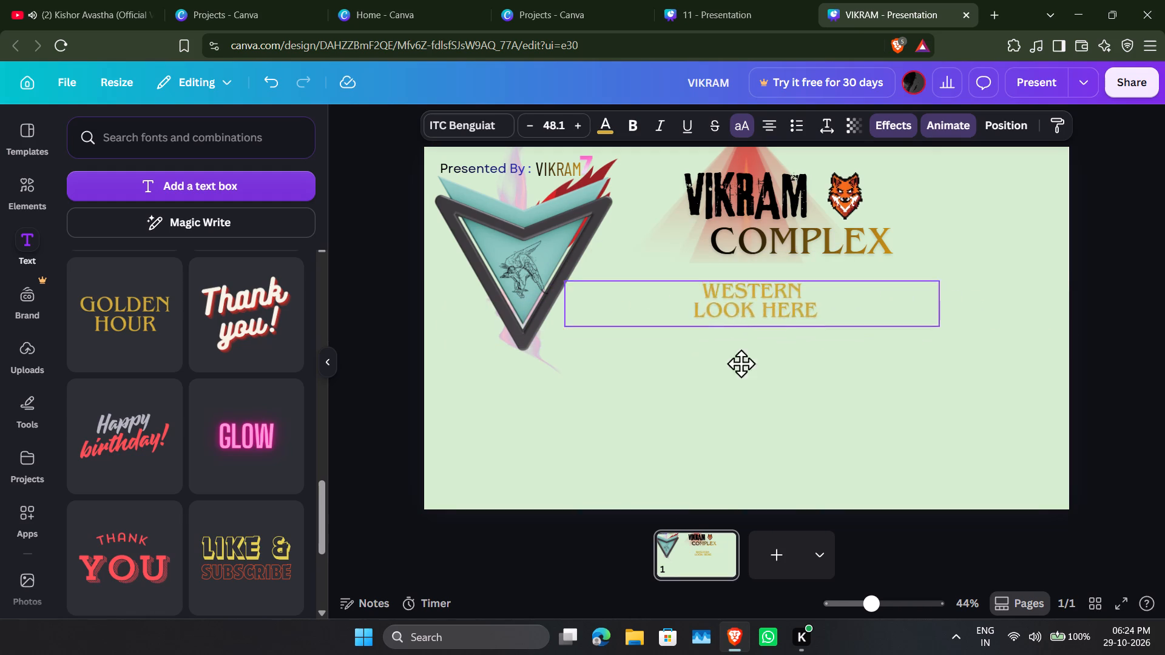
drag(741, 363, 687, 384)
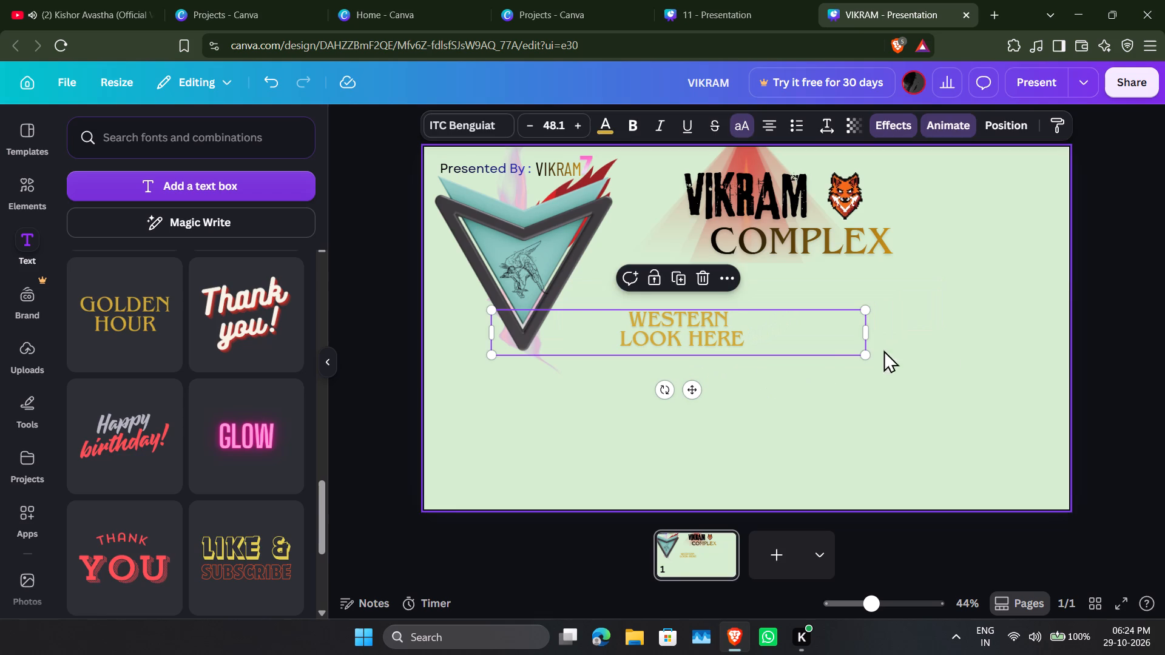
click(981, 348)
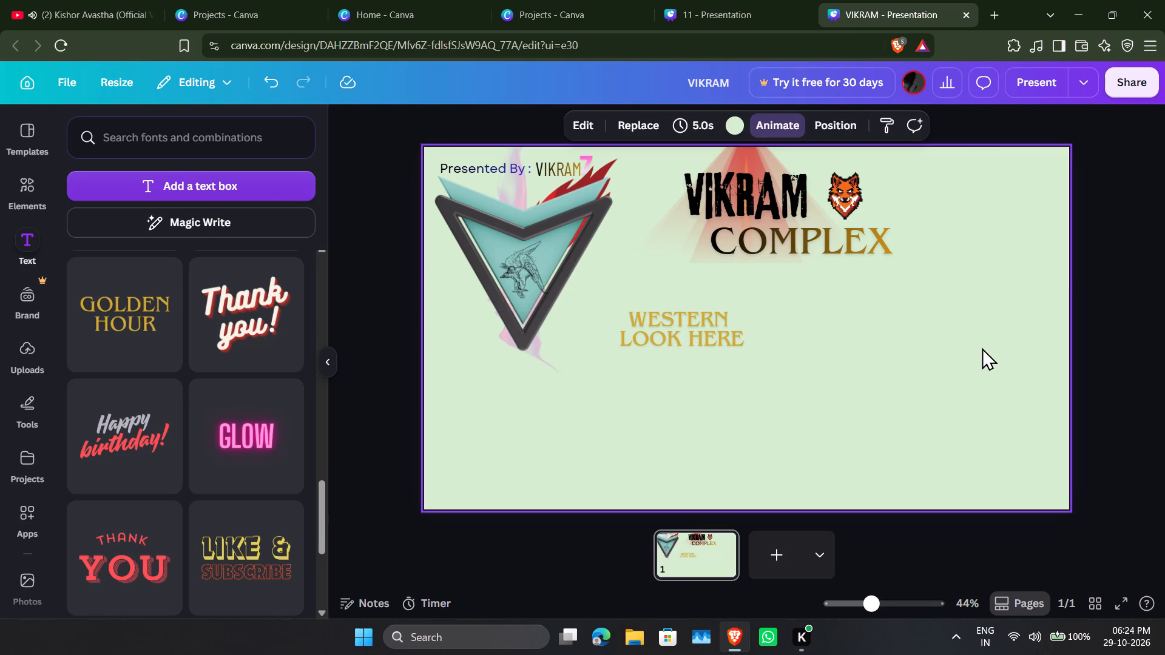
Recolour the WESTERN LOOK HERE text with the black-to-blue gradient, trying the black-to-gold gradient (#000000, #c89116) first.
click(701, 350)
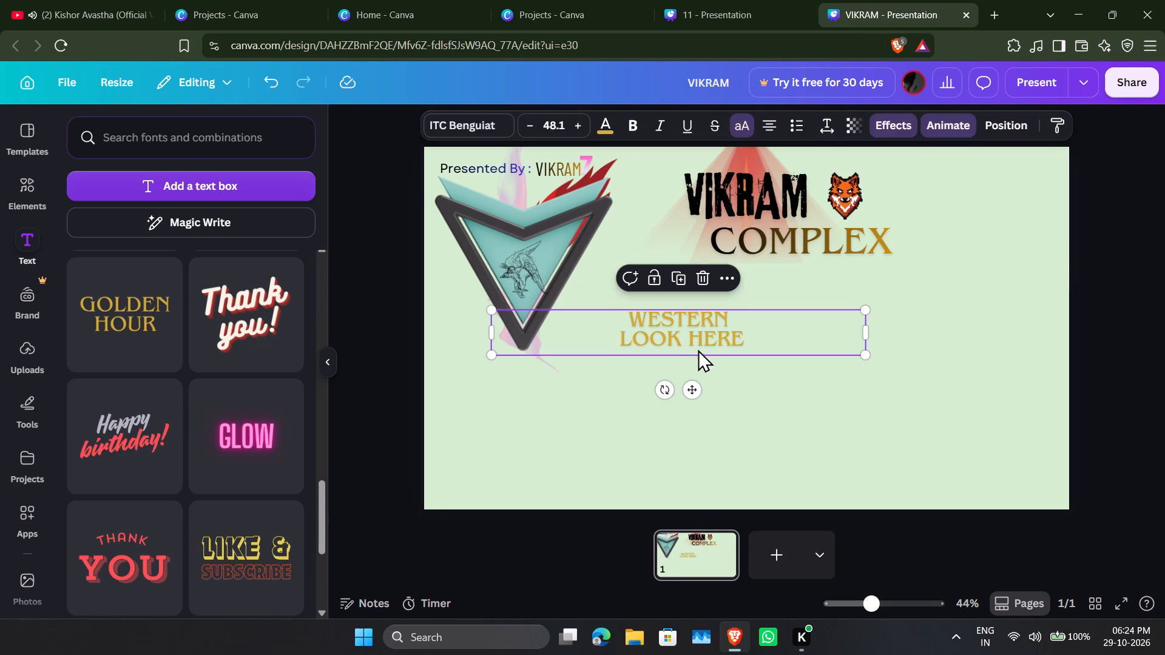
click(608, 127)
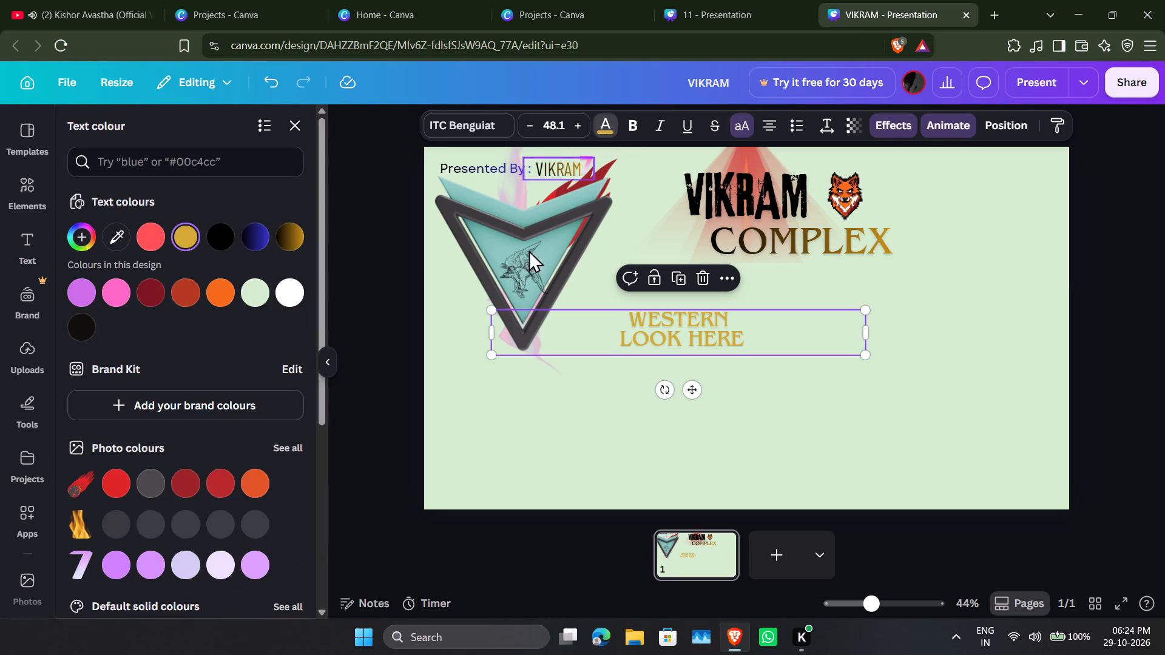
scroll(385, 426, down, 2)
click(298, 230)
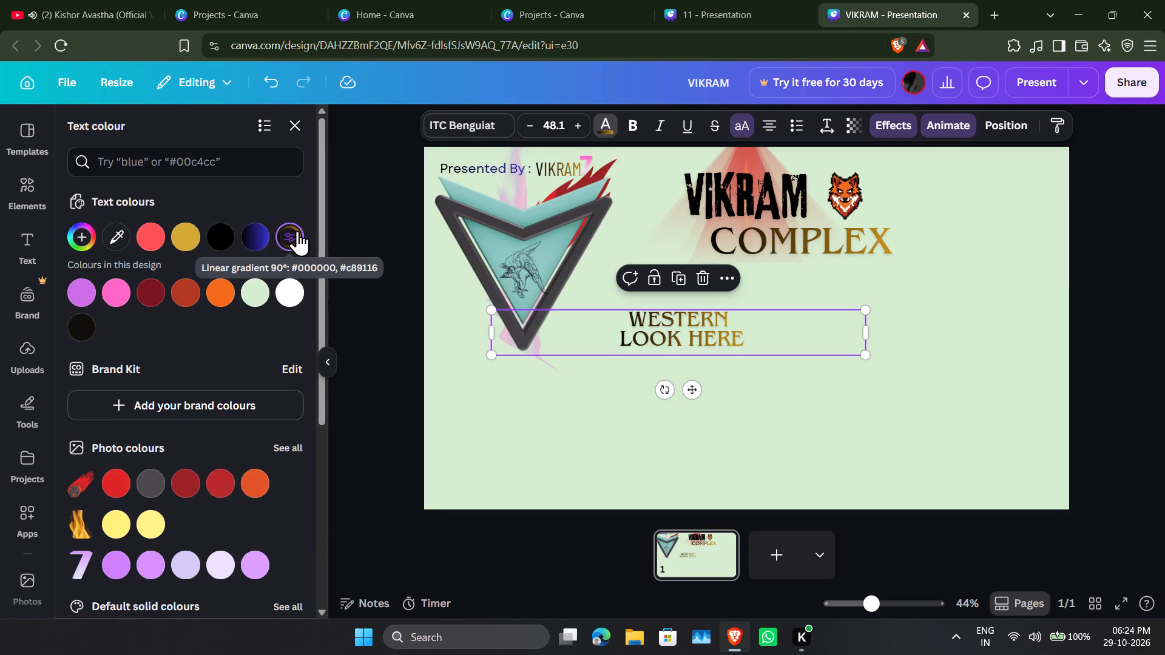
click(212, 235)
click(245, 235)
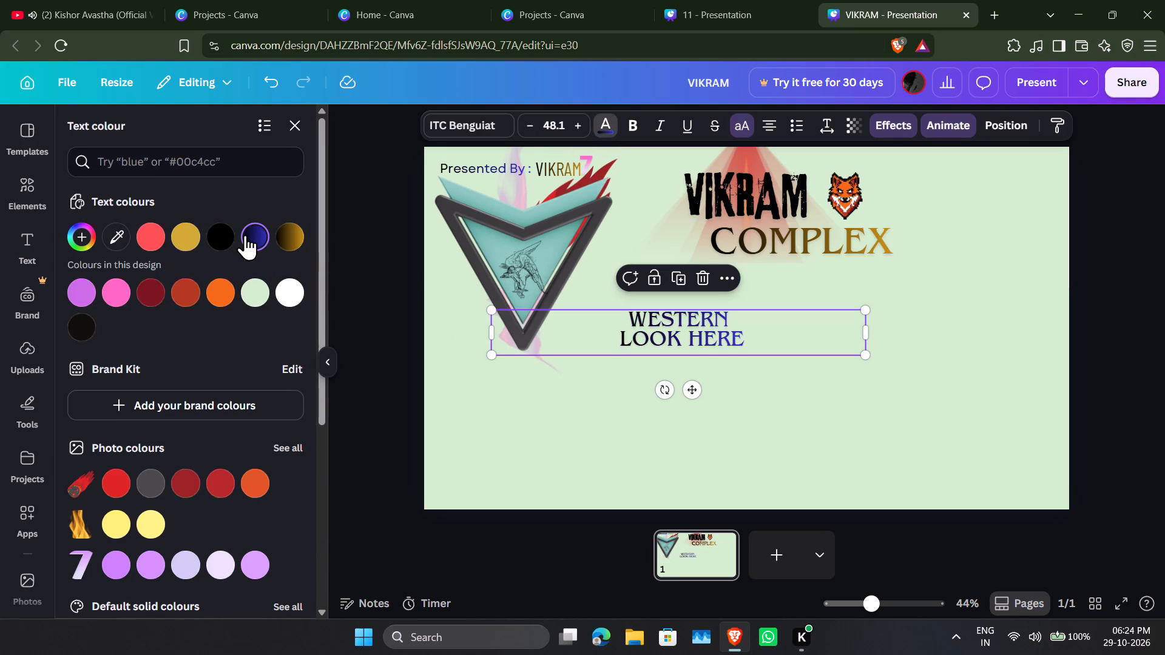
click(946, 355)
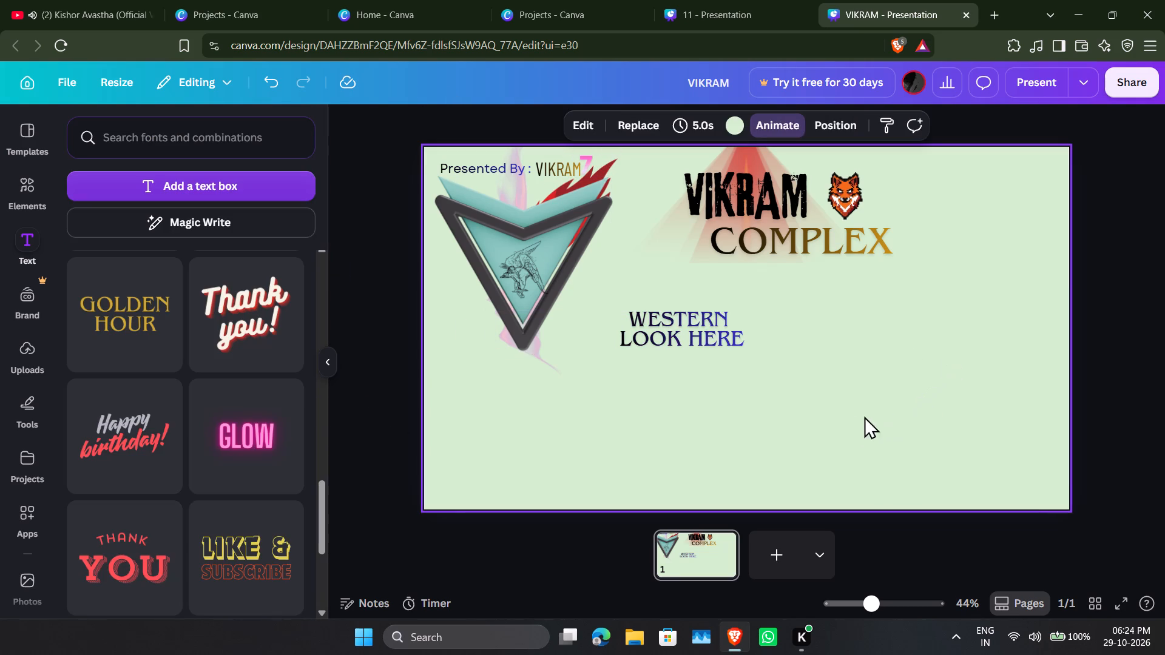
click(689, 428)
Add the yellow COMING SOON text style to the page and clear its placeholder wording.
scroll(257, 428, down, 5)
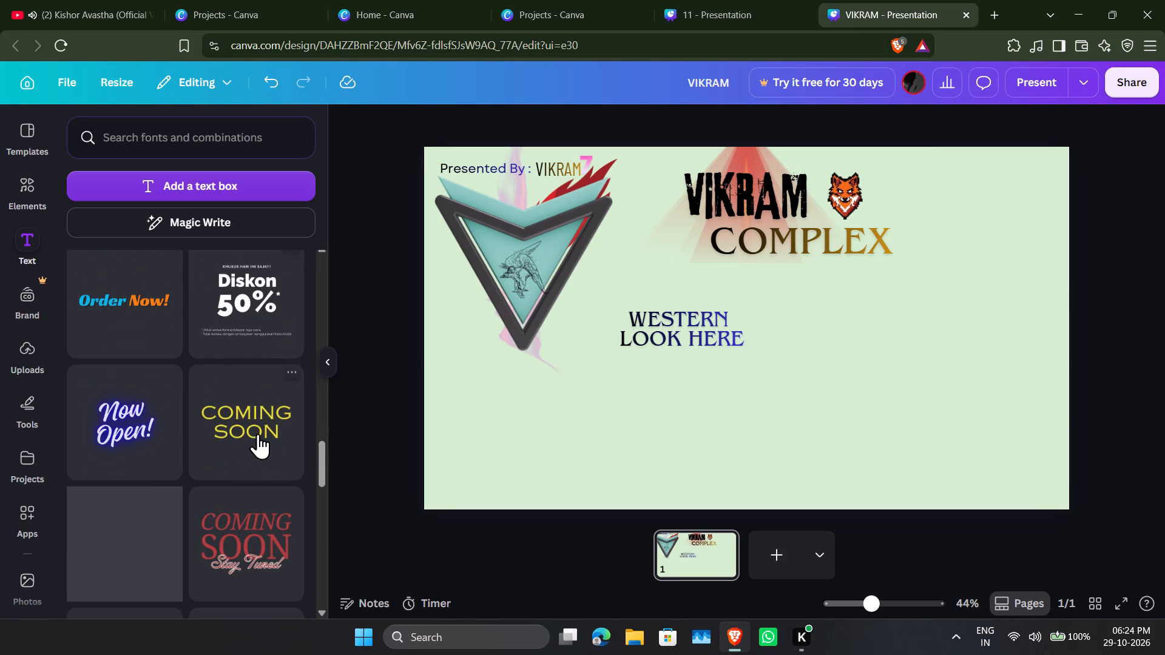
scroll(258, 434, down, 1)
click(237, 325)
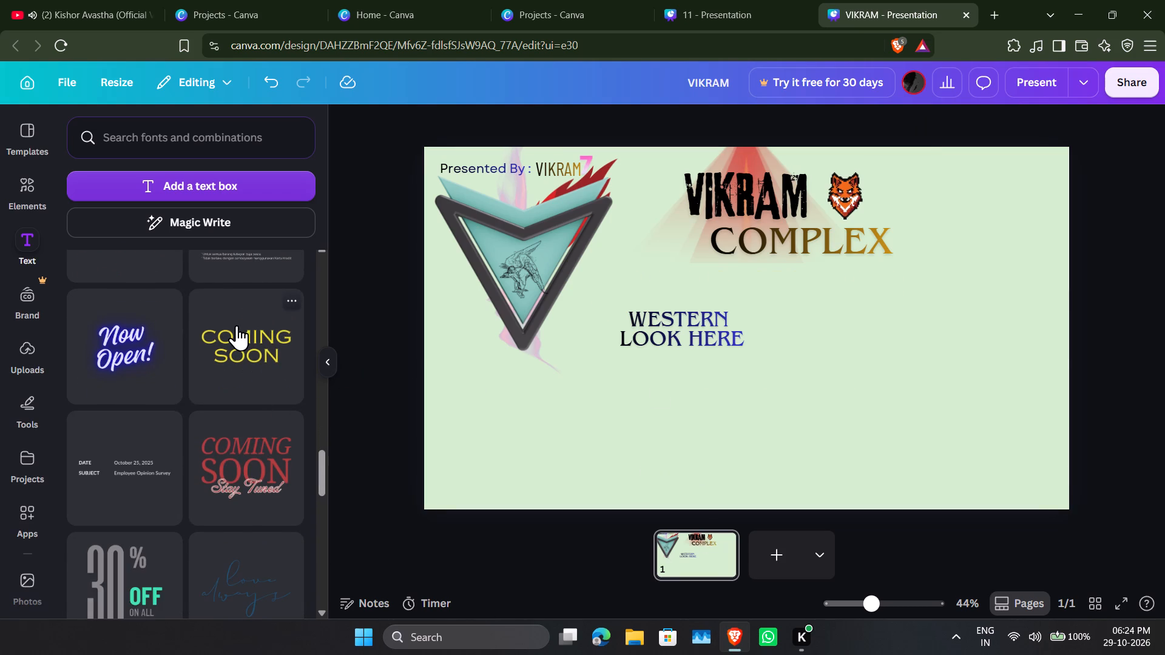
click(834, 343)
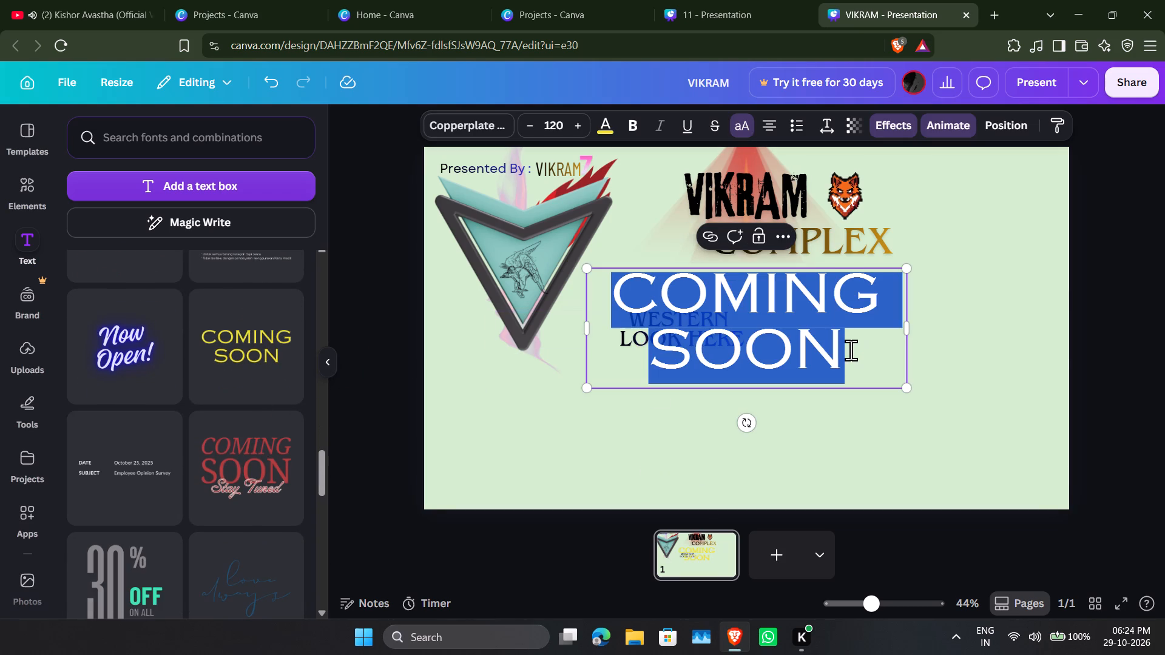
key(BackSpace)
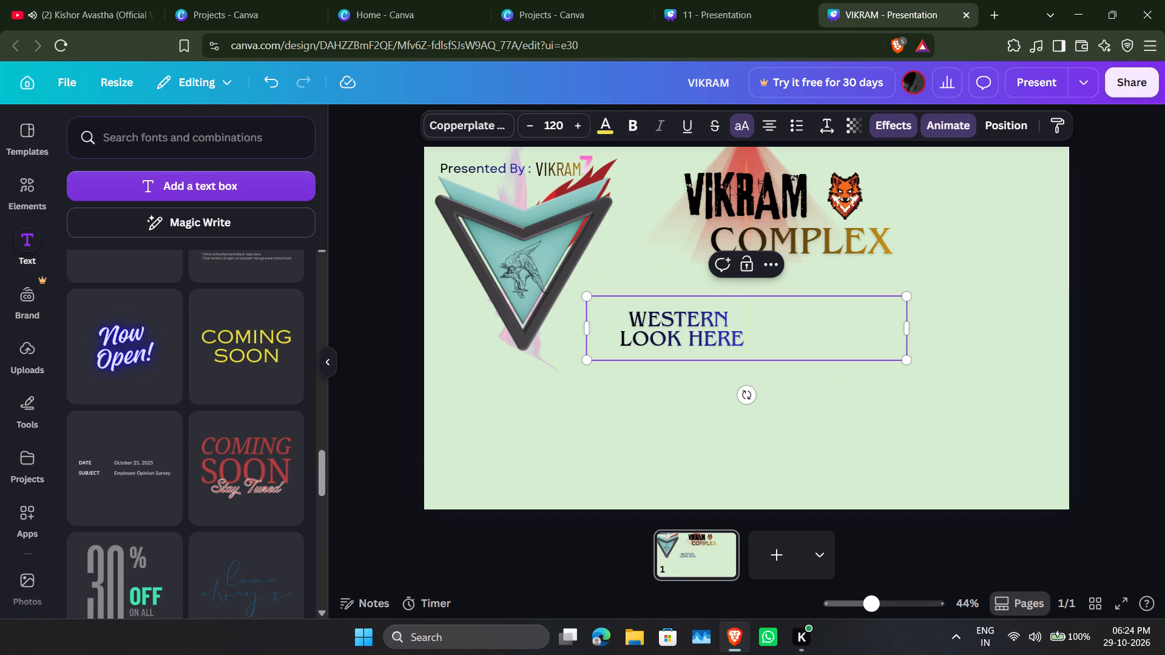
Enter a temporary B in the emptied yellow text box and move the box below the WESTERN LOOK HERE text.
drag(834, 340, 837, 405)
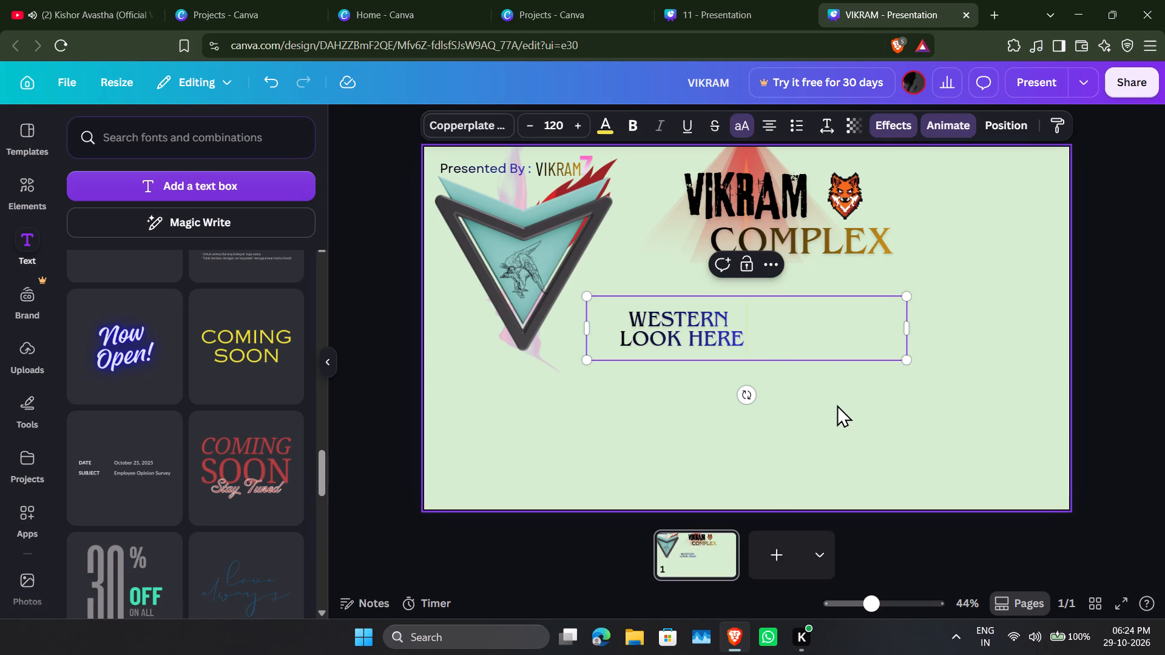
drag(837, 405, 837, 409)
drag(838, 332, 916, 357)
drag(748, 391, 749, 390)
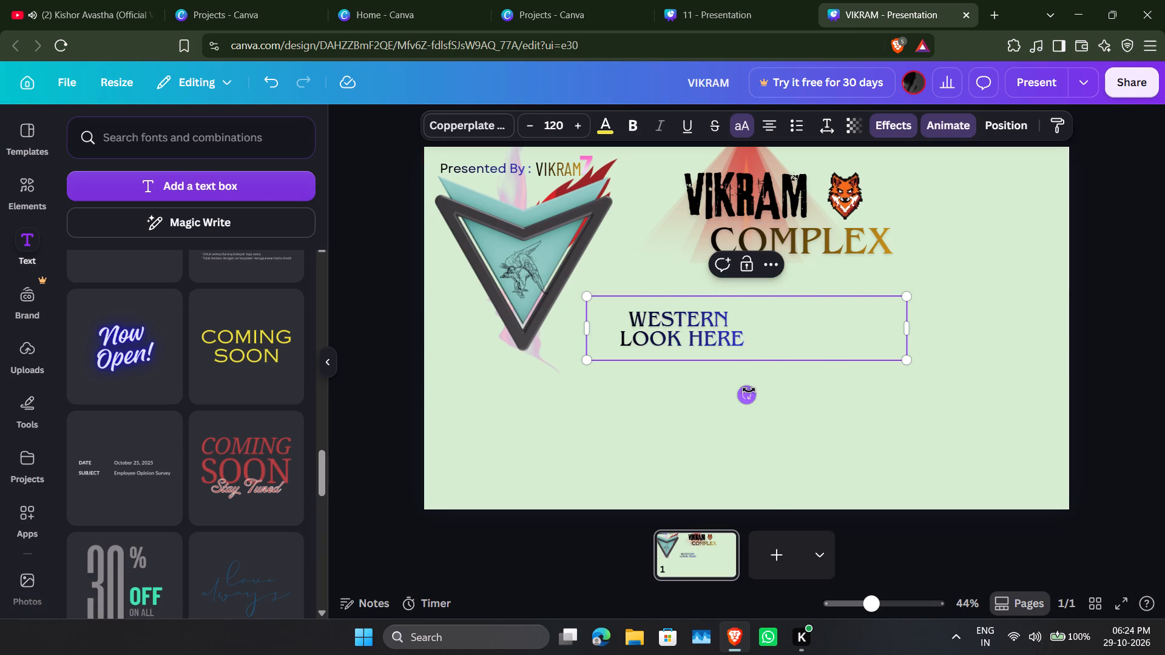
drag(749, 390, 745, 406)
drag(860, 346, 865, 378)
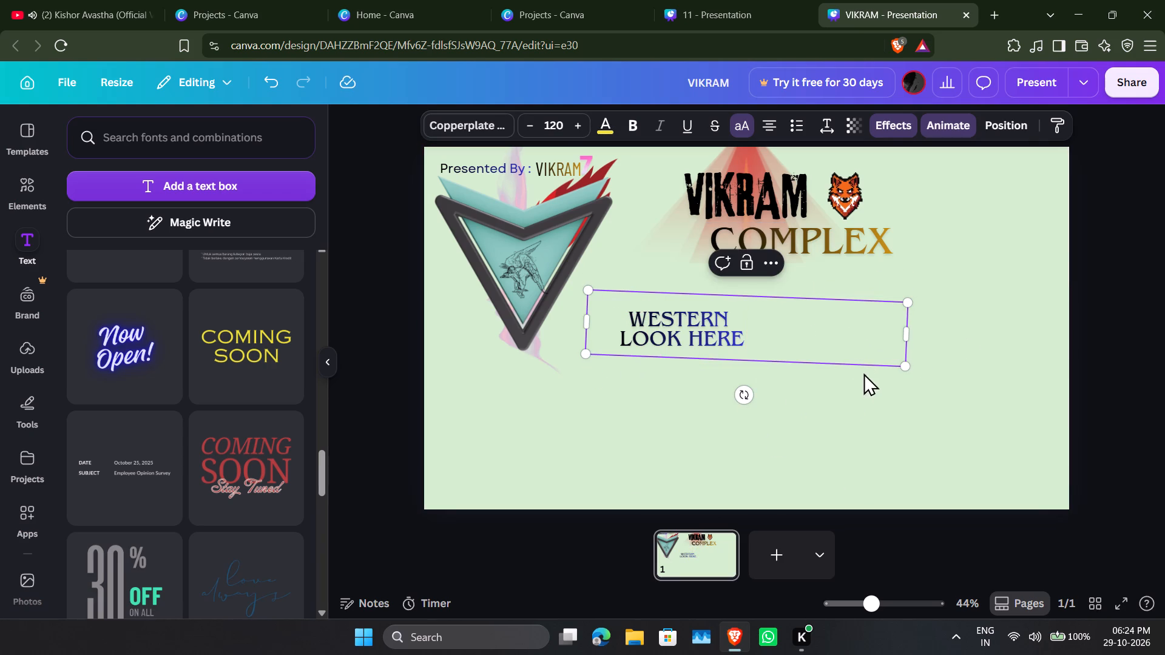
click(846, 338)
key(b)
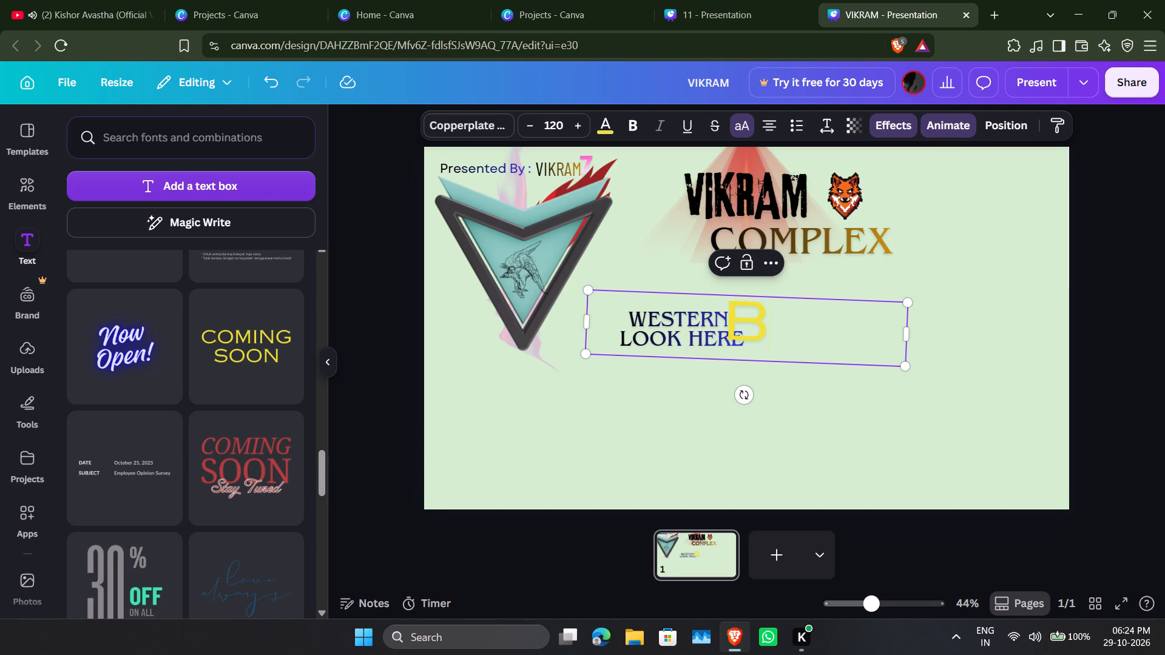
click(947, 417)
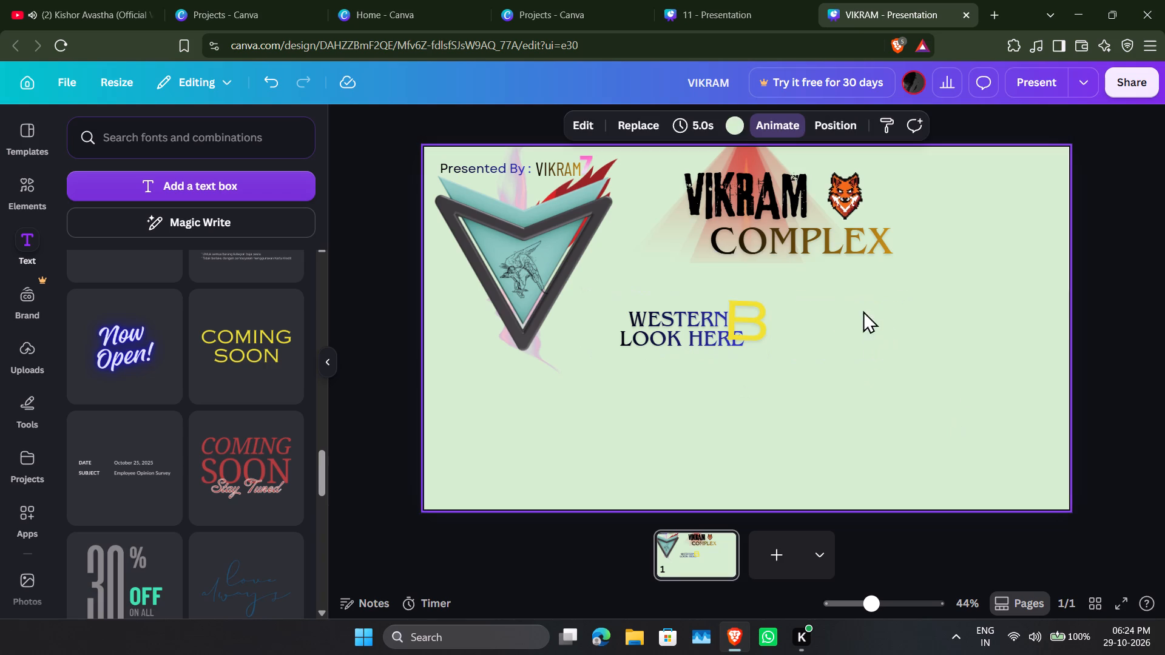
drag(854, 338, 843, 428)
Replace the temporary B in the yellow text box with BAAGY FORMAL JEANS SHIRT.
click(843, 428)
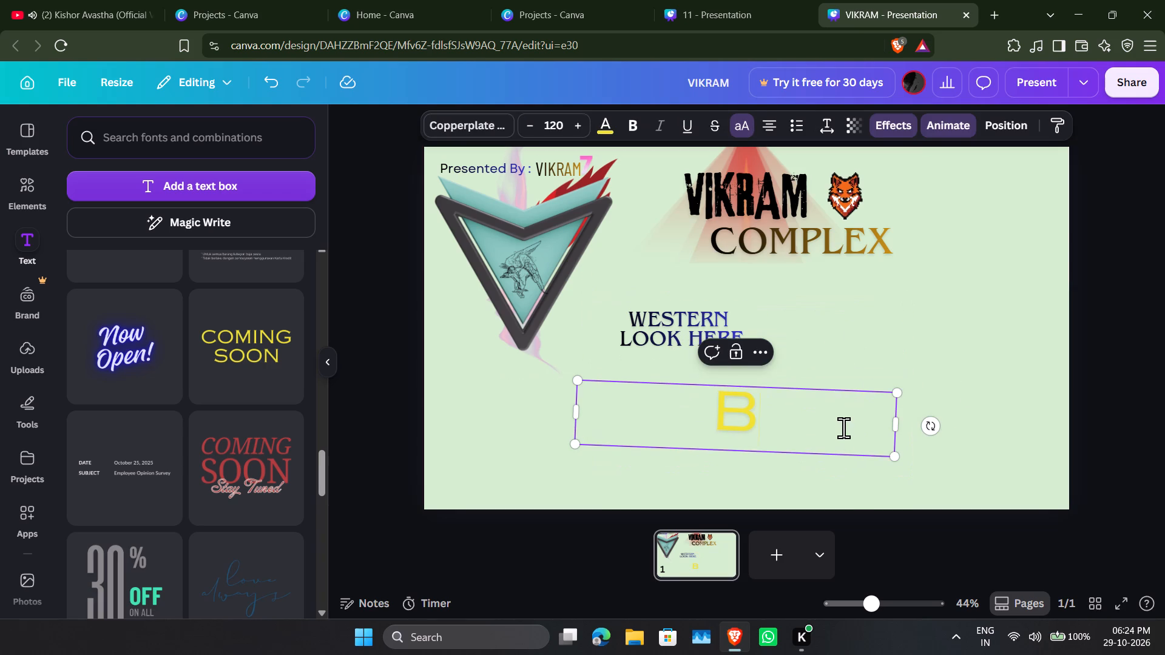
key(BackSpace)
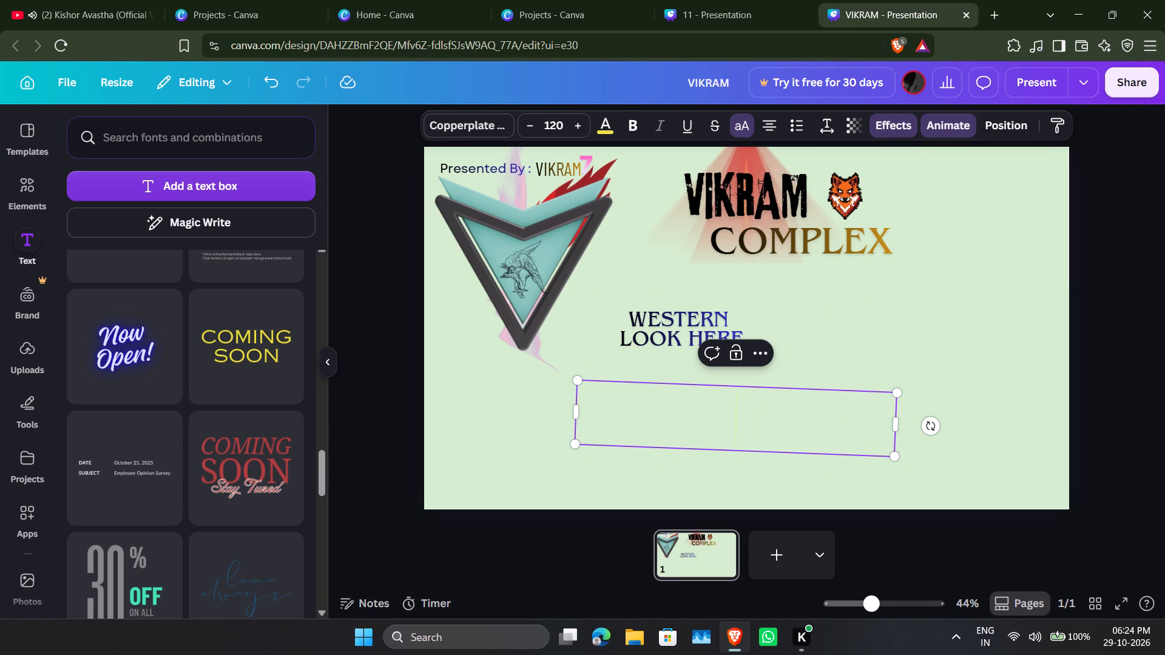
key(space)
text(BAAGY F)
text(ORMA)
key(l)
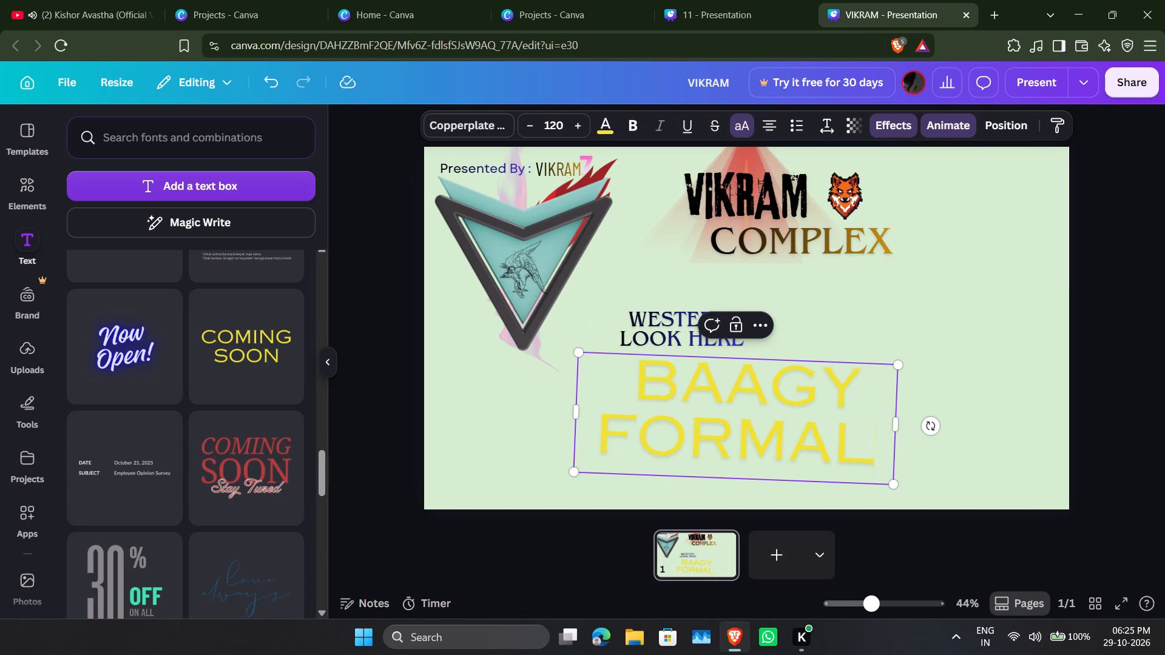
key(space)
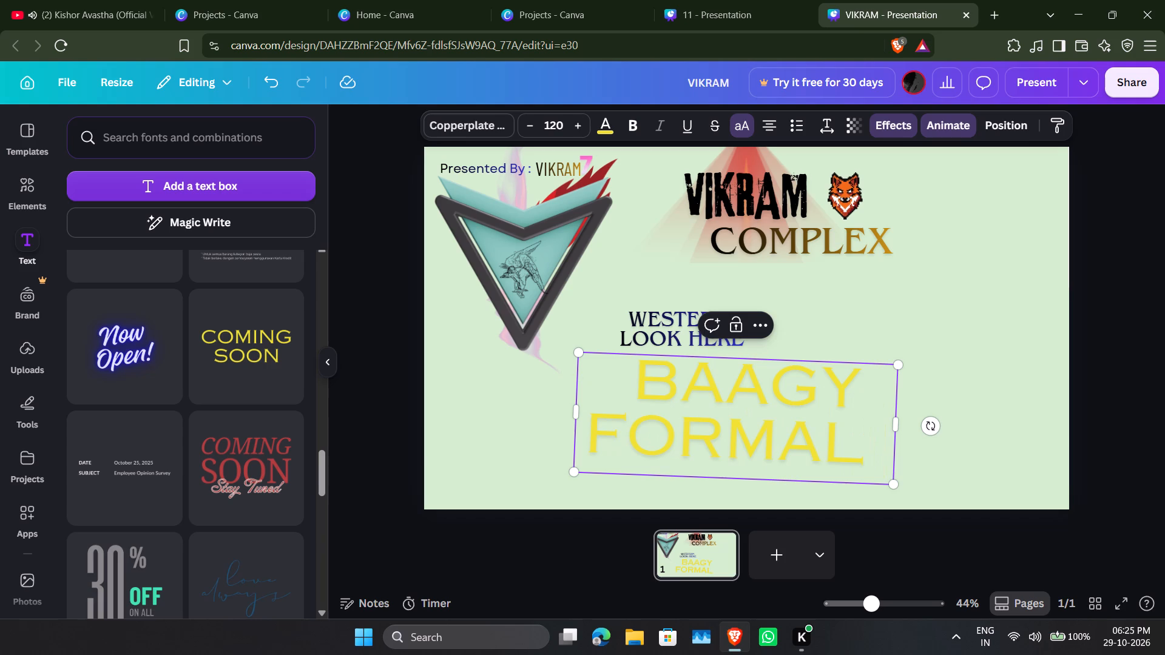
text(JEA)
text(ND)
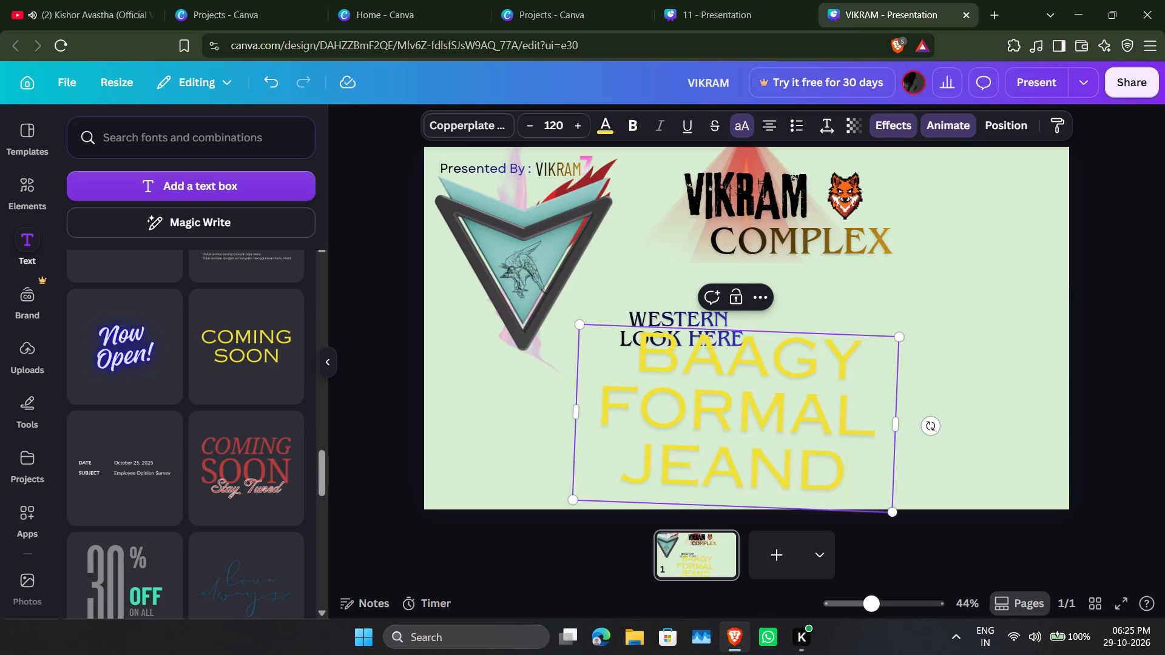
key(BackSpace)
key(s)
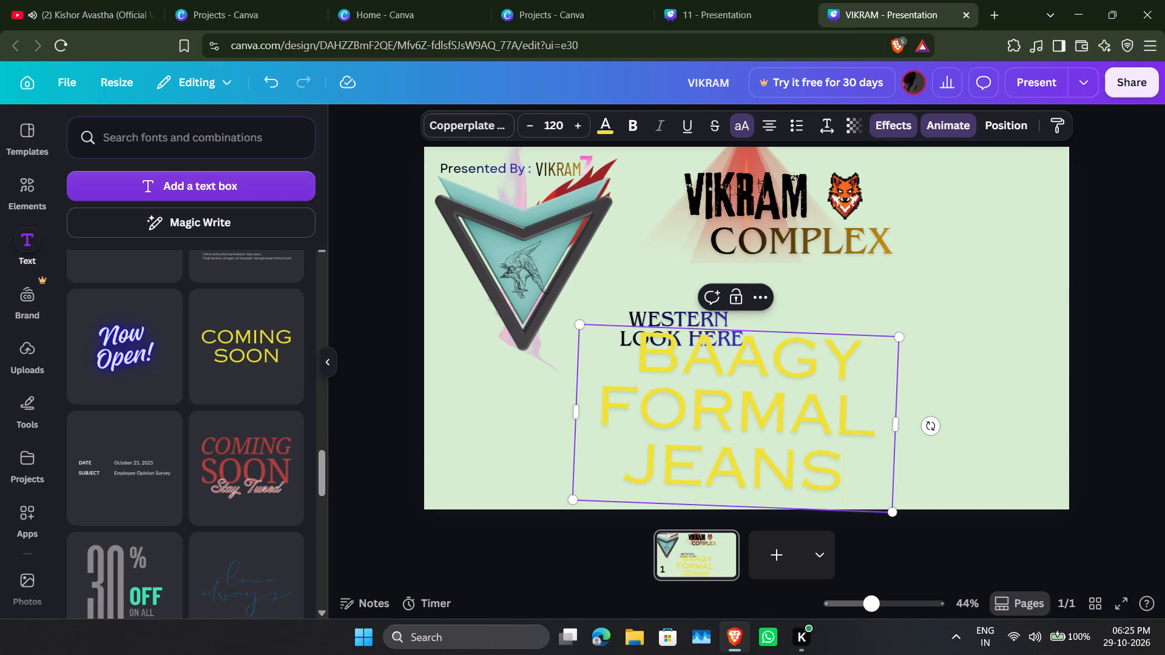
key(space)
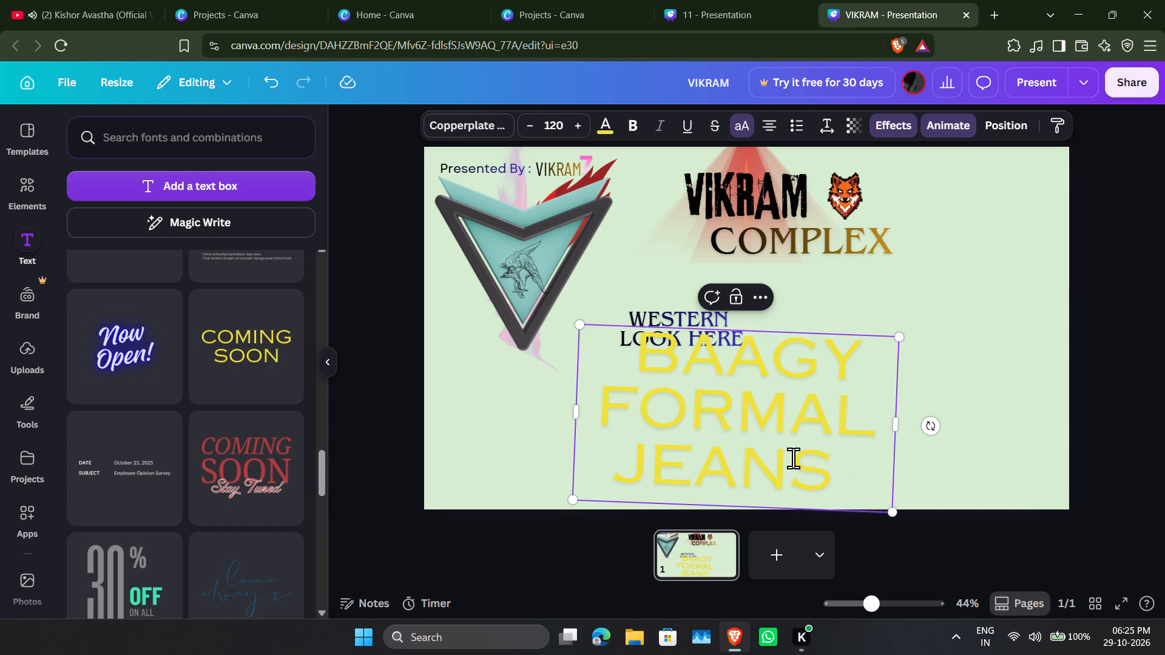
key(space)
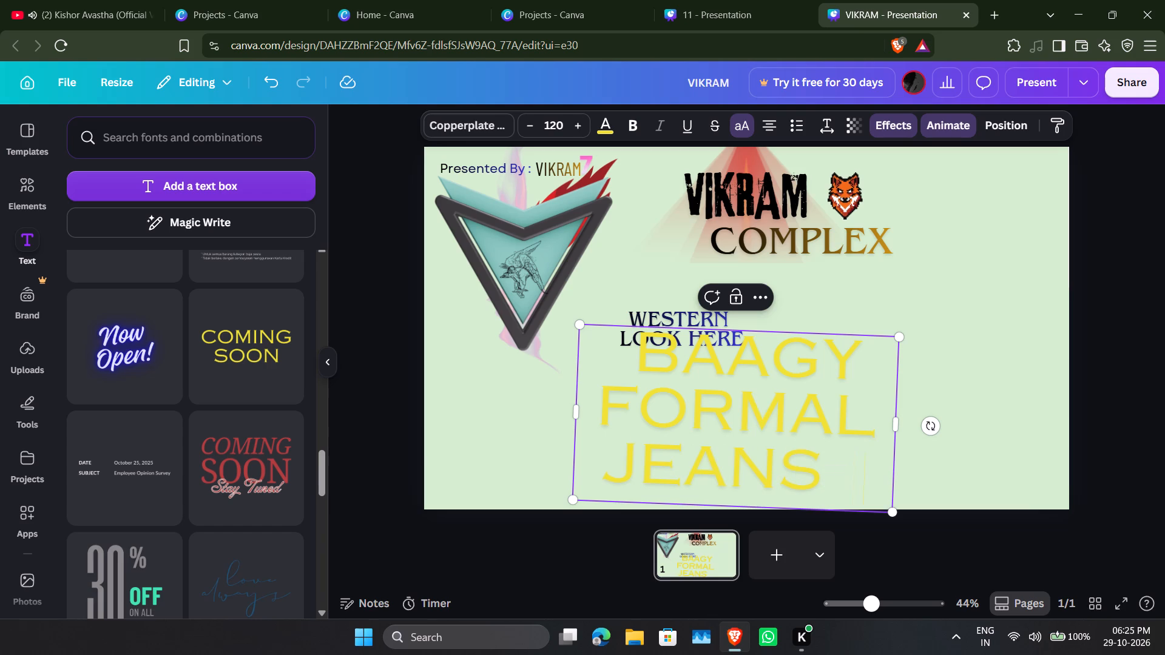
key(s)
text(HI)
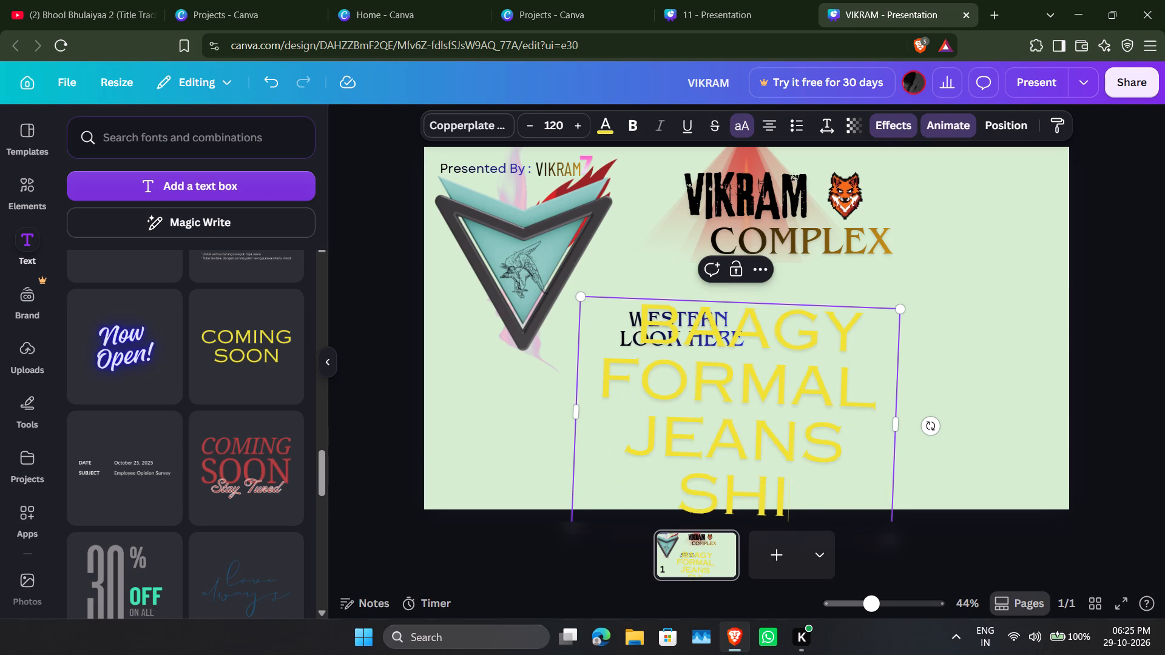
text(RT)
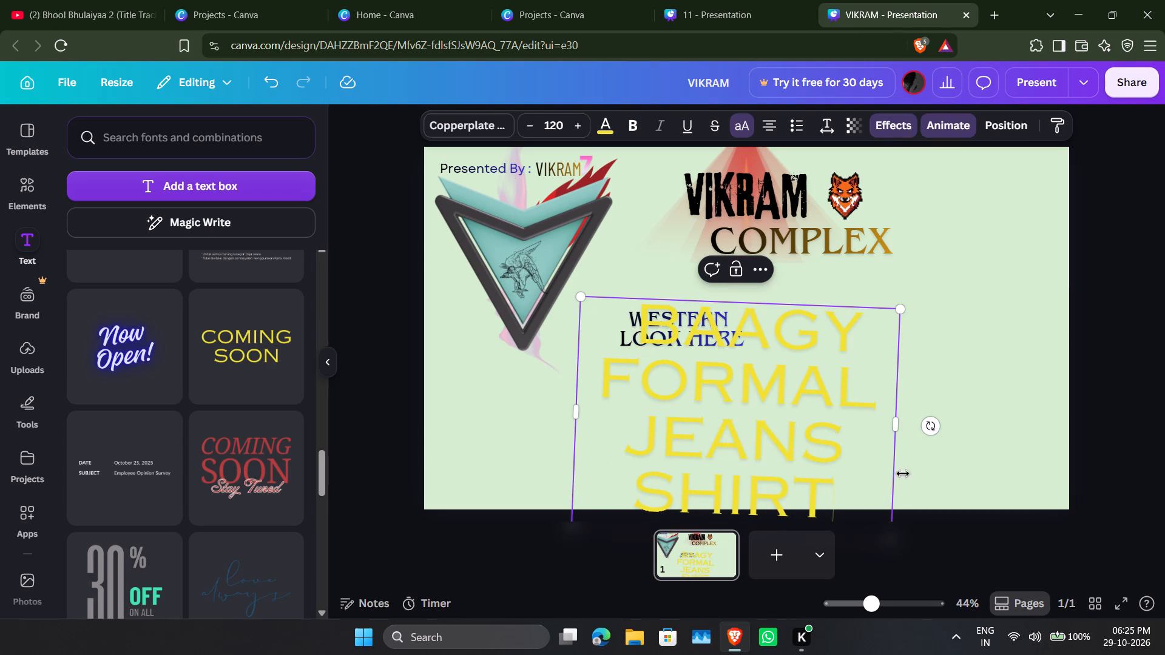
Widen the yellow text box until BAAGY FORMAL and JEANS SHIRT each fit on one line.
drag(902, 423, 1149, 380)
drag(962, 397, 922, 397)
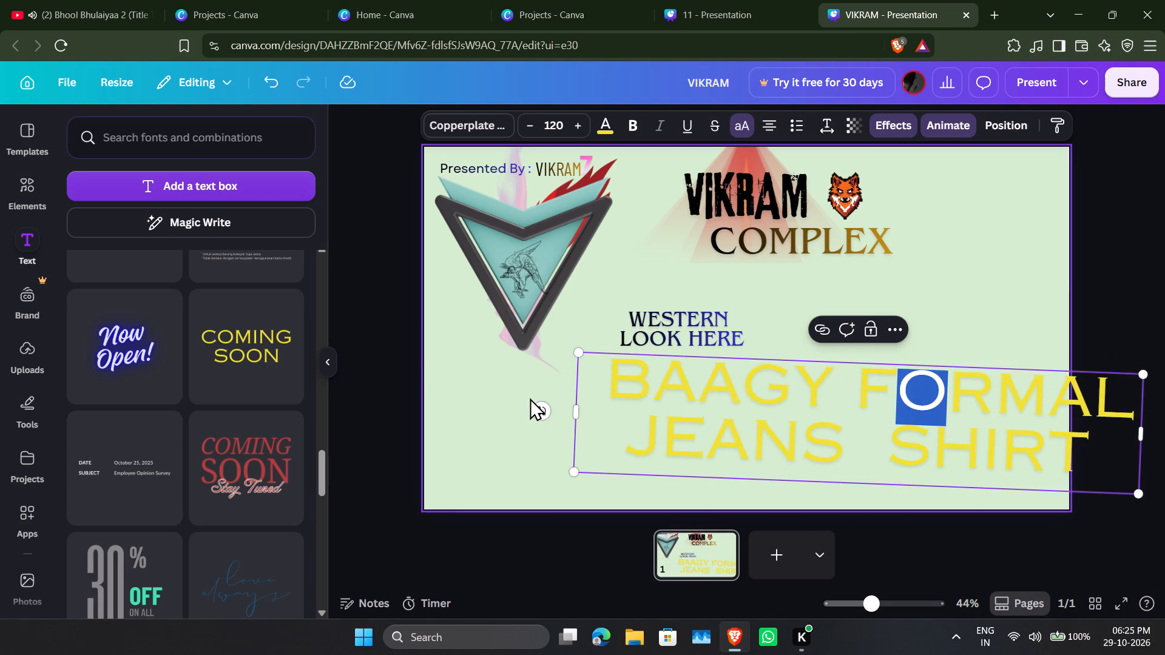
Straighten the tilted BAAGY FORMAL JEANS SHIRT text to 0° and bring it fully inside the page.
drag(533, 406, 533, 435)
click(940, 304)
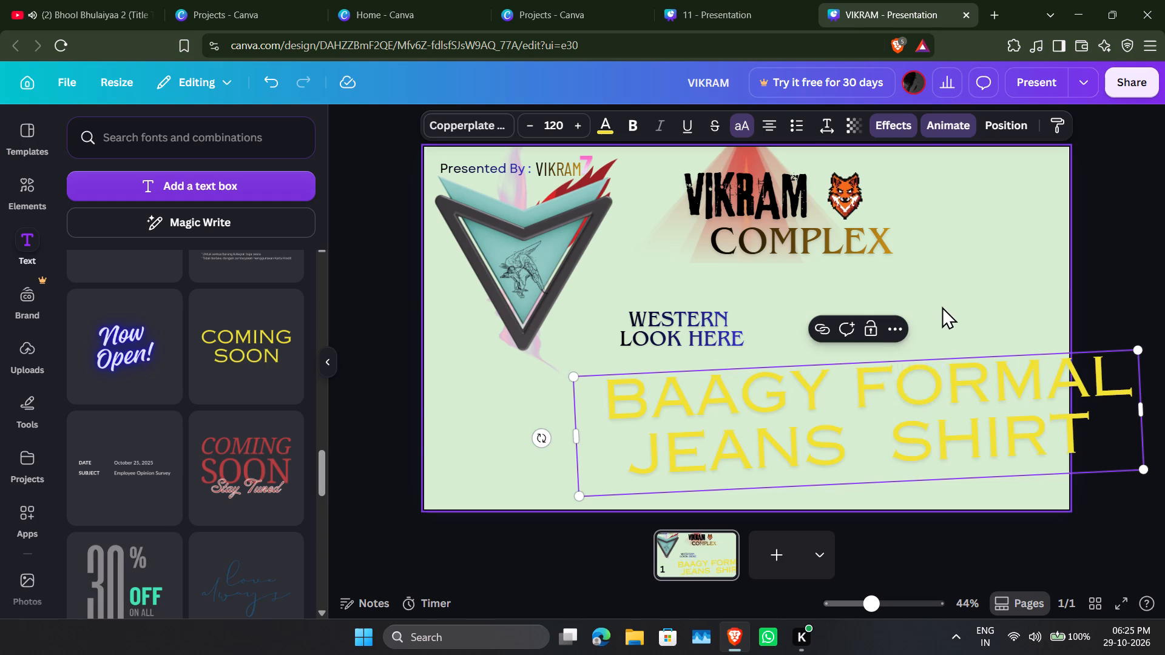
drag(866, 438, 771, 422)
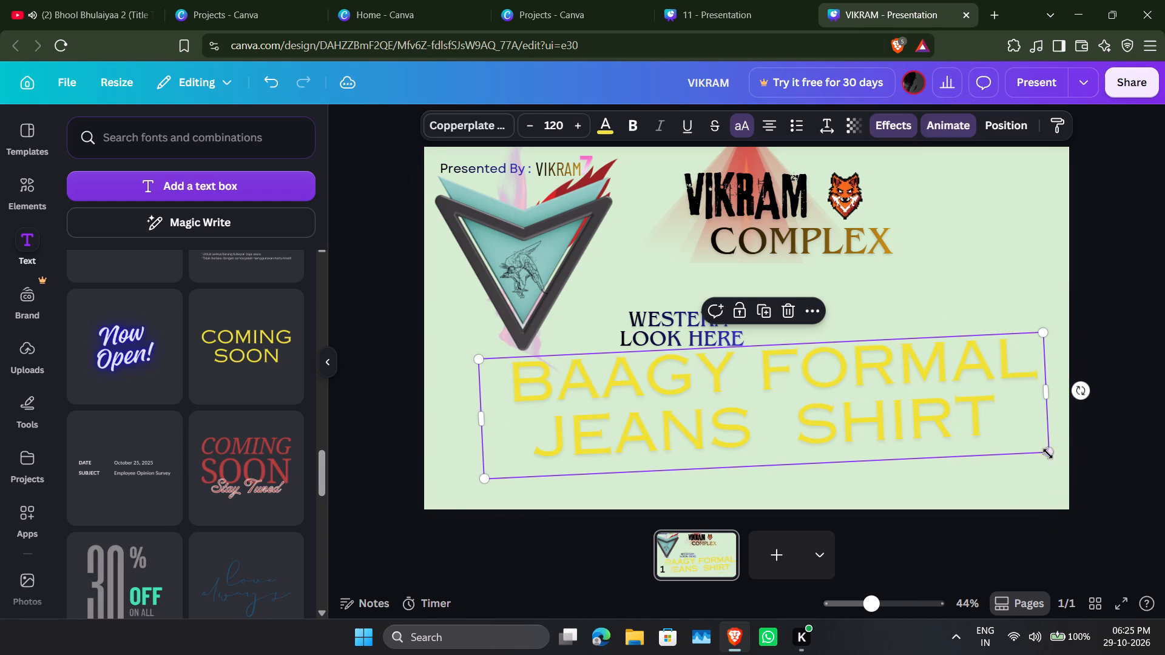
drag(1084, 389, 1084, 406)
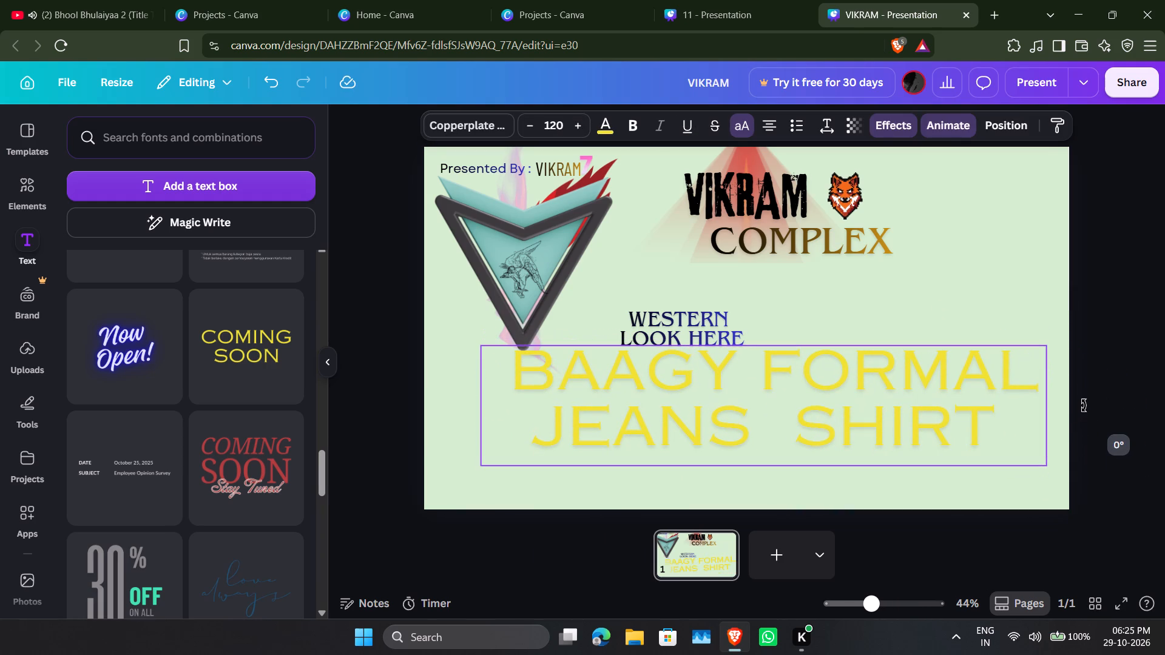
drag(1084, 406, 1083, 399)
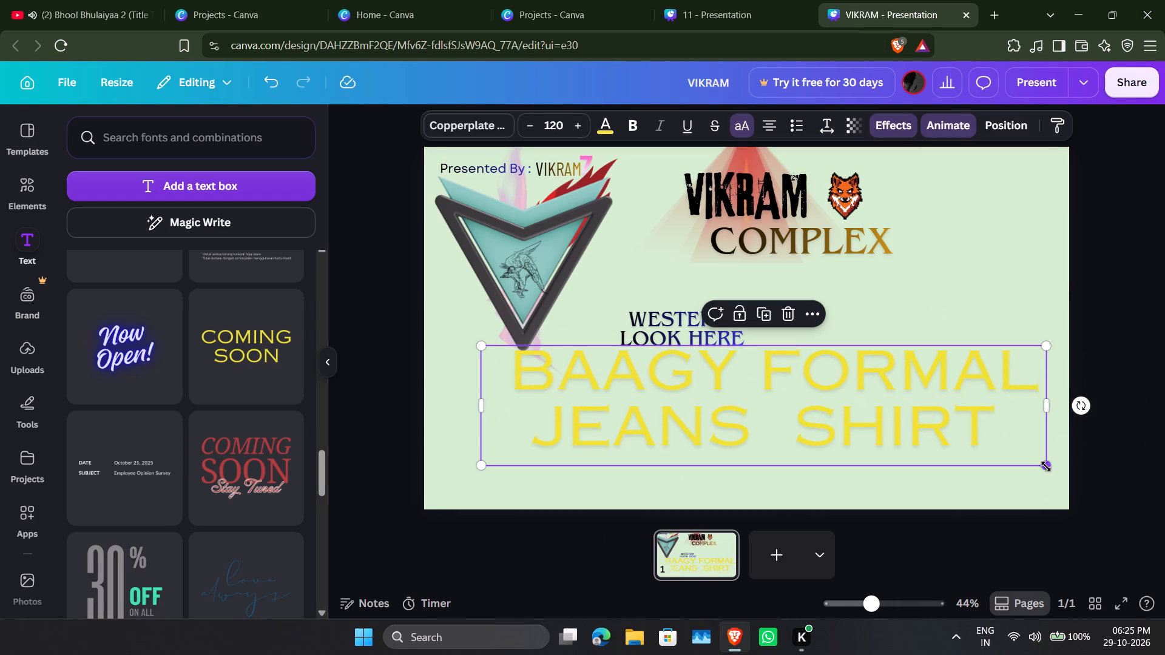
Scale the BAAGY FORMAL JEANS SHIRT text down to a font size of about 37 and place it just below WESTERN LOOK HERE.
drag(1045, 468, 655, 383)
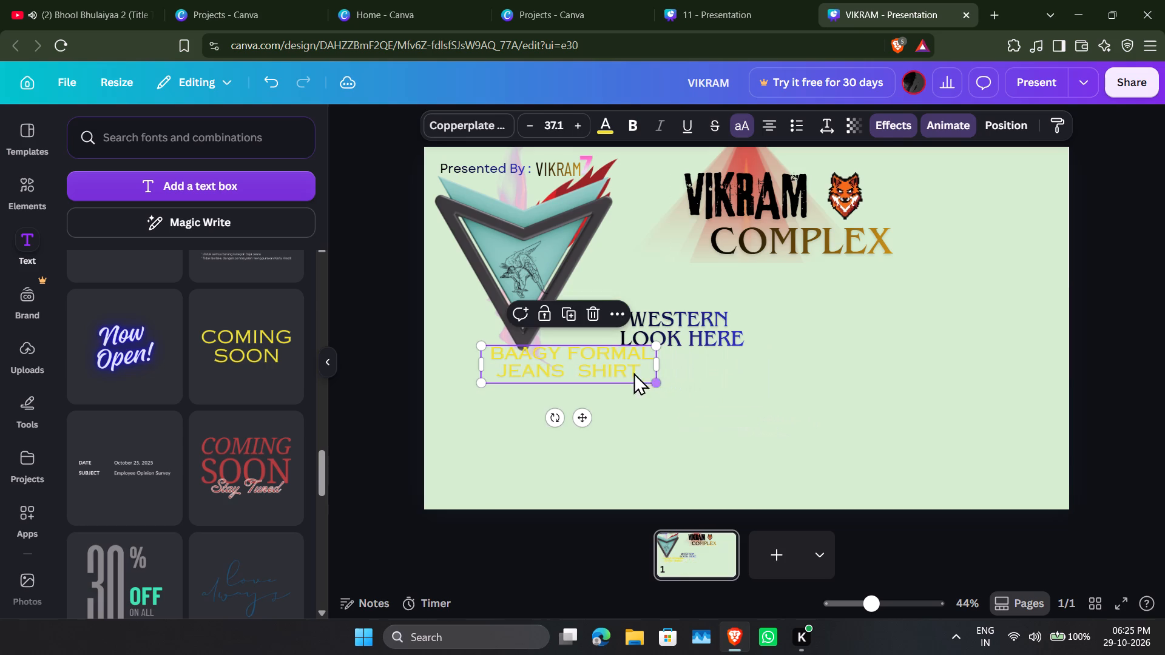
drag(596, 354, 738, 366)
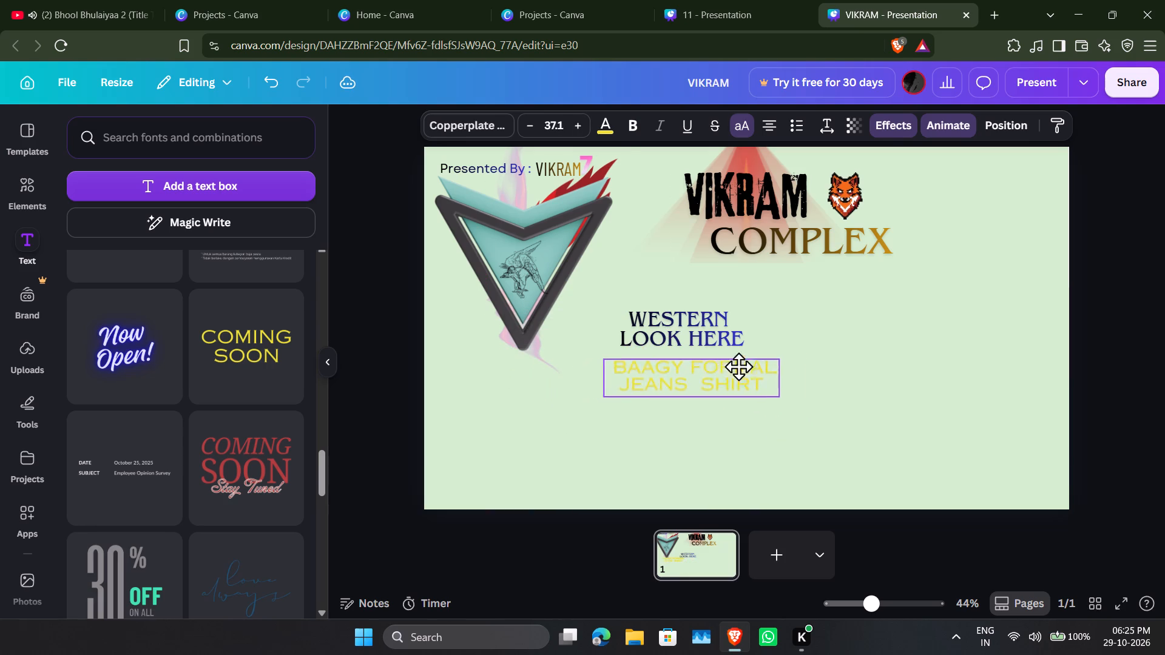
drag(738, 366, 731, 385)
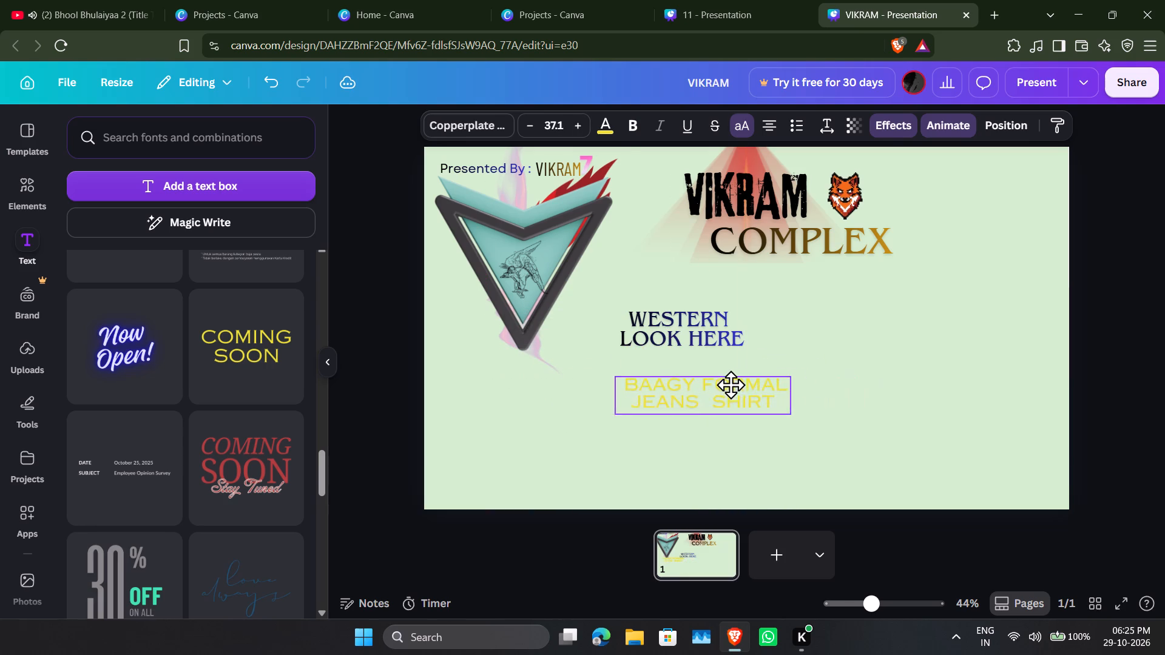
drag(731, 385, 712, 380)
Move the WESTERN LOOK HERE text across so it sits below the word COMPLEX.
click(699, 311)
drag(700, 310, 762, 312)
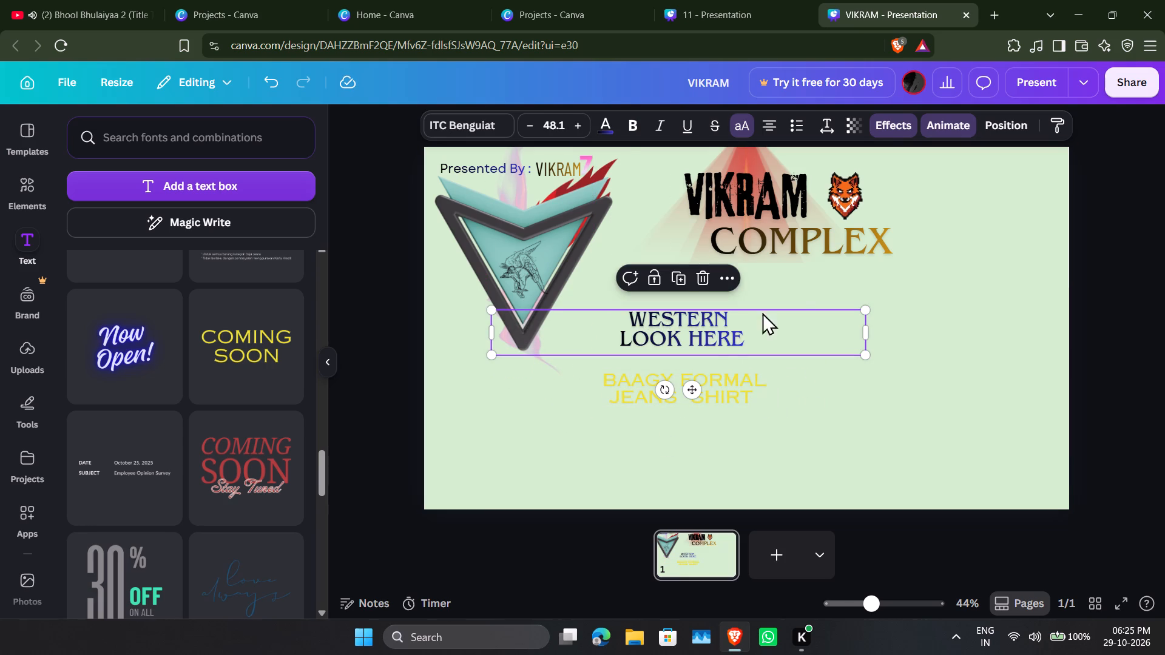
drag(762, 312, 803, 306)
drag(726, 334, 848, 330)
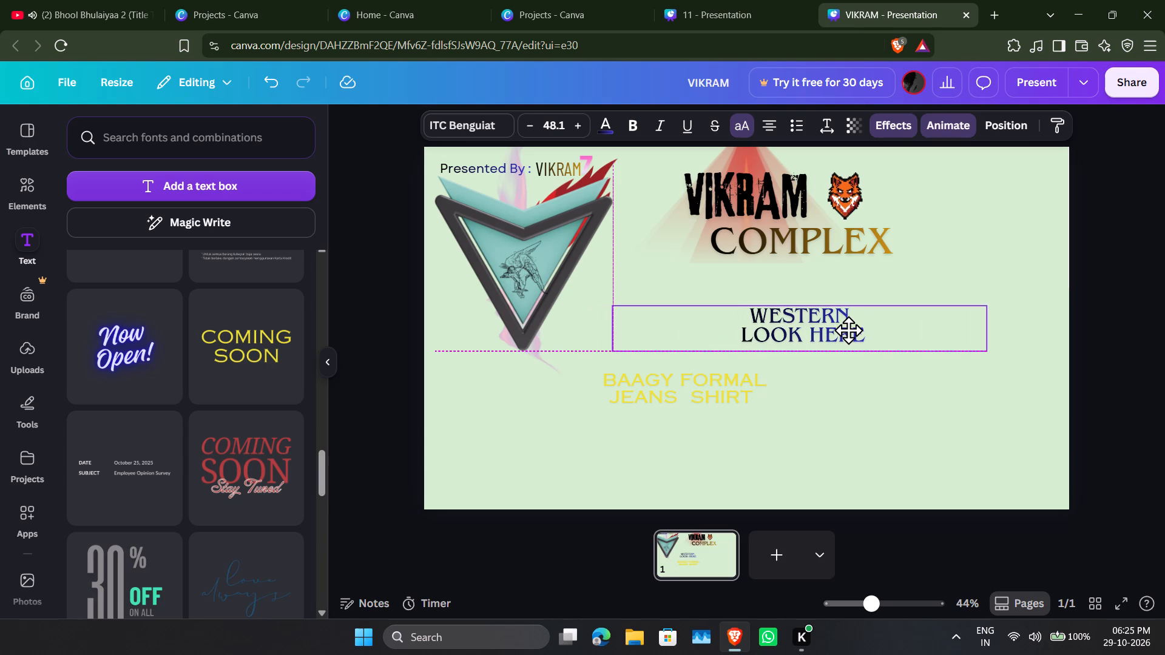
drag(848, 330, 853, 323)
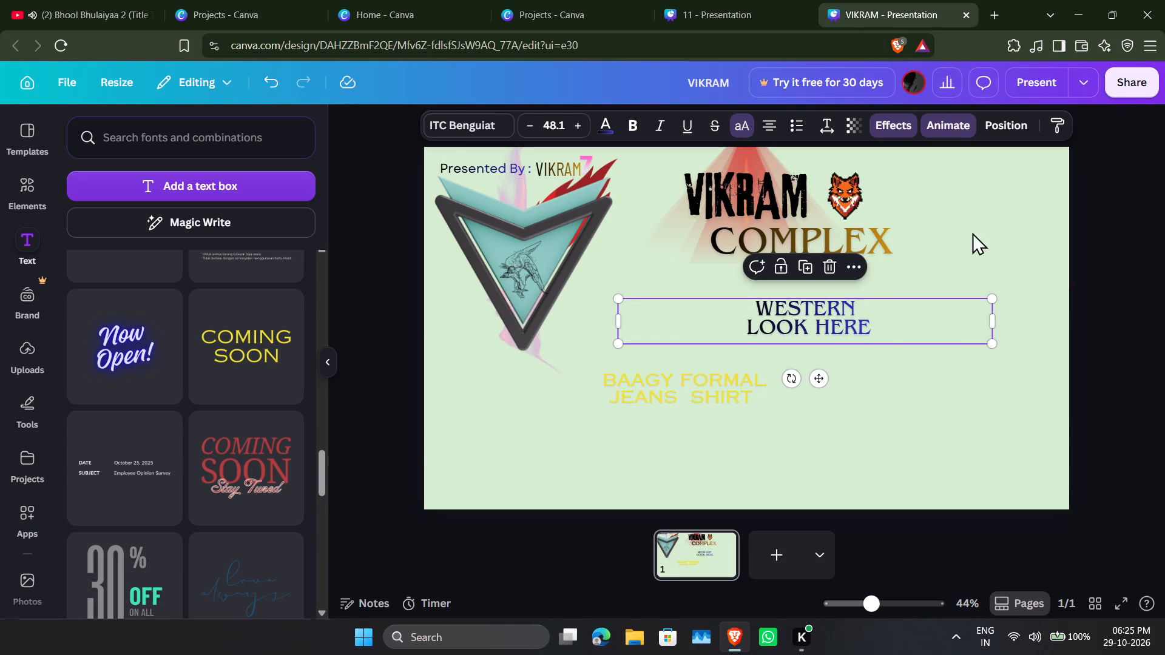
click(1004, 215)
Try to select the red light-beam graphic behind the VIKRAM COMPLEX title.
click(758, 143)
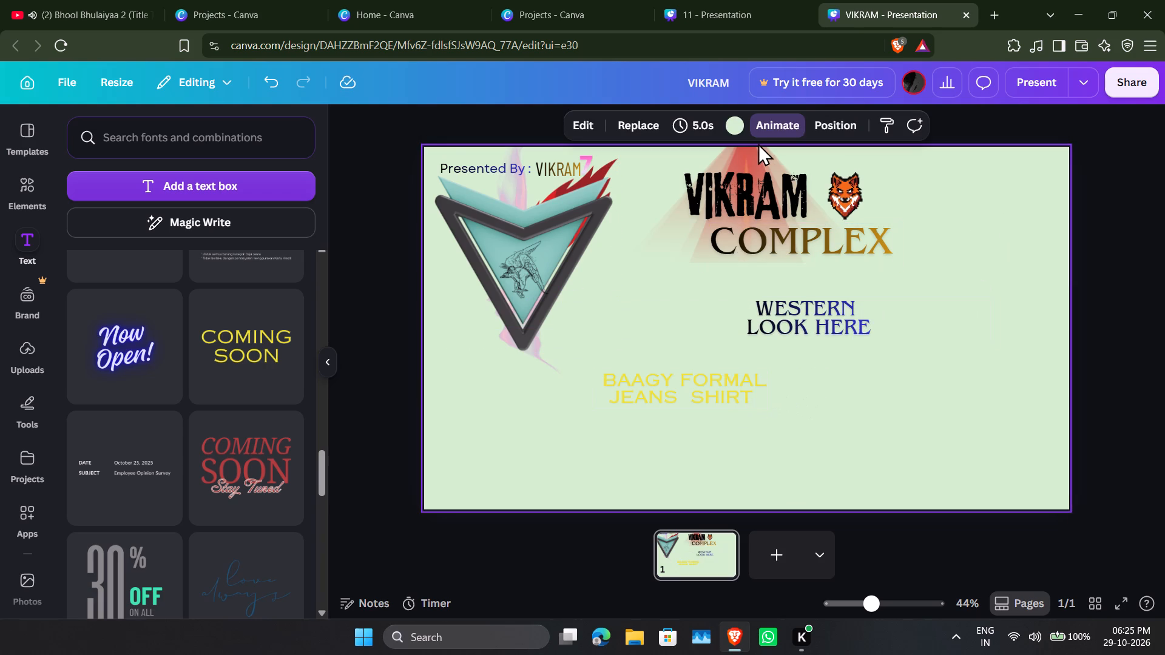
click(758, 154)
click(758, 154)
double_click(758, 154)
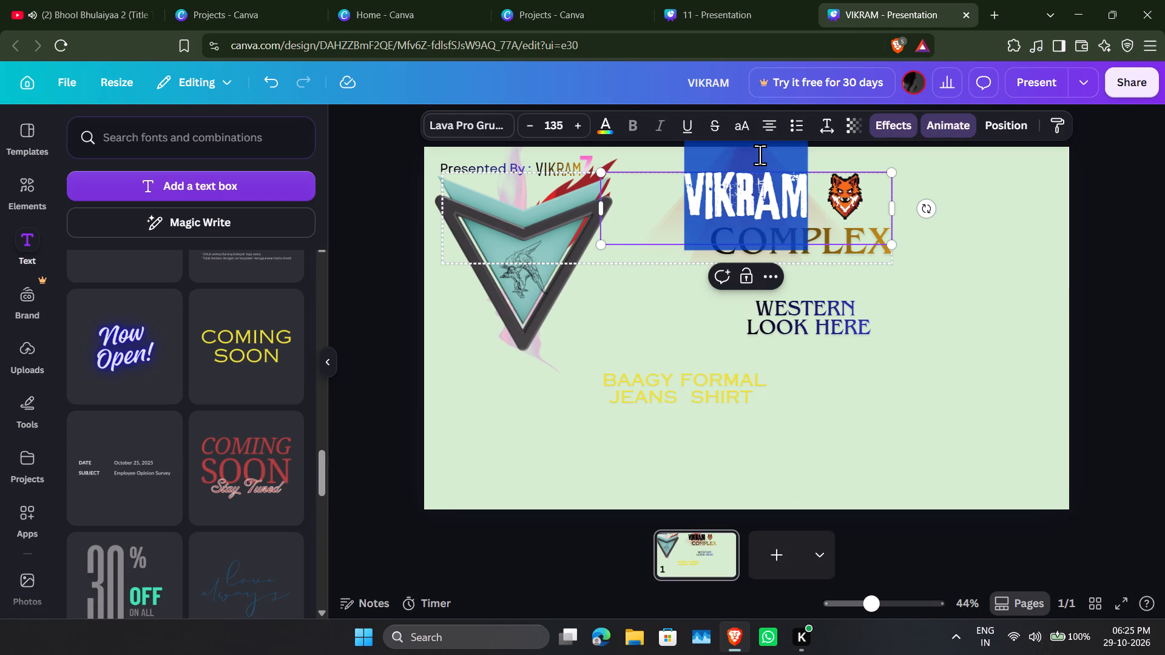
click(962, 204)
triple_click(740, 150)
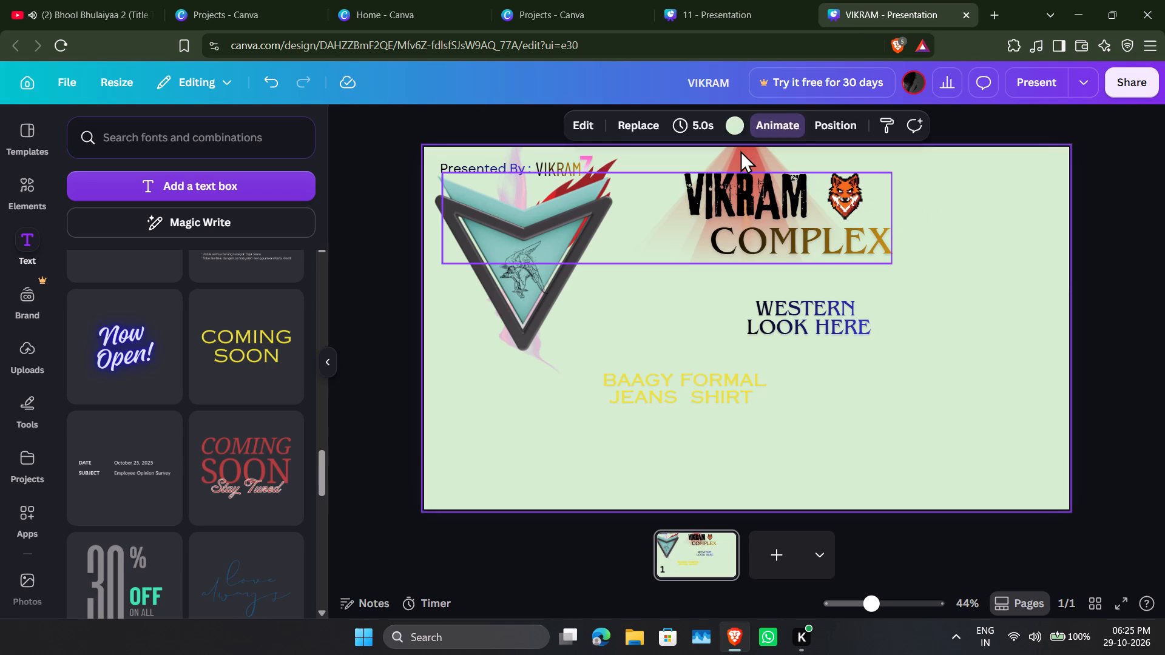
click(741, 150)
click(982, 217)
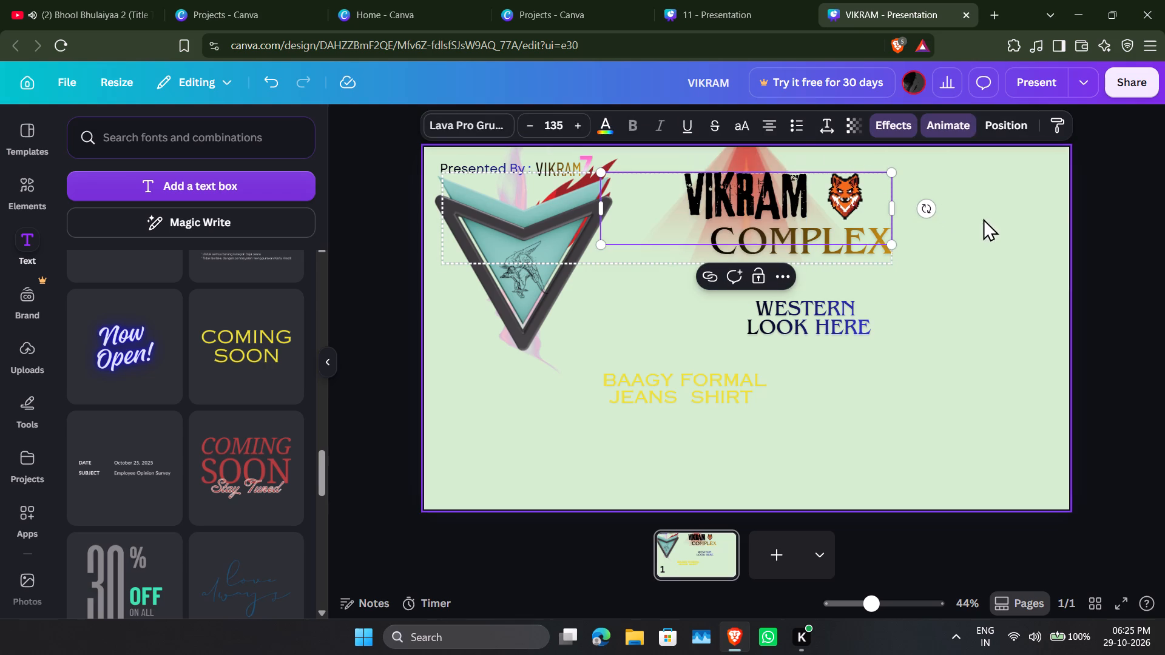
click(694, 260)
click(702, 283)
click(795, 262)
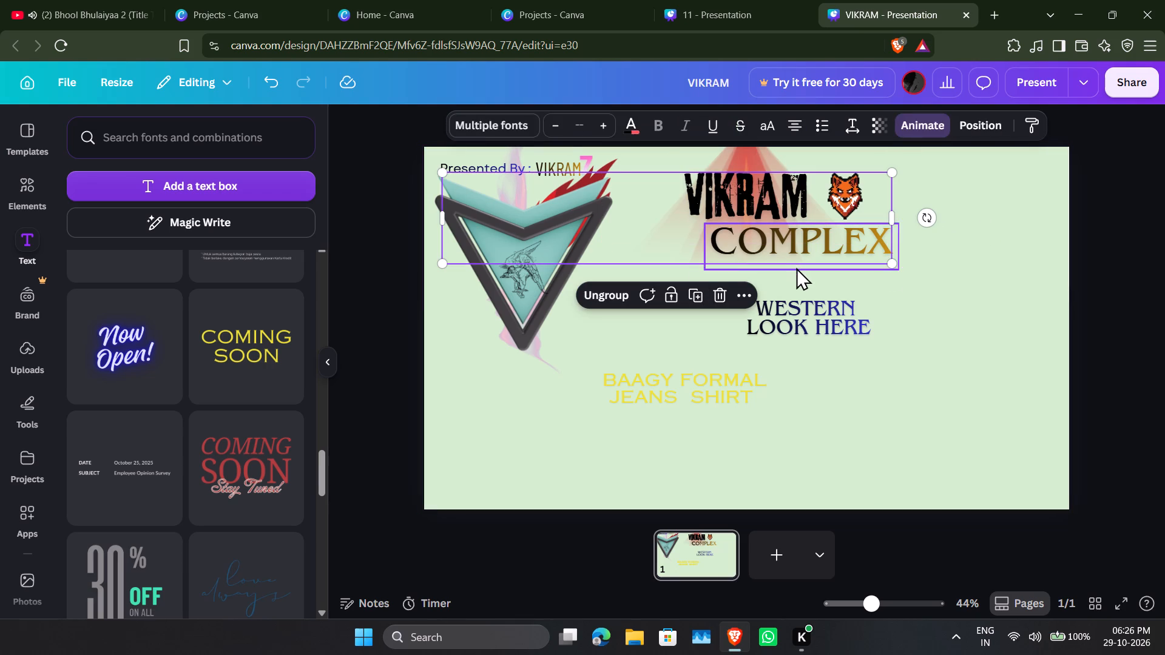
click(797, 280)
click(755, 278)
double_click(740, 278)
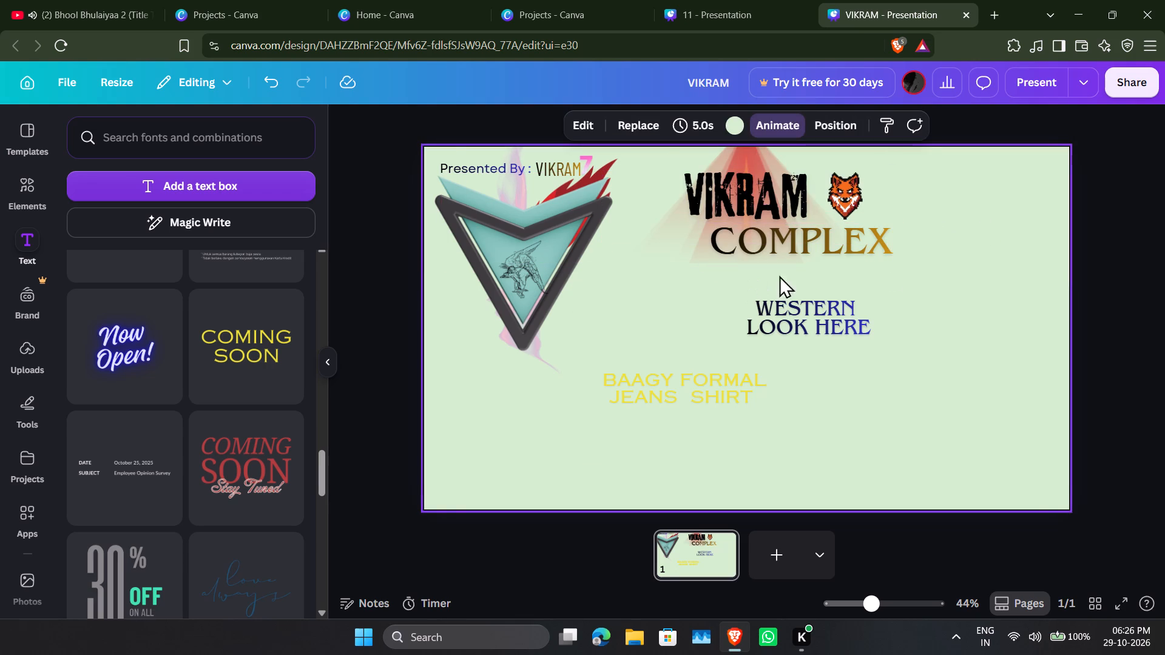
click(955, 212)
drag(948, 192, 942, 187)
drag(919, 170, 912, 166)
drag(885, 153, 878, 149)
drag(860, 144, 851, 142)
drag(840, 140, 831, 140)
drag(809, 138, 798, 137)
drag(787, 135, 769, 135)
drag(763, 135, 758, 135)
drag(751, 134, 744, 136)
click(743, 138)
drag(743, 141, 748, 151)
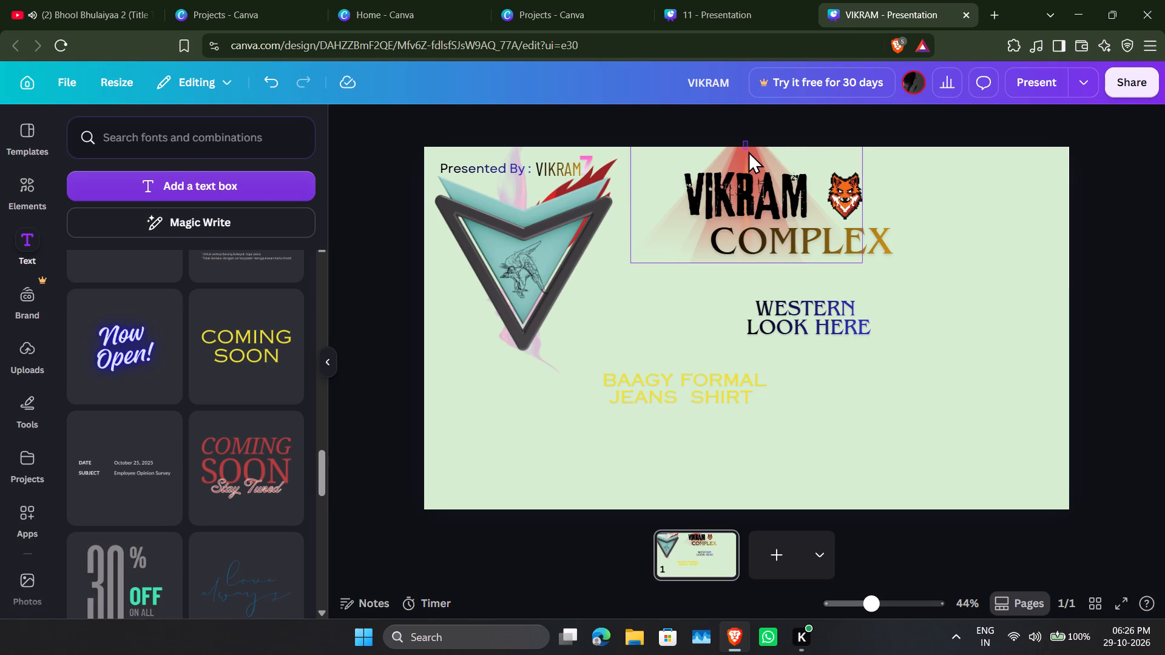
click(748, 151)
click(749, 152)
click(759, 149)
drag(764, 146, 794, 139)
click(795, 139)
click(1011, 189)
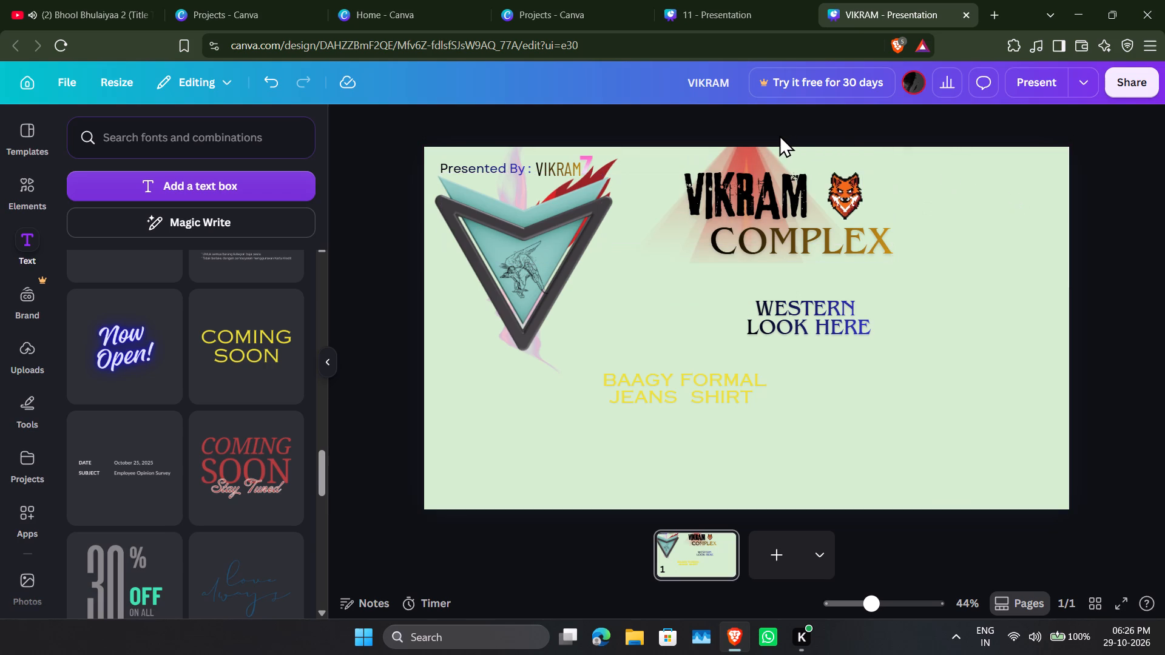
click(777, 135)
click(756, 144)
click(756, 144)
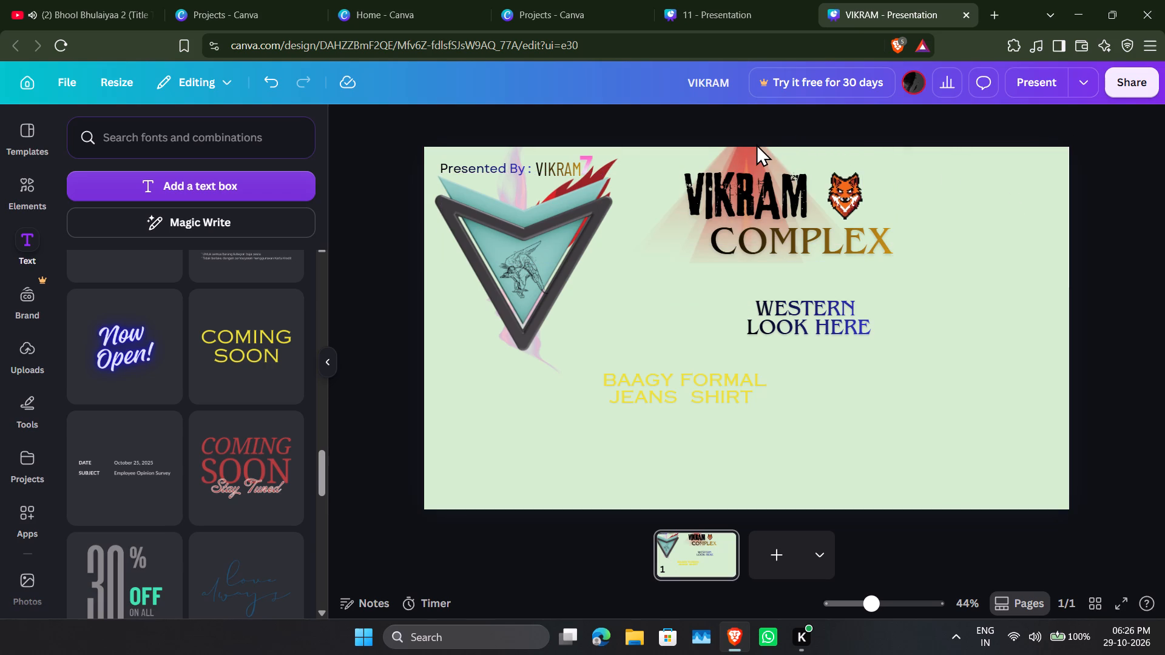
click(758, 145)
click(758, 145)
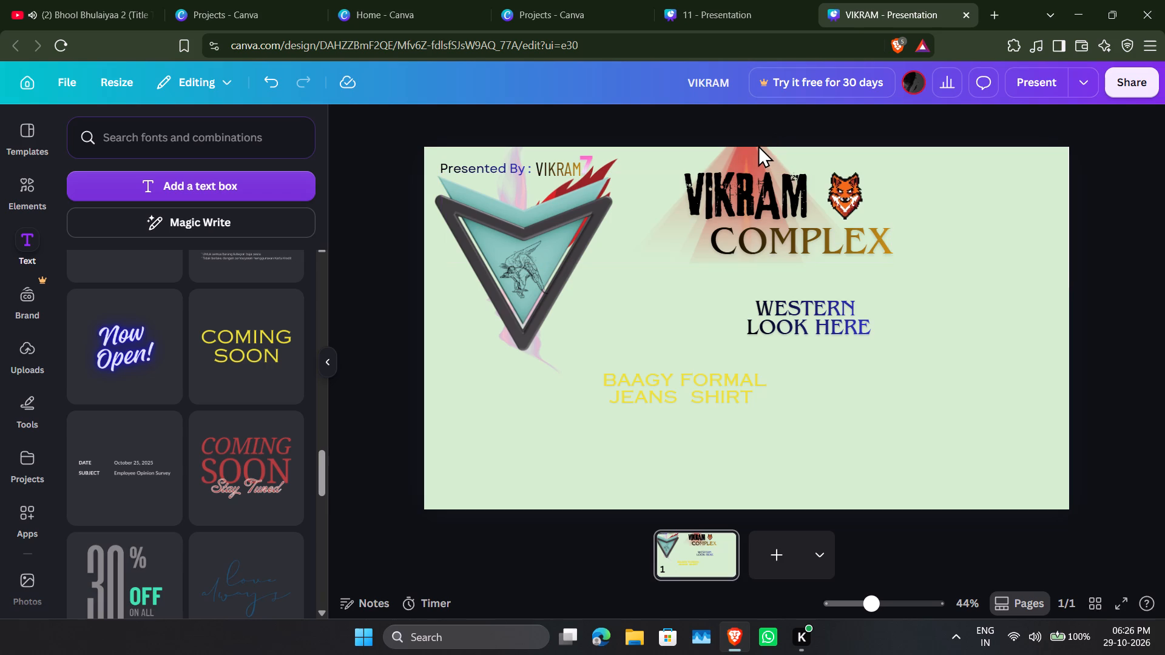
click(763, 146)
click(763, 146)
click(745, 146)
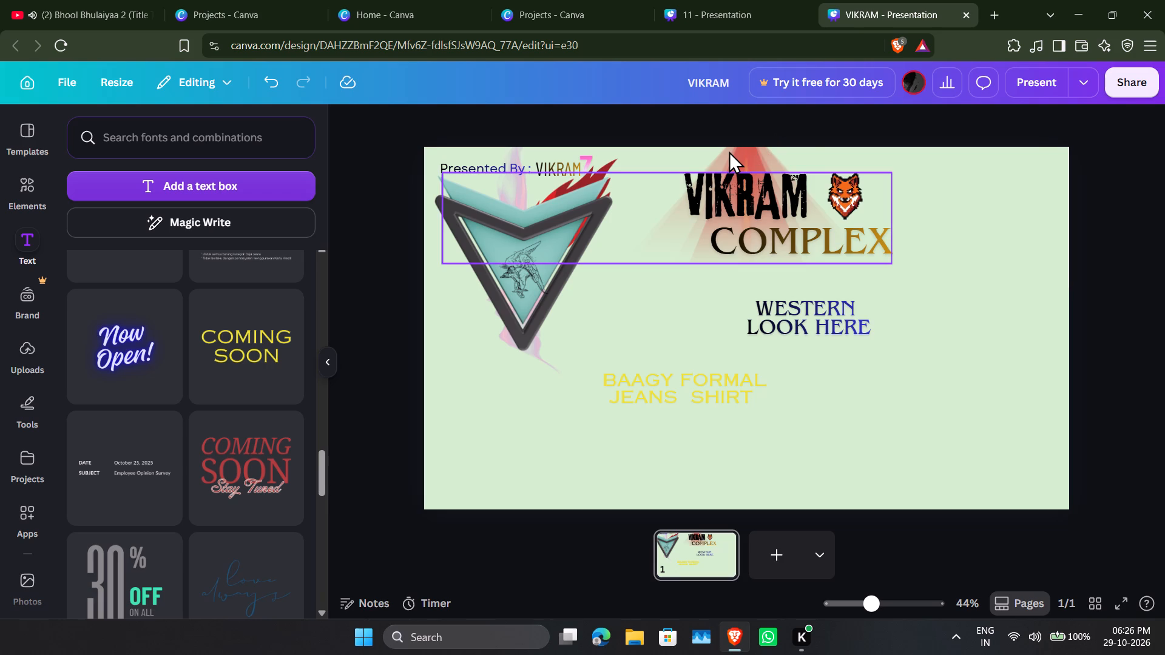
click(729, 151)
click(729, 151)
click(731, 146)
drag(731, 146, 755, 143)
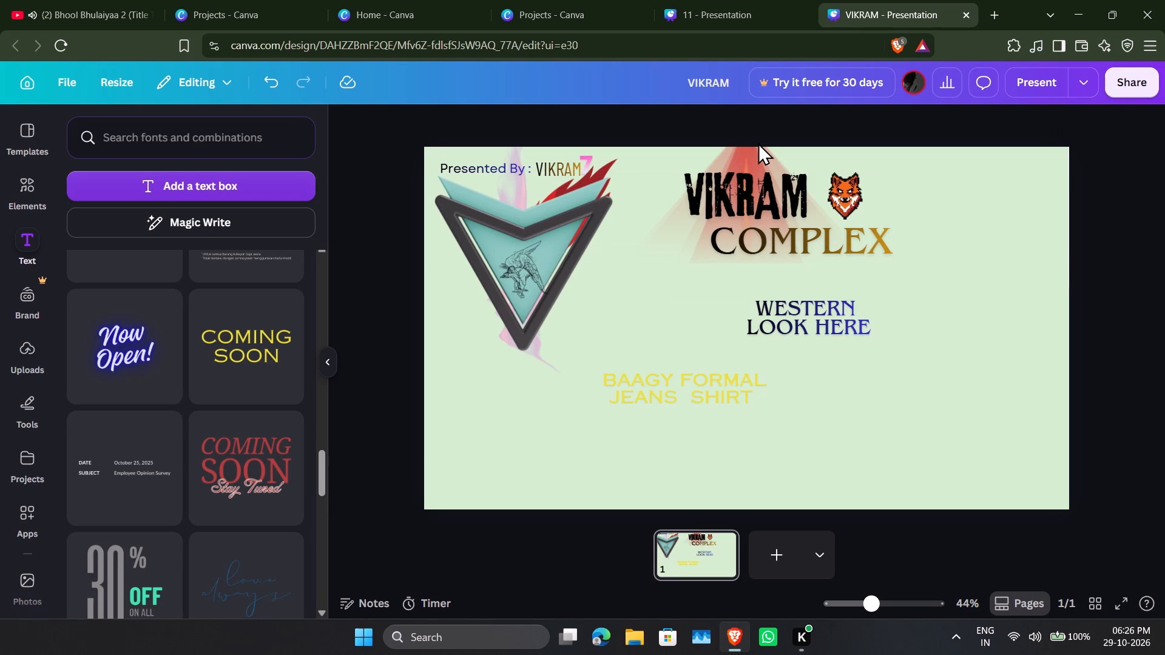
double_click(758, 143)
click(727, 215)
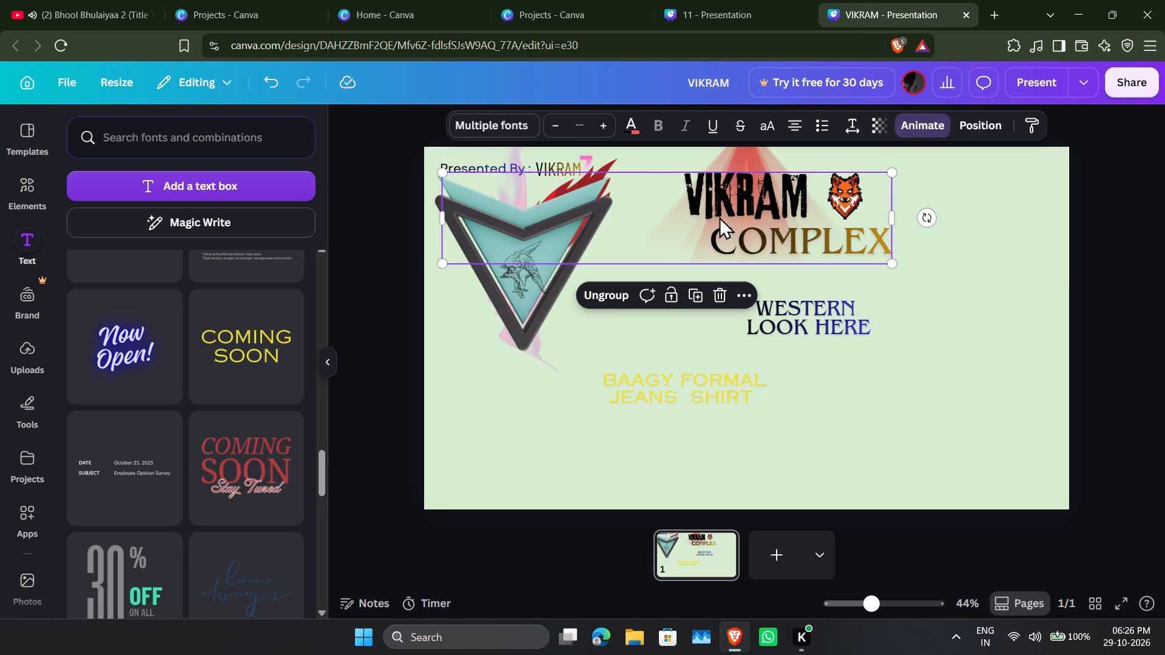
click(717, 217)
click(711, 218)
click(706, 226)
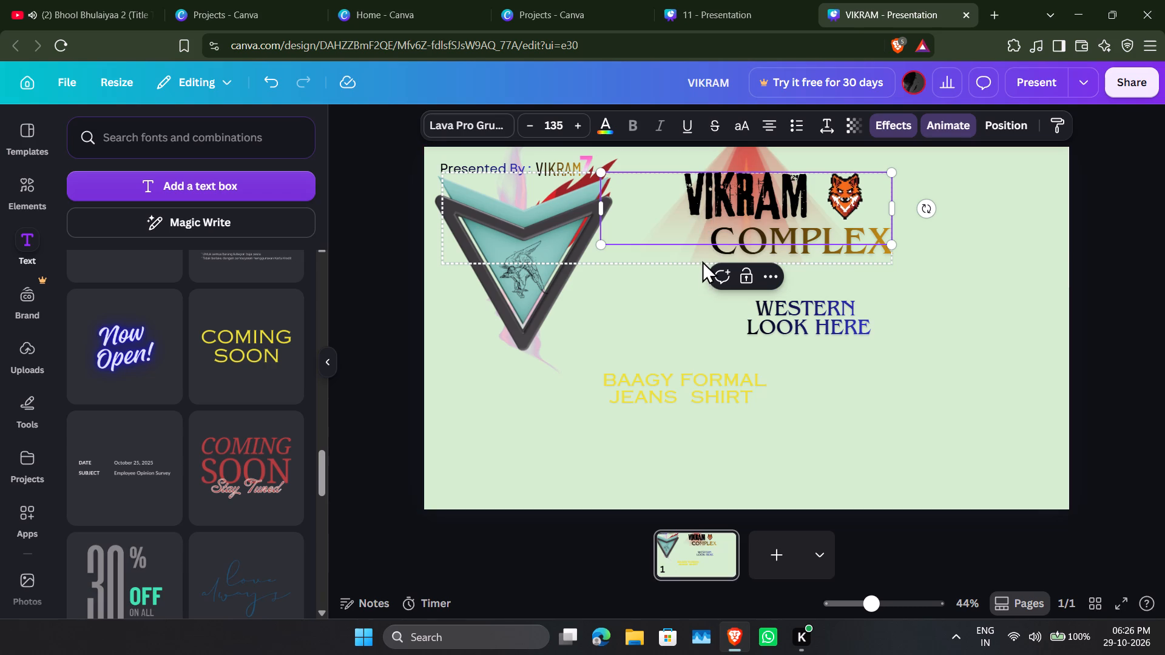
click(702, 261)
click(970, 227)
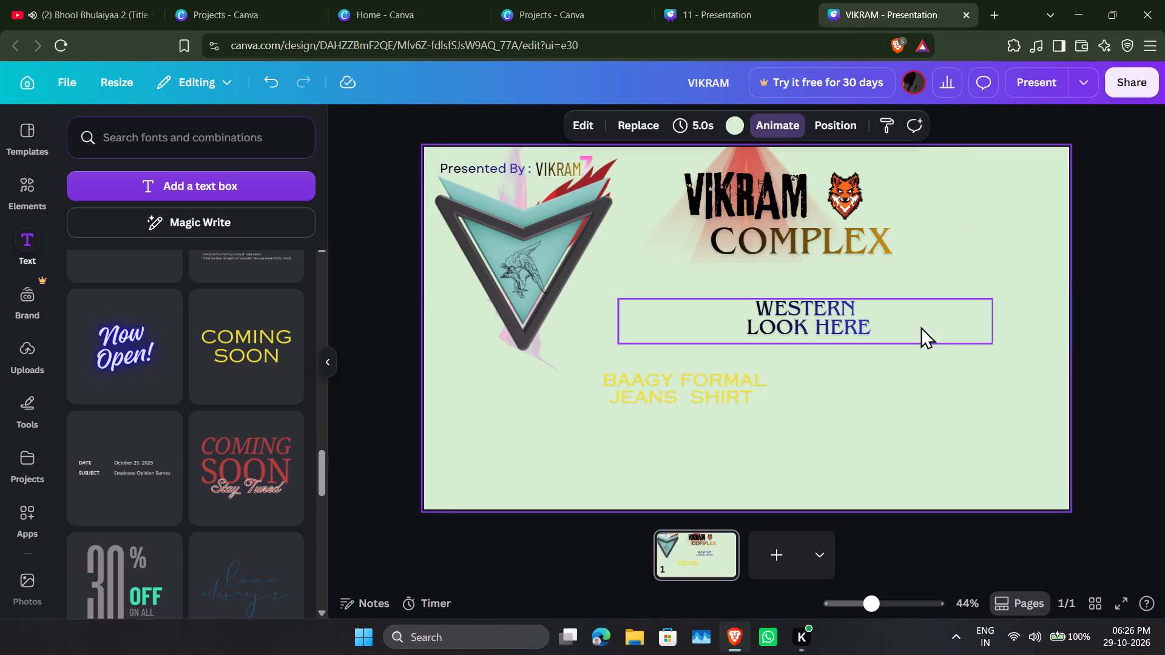
Move BAAGY FORMAL JEANS SHIRT beside the arrow emblem's tip and narrow its box so BAAGY, FORMAL and JEANS SHIRT wrap onto three lines.
drag(692, 389, 693, 382)
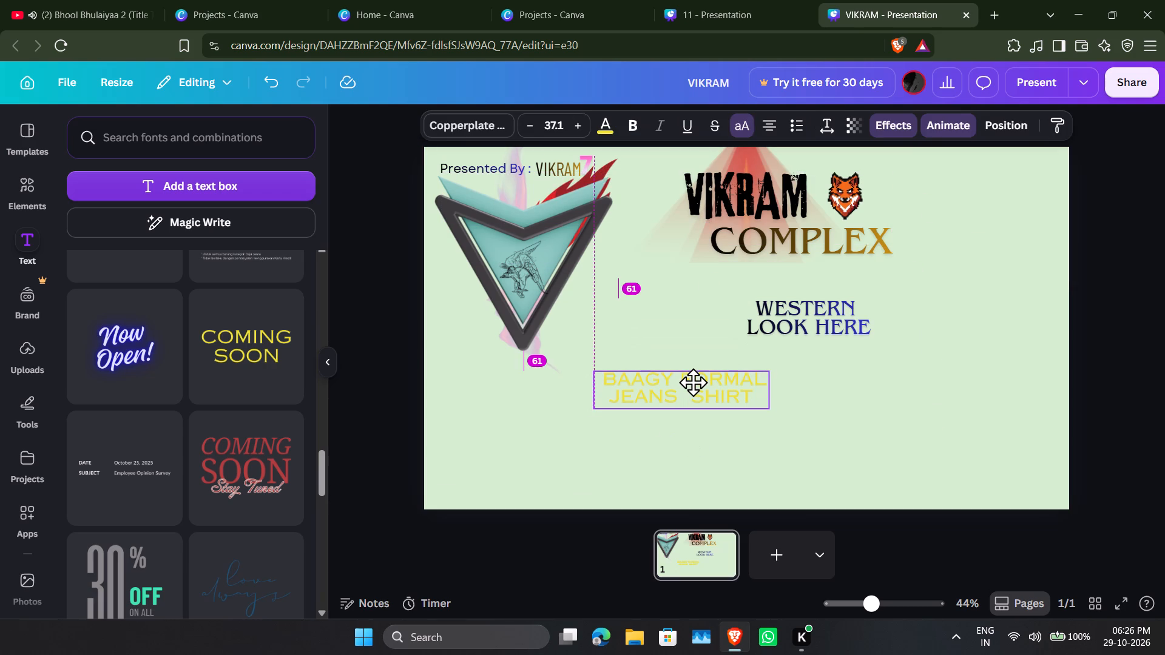
drag(693, 382, 675, 363)
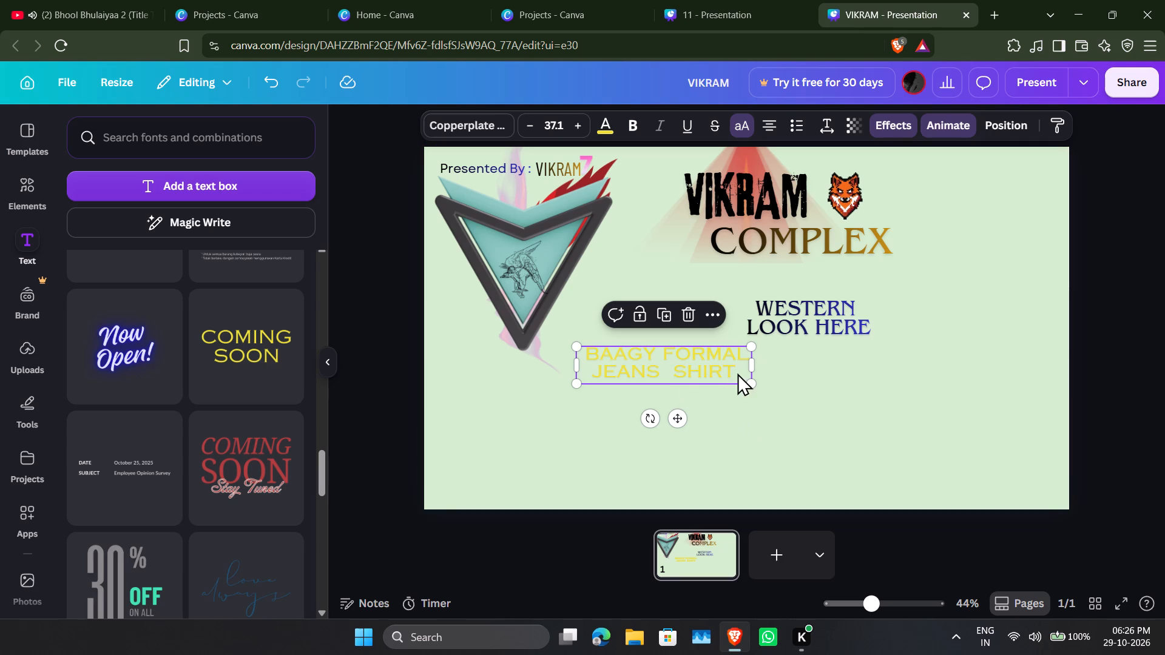
drag(754, 369, 781, 363)
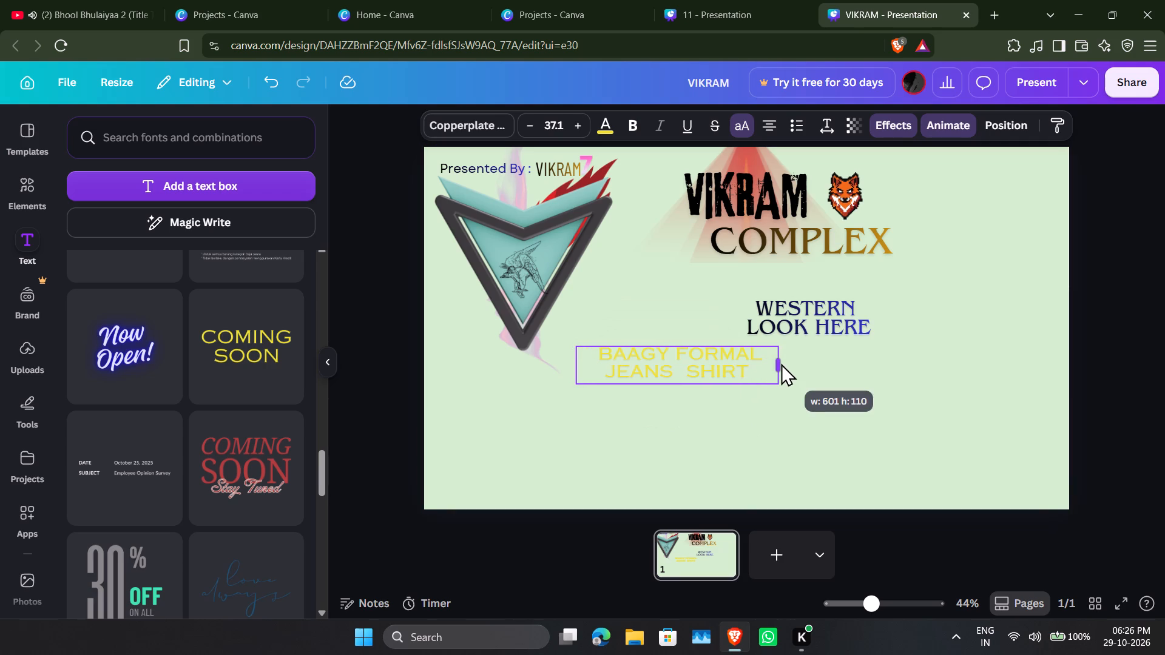
drag(781, 363, 732, 364)
drag(669, 361, 668, 370)
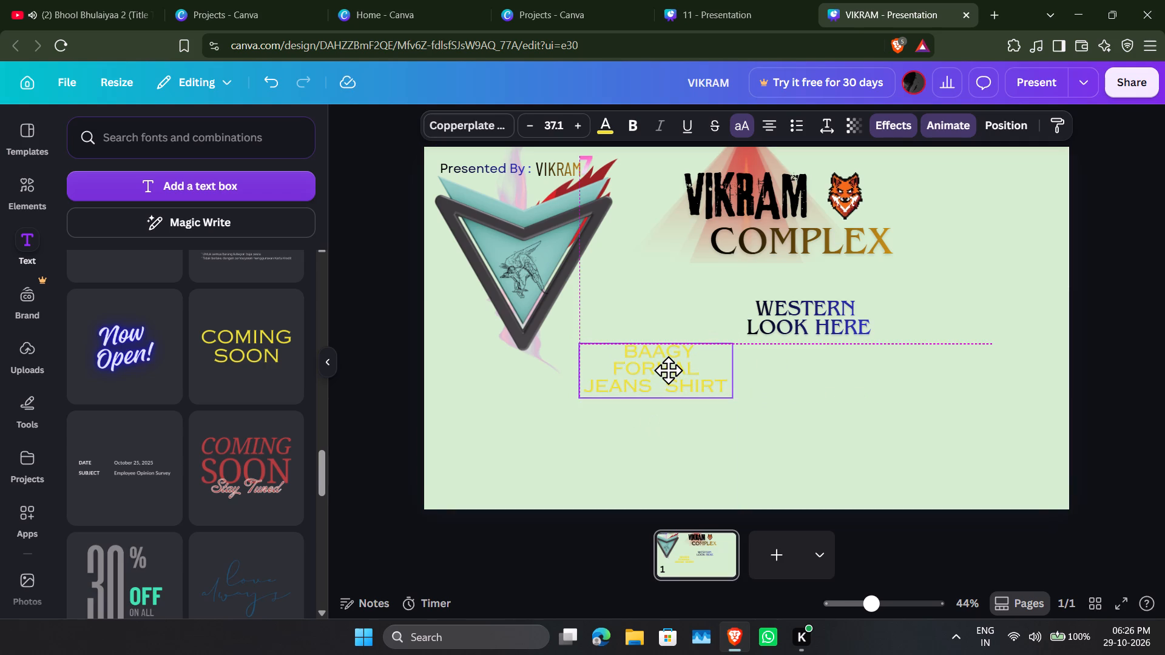
drag(668, 370, 667, 374)
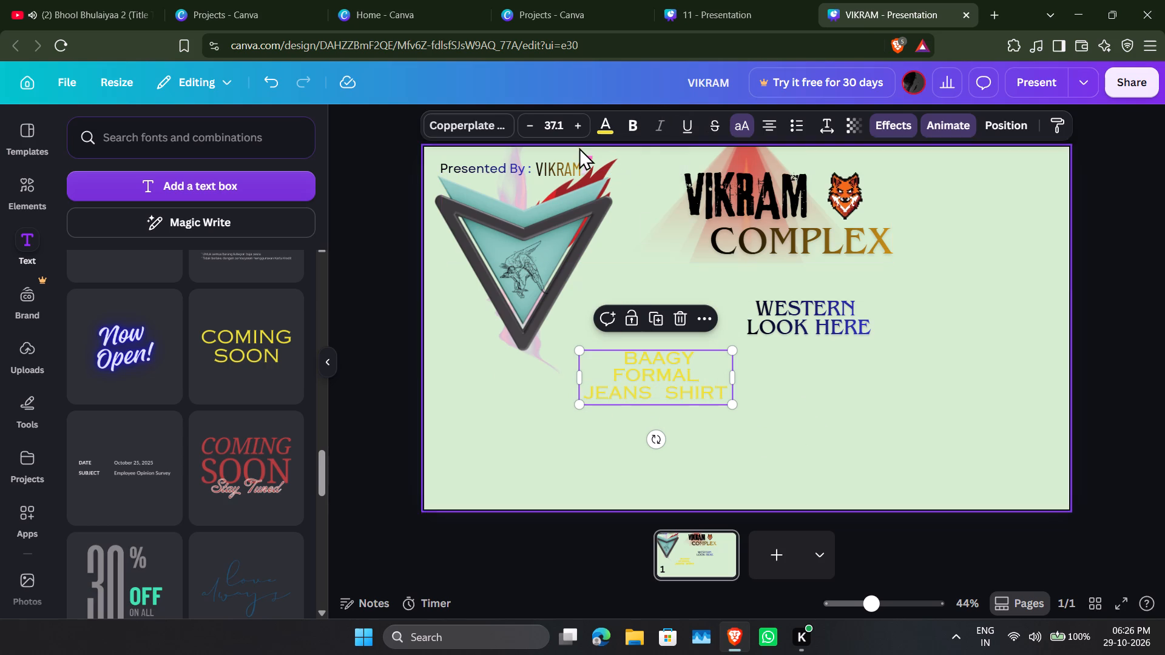
Open the text colour choices for BAAGY FORMAL JEANS SHIRT and browse to the default solid and gradient colours.
click(601, 133)
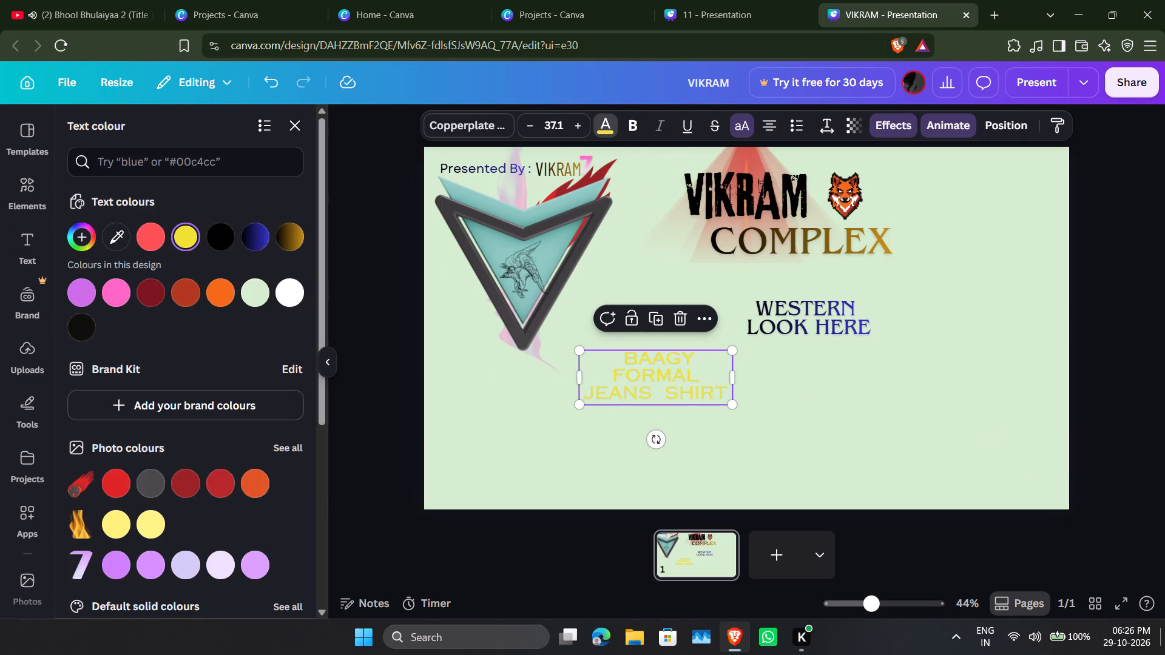
scroll(249, 405, down, 3)
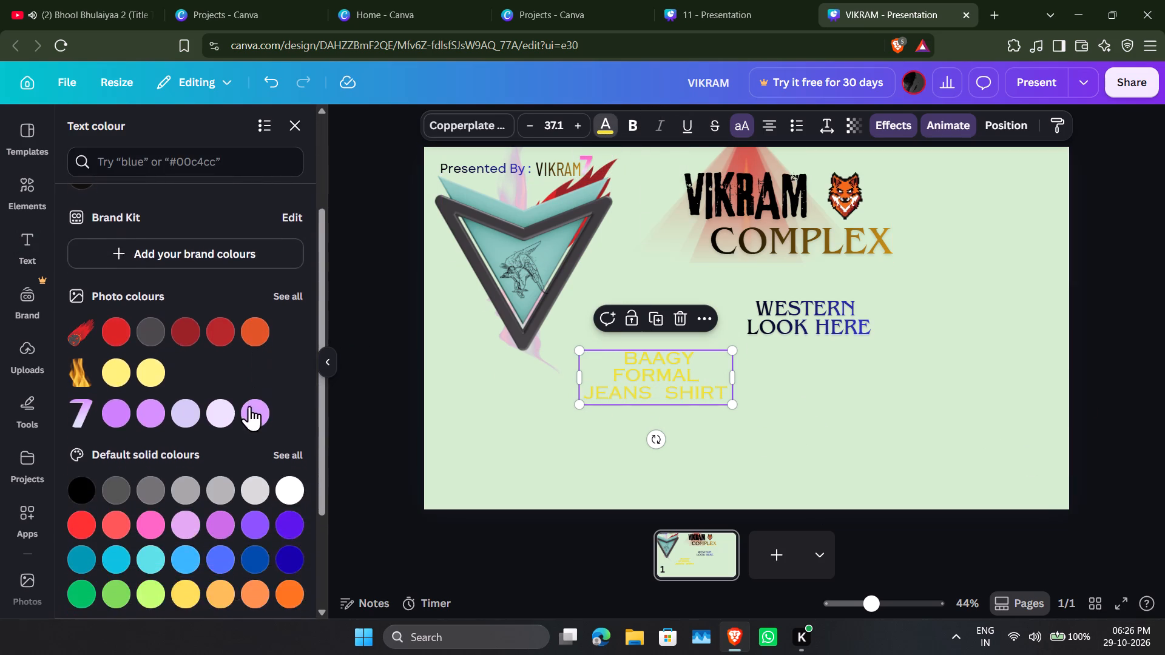
scroll(249, 406, down, 1)
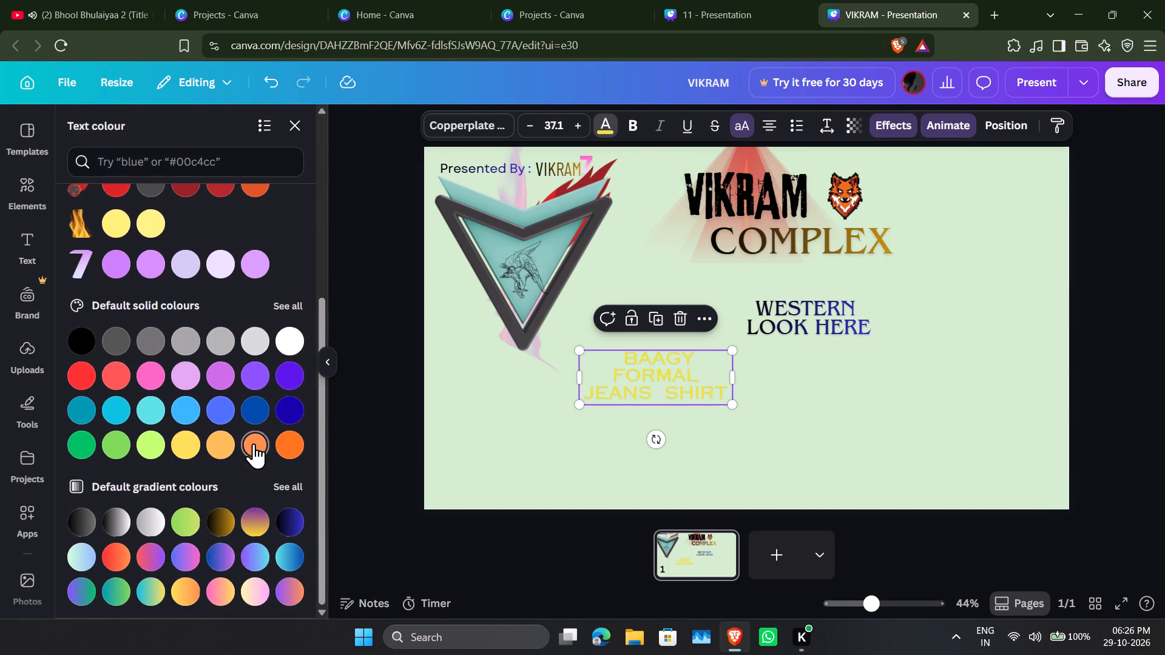
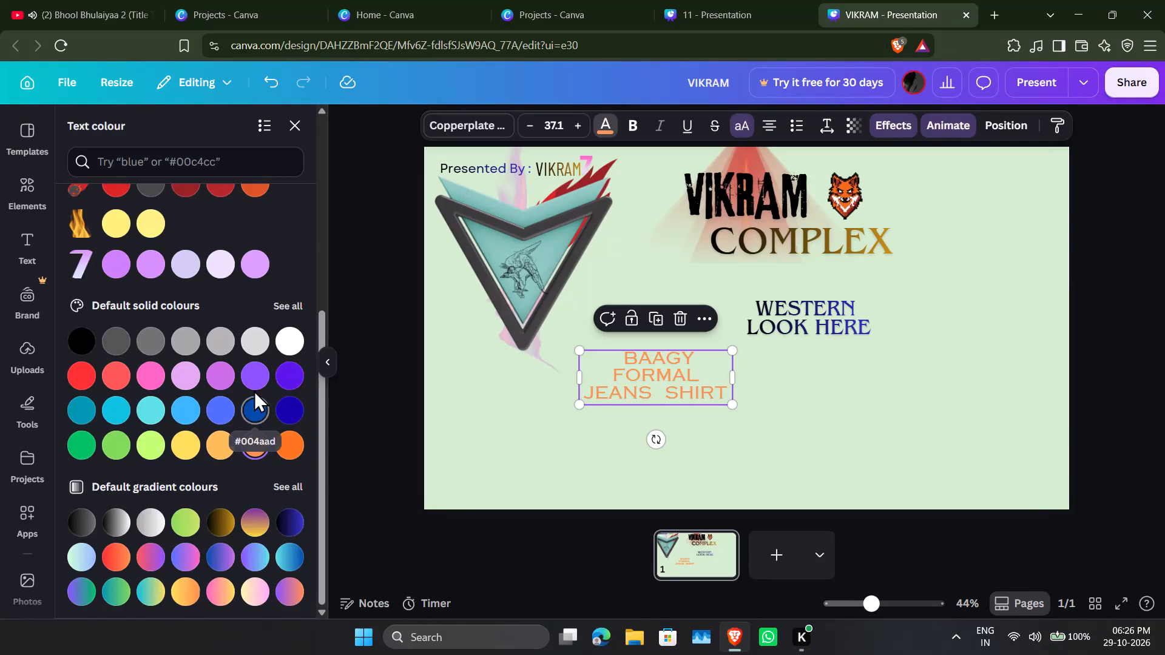
Recolour the BAAGY FORMAL JEANS SHIRT text, trying purple and light blue before settling on solid black.
click(266, 371)
click(276, 366)
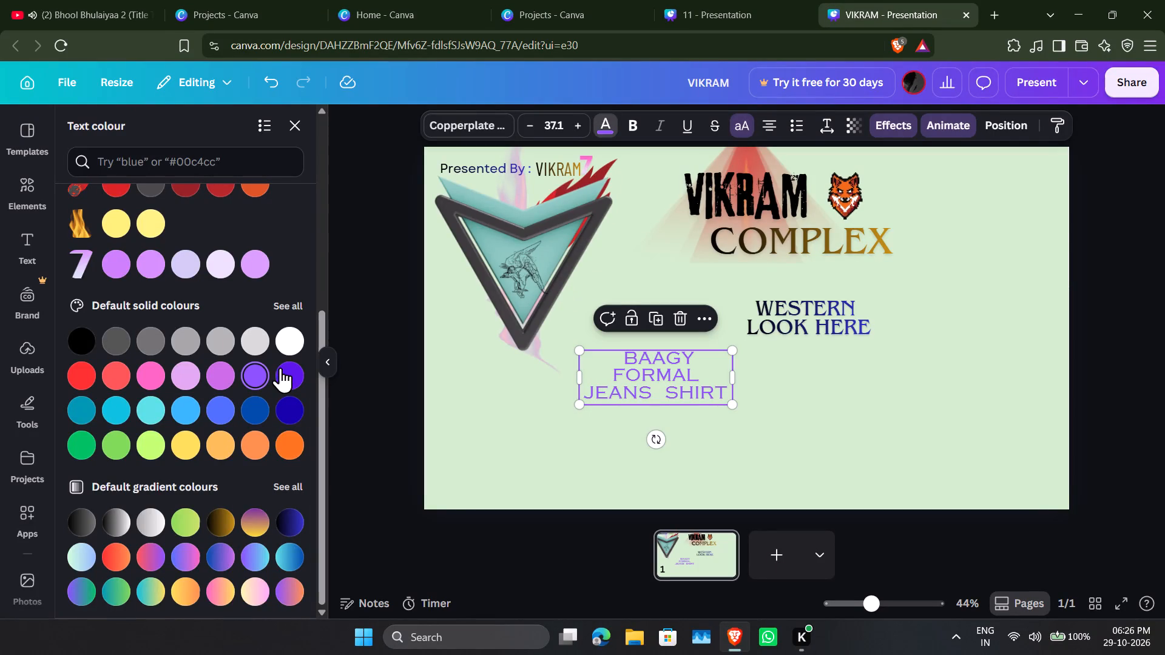
click(184, 421)
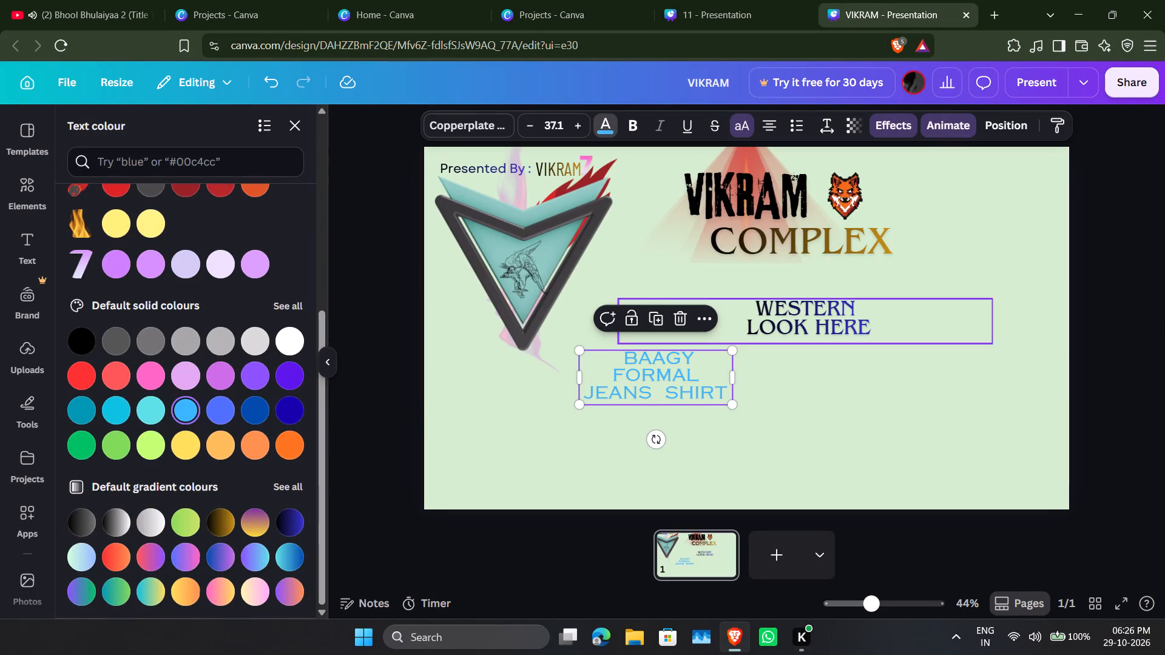
click(73, 332)
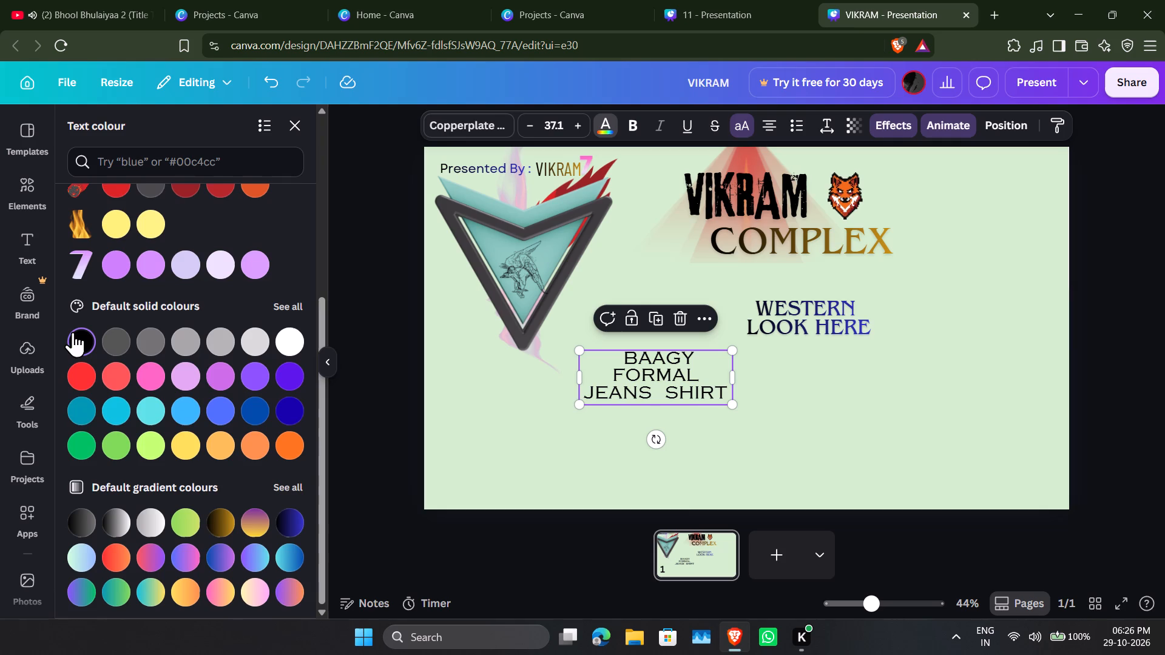
Shrink BAAGY FORMAL JEANS SHIRT to a font size of about 30 and shift it slightly away from the arrow emblem.
drag(730, 406, 707, 377)
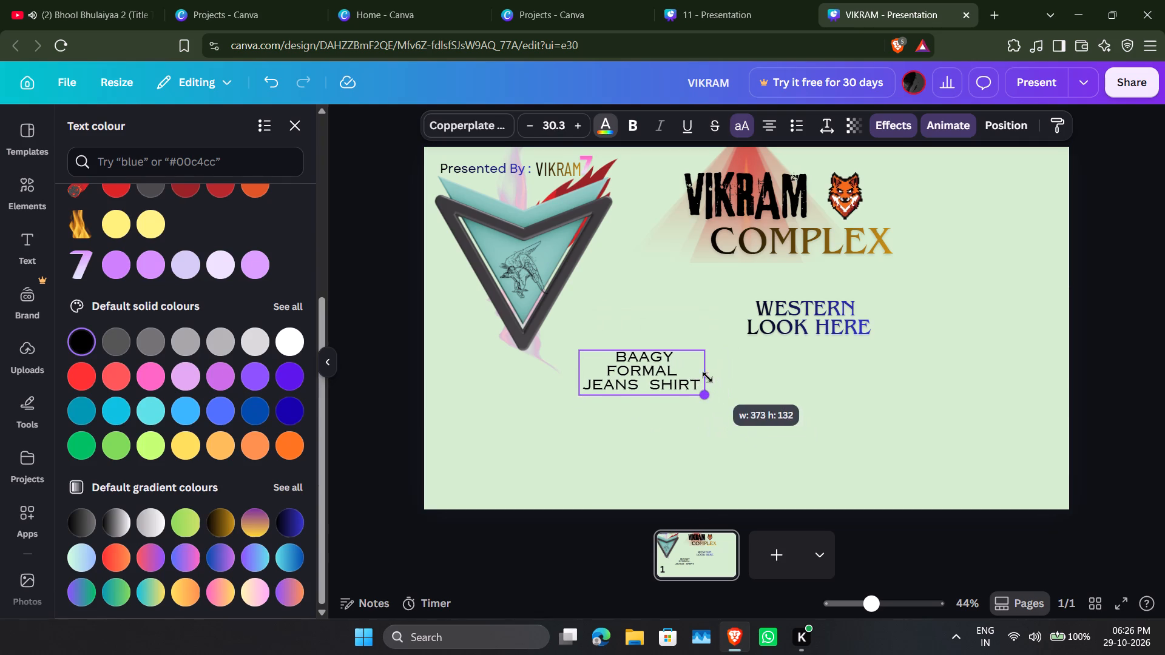
drag(707, 377, 704, 375)
drag(646, 362, 667, 366)
click(862, 406)
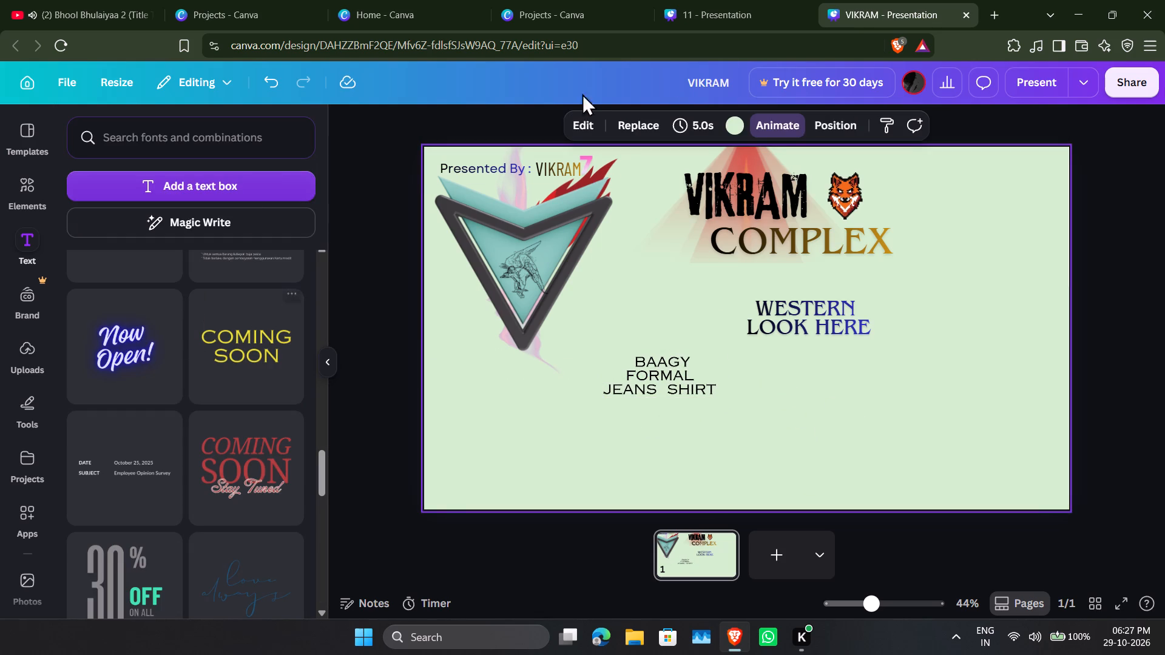
Add the recently used black swirl divider ornament between COMPLEX and WESTERN LOOK HERE.
click(19, 193)
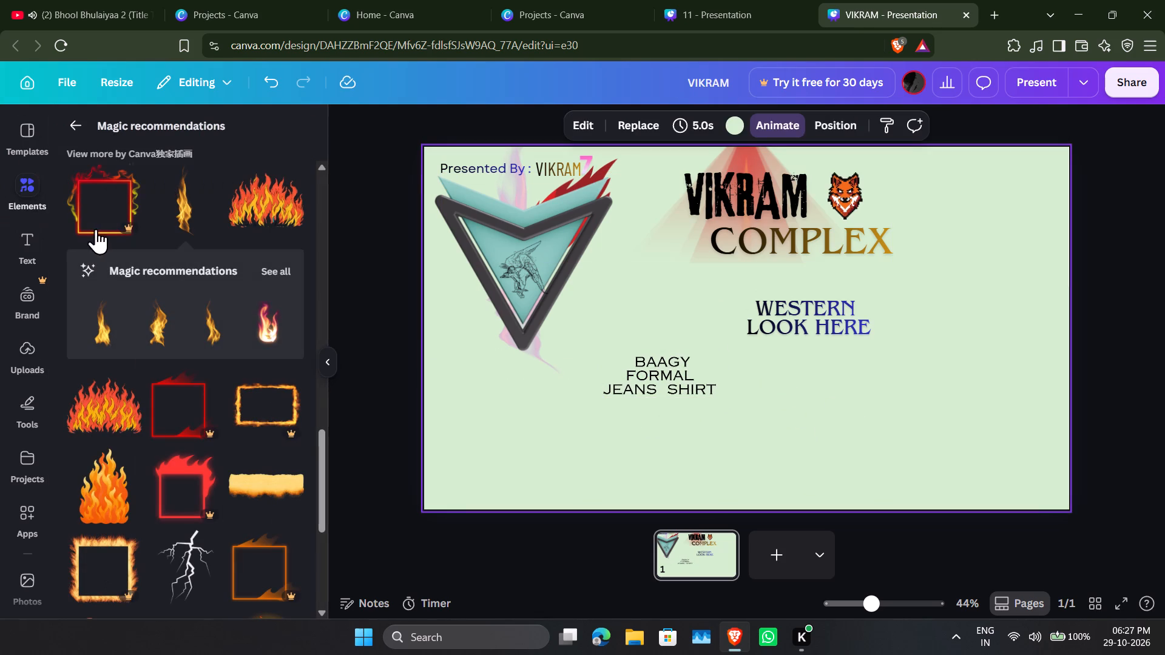
click(71, 130)
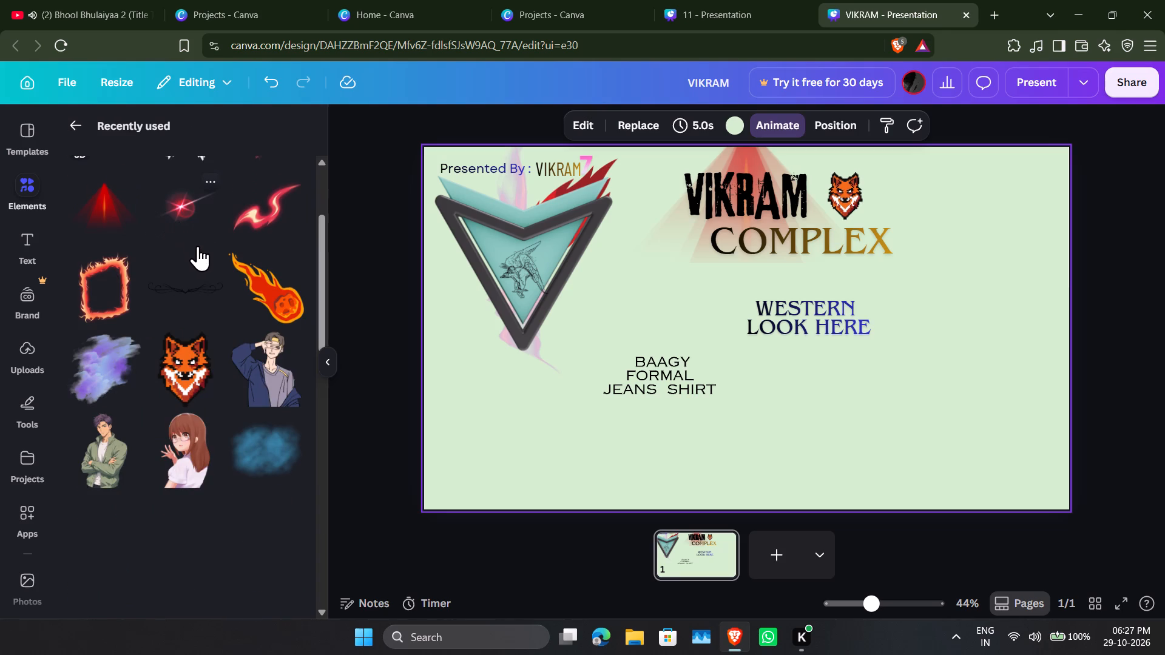
drag(197, 293, 655, 361)
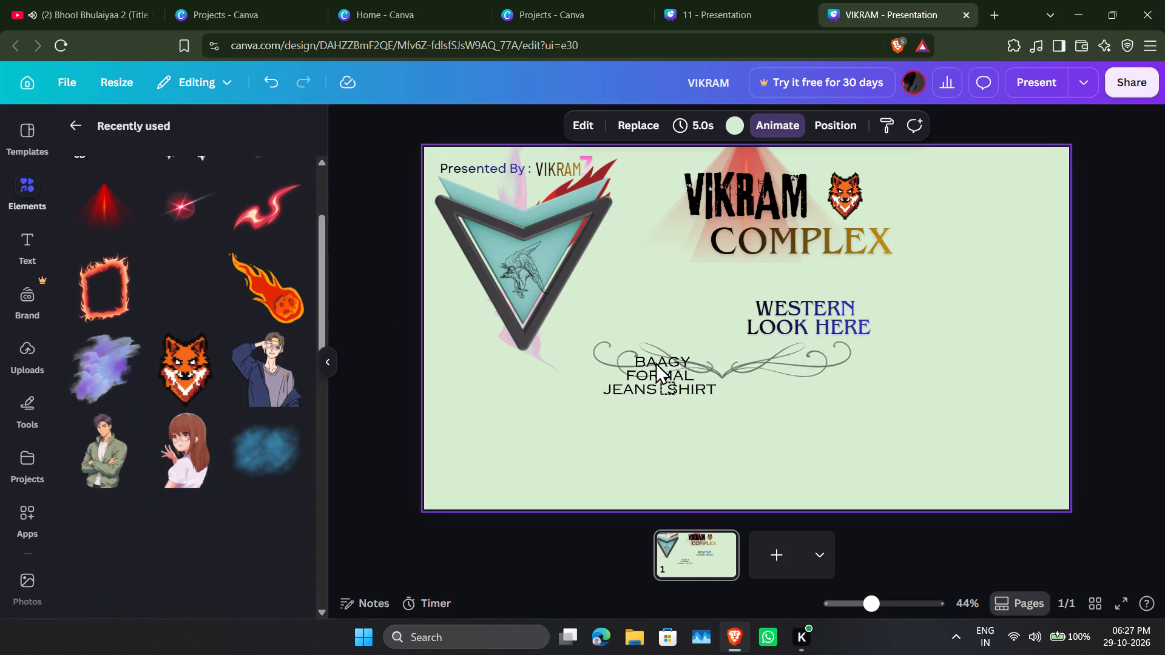
drag(655, 361, 718, 303)
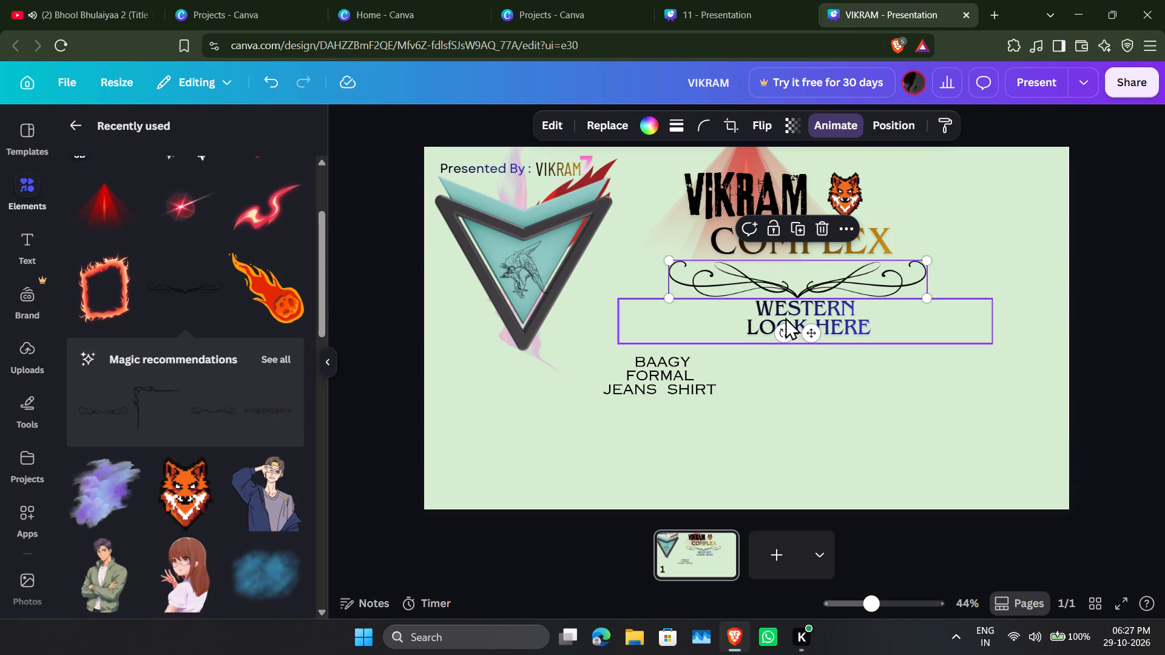
click(811, 326)
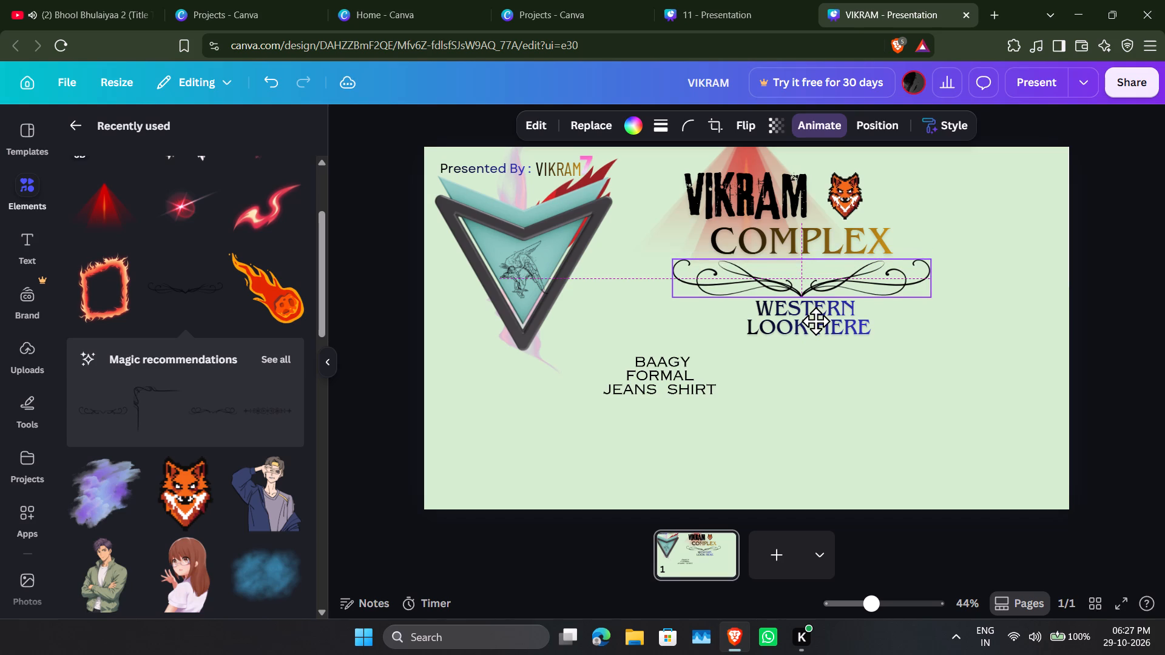
Reduce the swirl divider's transparency value to about 66.
click(780, 127)
drag(814, 191, 814, 190)
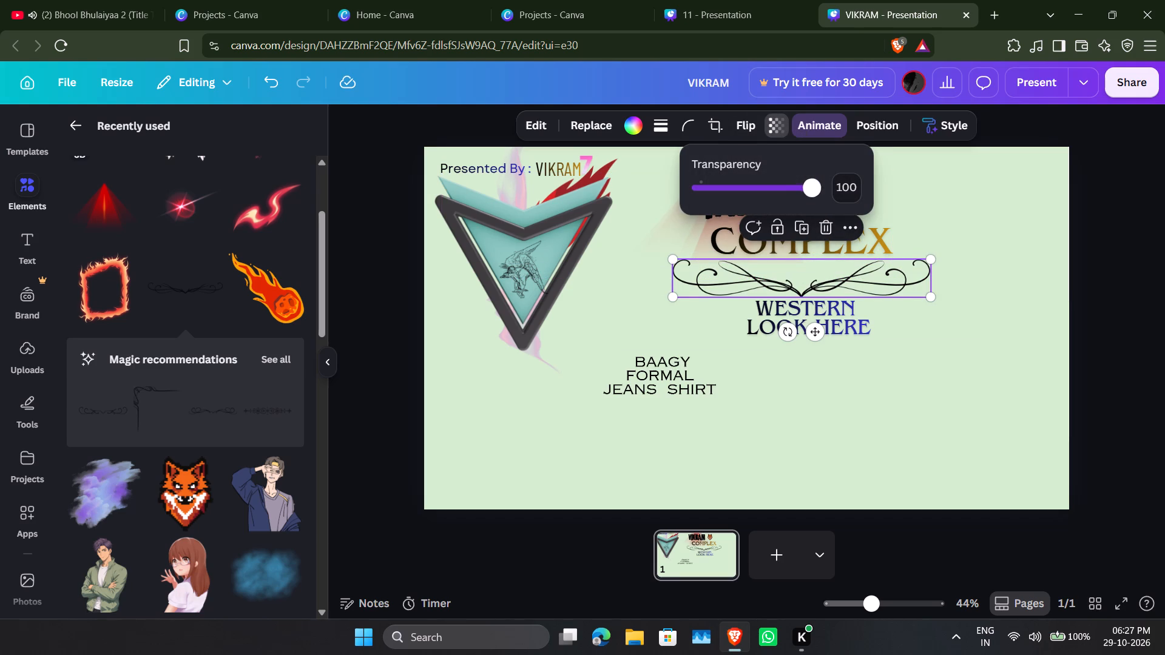
drag(814, 190, 765, 225)
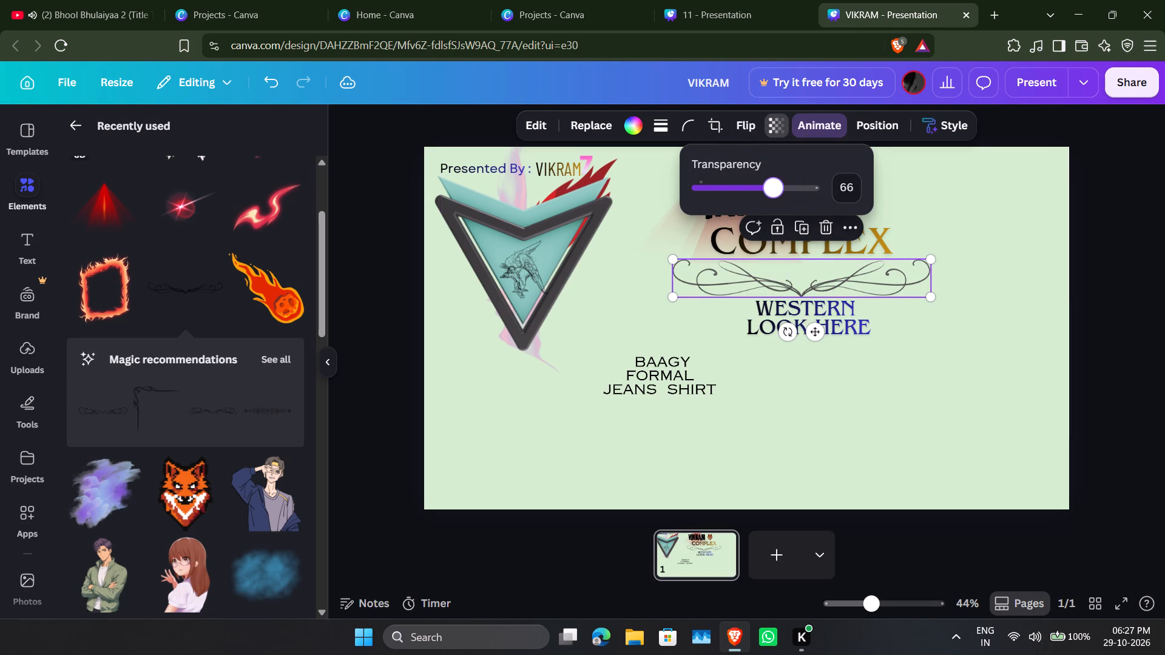
drag(765, 225, 772, 235)
click(957, 210)
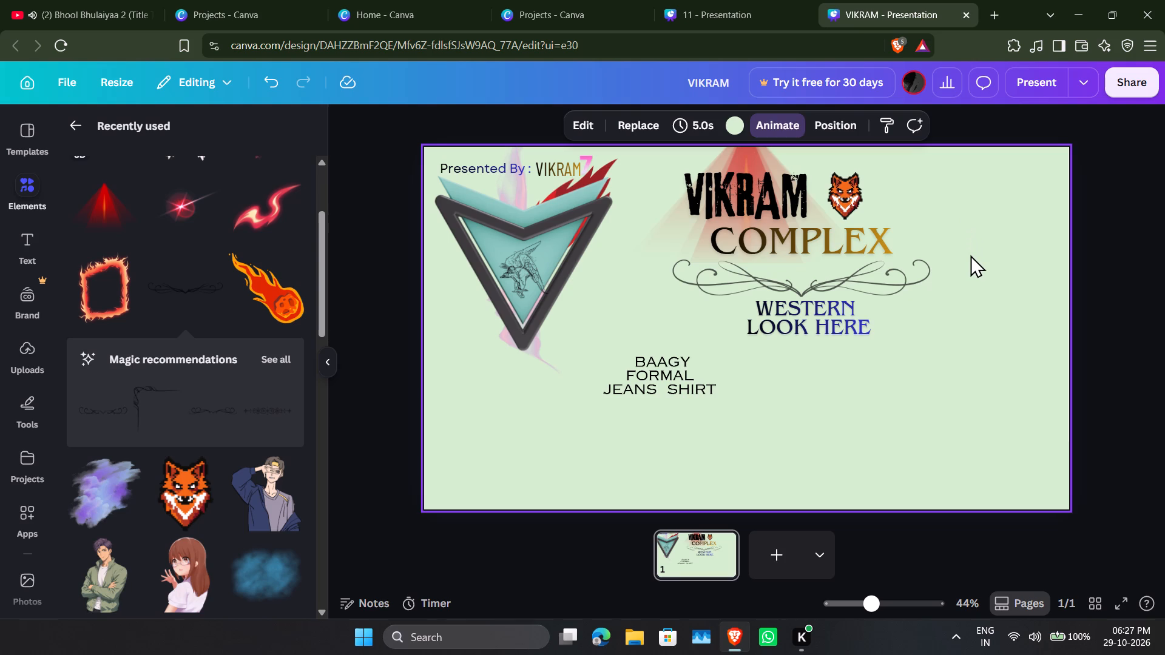
Add the red 3D NEW! starburst badge from the Work & lifestyle 3D elements and centre it over BAAGY FORMAL JEANS SHIRT.
click(32, 185)
click(32, 185)
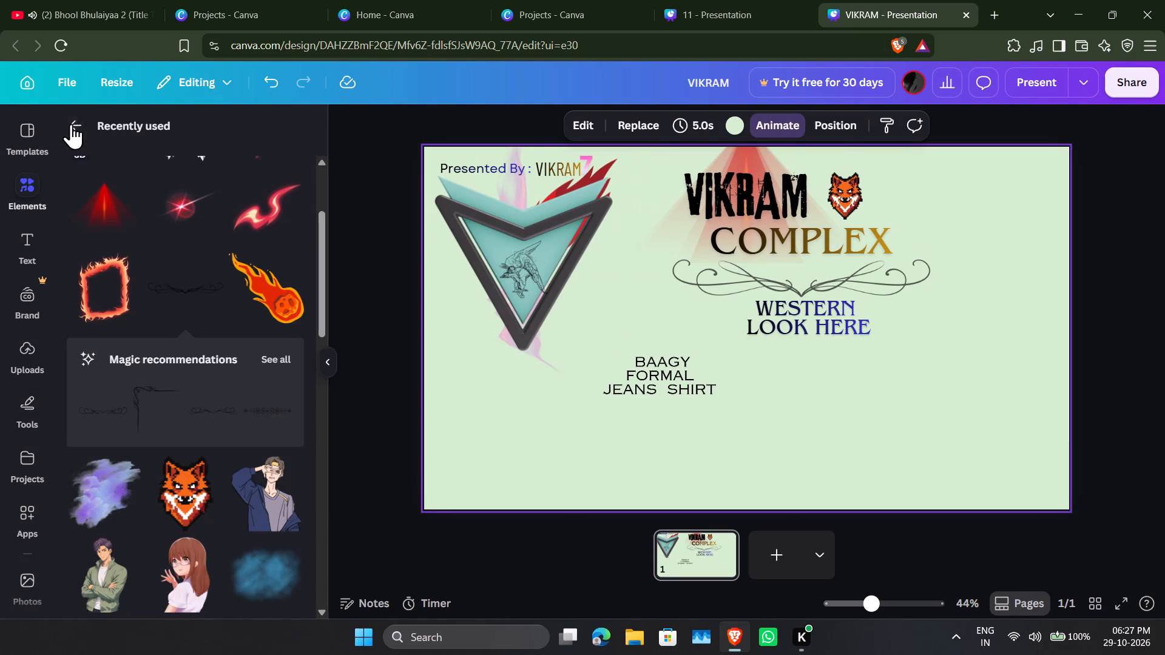
click(71, 129)
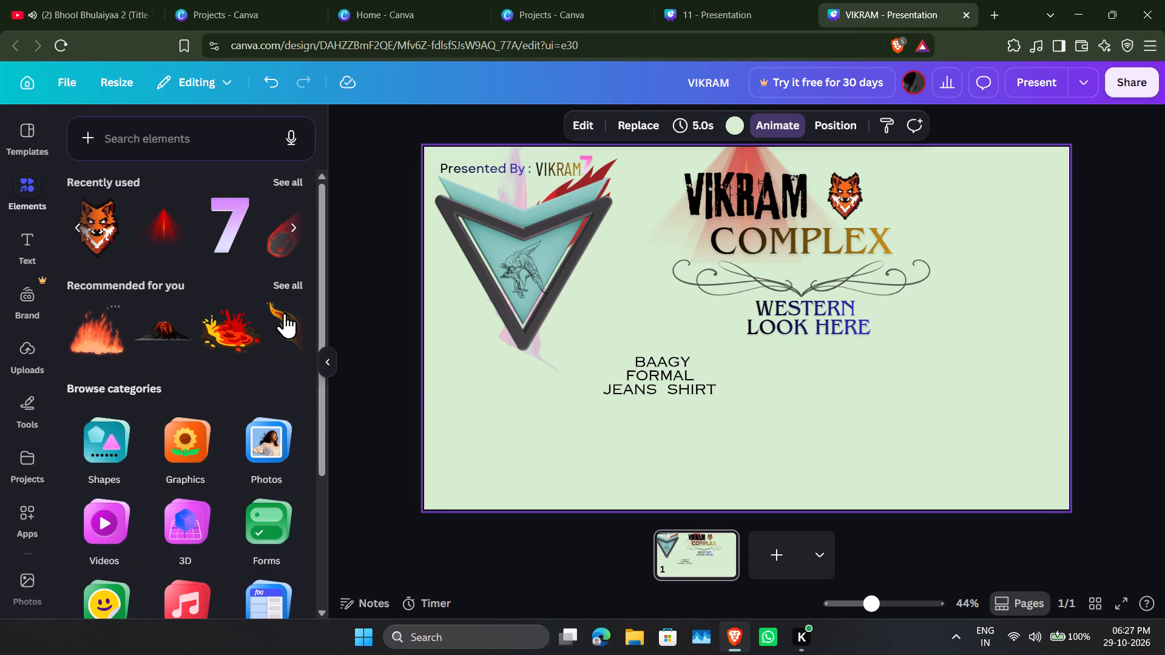
click(292, 217)
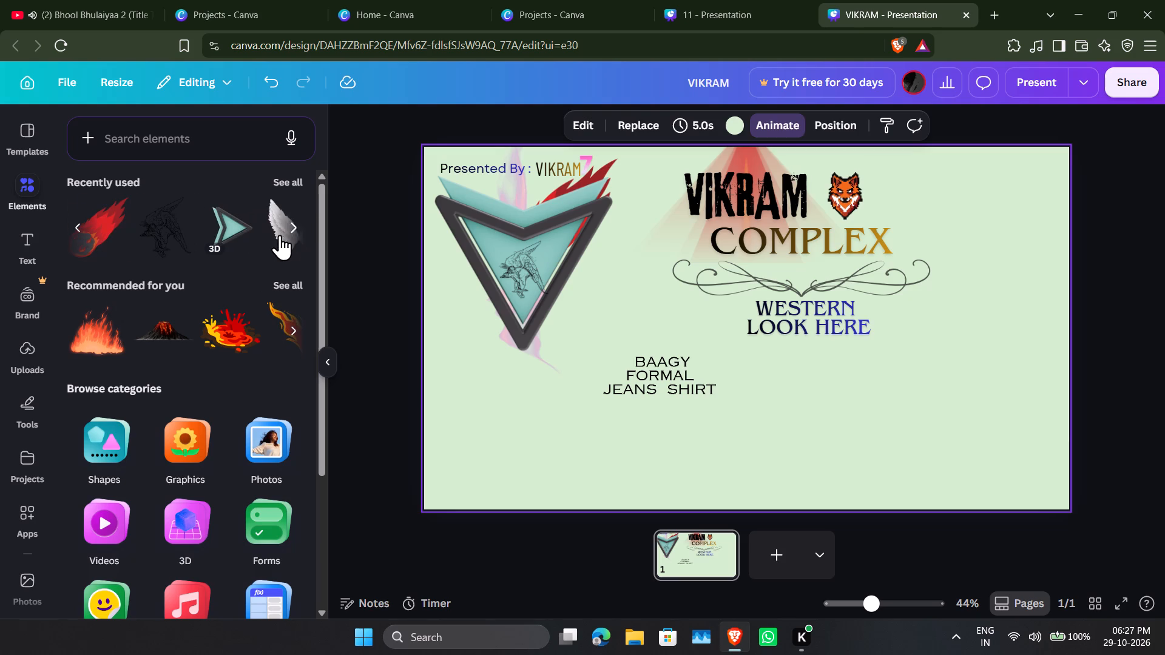
click(291, 218)
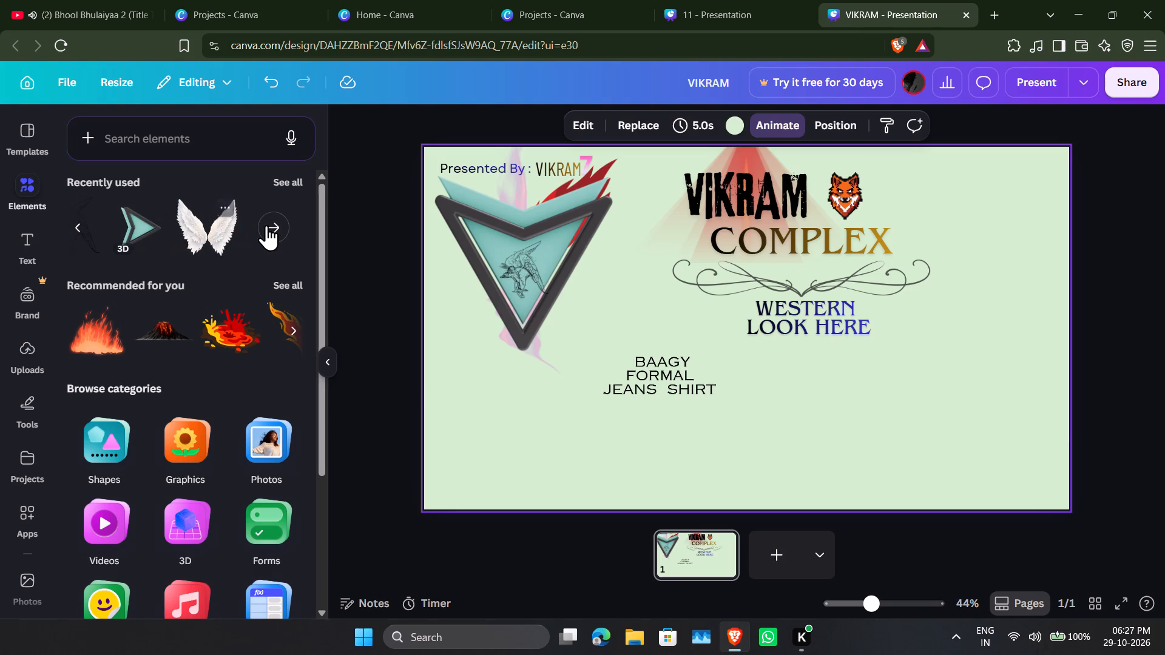
click(272, 225)
click(66, 122)
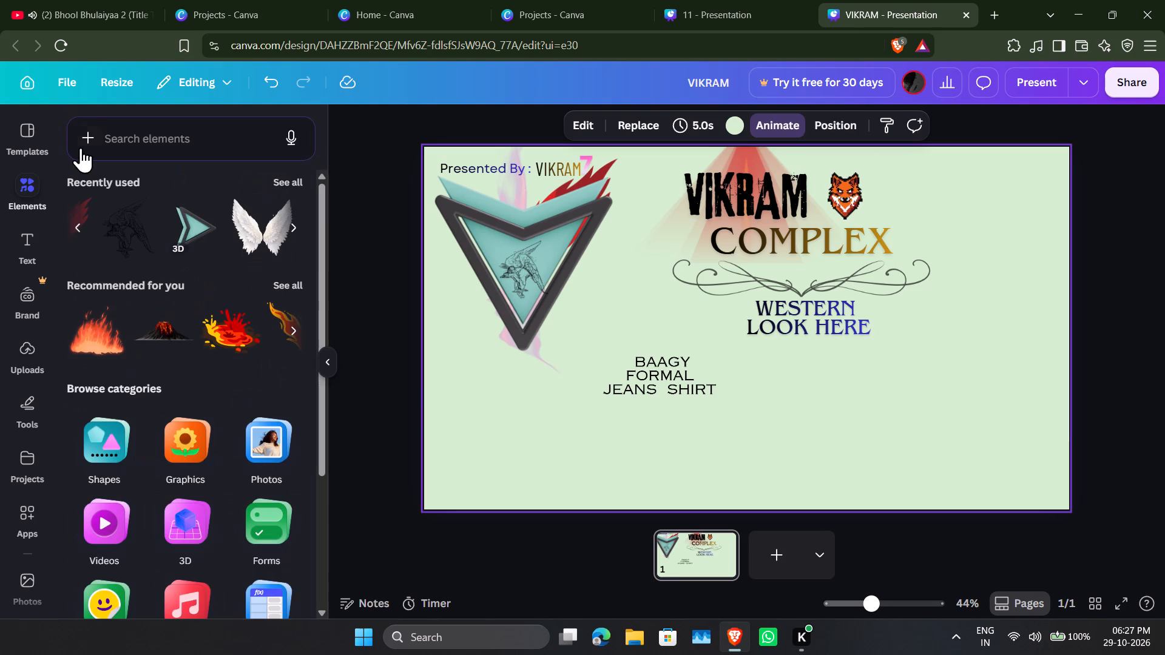
scroll(136, 216, down, 3)
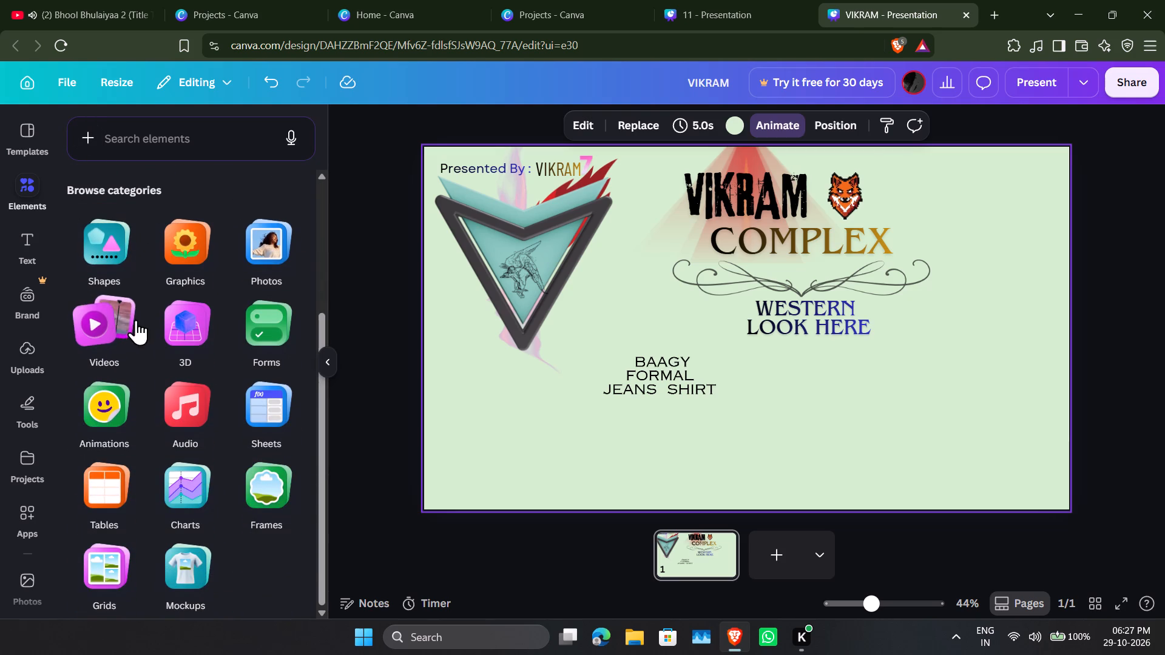
click(191, 343)
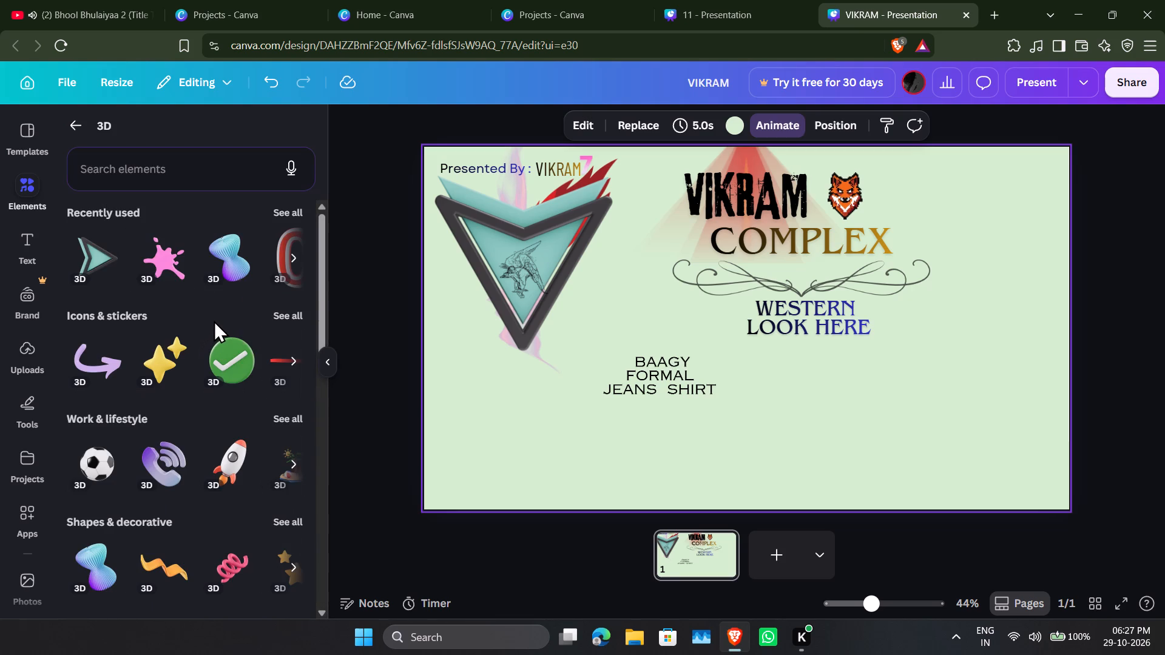
scroll(215, 320, down, 3)
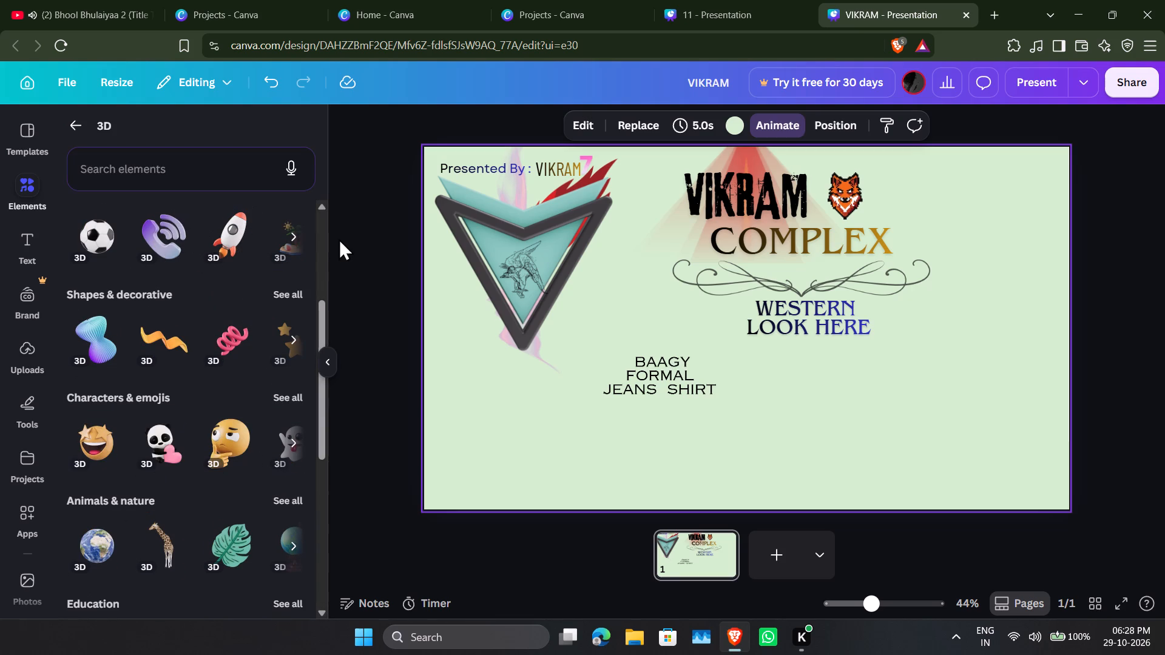
click(285, 229)
click(285, 229)
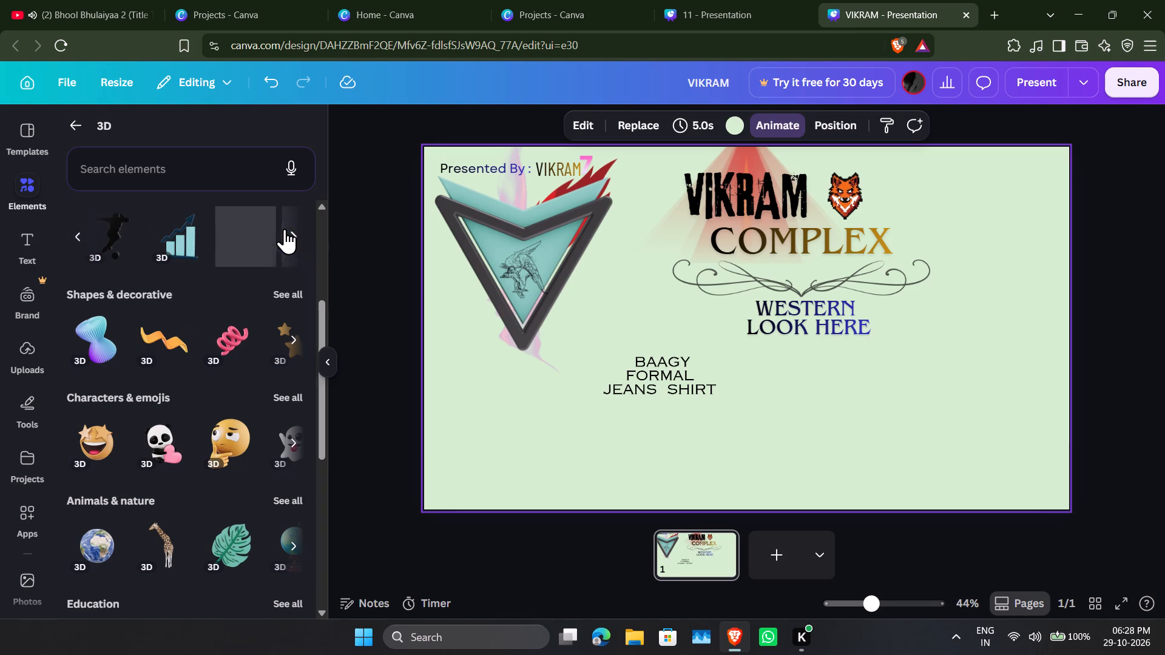
click(72, 228)
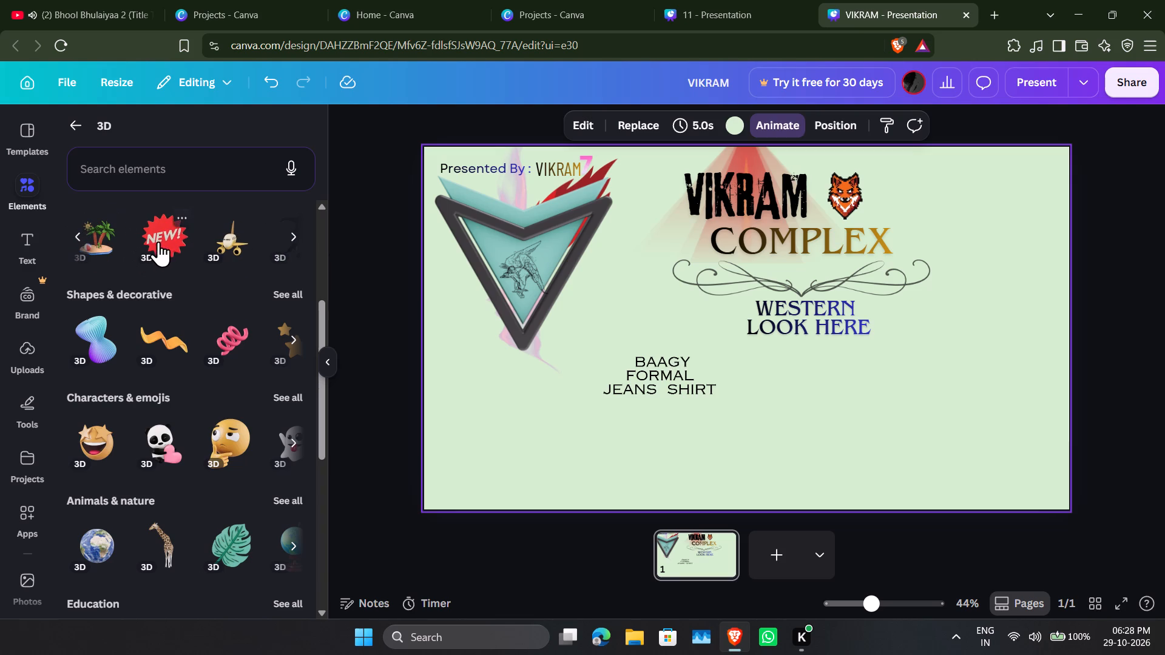
drag(159, 241, 517, 366)
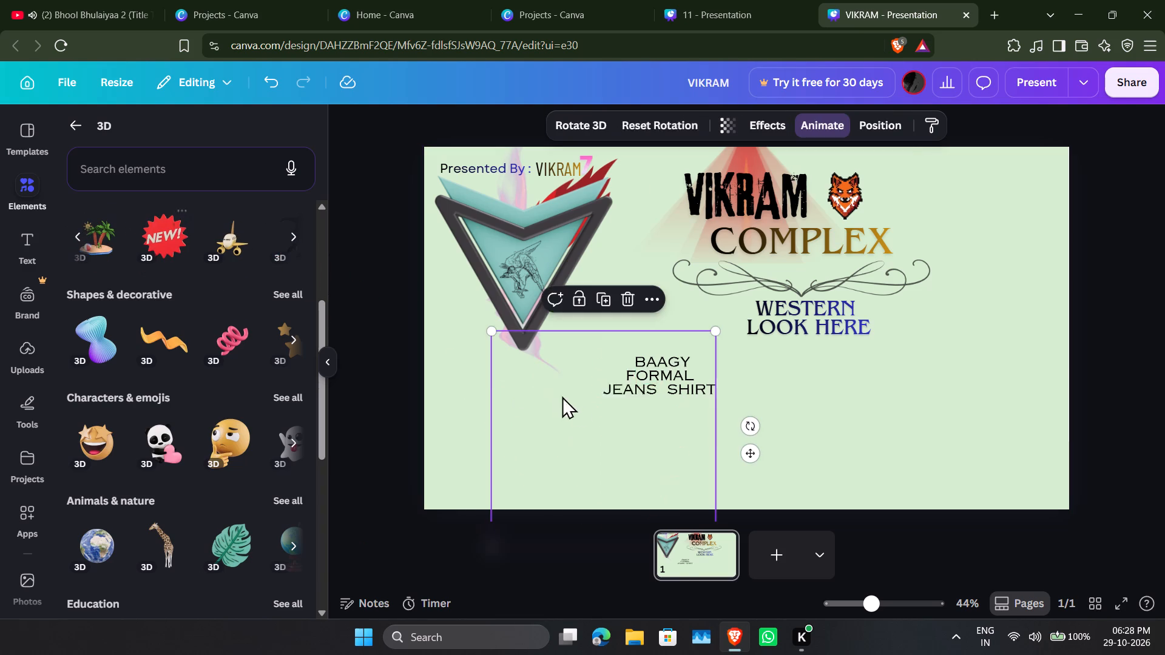
drag(592, 427, 649, 368)
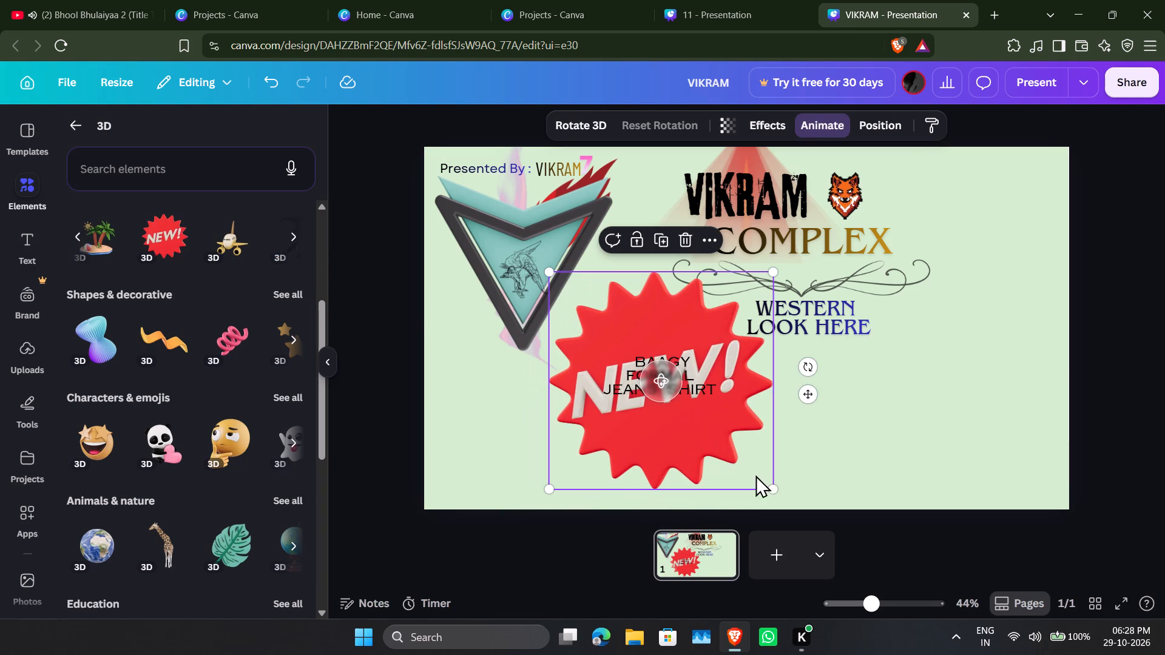
Shrink the NEW! badge to a small sticker and place it just before the word BAAGY.
drag(774, 488, 596, 306)
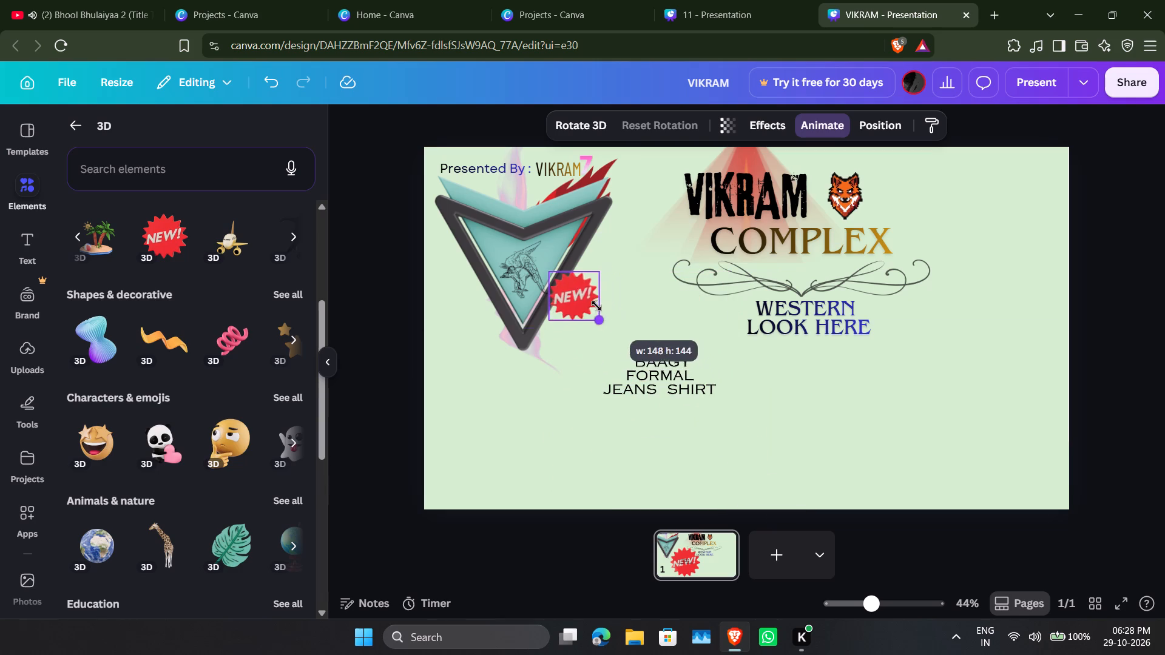
drag(596, 306, 580, 293)
drag(556, 285, 560, 289)
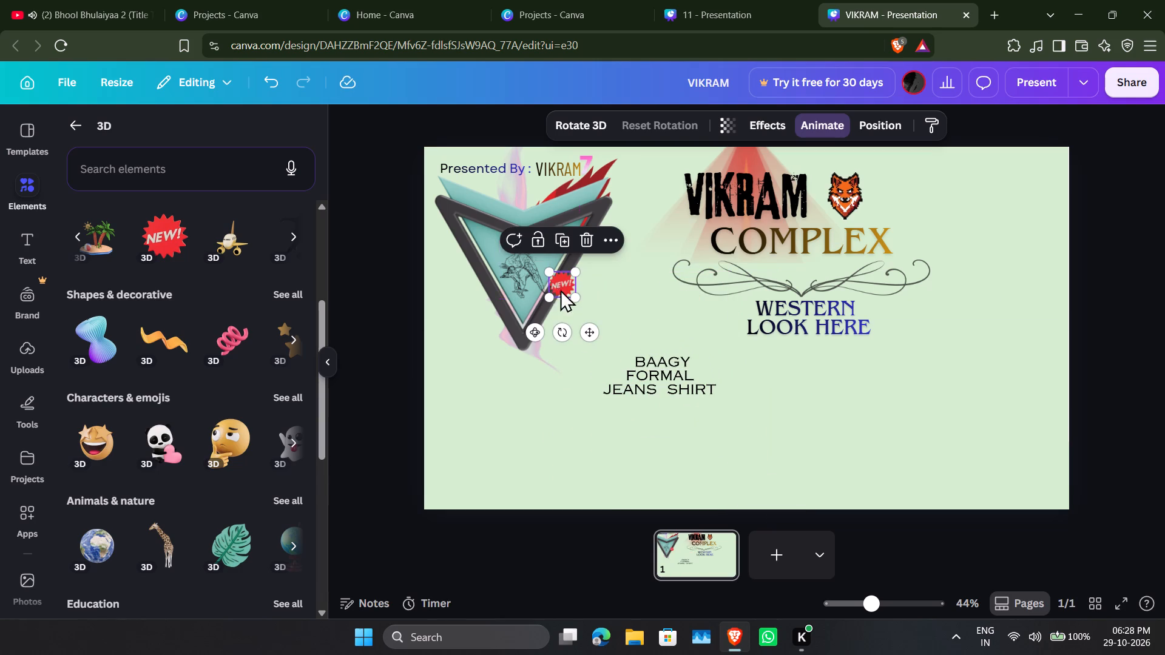
drag(560, 289, 604, 360)
click(883, 449)
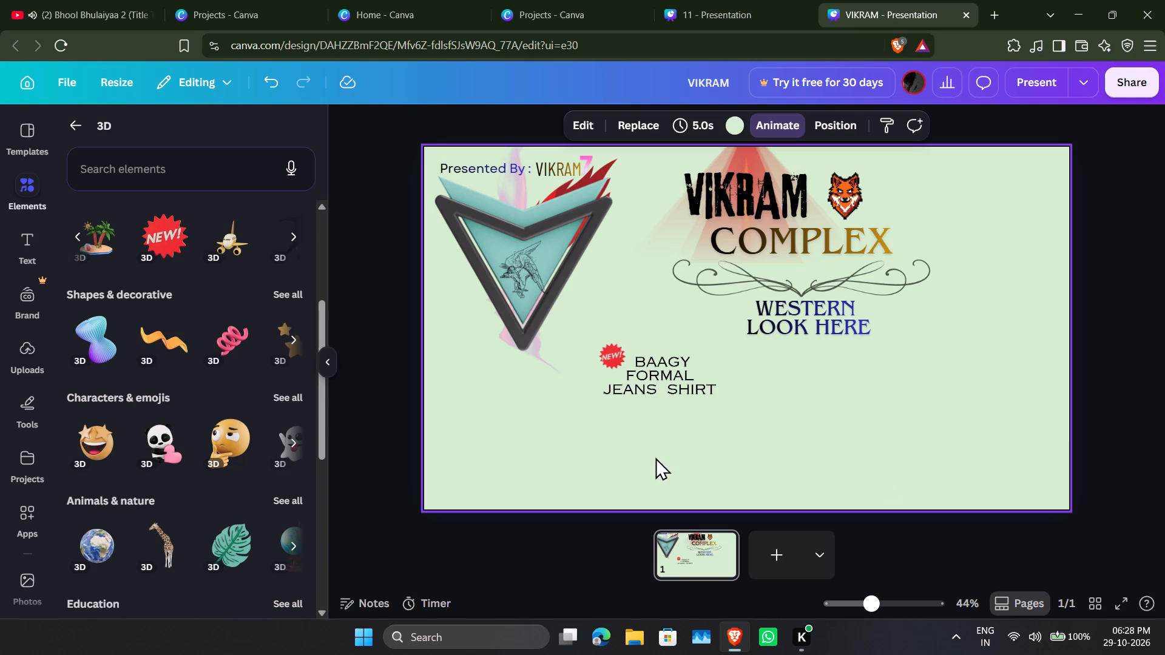
click(743, 395)
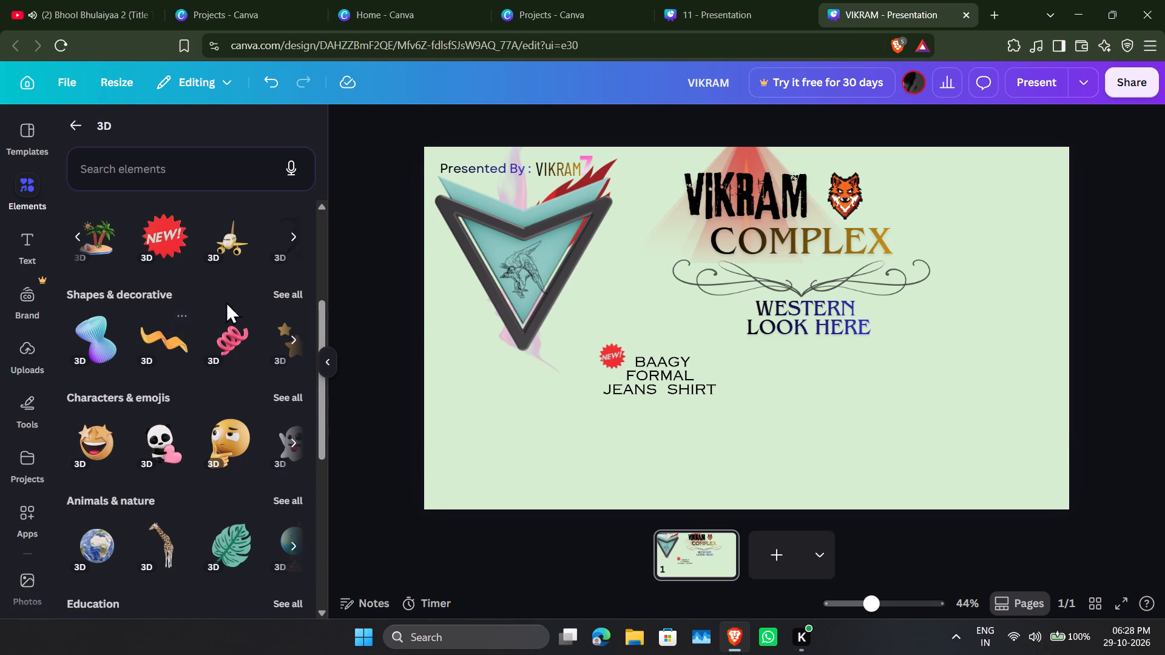
Add the yellow COMING SOON text design and move it below WESTERN LOOK HERE, near the bottom of the page.
click(38, 254)
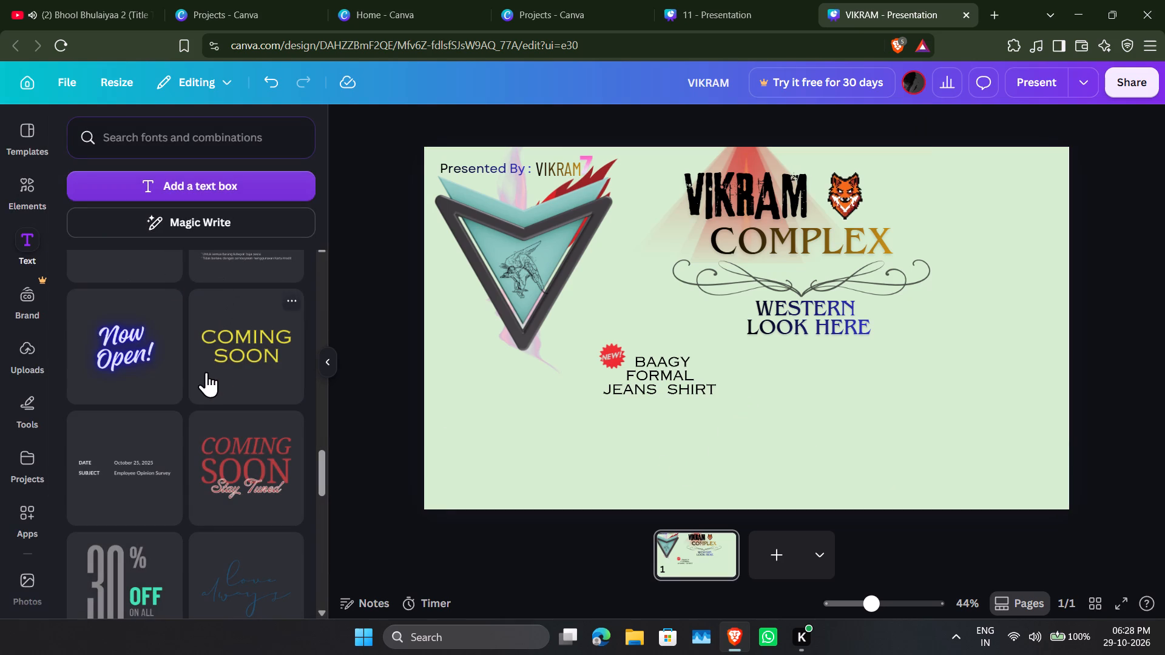
click(233, 354)
drag(741, 317, 799, 398)
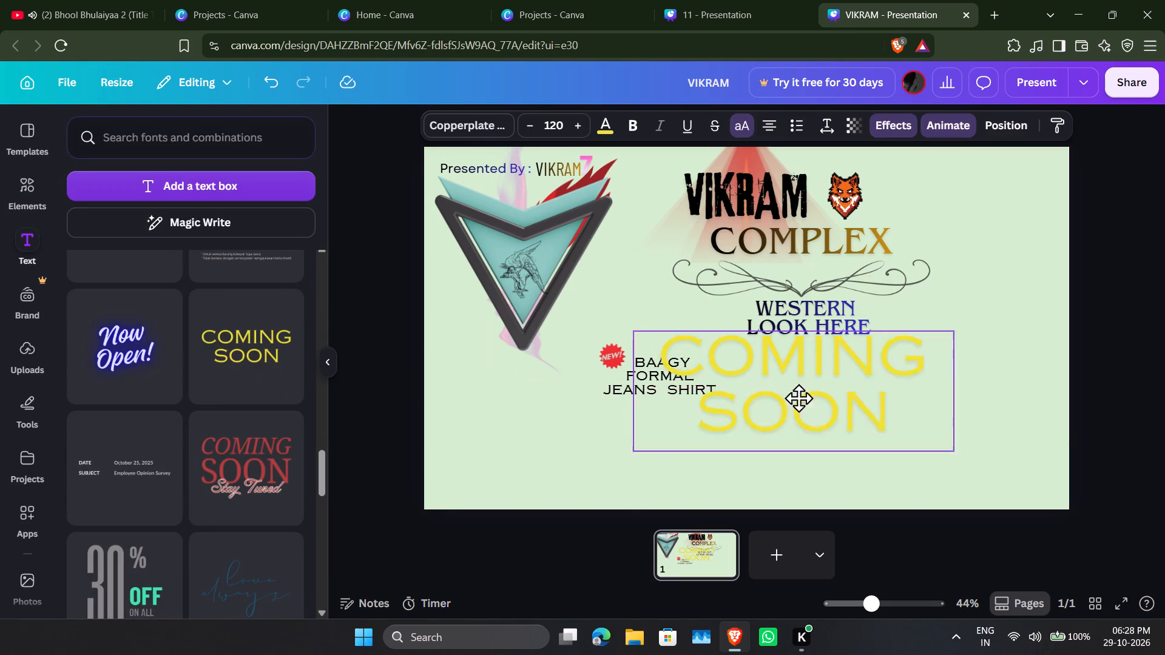
drag(799, 398, 817, 425)
Replace the yellow COMING SOON text with SNIKER , BOTS,SPORTS AAL SHOES.
click(947, 471)
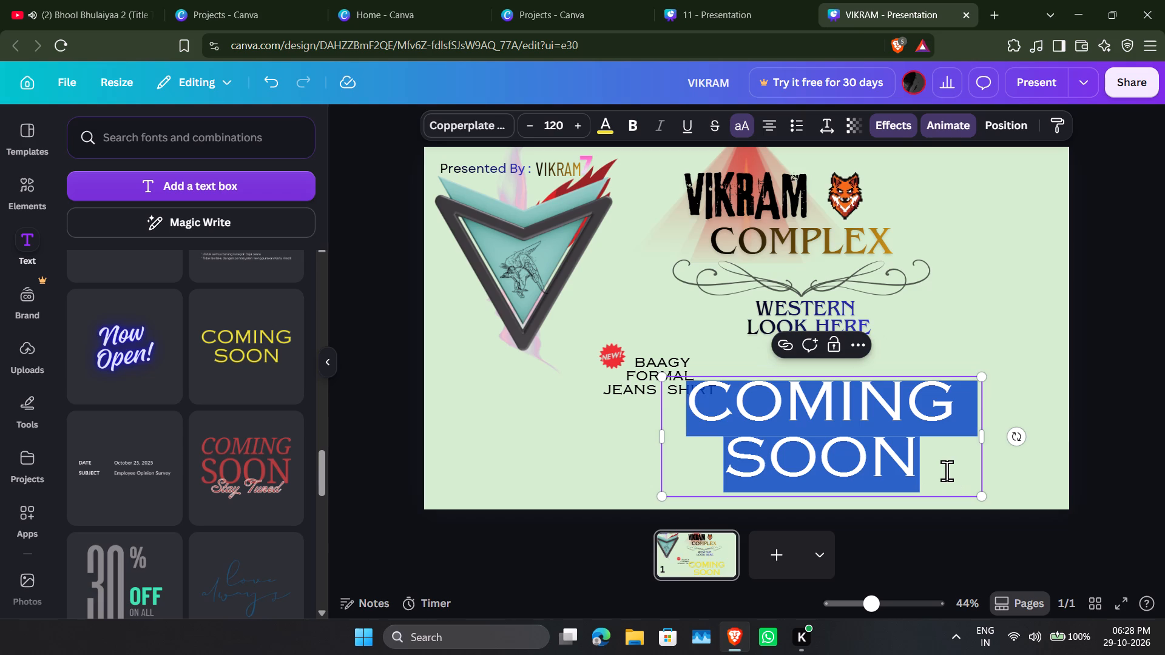
key(BackSpace)
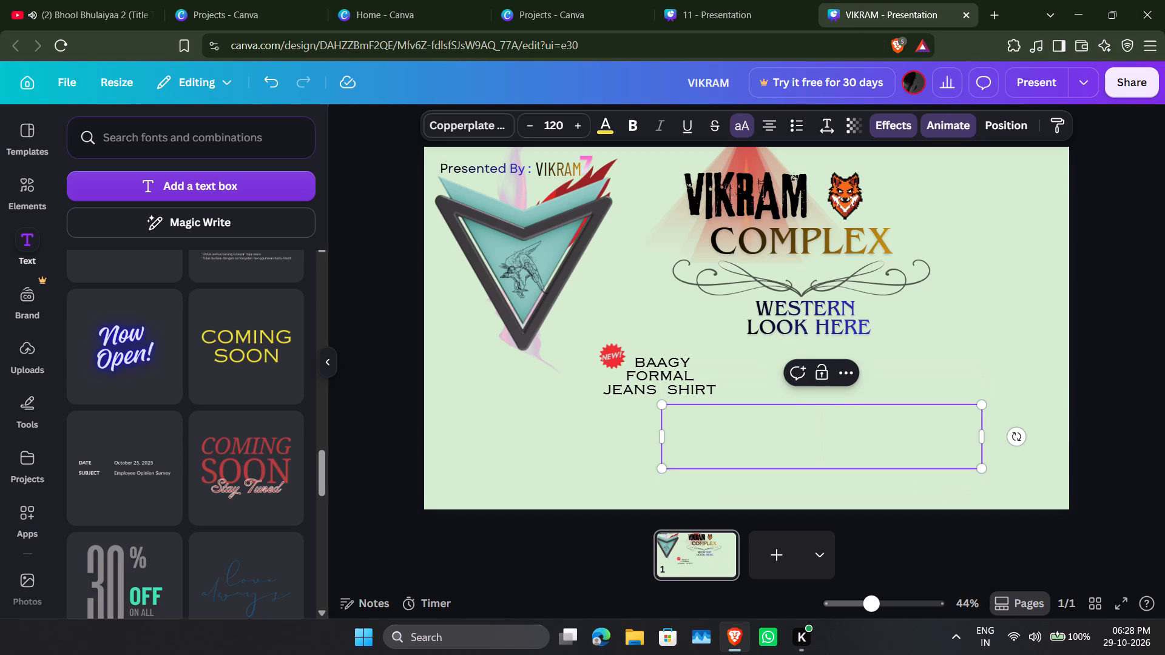
text(SNIKER)
key(space)
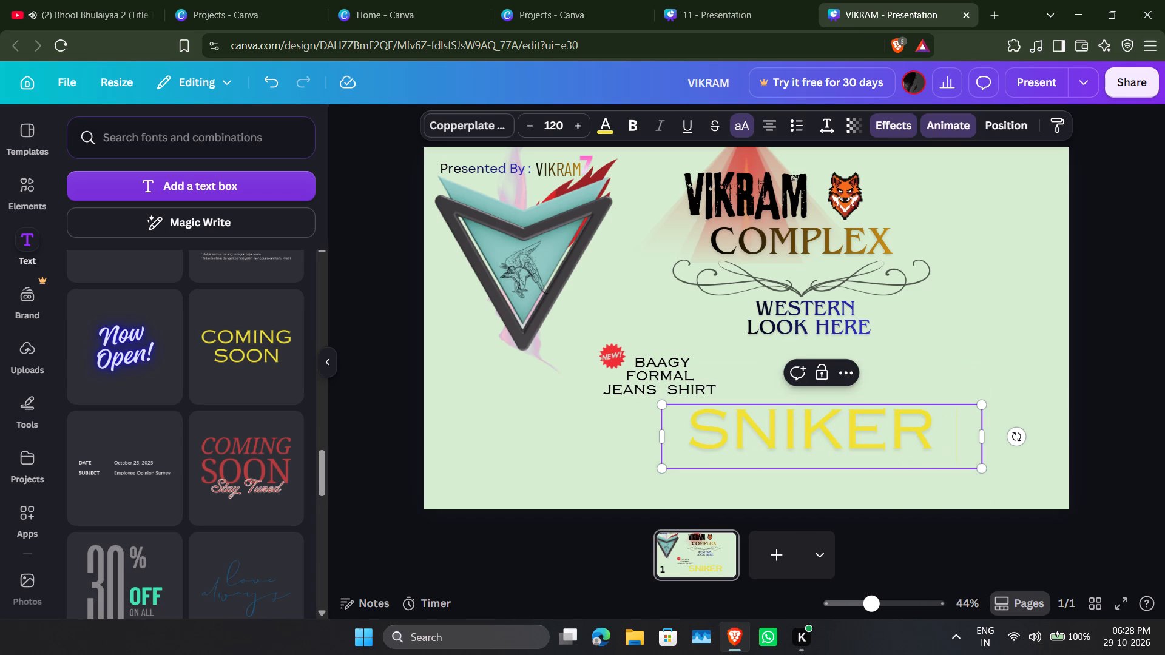
key(comma)
key(space)
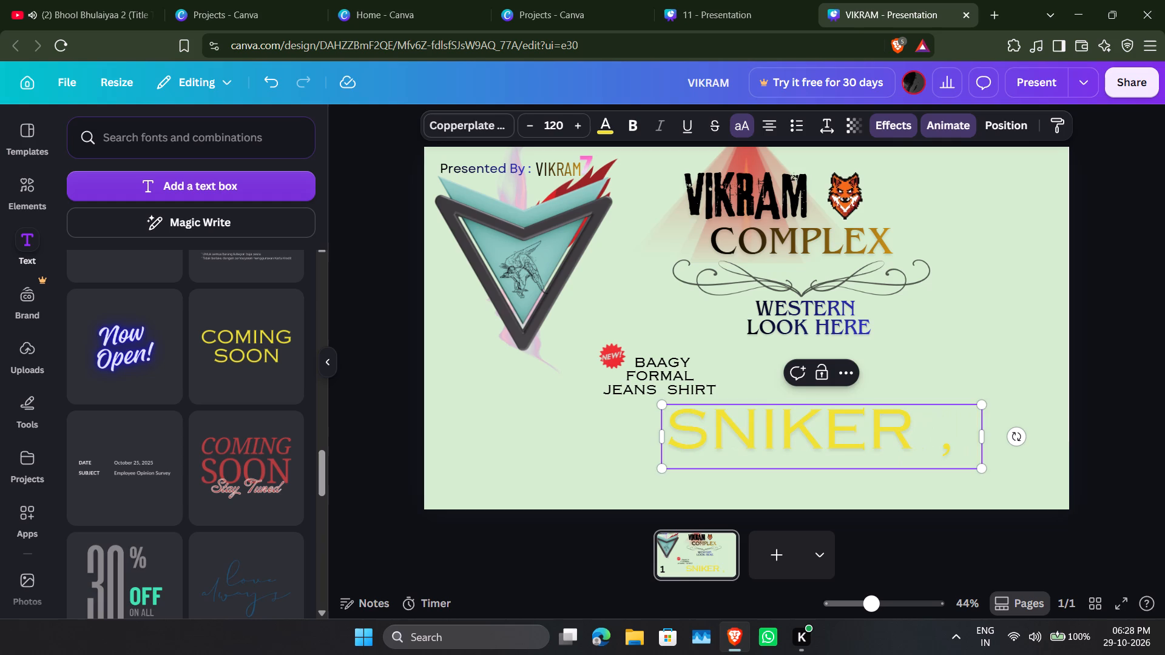
key(b)
text(OTS)
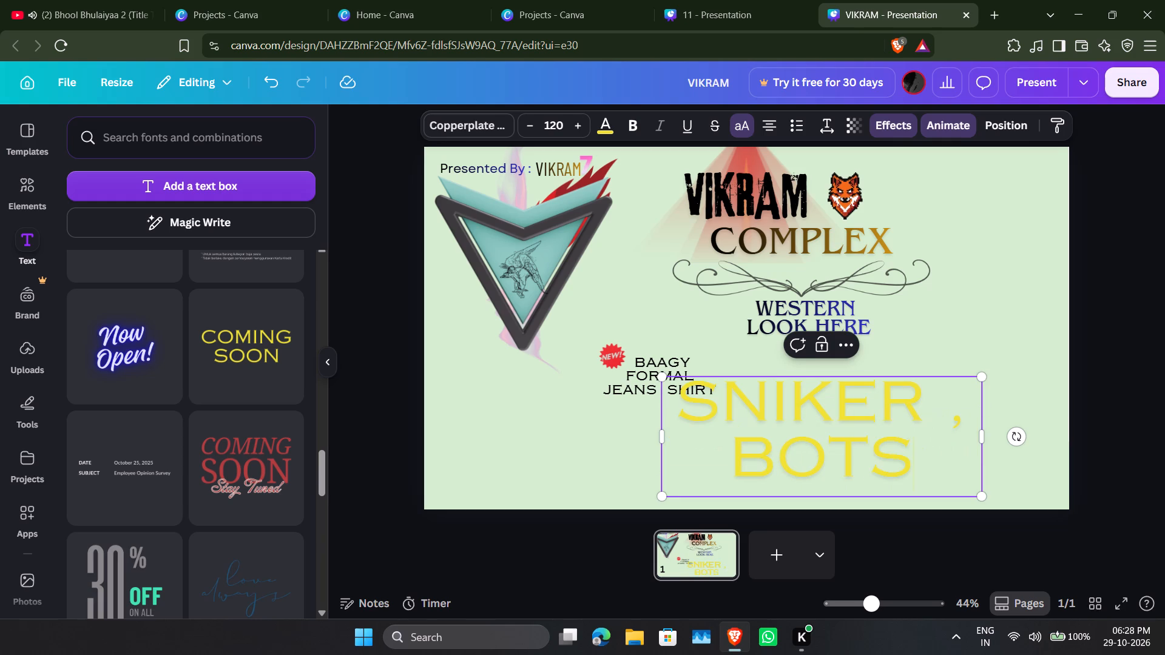
key(comma)
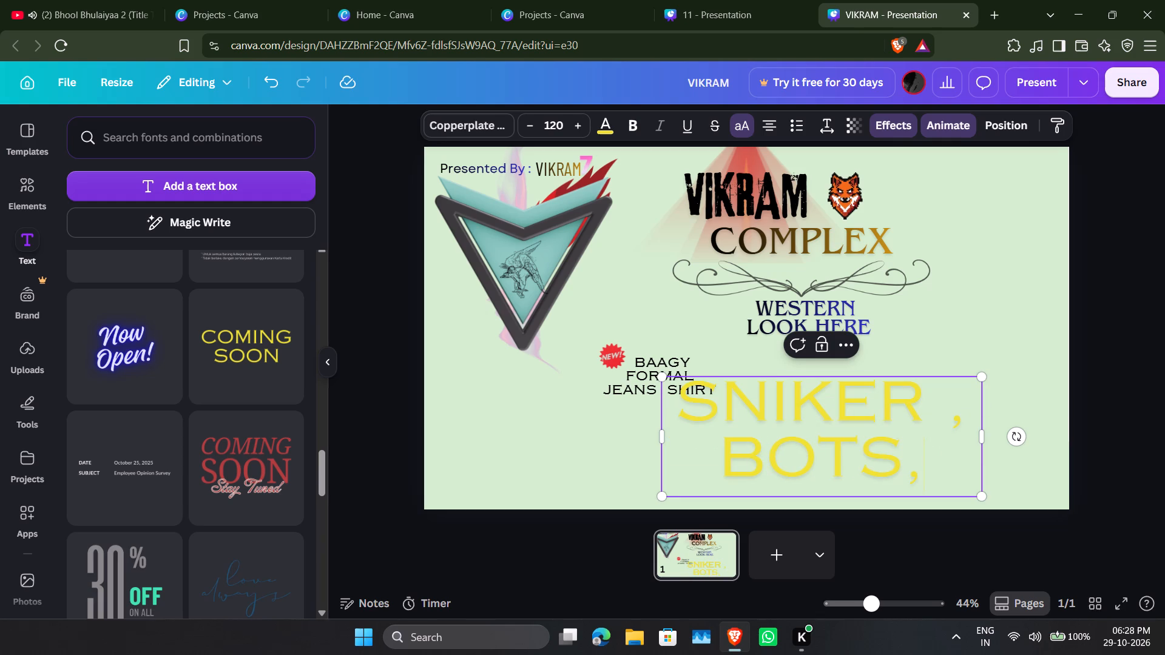
text(SPORTS)
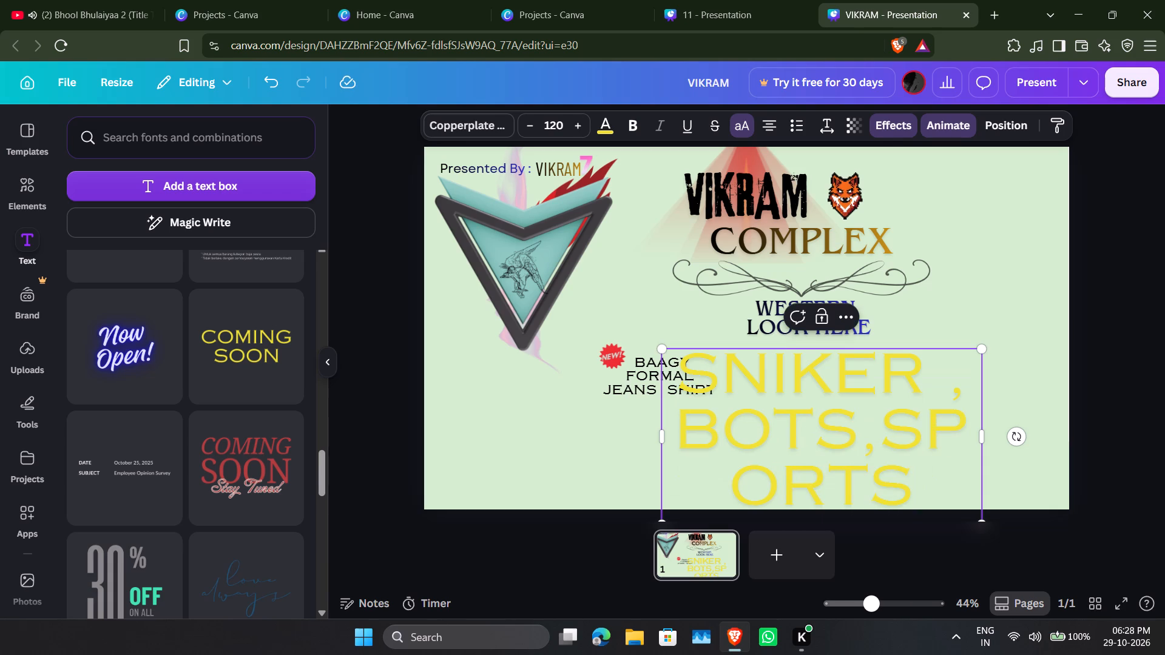
key(space)
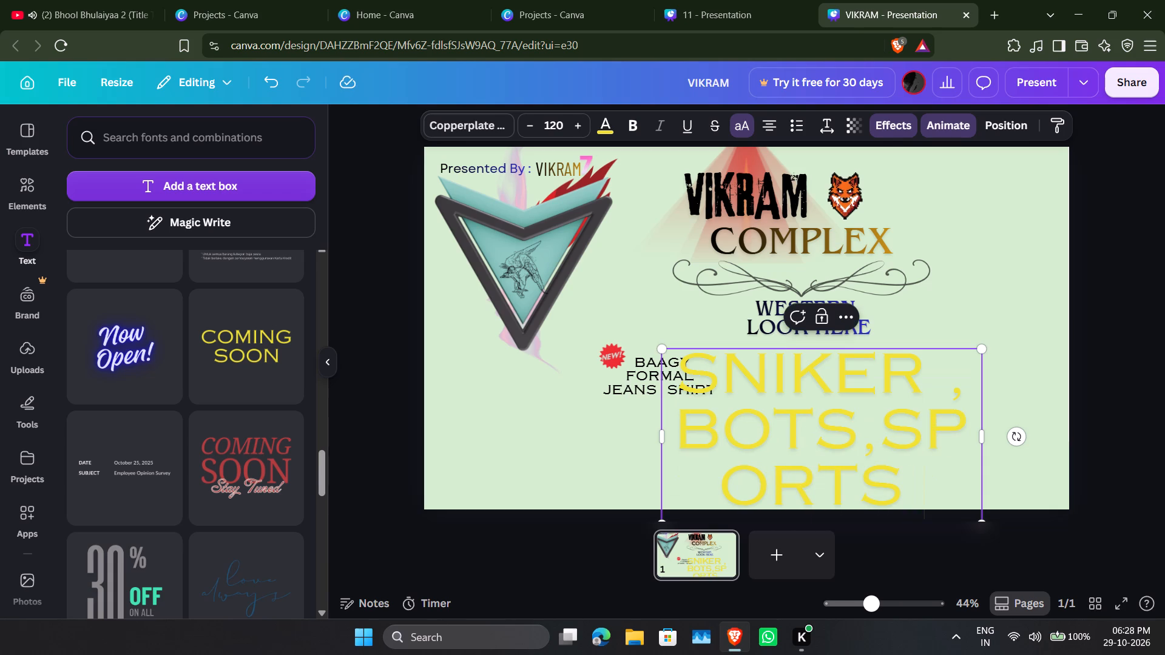
text(AA)
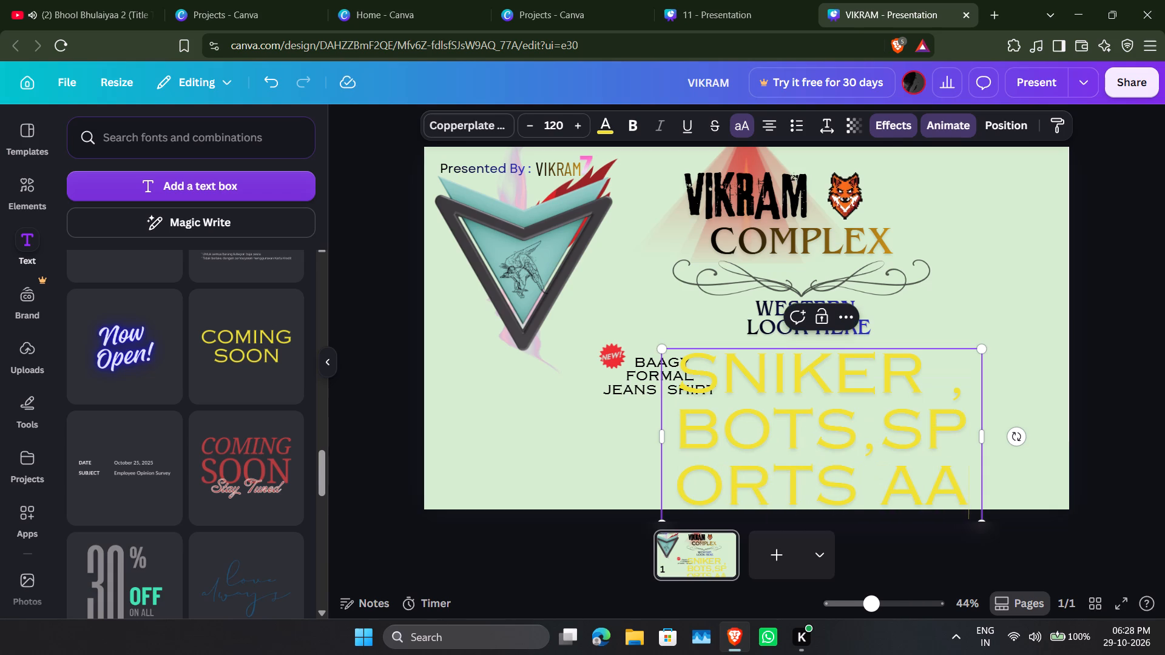
text(L)
key(space)
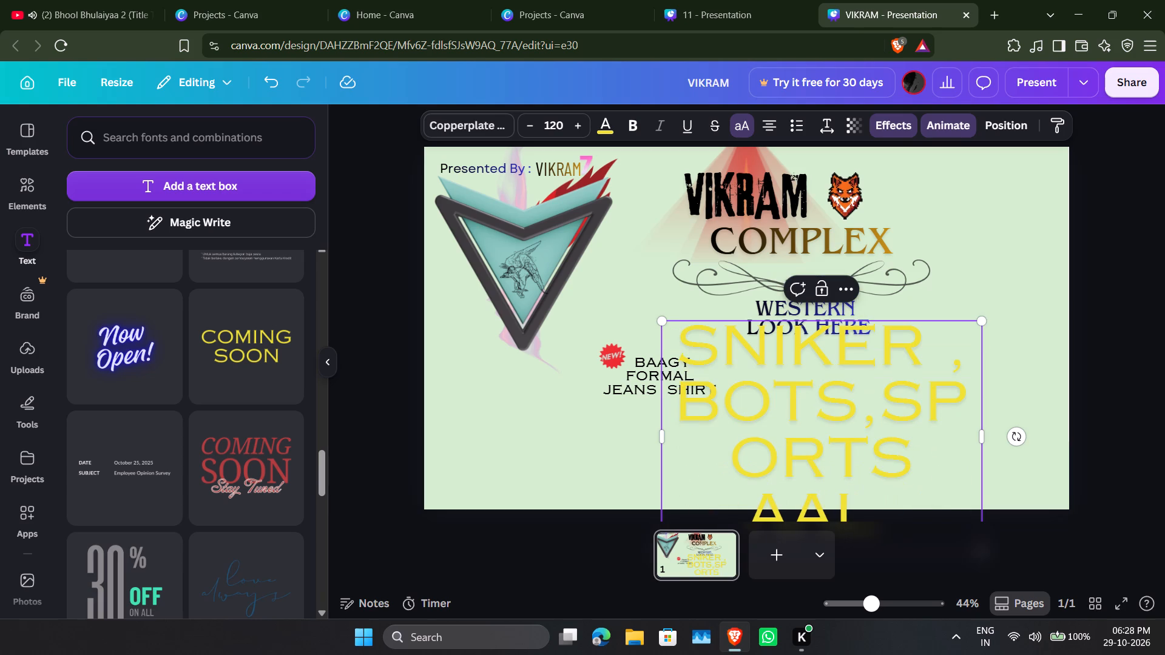
text(SHOES)
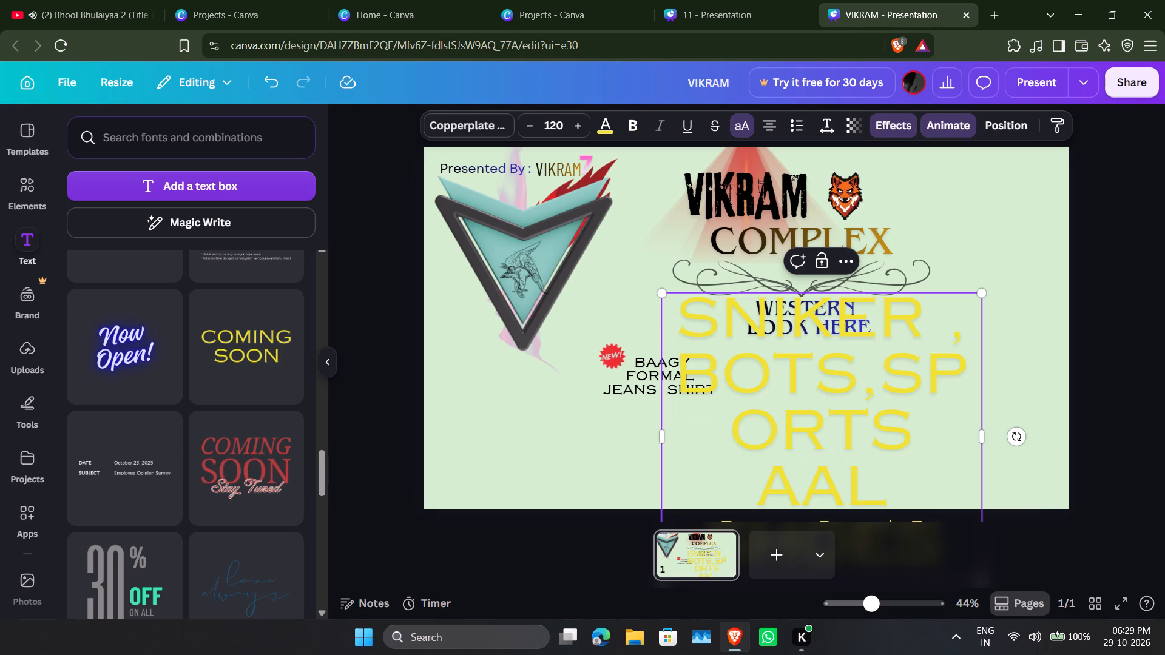
Move the yellow text block up the page until its last line is reachable, and append SLIPPER .,HERE after SHOES.
scroll(879, 473, down, 9)
drag(933, 454, 933, 411)
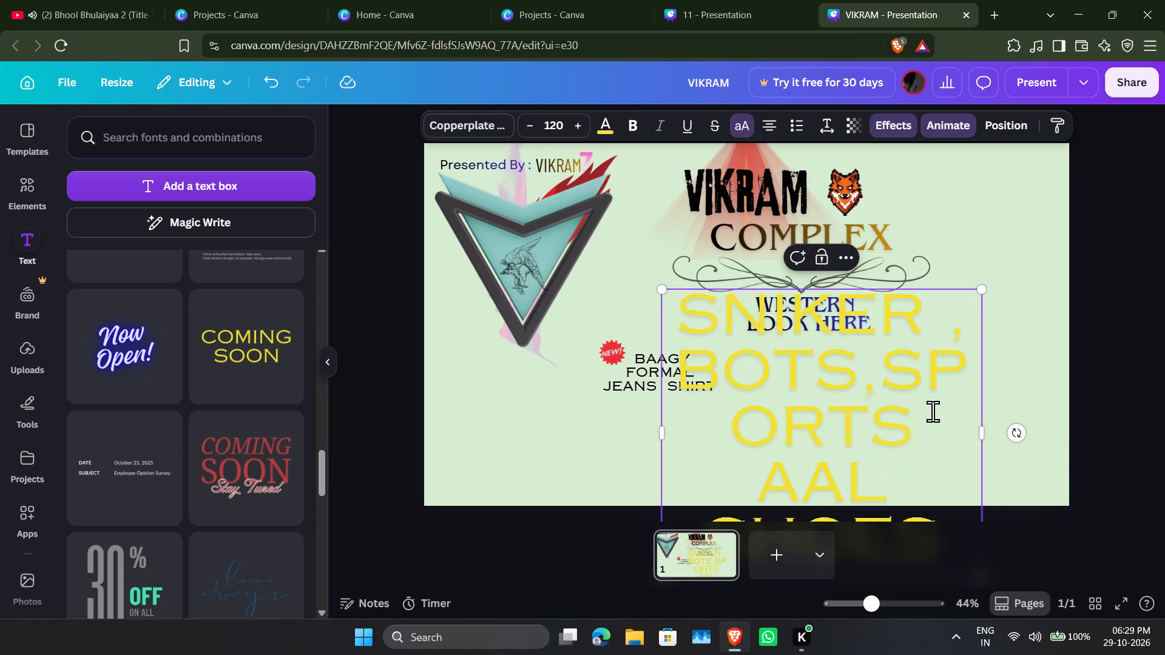
drag(933, 411, 933, 409)
drag(1019, 436, 1018, 420)
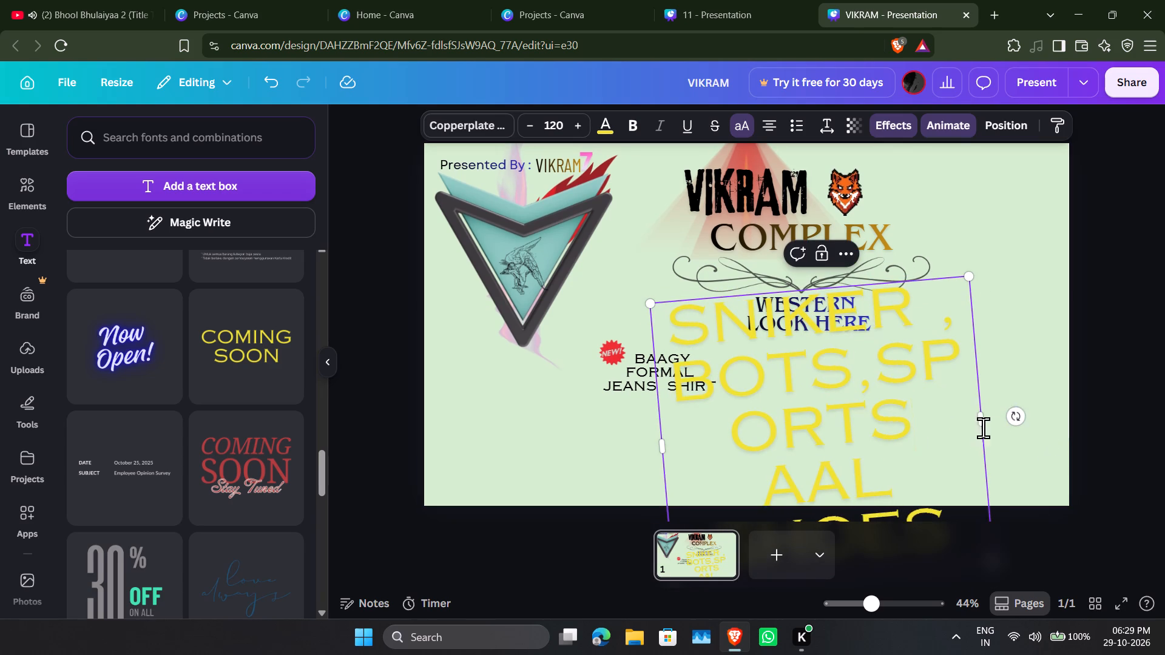
click(1044, 347)
drag(929, 464, 893, 299)
click(917, 359)
click(934, 363)
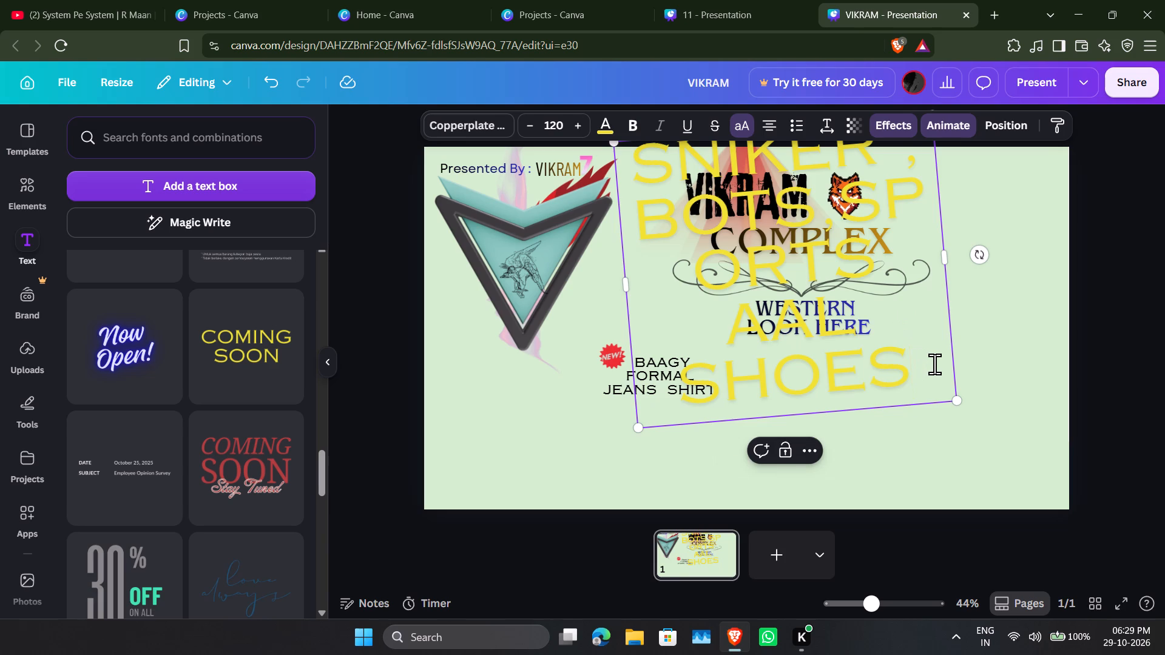
key(space)
key(s)
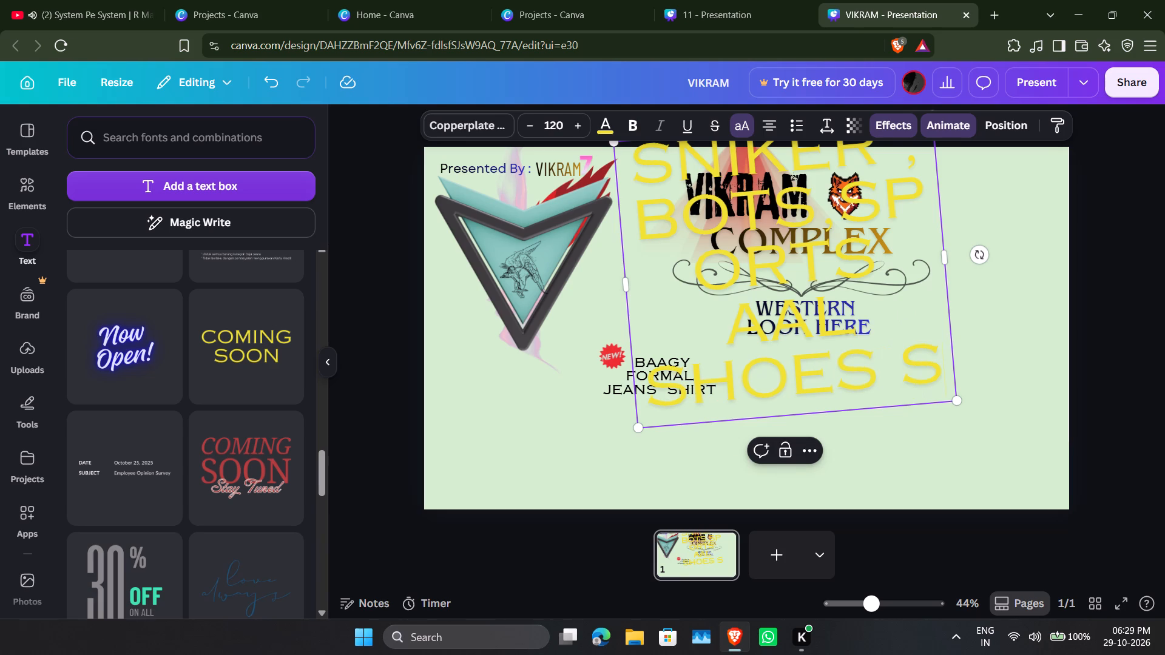
text(LIPPER)
key(space)
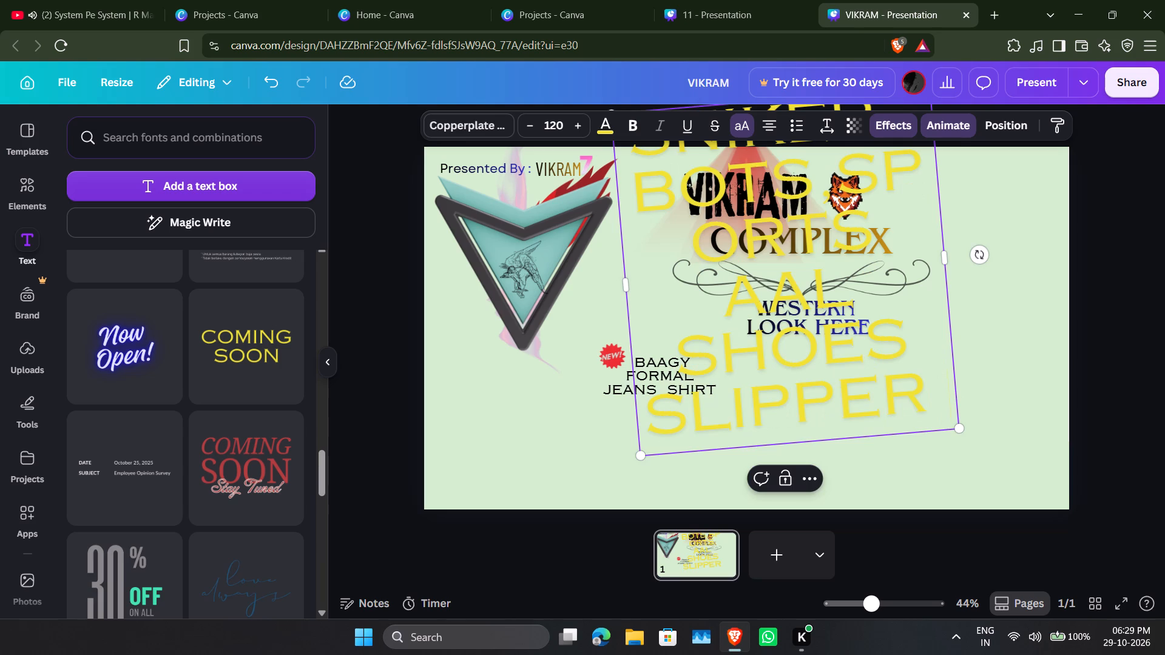
text(.,)
text(HERE)
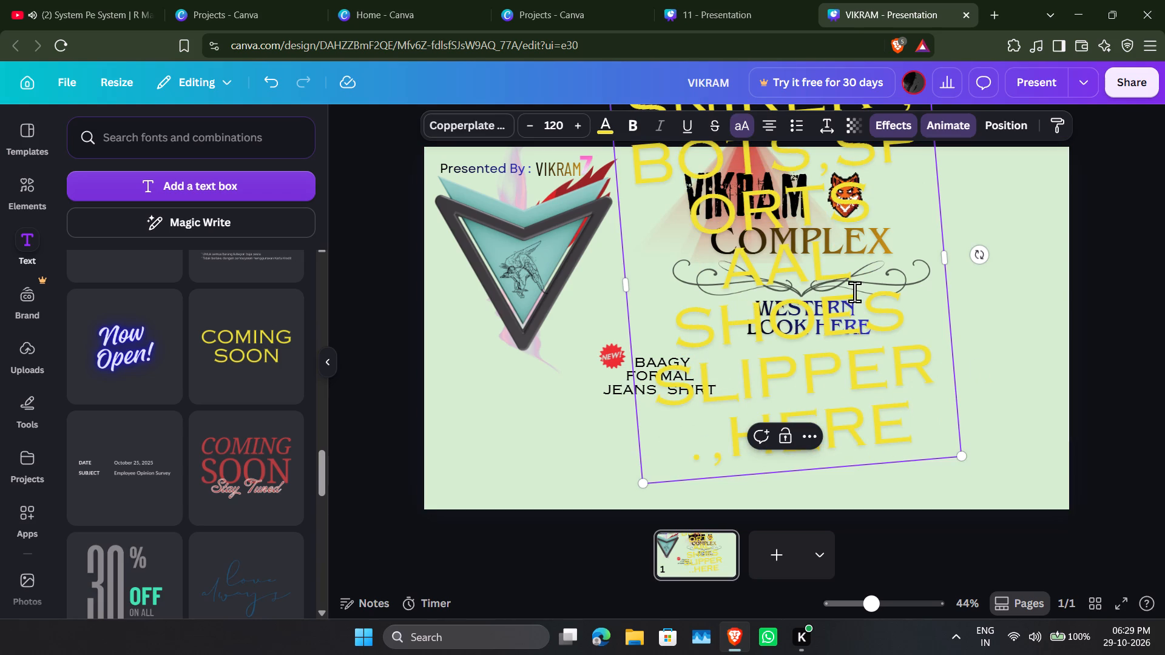
Shrink the yellow footwear text to font size 42 and place it beside WESTERN LOOK HERE.
drag(854, 292, 856, 301)
click(1001, 294)
drag(813, 270, 793, 335)
drag(882, 423, 871, 368)
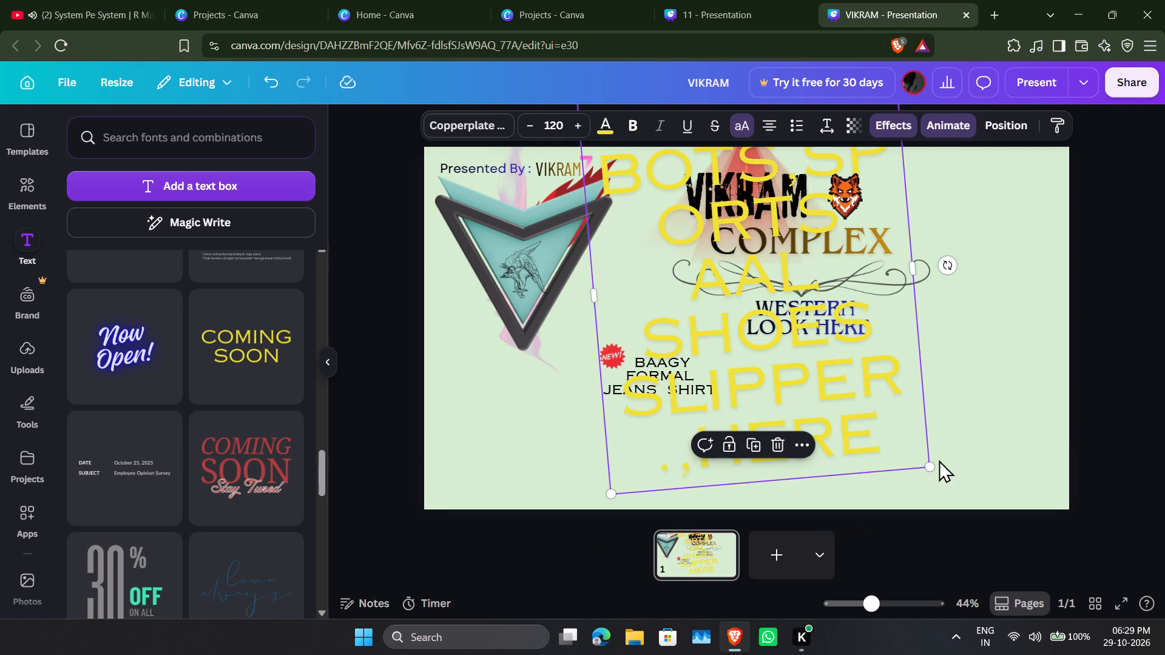
drag(927, 463, 693, 285)
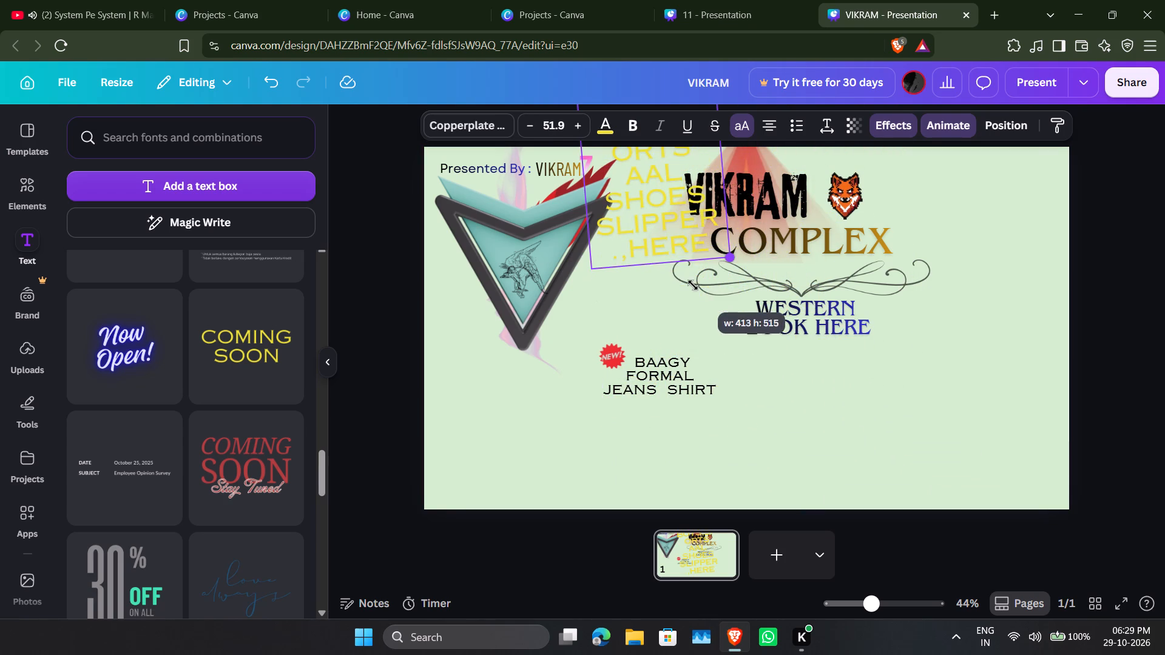
drag(693, 285, 691, 281)
drag(651, 170, 945, 377)
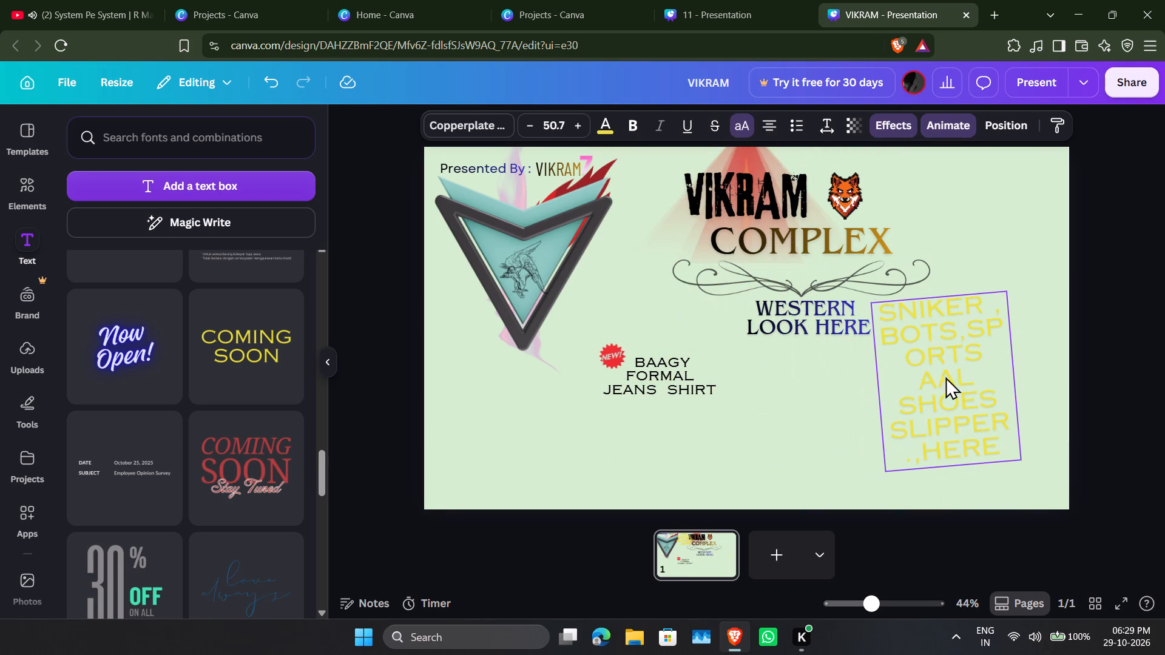
drag(1021, 463, 974, 466)
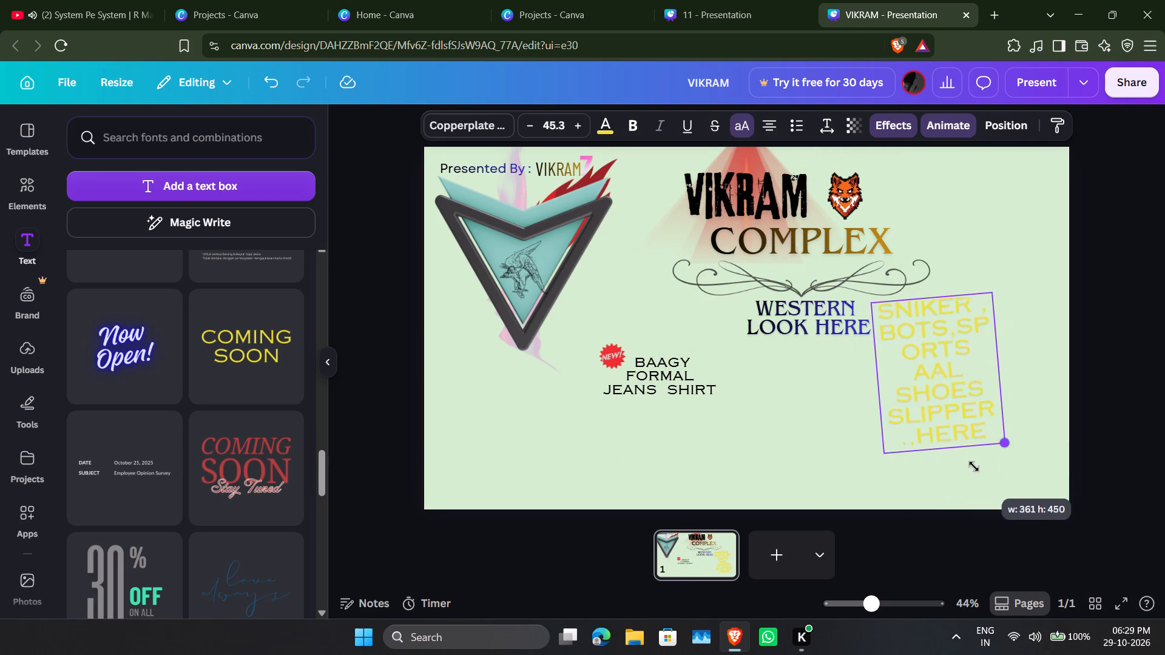
drag(974, 466, 969, 461)
Widen the footwear text box so the text wraps onto four lines, and place it below BAAGY FORMAL JEANS SHIRT.
drag(991, 362, 1063, 351)
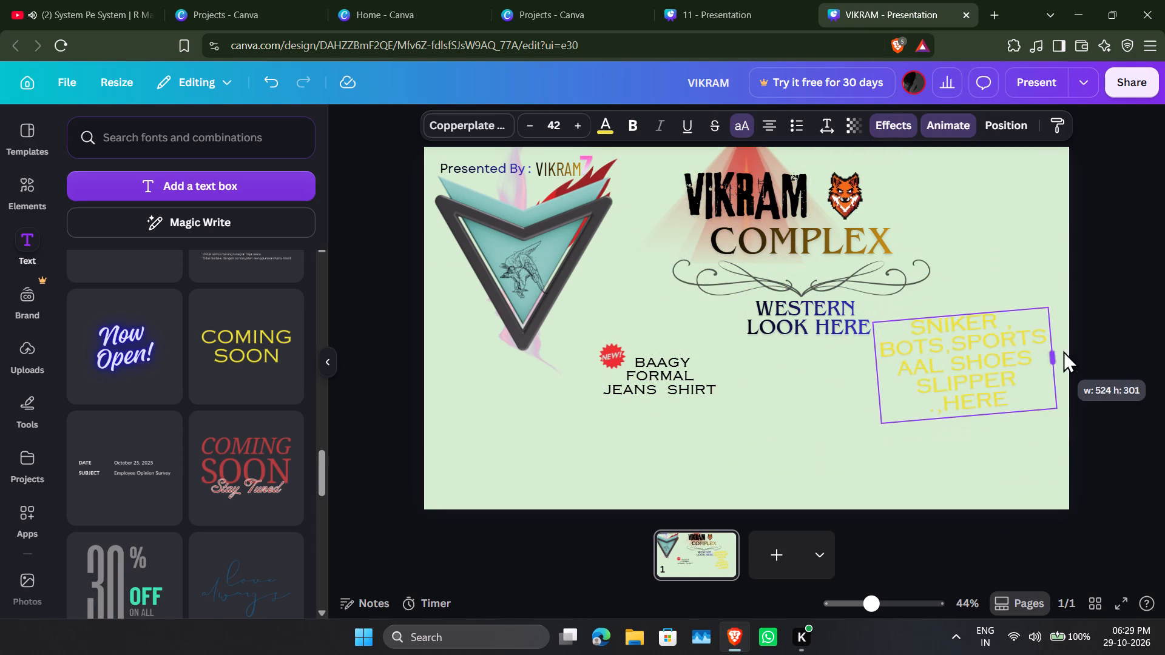
drag(1063, 351, 1084, 348)
drag(1005, 349, 806, 418)
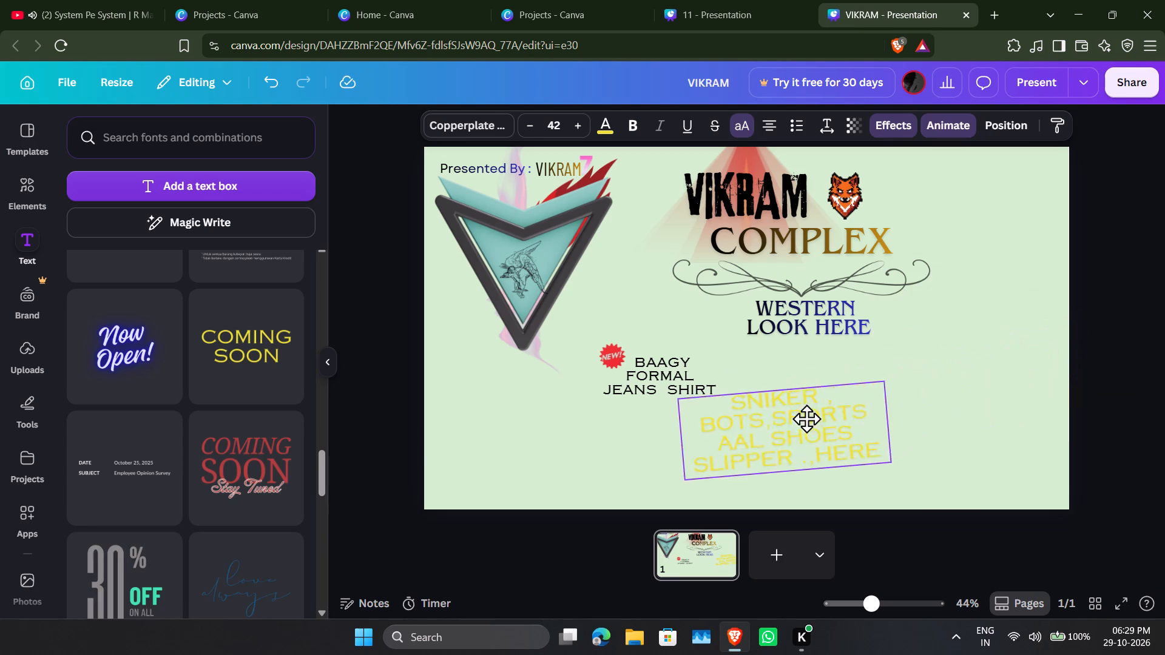
drag(806, 418, 692, 435)
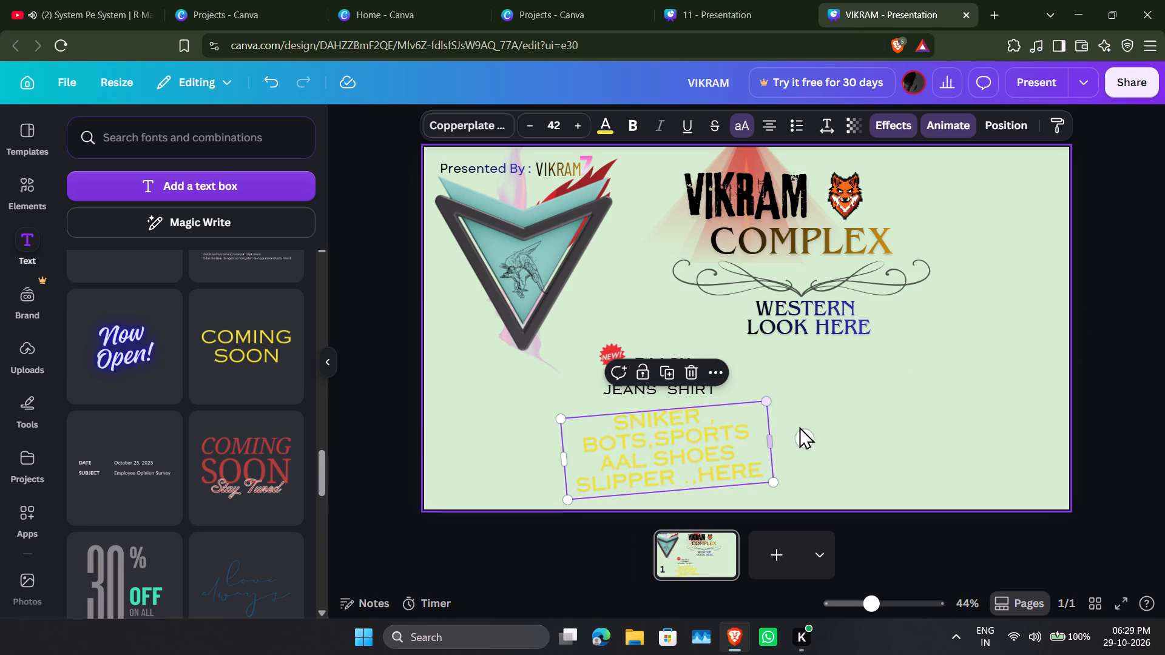
Straighten the tilted footwear text to 0° and nudge it slightly closer to JEANS SHIRT.
drag(803, 433, 785, 445)
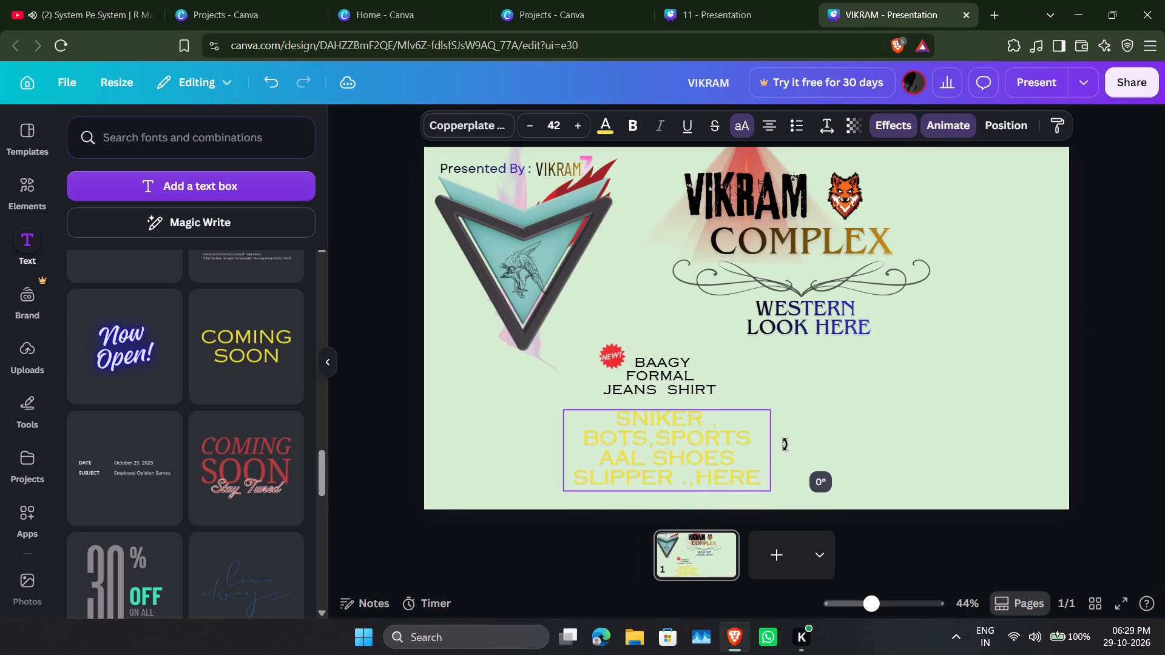
drag(785, 445, 787, 445)
drag(787, 445, 789, 446)
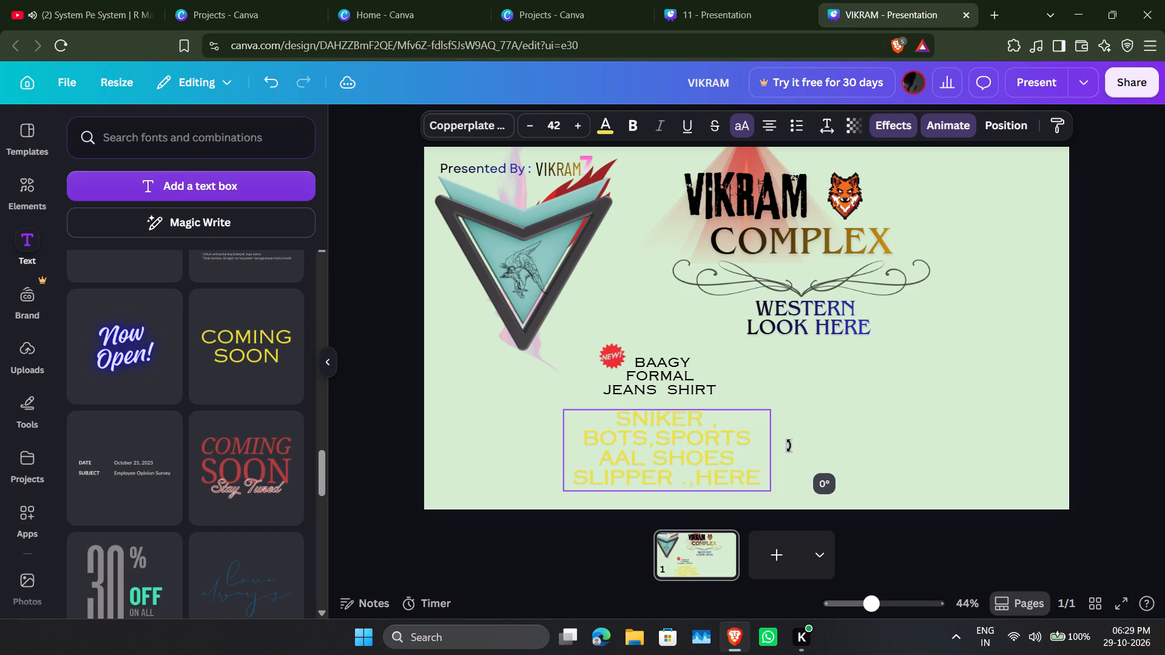
drag(789, 446, 787, 448)
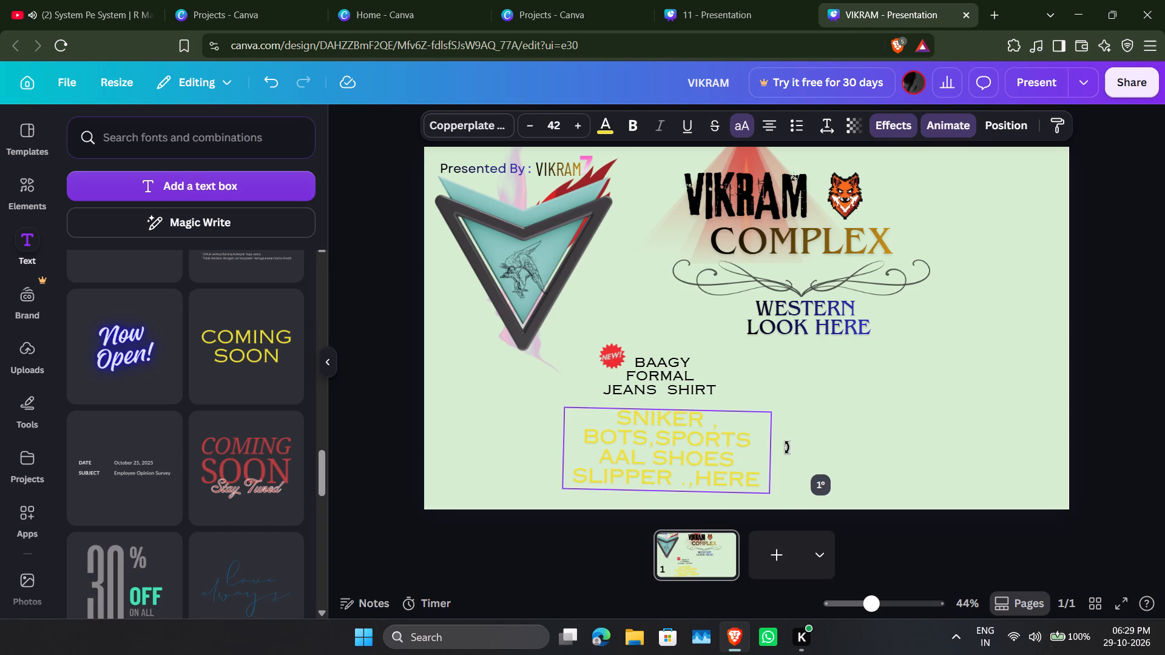
drag(787, 448, 789, 444)
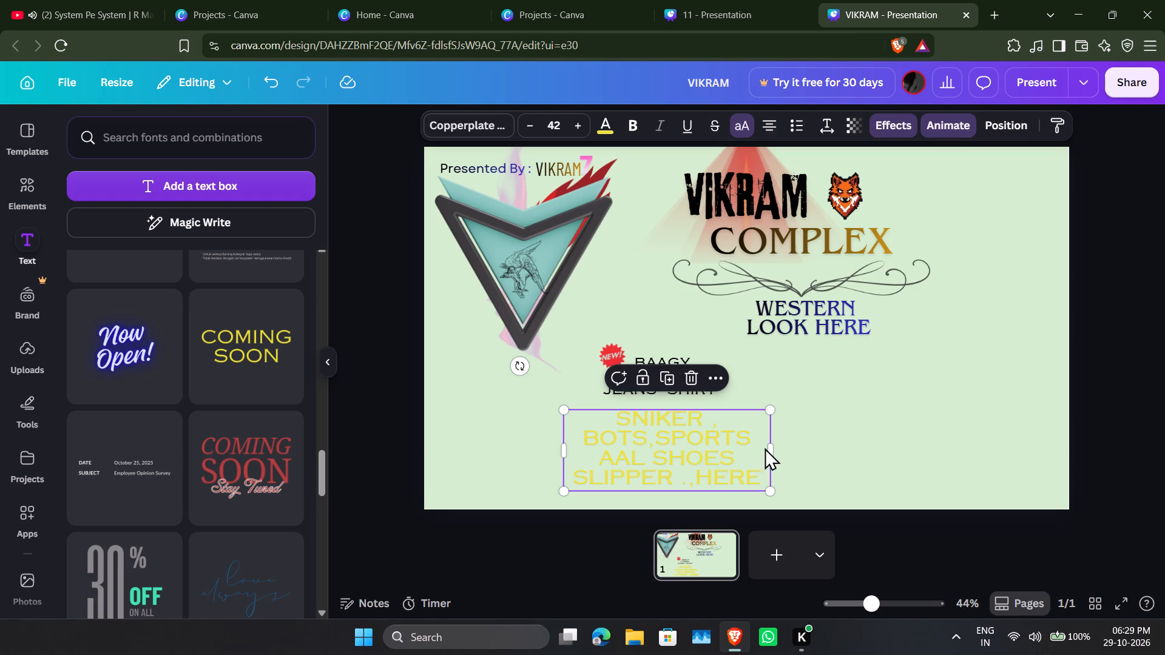
drag(664, 450, 660, 443)
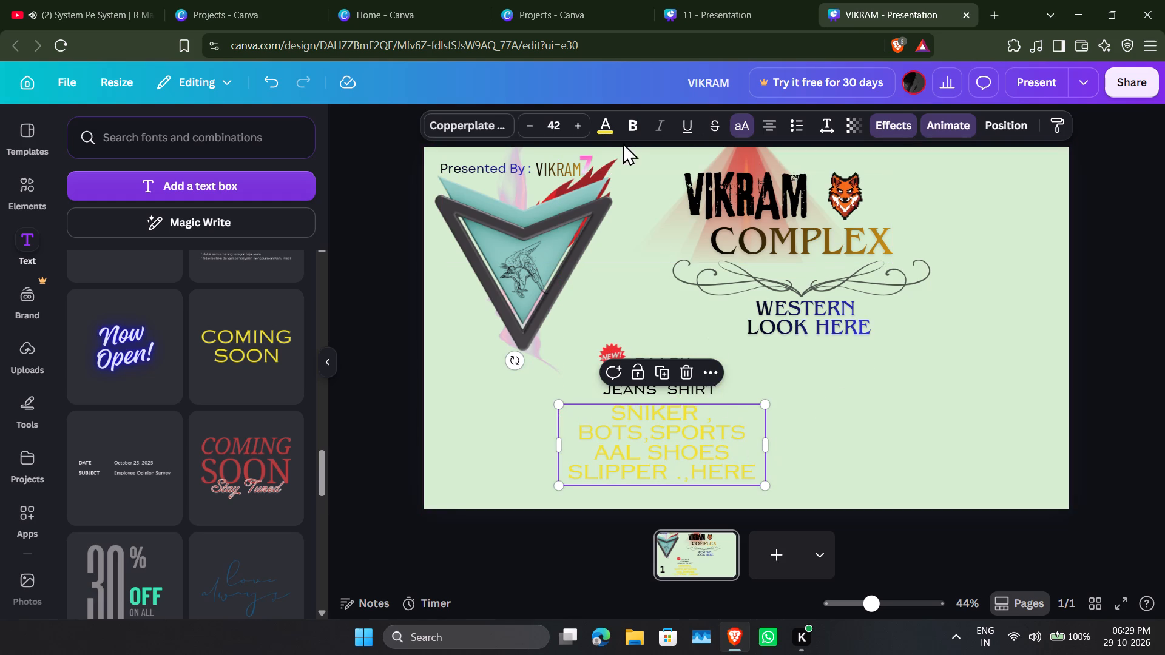
Change the footwear text colour from the default solid colours to black.
click(606, 133)
scroll(205, 357, down, 4)
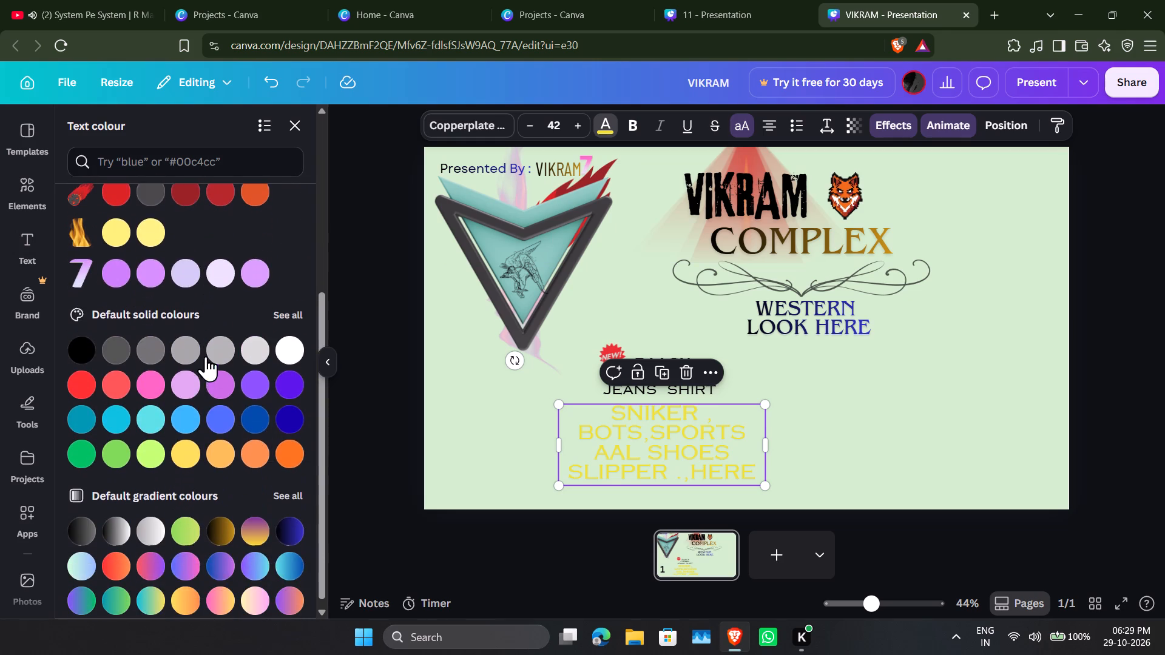
click(91, 337)
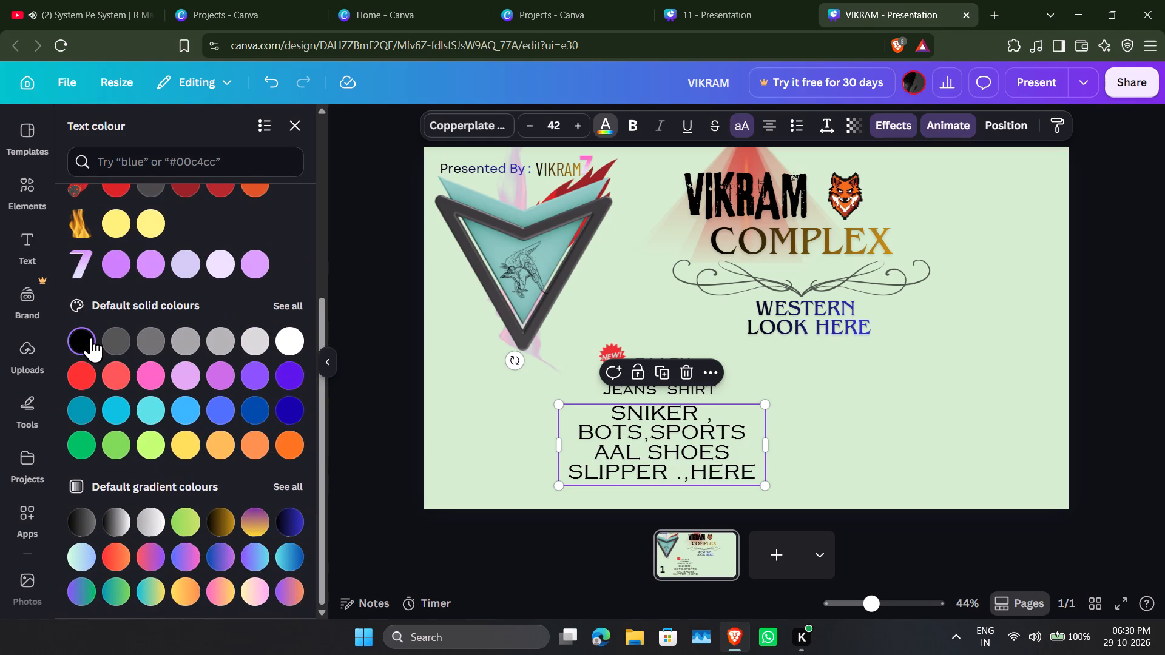
click(882, 408)
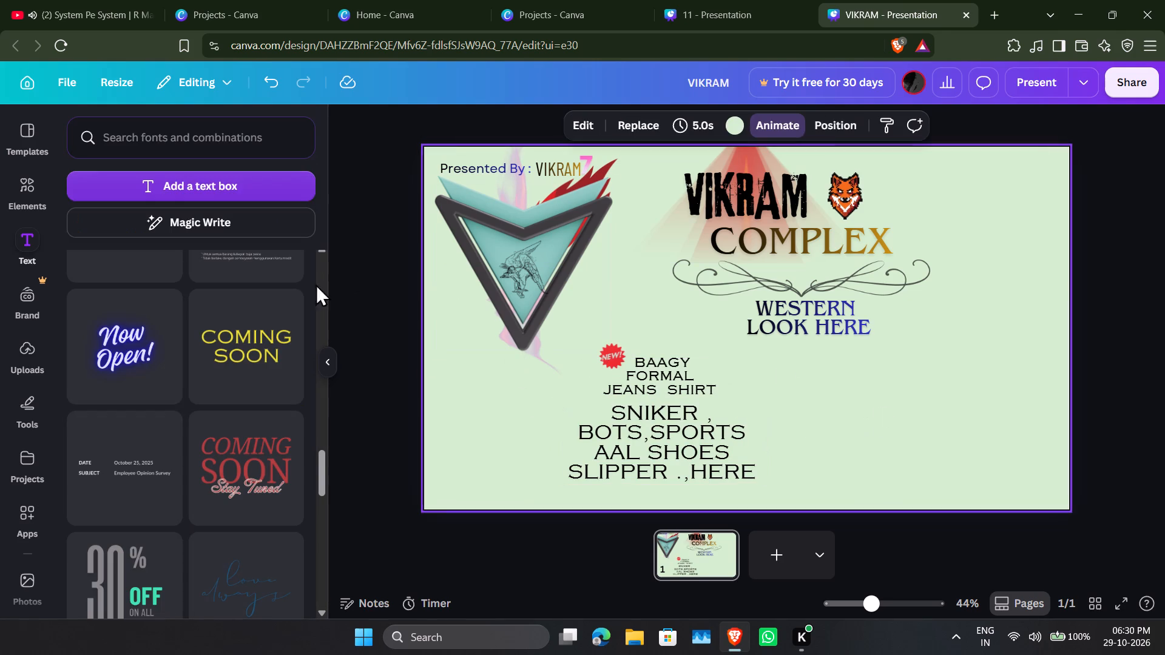
Duplicate the NEW! badge beside BAAGY and place the copy next to the upper lines of the footwear text.
click(40, 187)
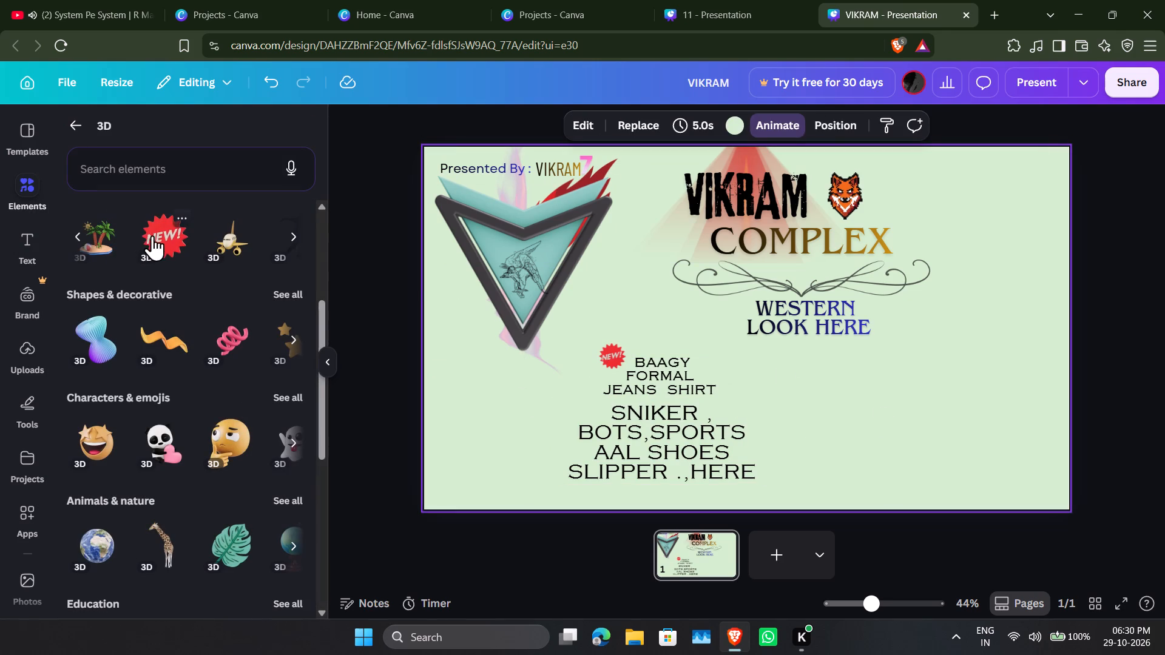
drag(152, 235, 133, 249)
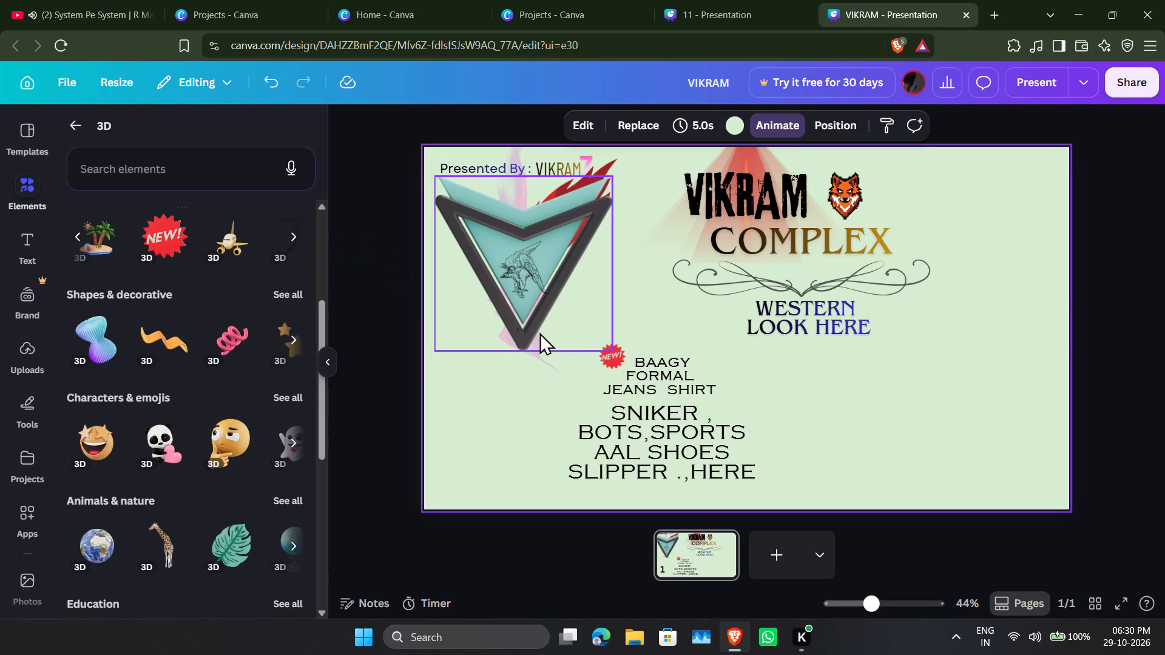
click(616, 351)
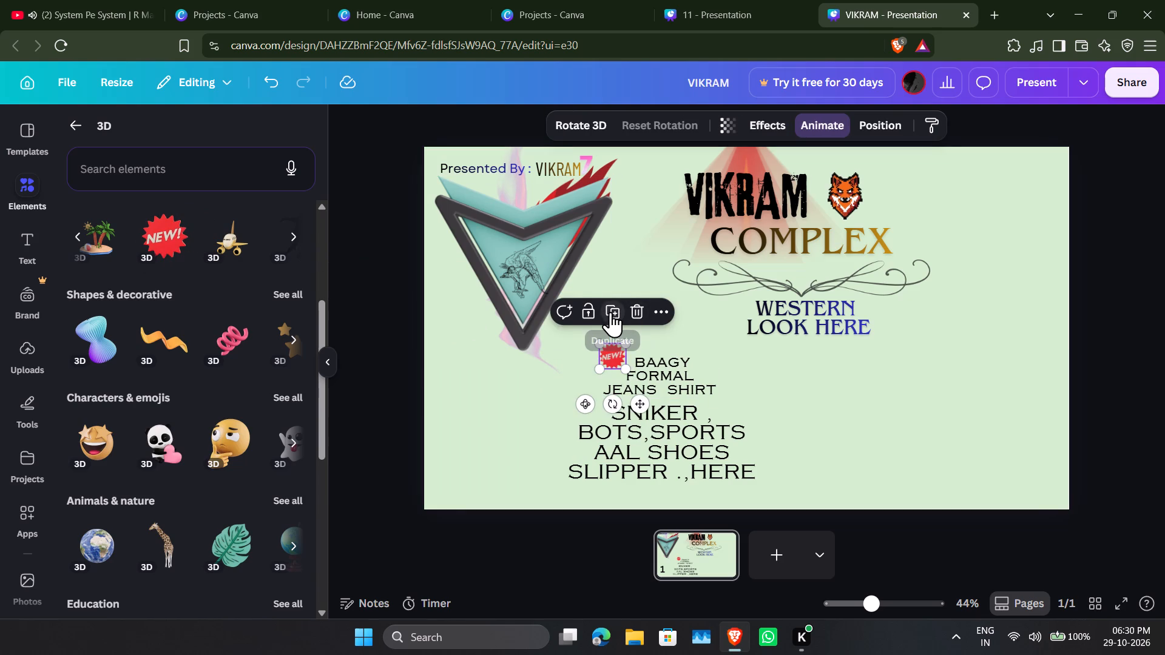
click(610, 312)
drag(620, 351, 575, 423)
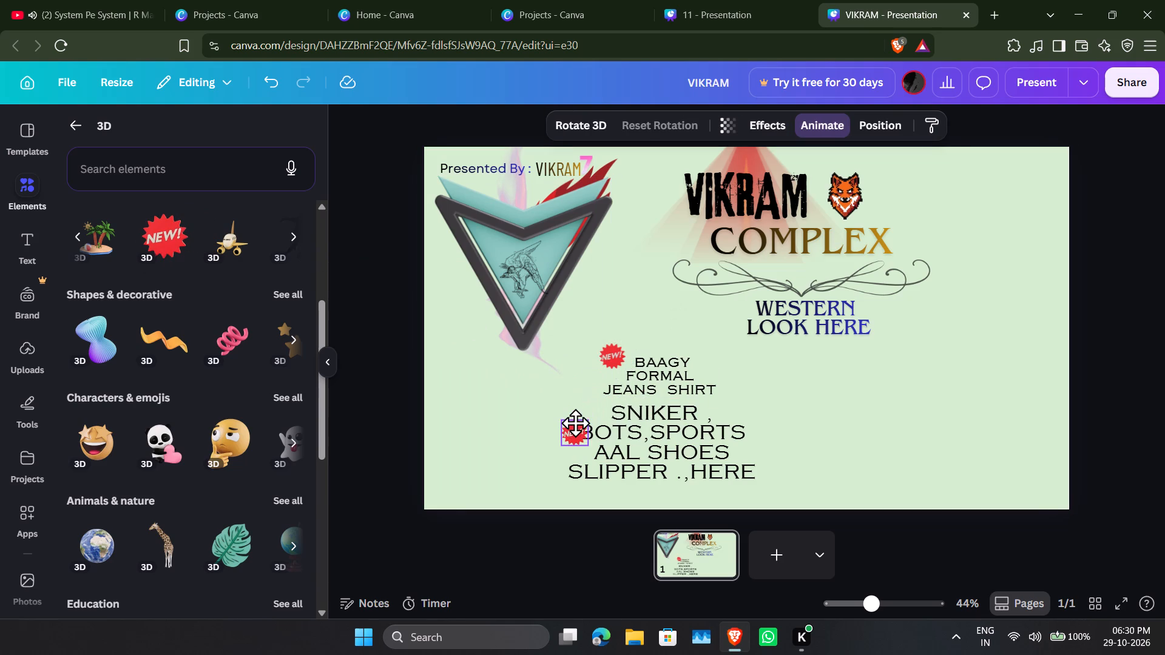
drag(575, 423, 560, 414)
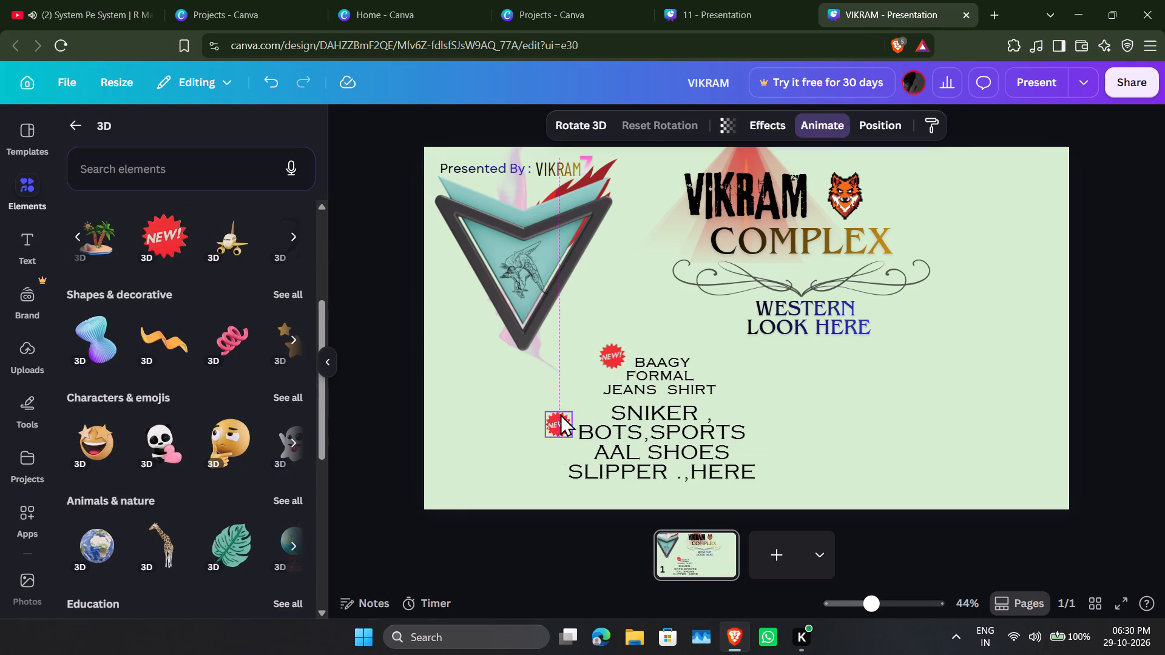
click(839, 398)
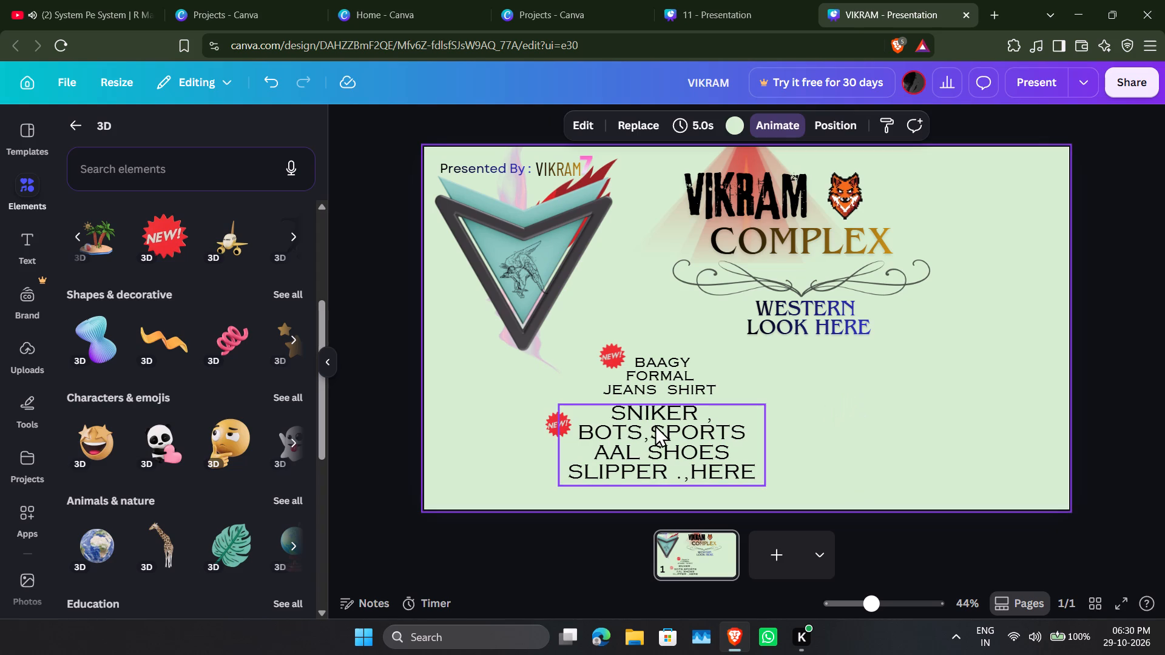
Nudge the footwear text slightly down and reposition its NEW! badge just before the word SNIKER.
drag(655, 425, 652, 433)
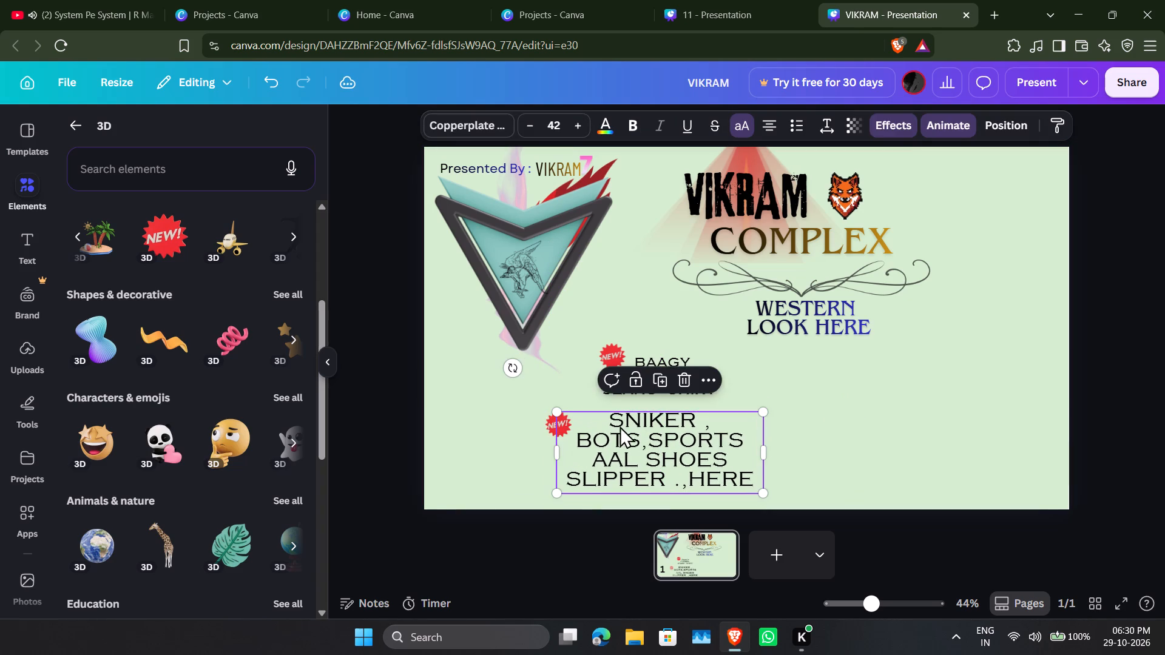
click(549, 425)
click(552, 427)
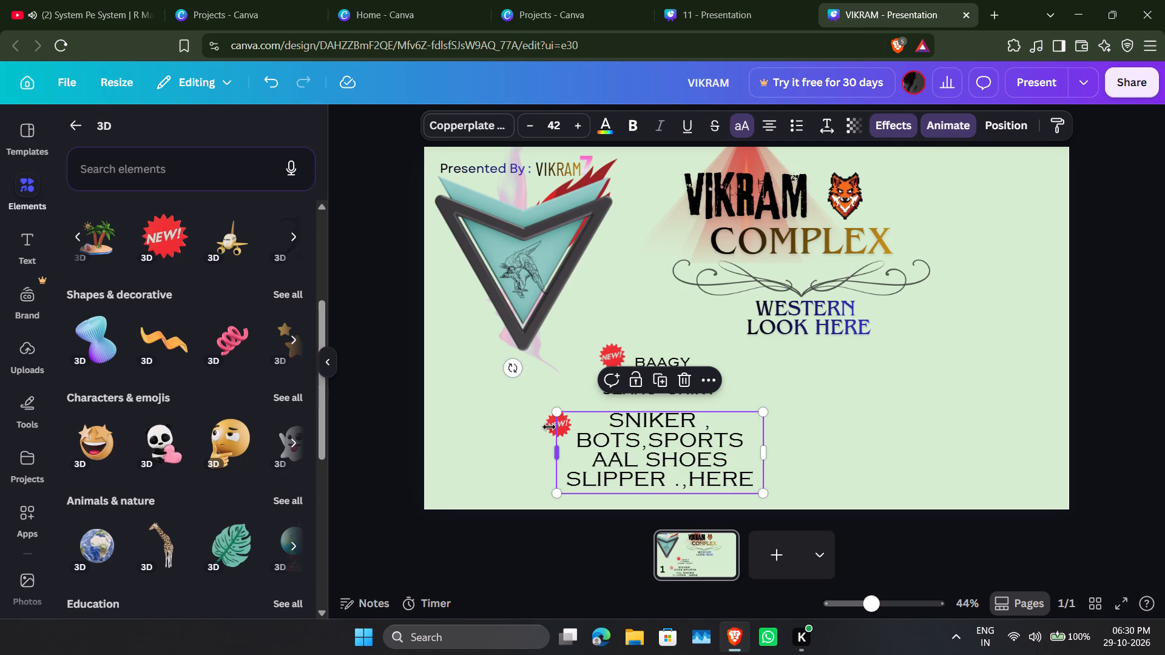
click(543, 427)
drag(552, 422, 581, 407)
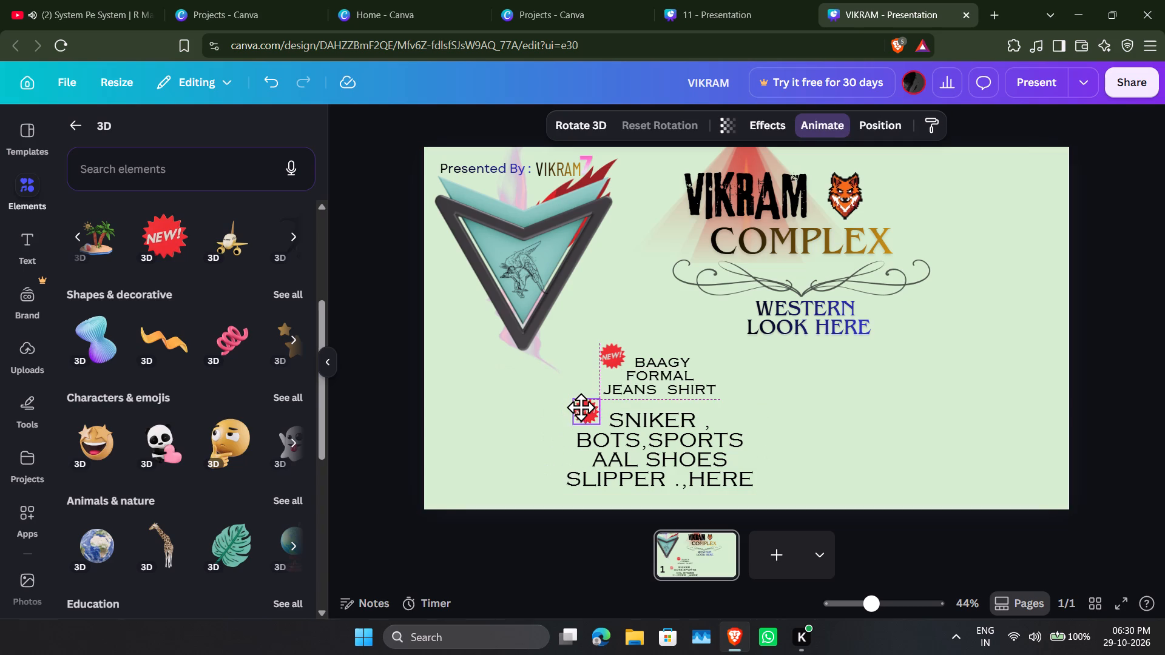
drag(581, 407, 584, 412)
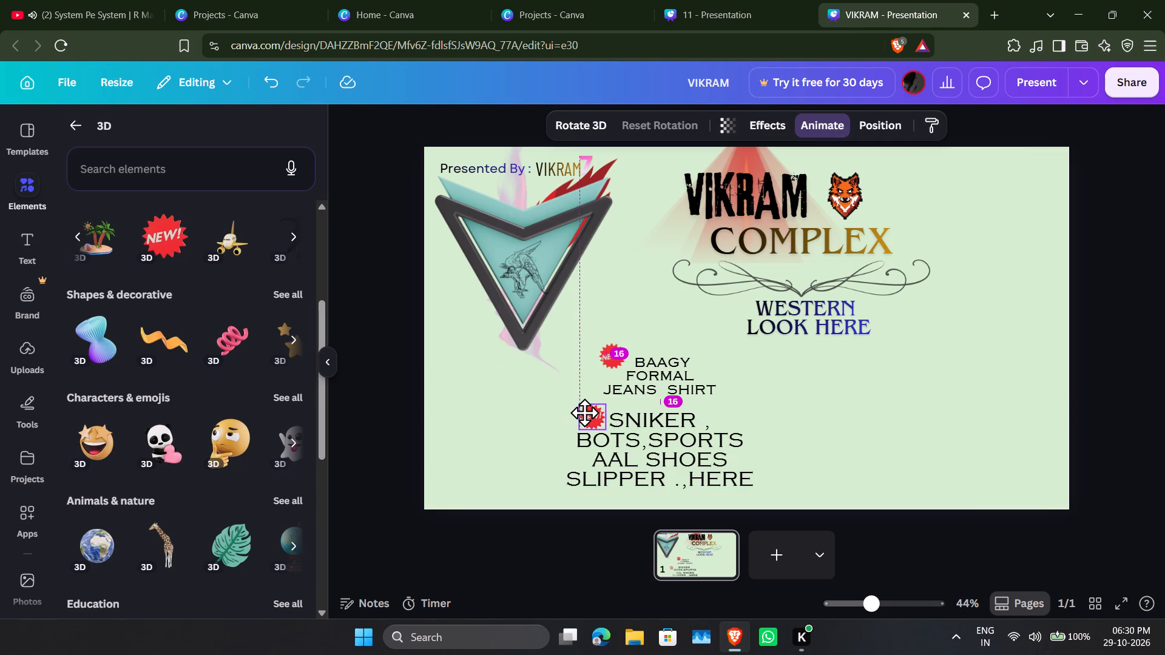
drag(584, 412, 578, 409)
click(939, 404)
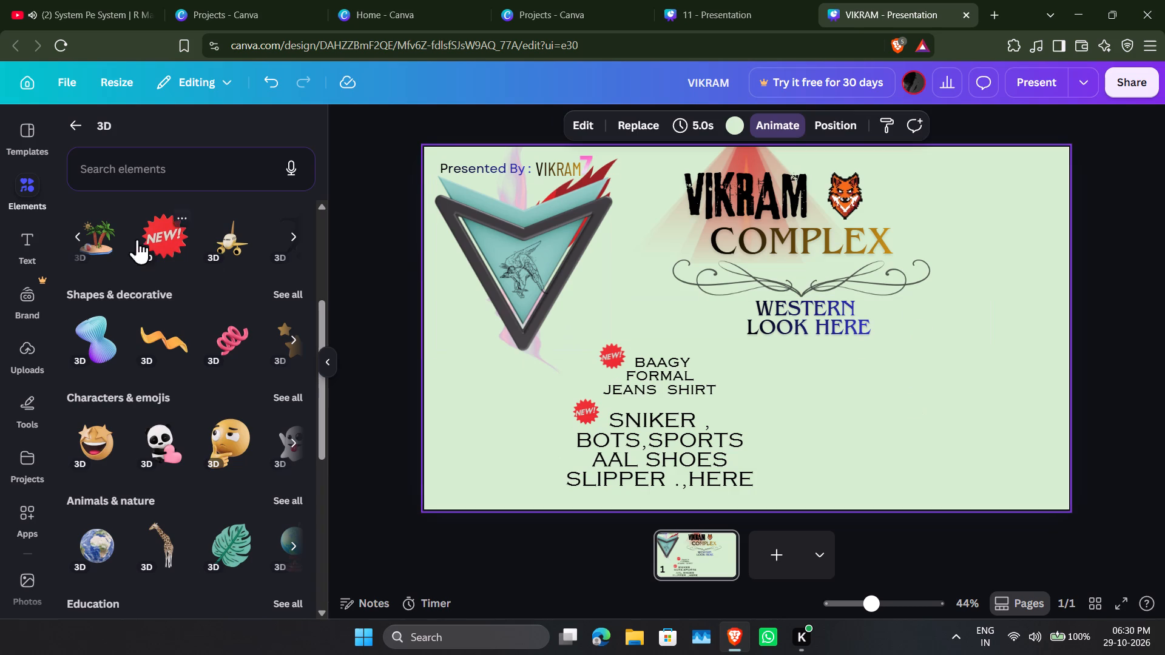
Add another yellow COMING SOON text below WESTERN LOOK HERE, beside the clothing and footwear texts, and clear its placeholder wording.
click(35, 248)
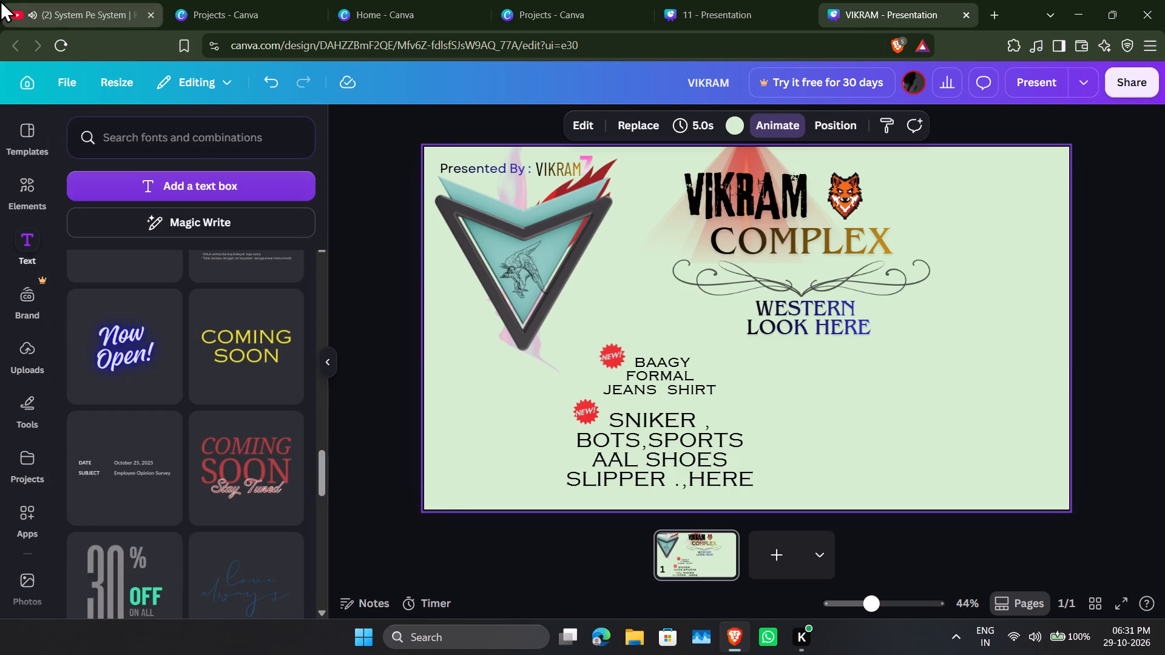
click(212, 355)
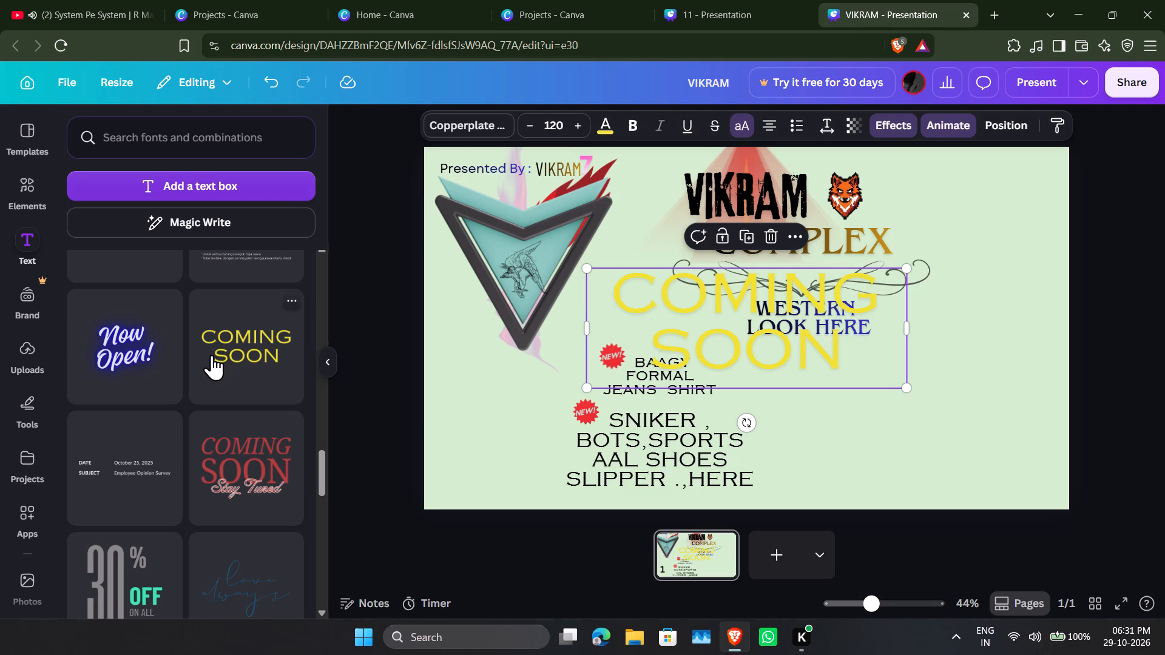
drag(815, 321, 1019, 400)
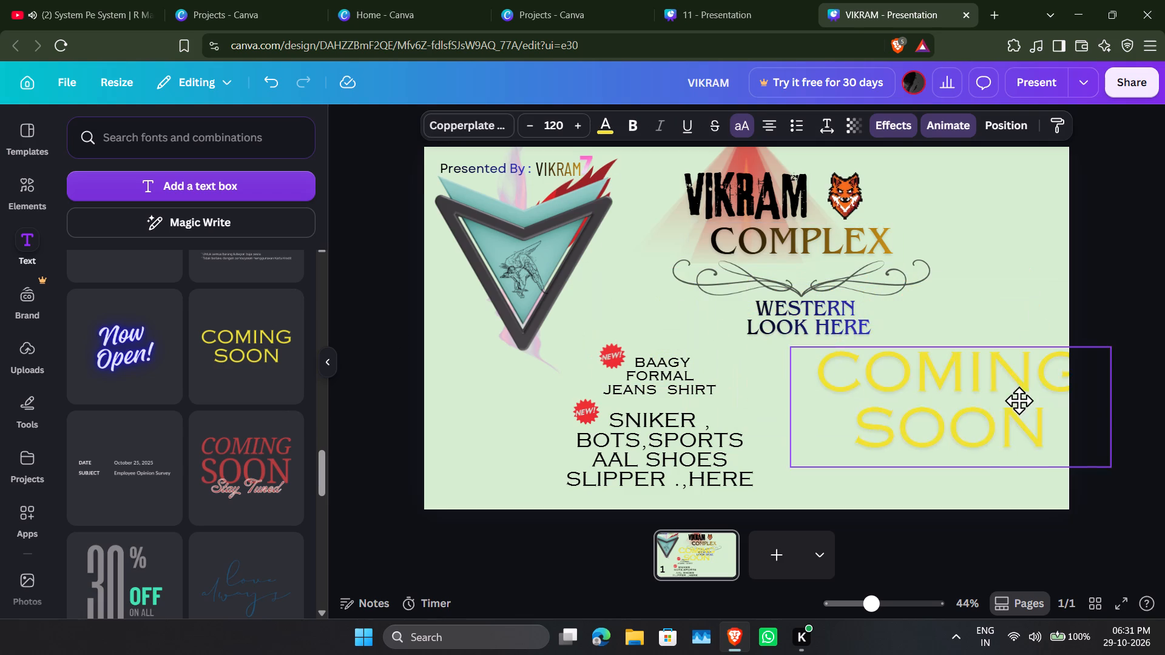
drag(1019, 400, 1018, 402)
drag(978, 395, 908, 394)
click(998, 428)
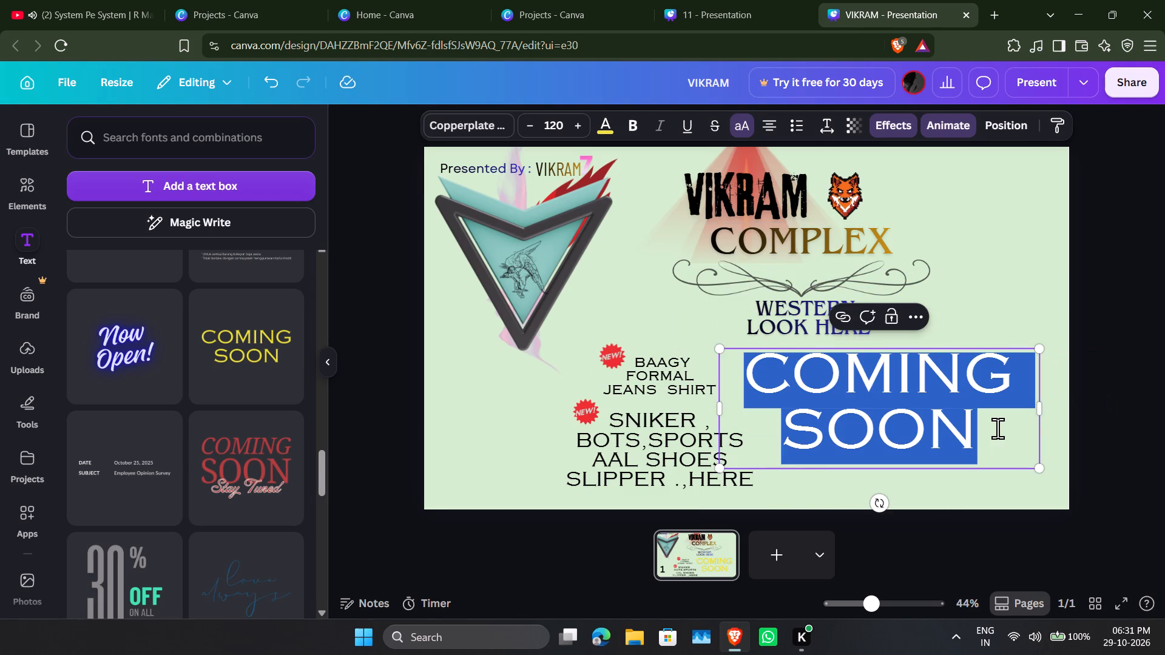
key(BackSpace)
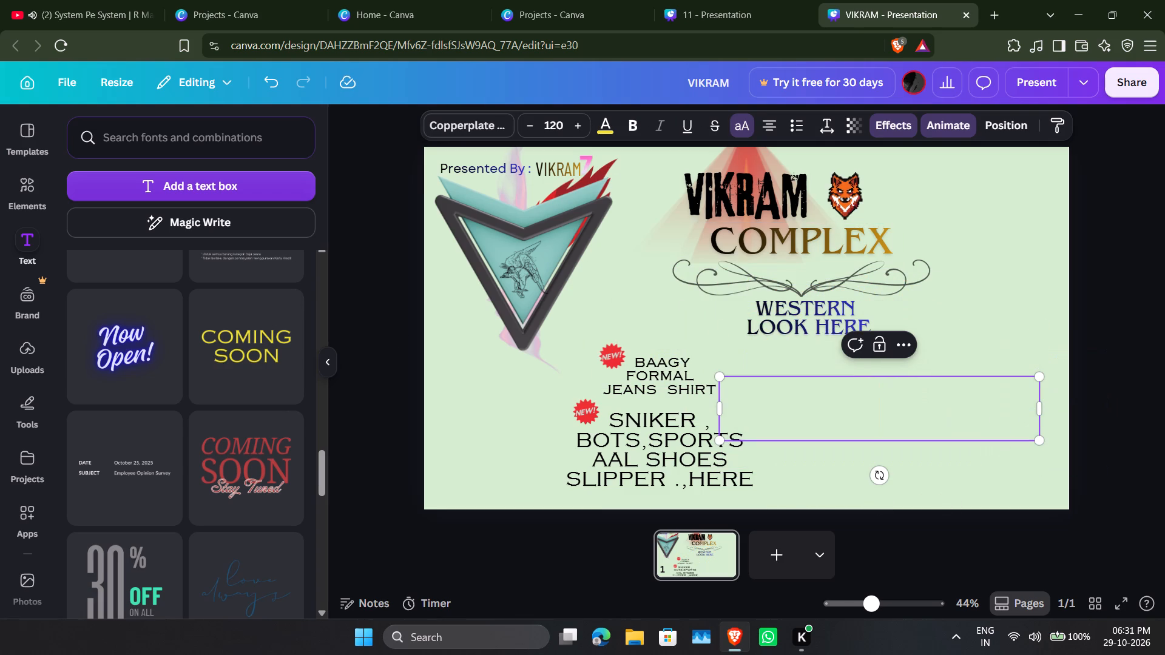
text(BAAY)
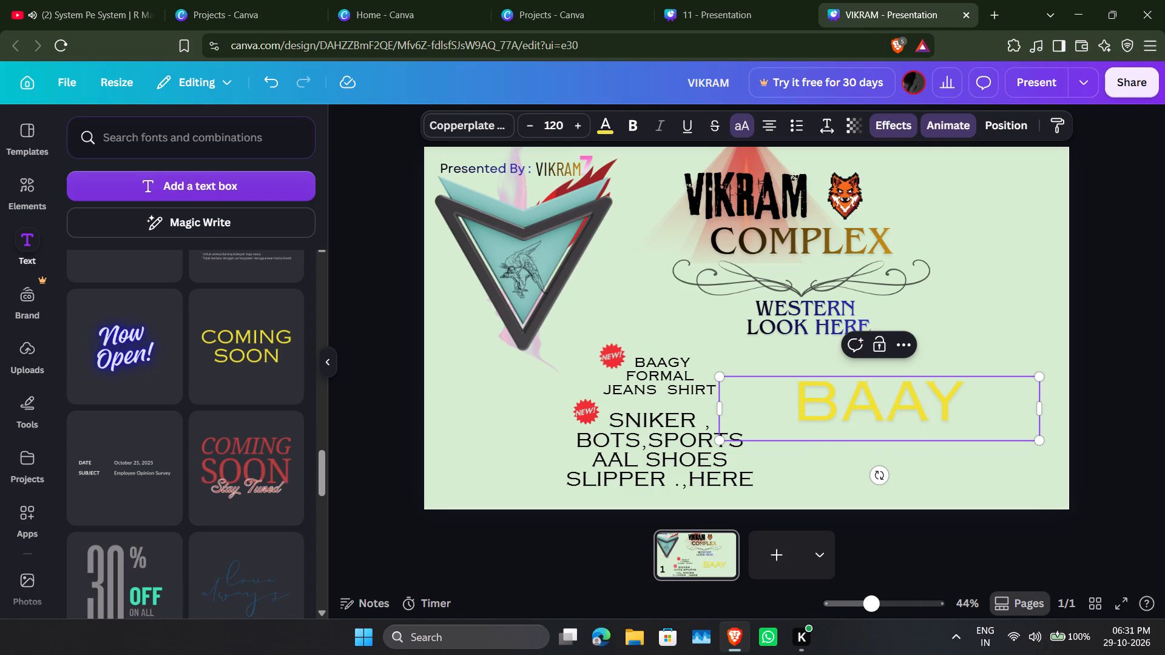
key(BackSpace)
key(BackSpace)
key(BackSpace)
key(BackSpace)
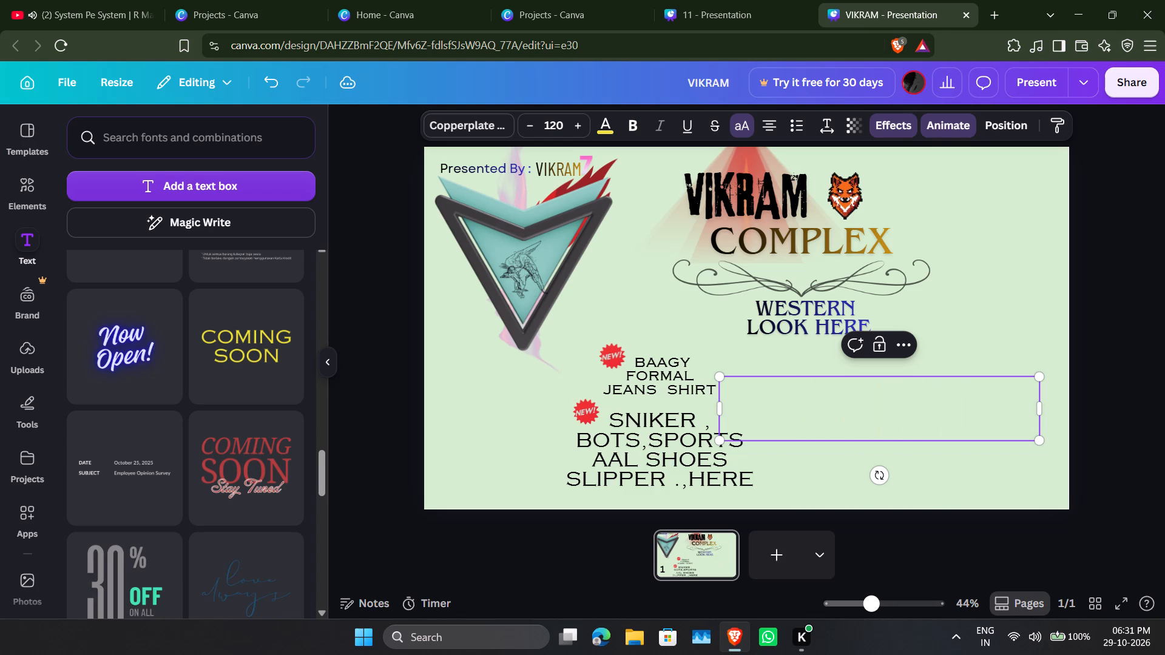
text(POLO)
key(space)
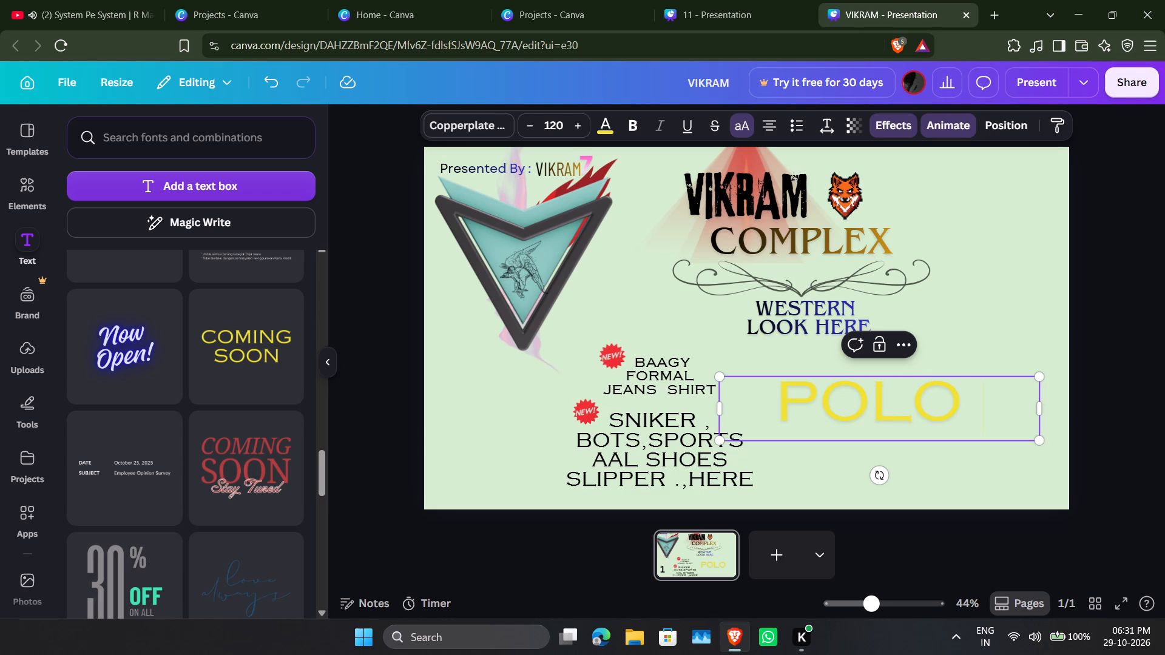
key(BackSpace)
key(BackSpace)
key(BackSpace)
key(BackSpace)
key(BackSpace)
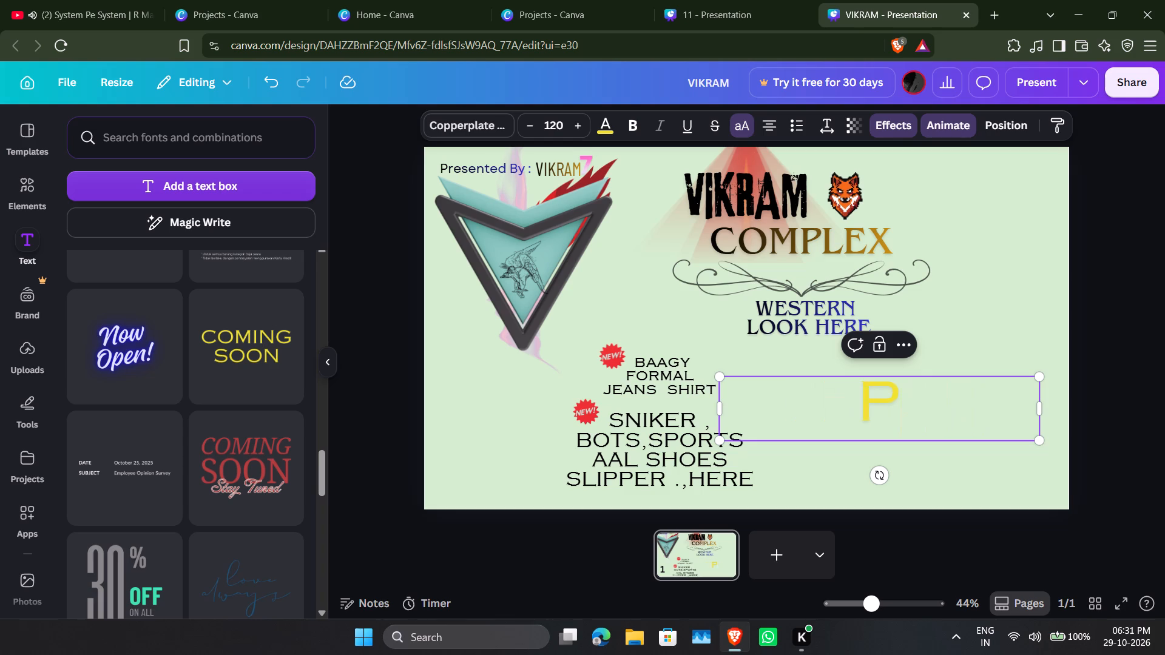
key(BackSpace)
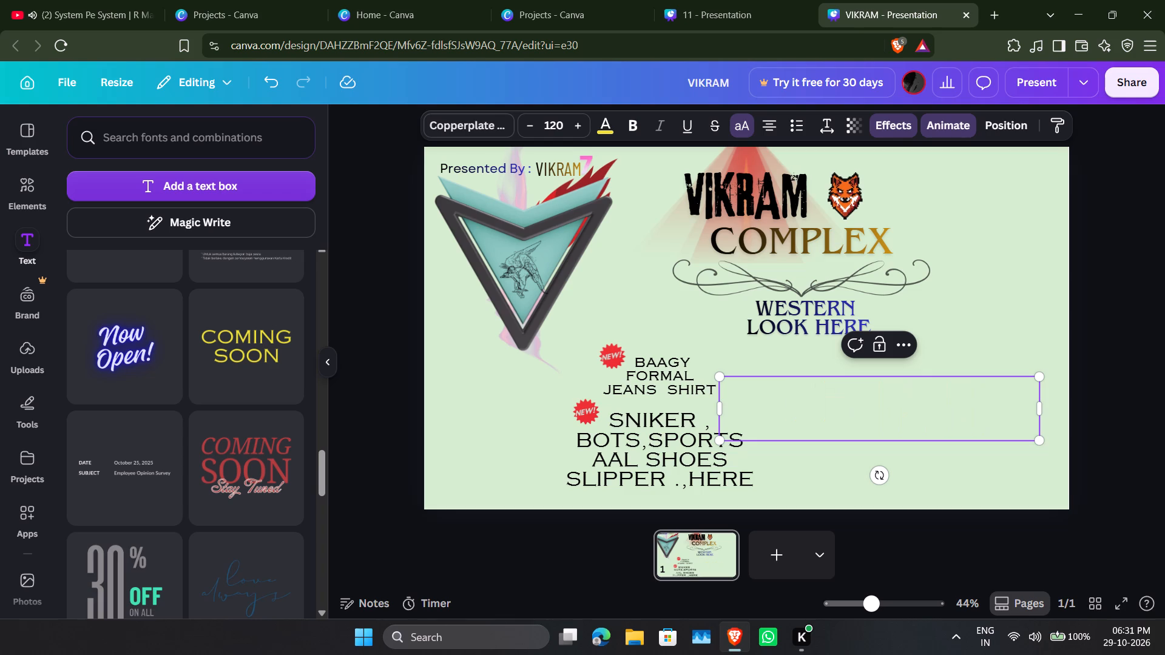
Enter OVER SIZE T-SHIRT.>SPORTS JARSE ALL HERE as the wording of the new yellow text.
text(OVER SI)
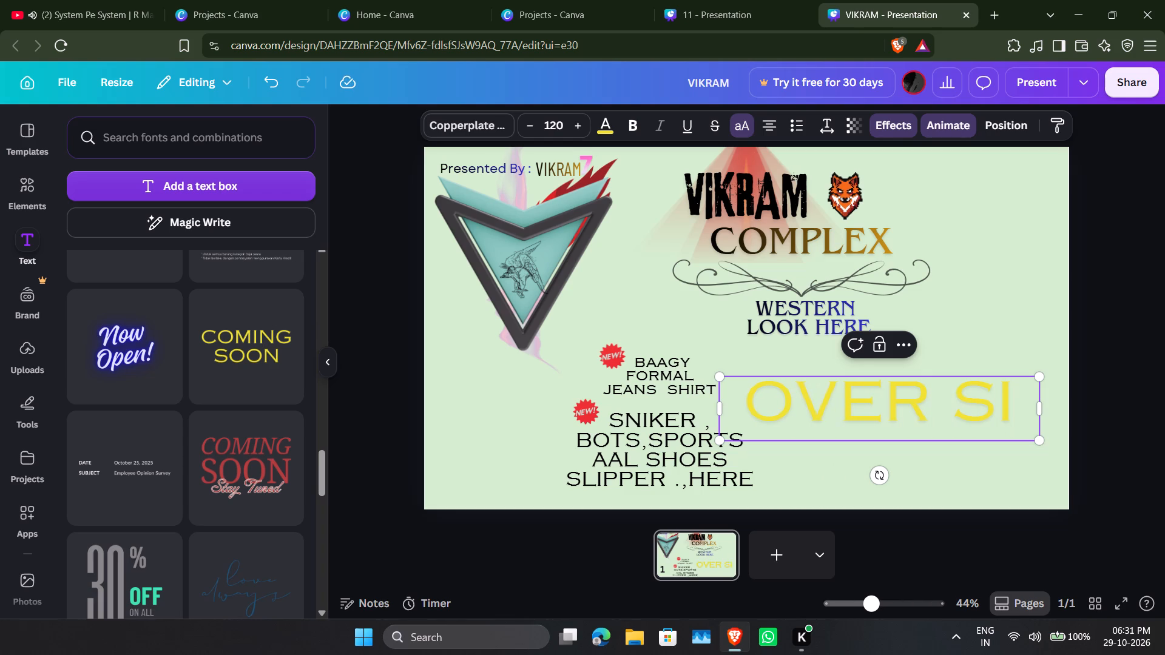
text(ZE T)
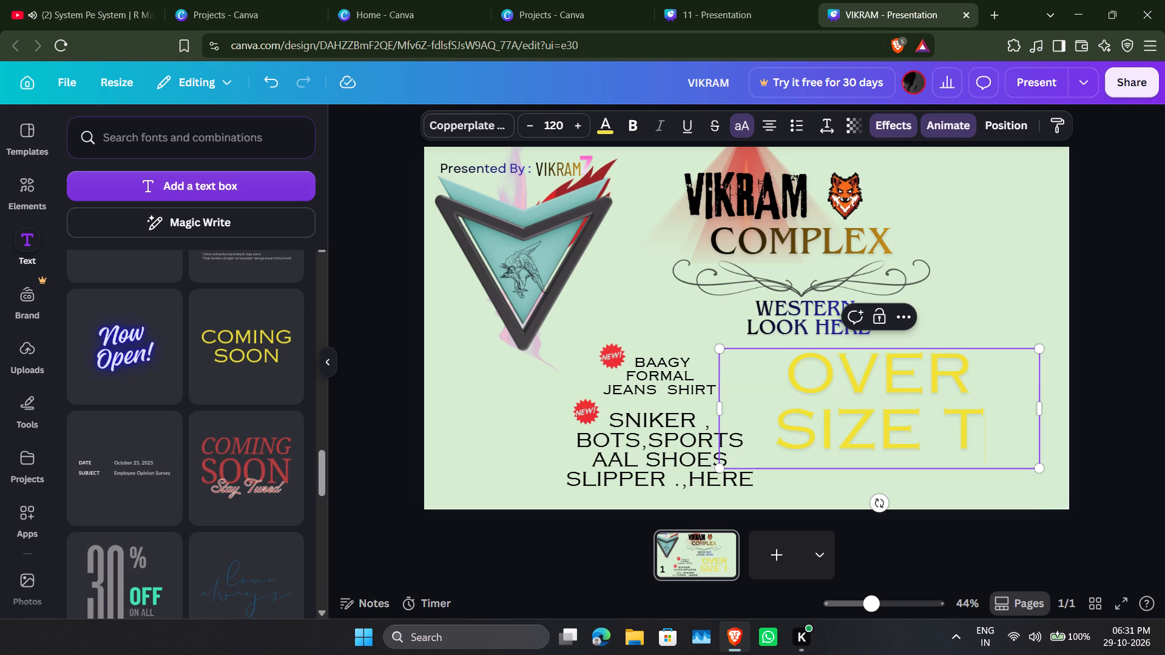
key(ctrl+minus)
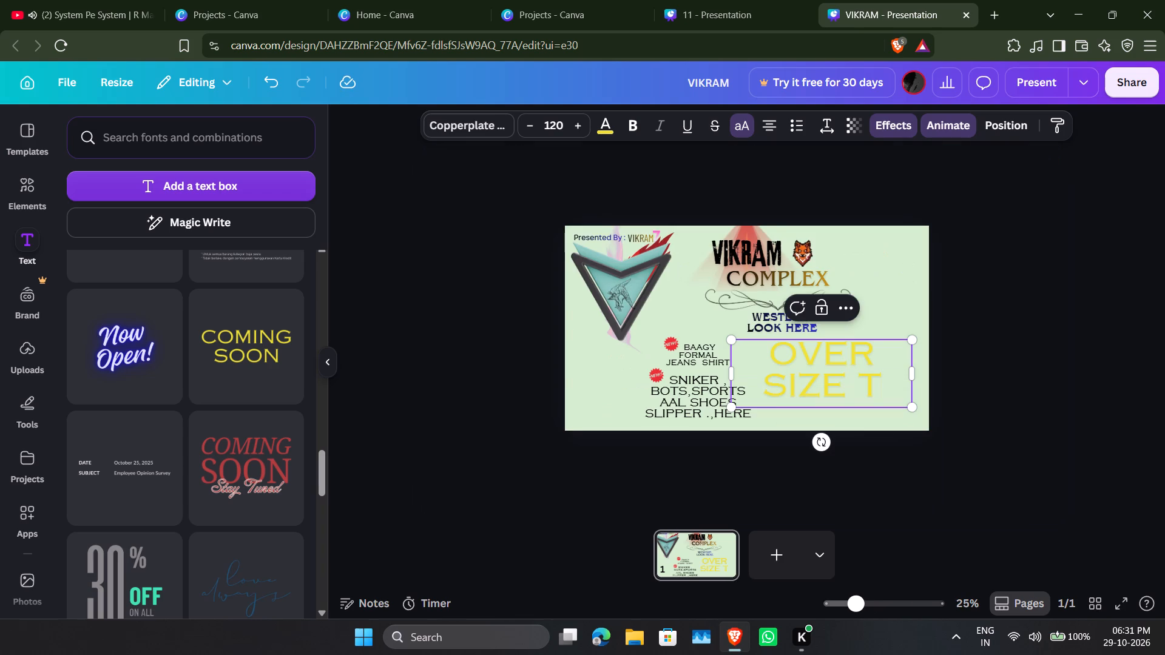
key(ctrl+equal)
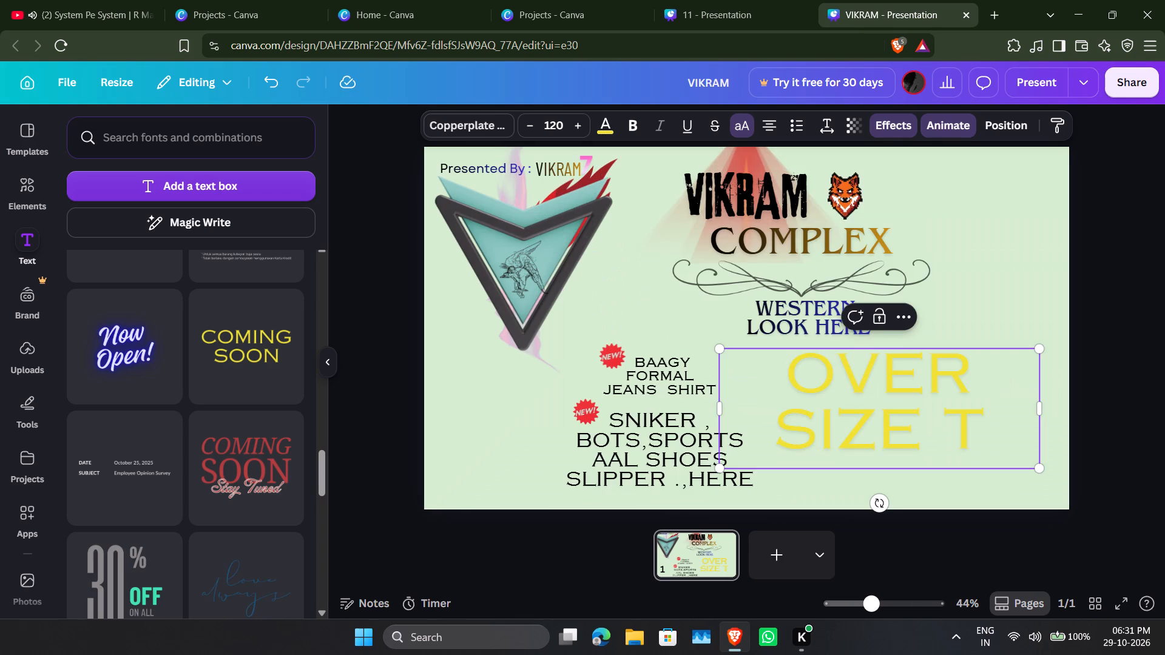
click(987, 428)
click(999, 446)
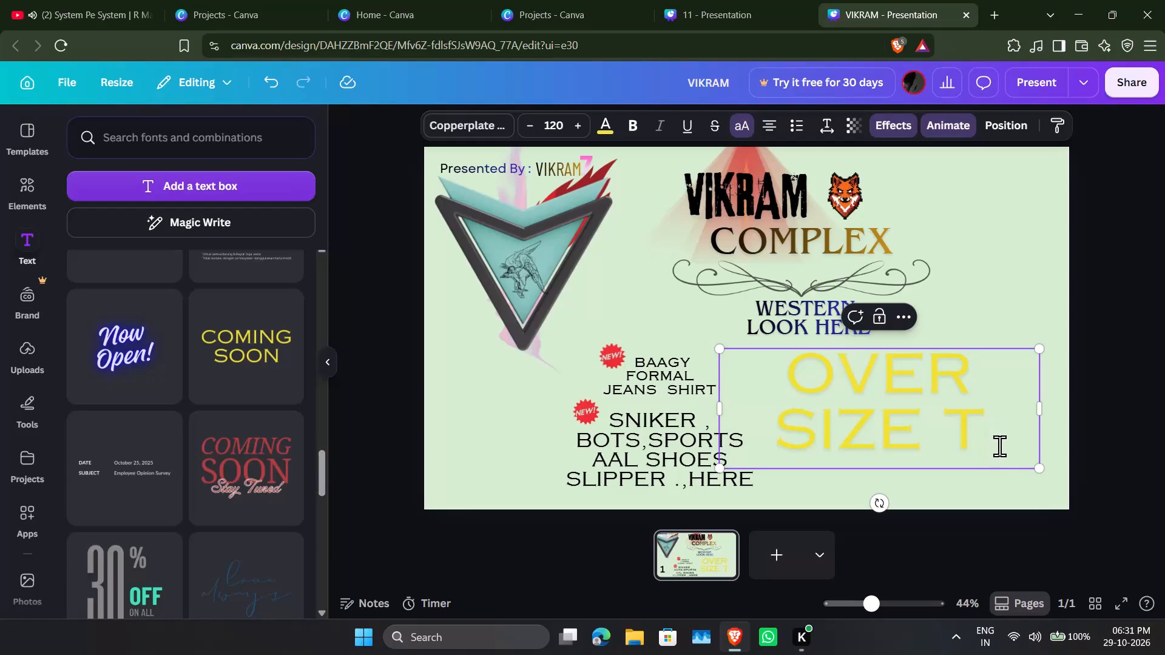
key(minus)
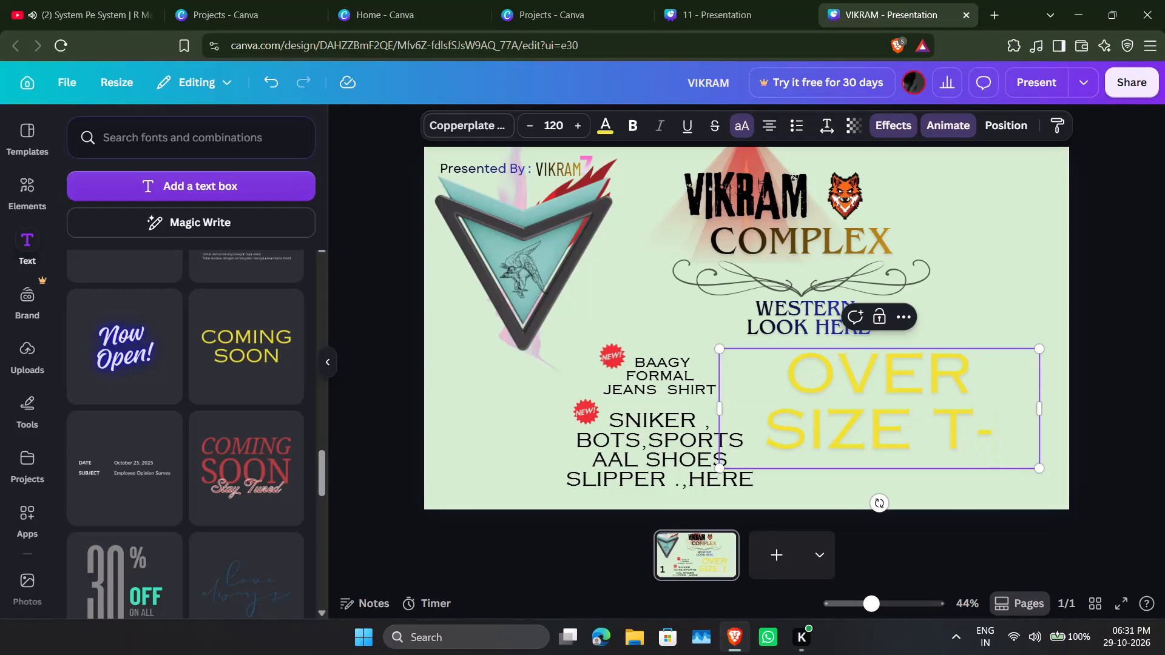
text(SHIRT)
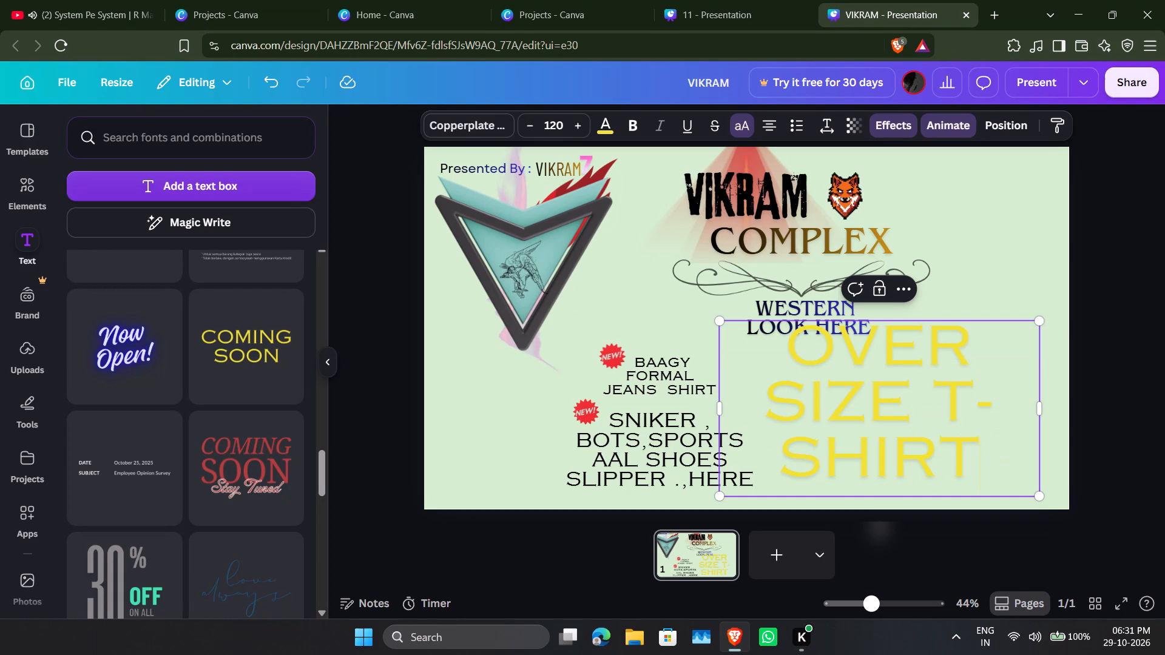
key(period)
key(shift+greater)
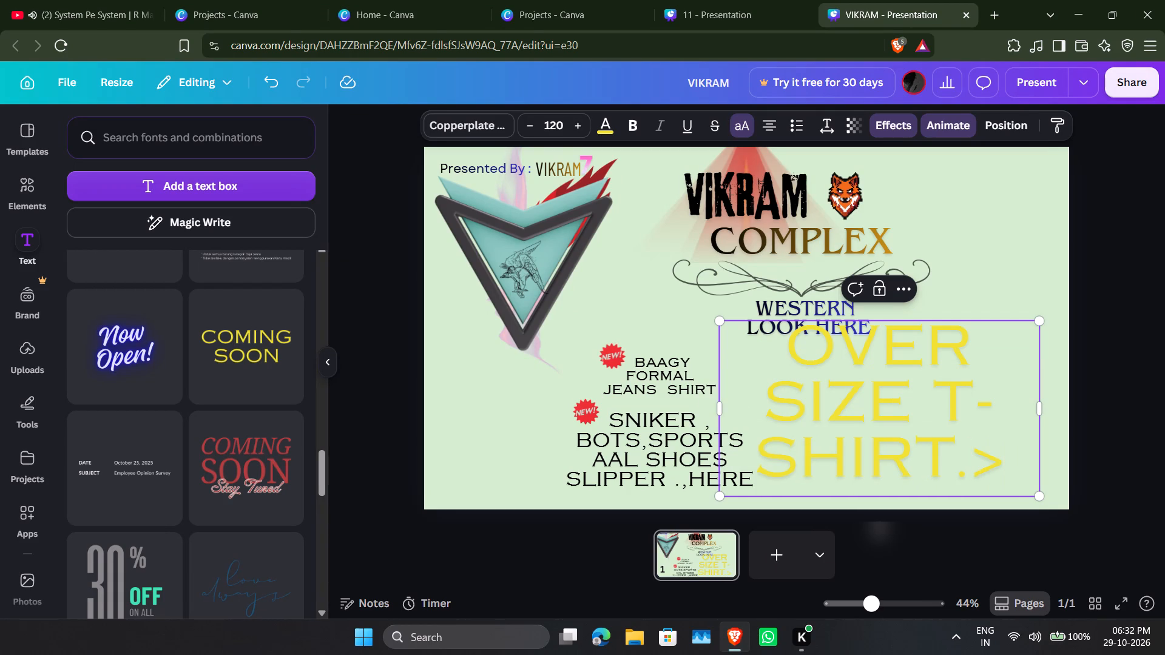
text(SPORTS)
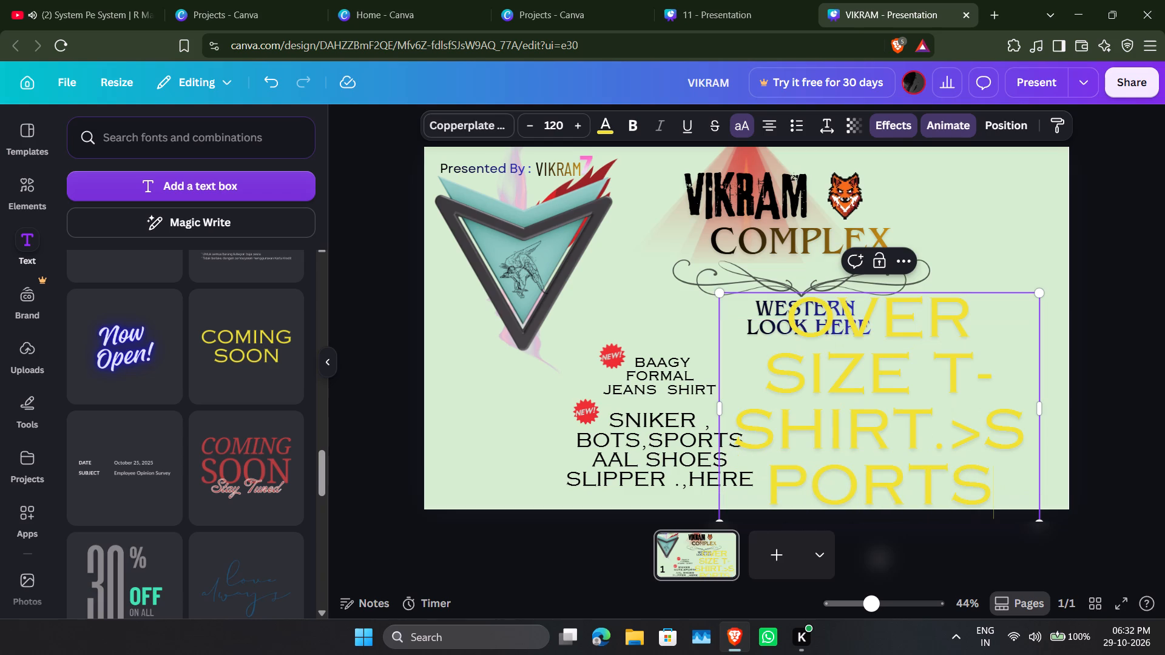
key(space)
text(JARSE)
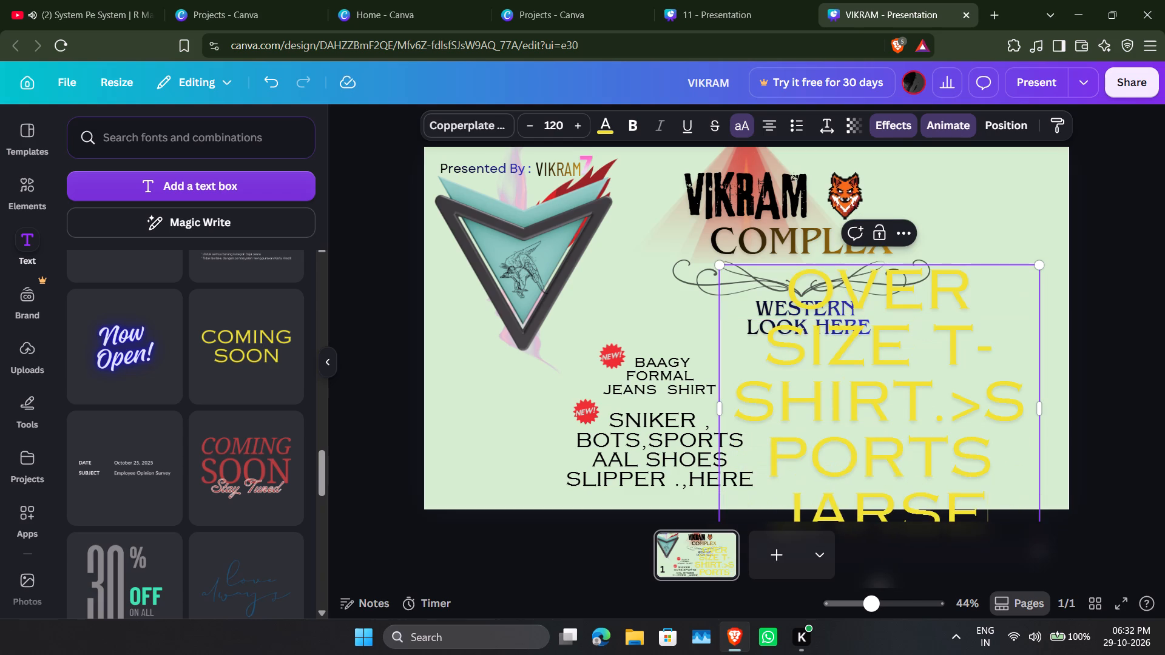
key(space)
text(ALL)
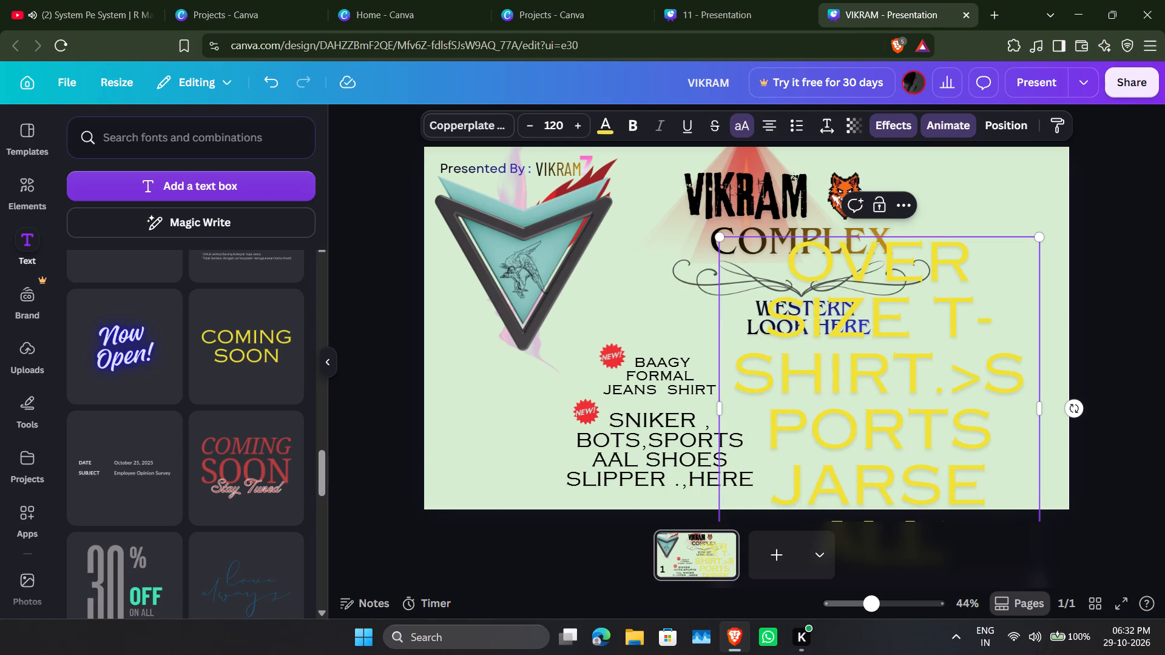
key(space)
text(HERE)
click(1163, 297)
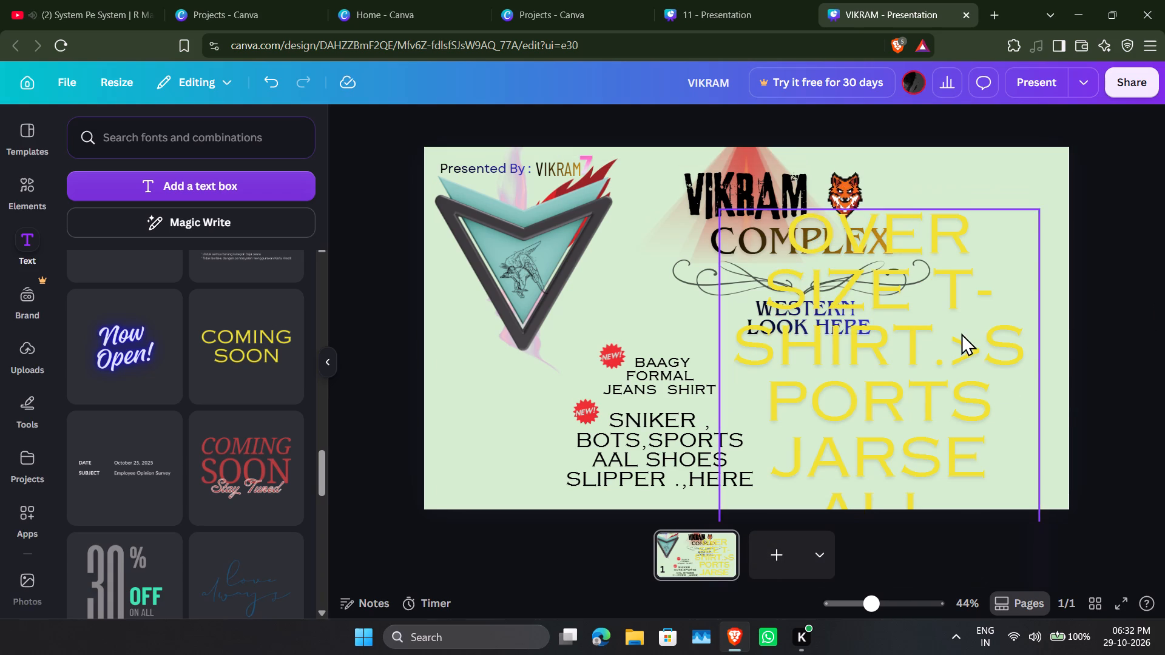
Shrink the yellow oversize T-shirt text to size 39.1 and widen its box until the wording fits on three lines.
drag(961, 333, 808, 227)
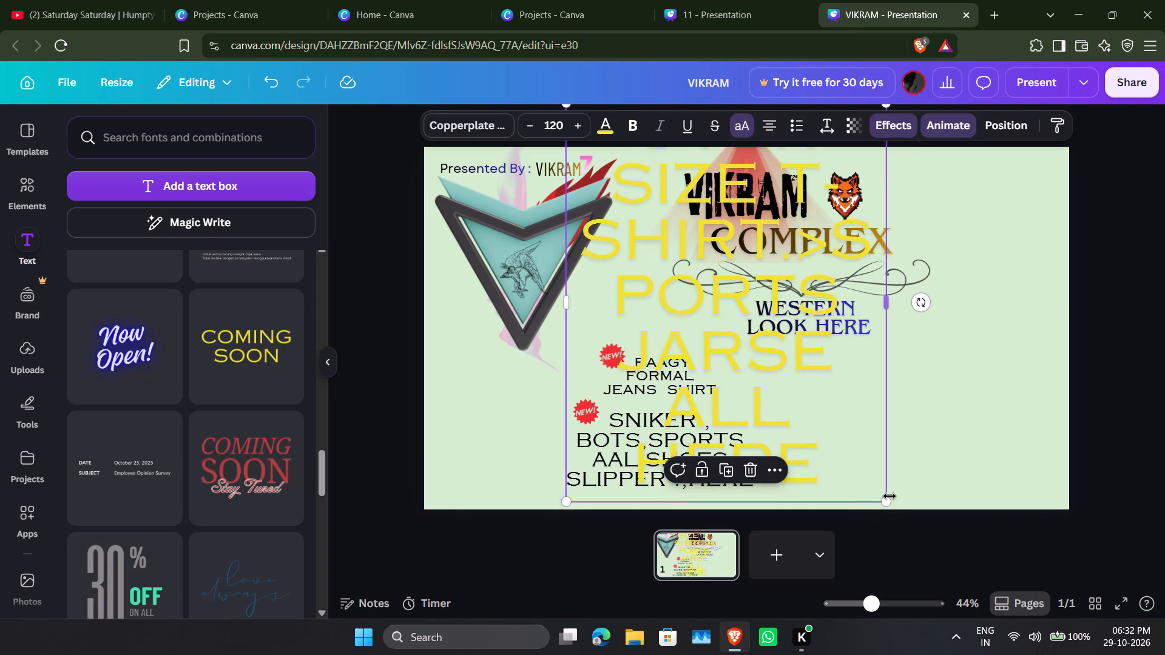
drag(887, 500, 732, 270)
drag(664, 178, 724, 239)
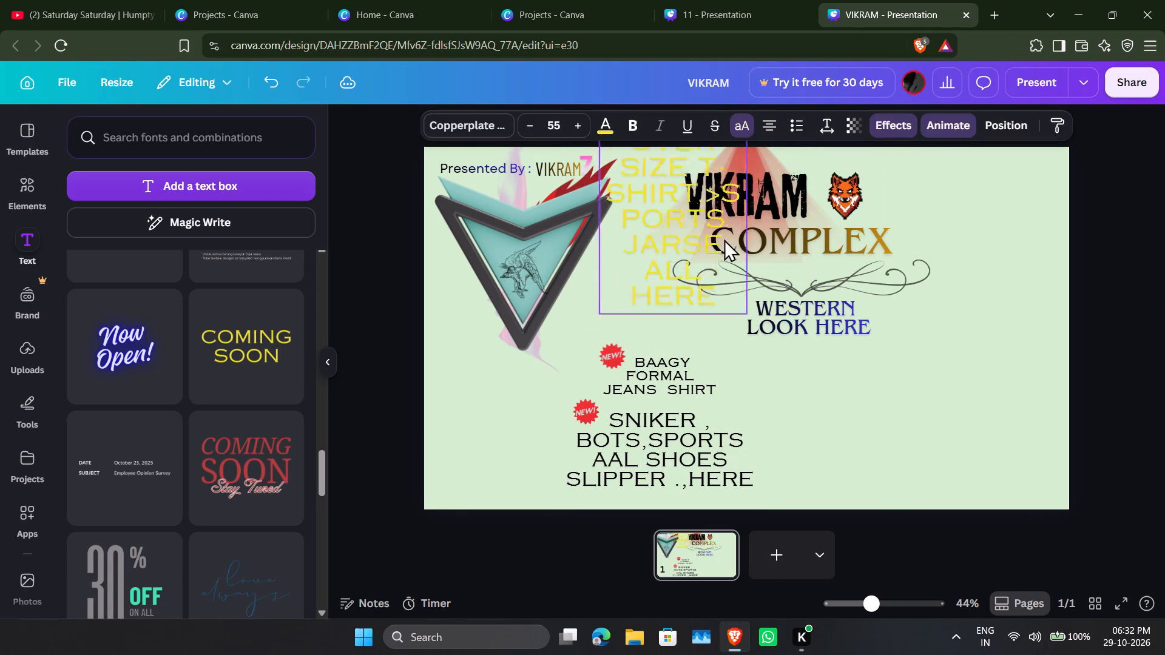
drag(724, 239, 852, 378)
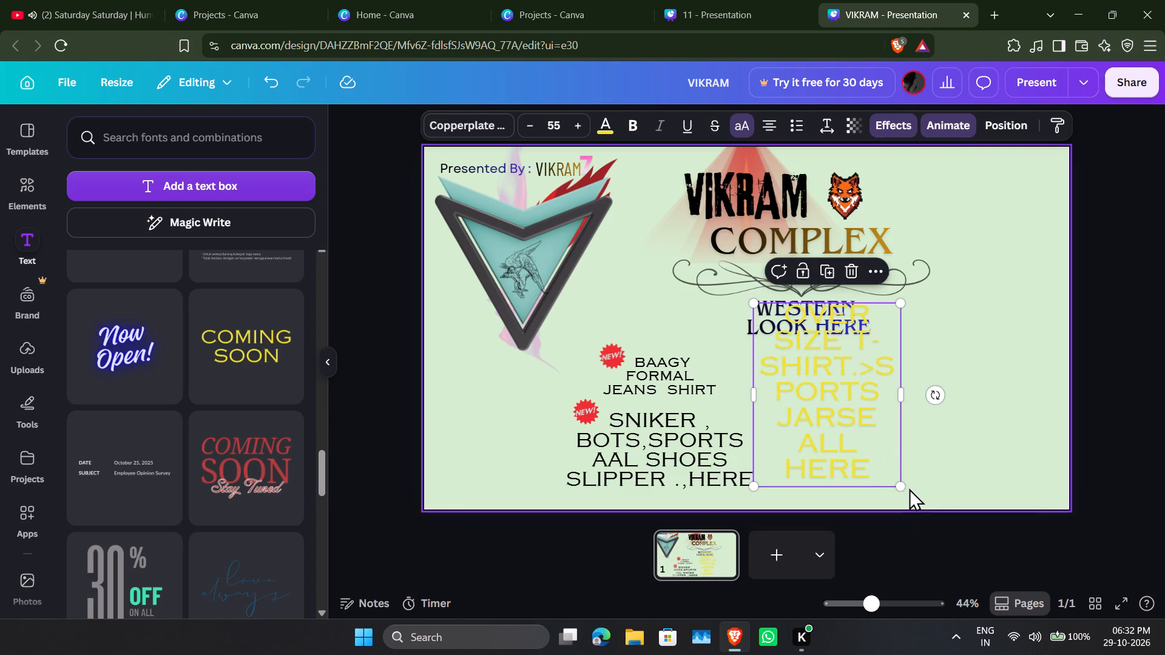
drag(898, 484, 848, 437)
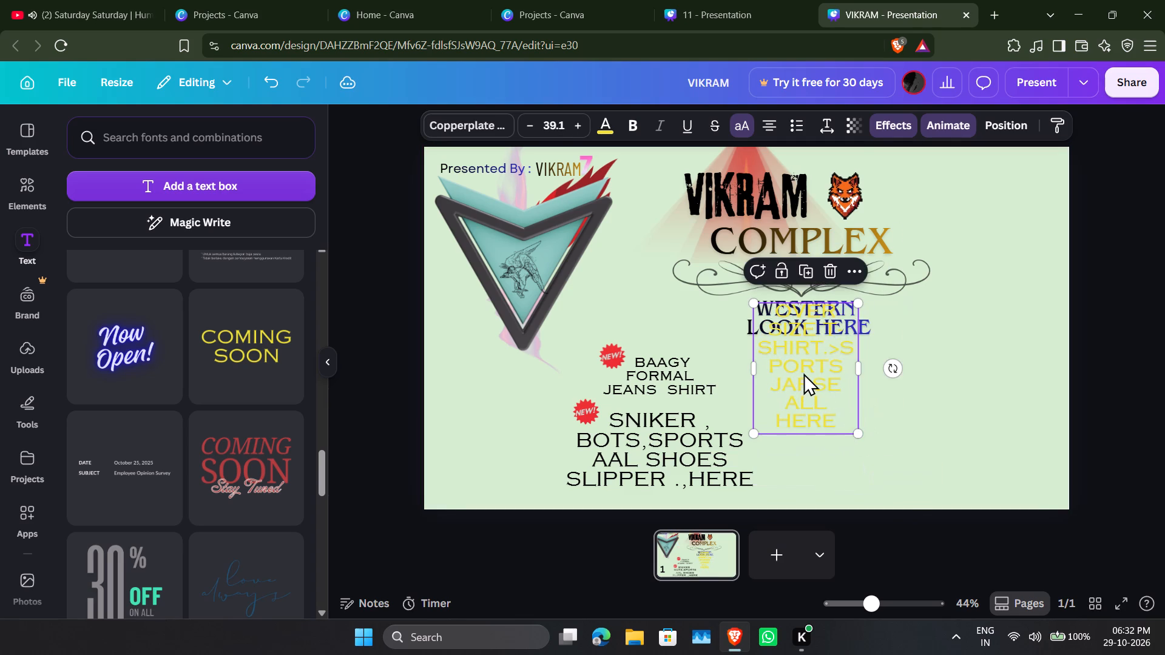
drag(803, 373, 828, 415)
drag(887, 411, 947, 406)
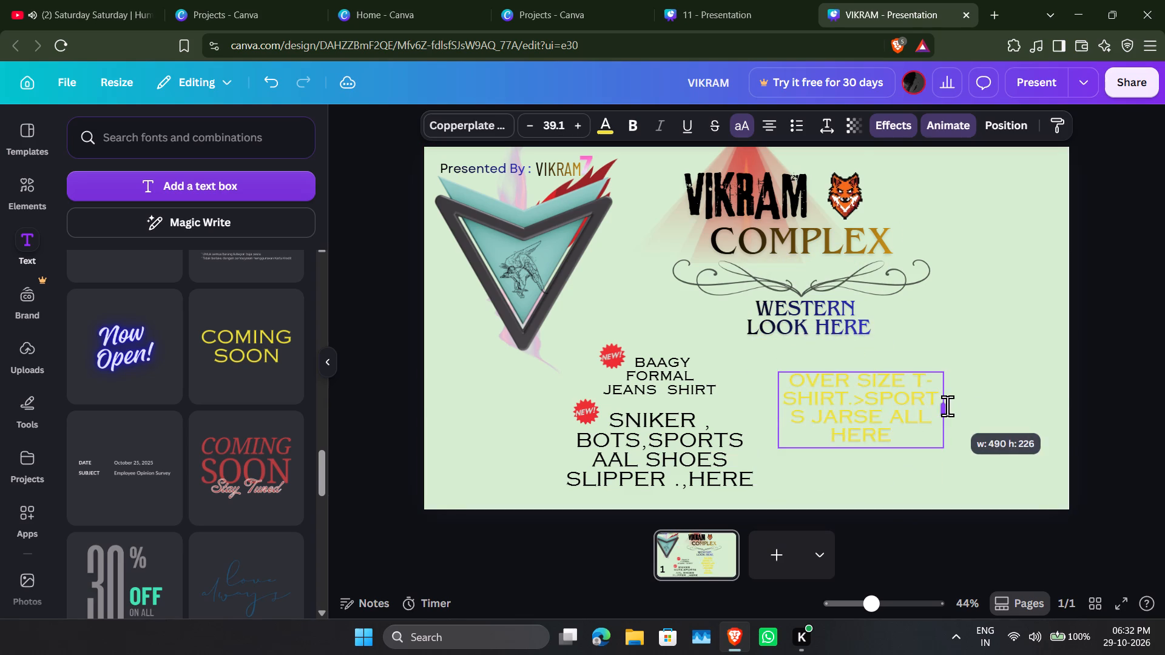
drag(947, 406, 1039, 392)
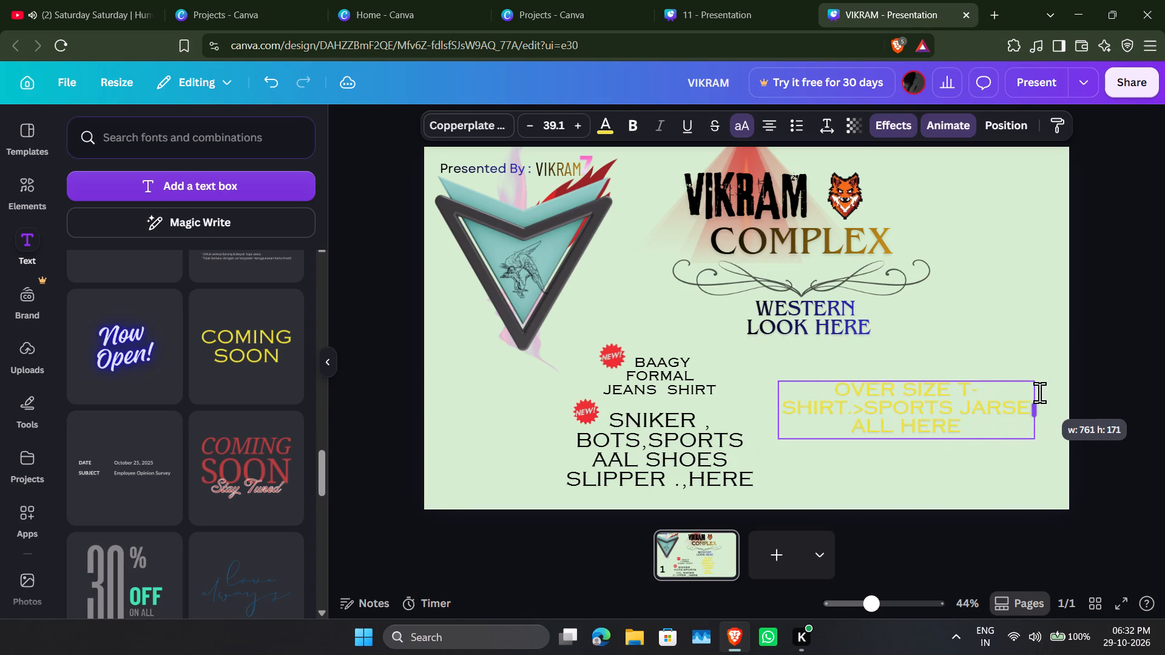
drag(1039, 392, 990, 398)
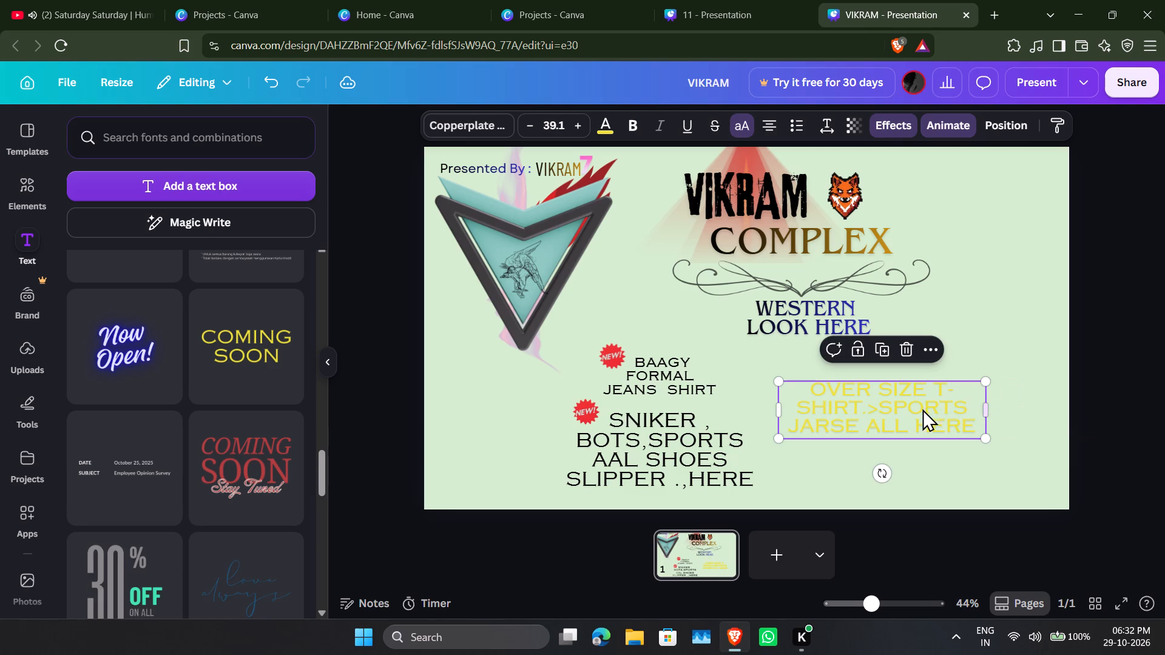
Position the oversize T-shirt text just below WESTERN LOOK HERE, beside the BAAGY clothing text.
drag(922, 409, 877, 378)
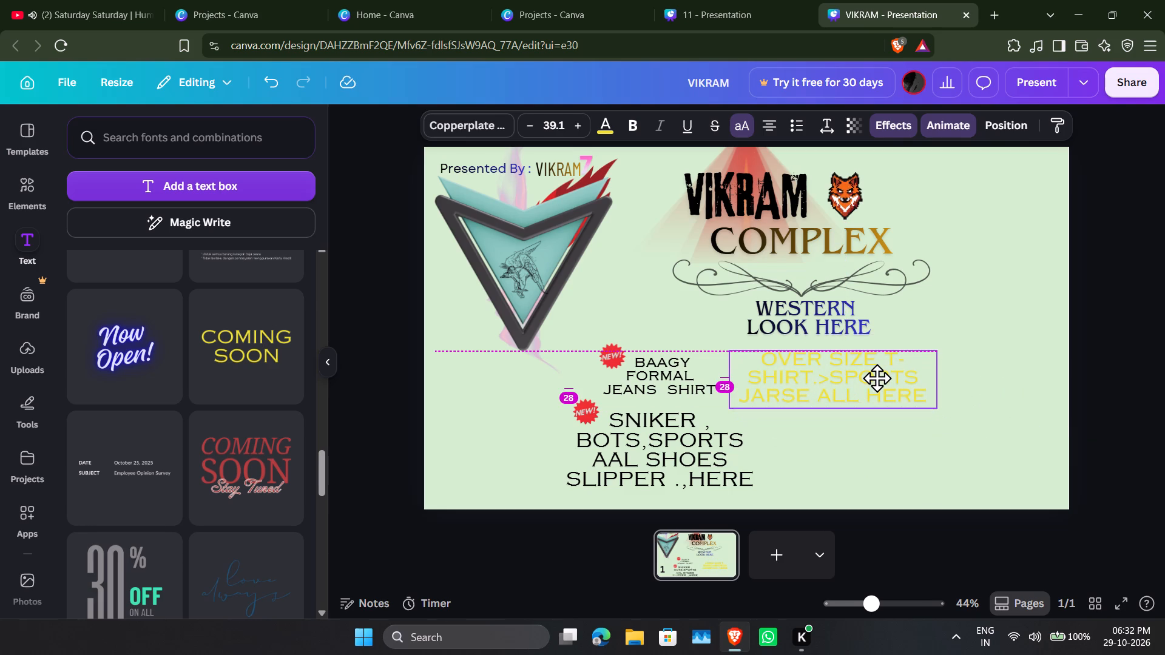
drag(877, 378, 879, 373)
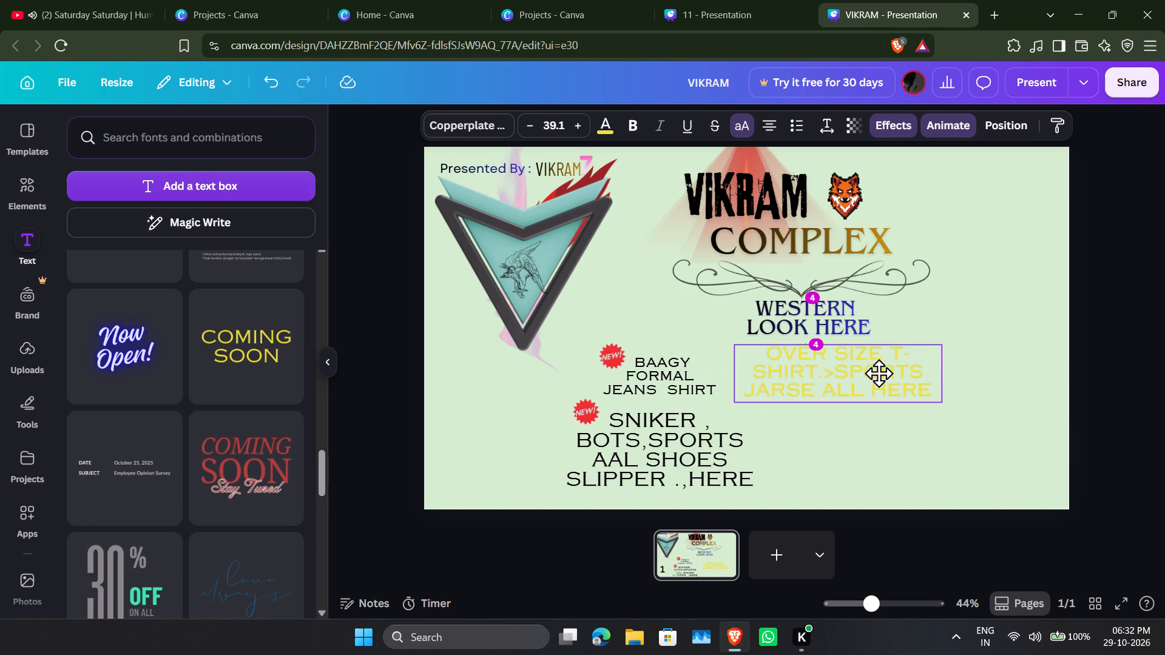
drag(879, 373, 858, 377)
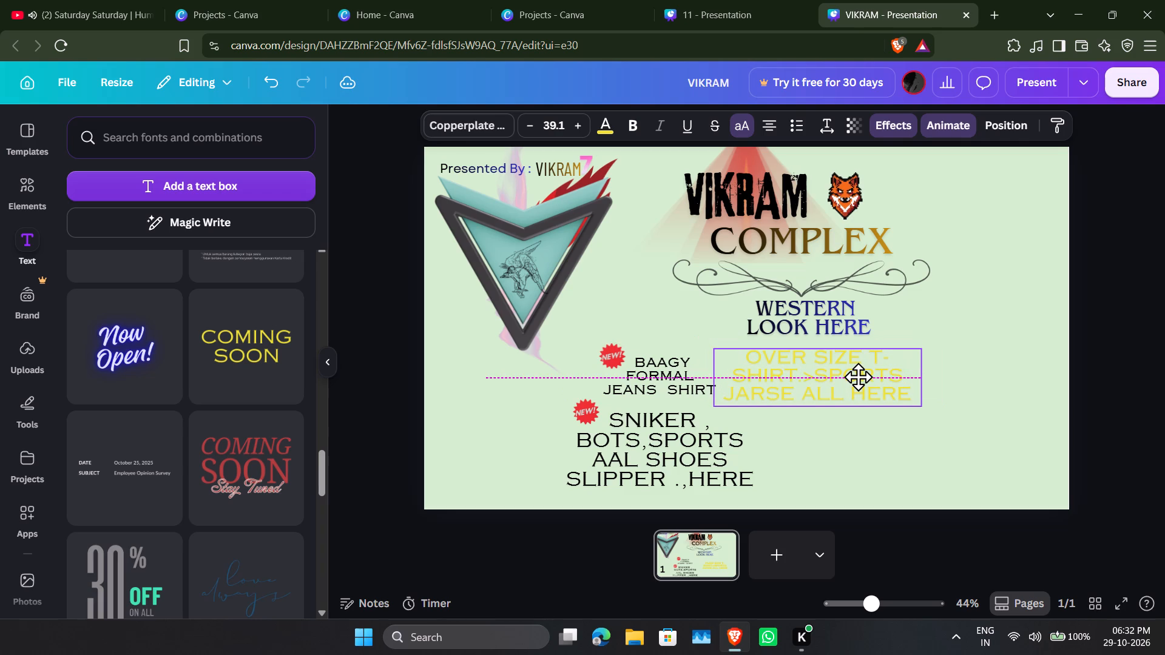
drag(858, 377, 861, 374)
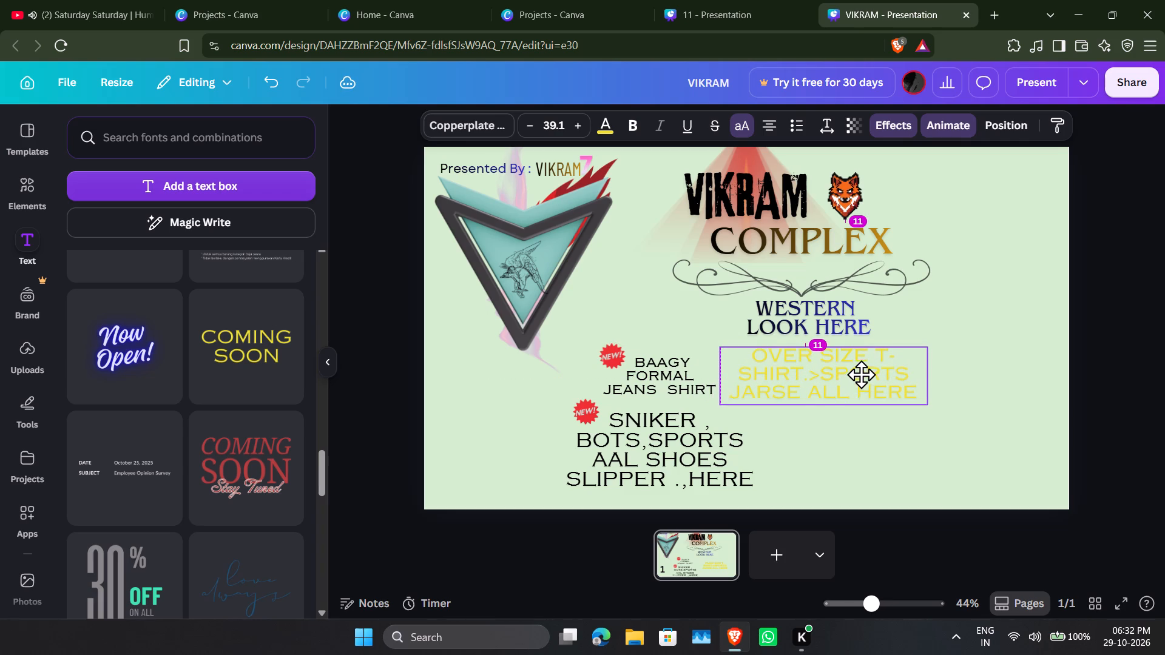
drag(861, 374, 857, 378)
click(972, 342)
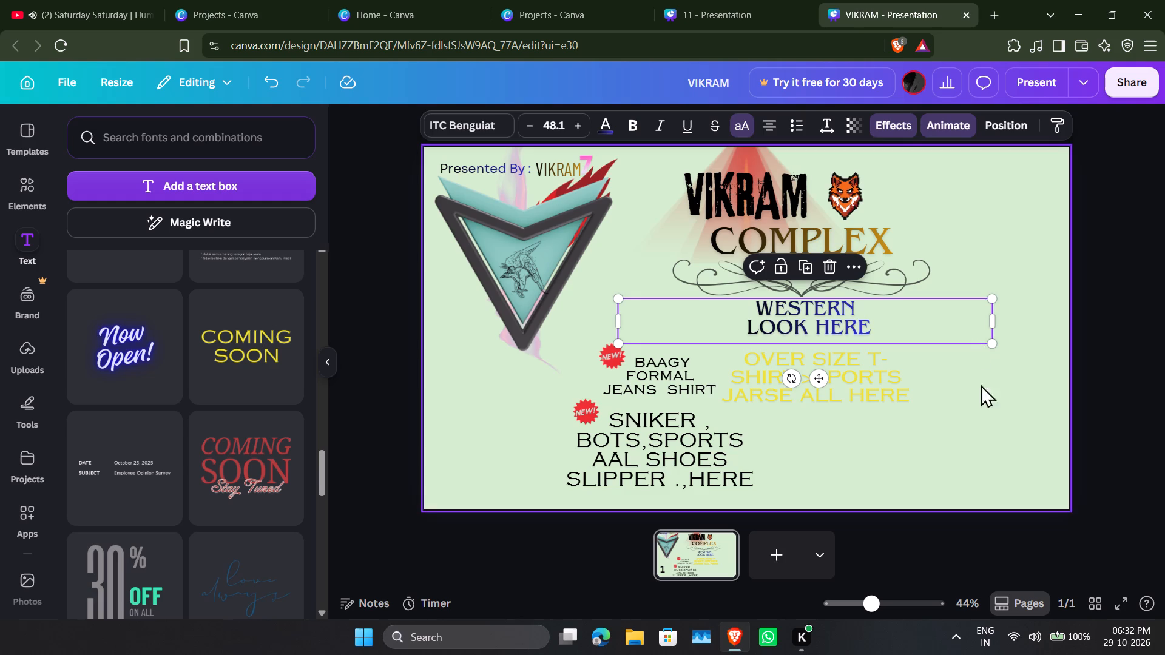
Recolour the OVER SIZE T-SHIRT text black.
click(901, 395)
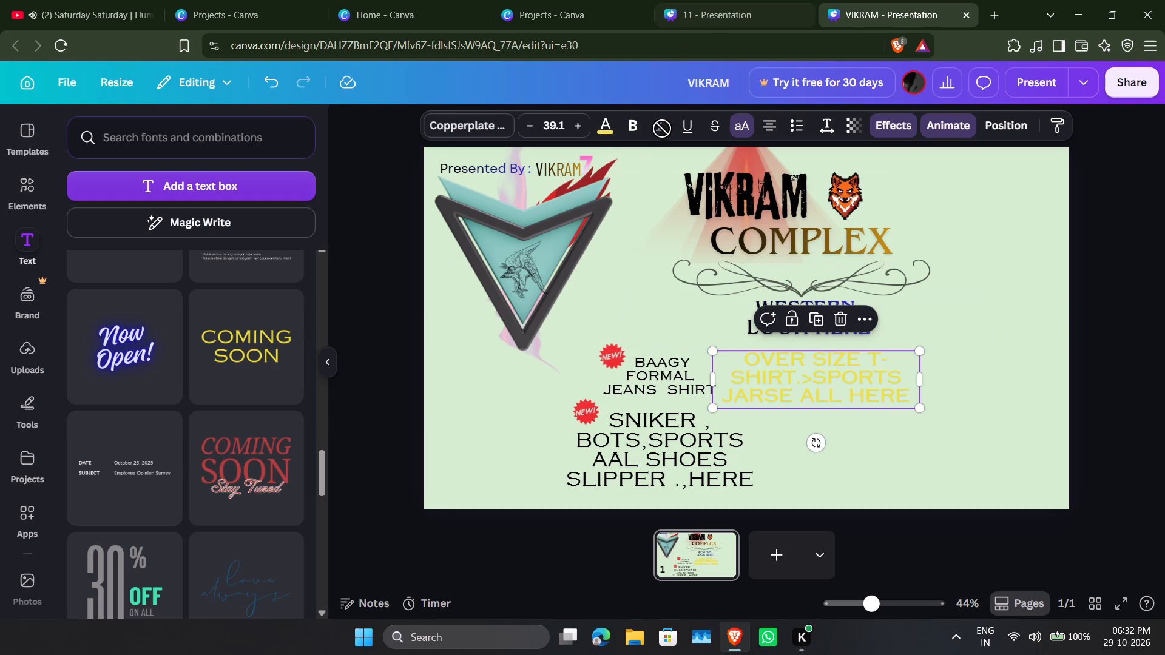
click(601, 132)
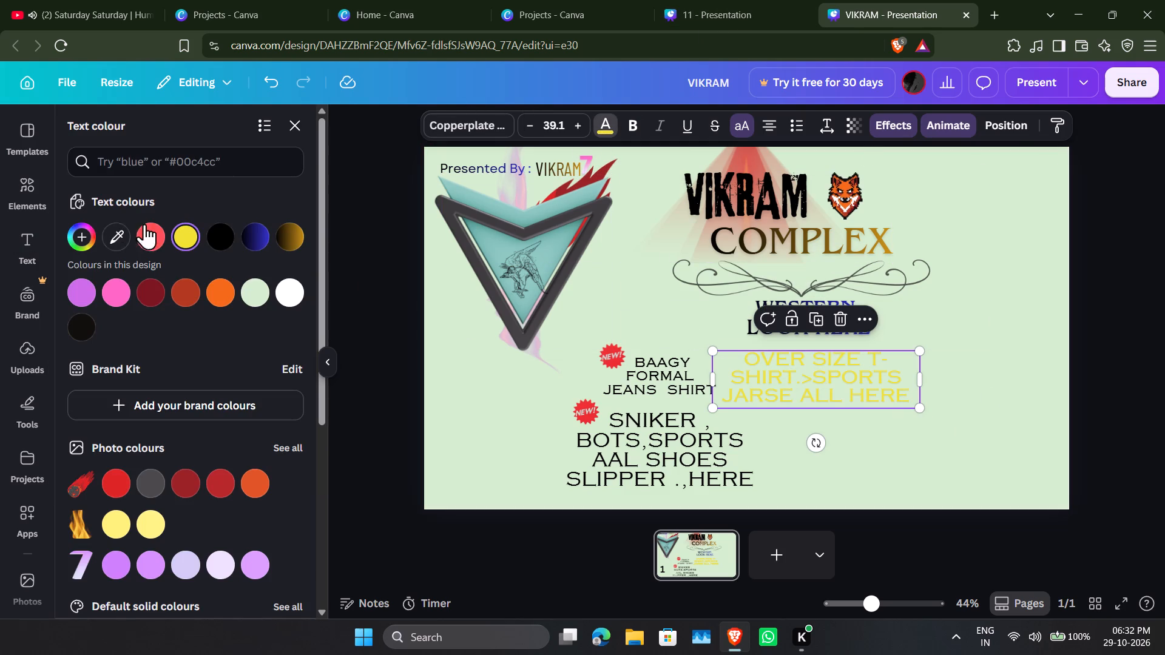
click(214, 243)
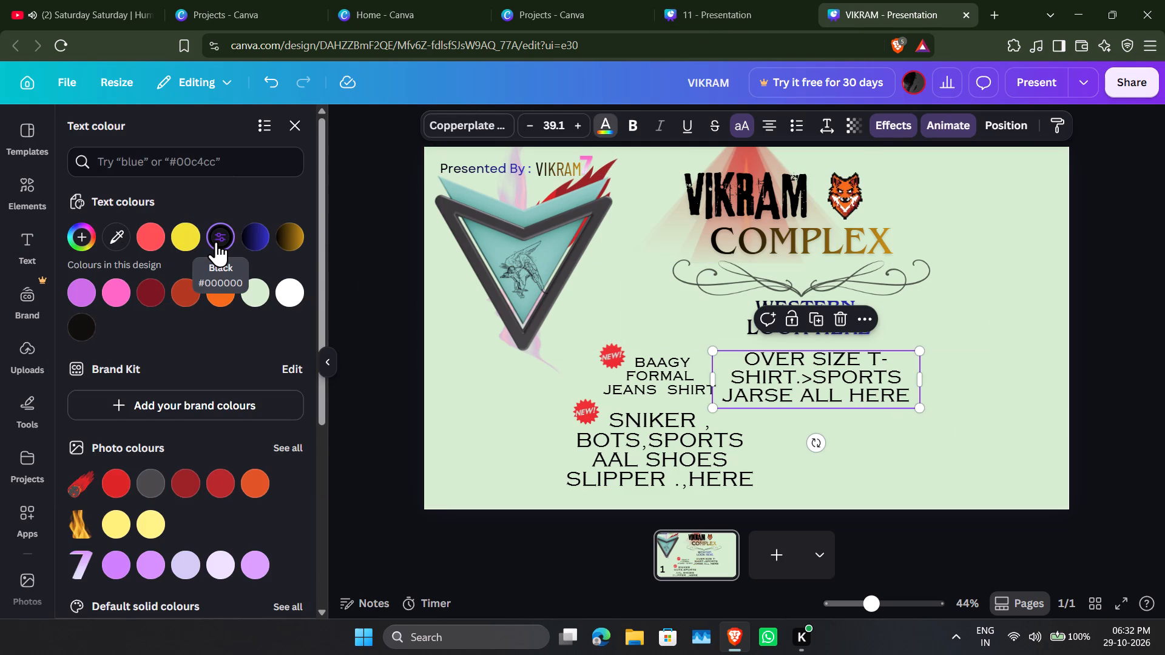
click(940, 279)
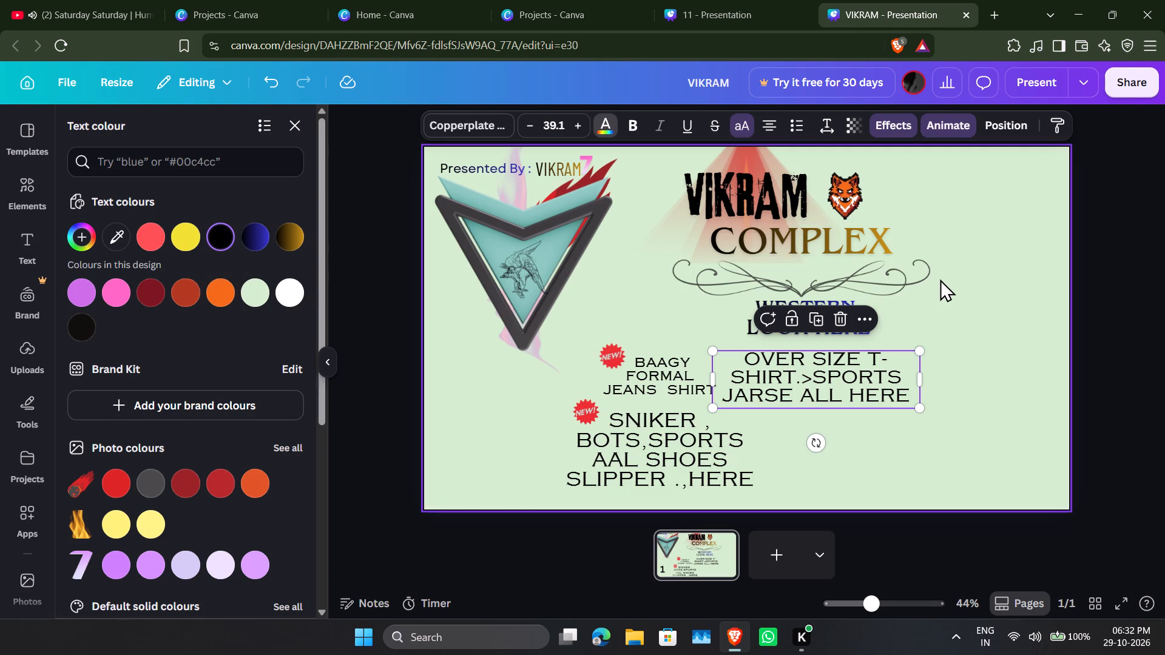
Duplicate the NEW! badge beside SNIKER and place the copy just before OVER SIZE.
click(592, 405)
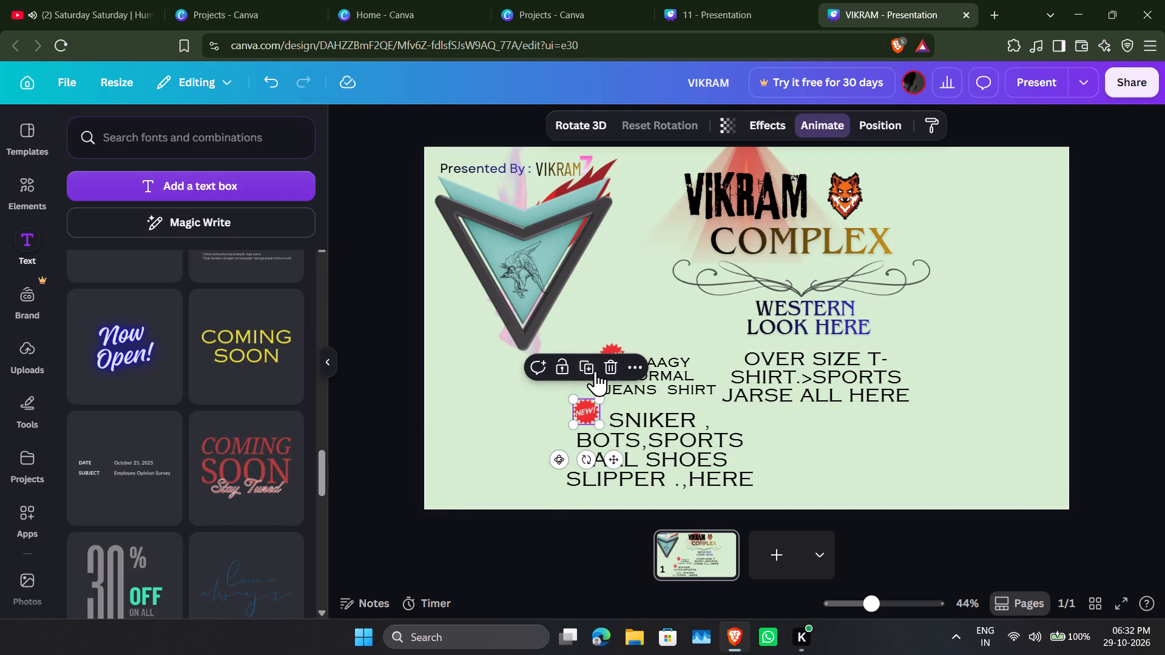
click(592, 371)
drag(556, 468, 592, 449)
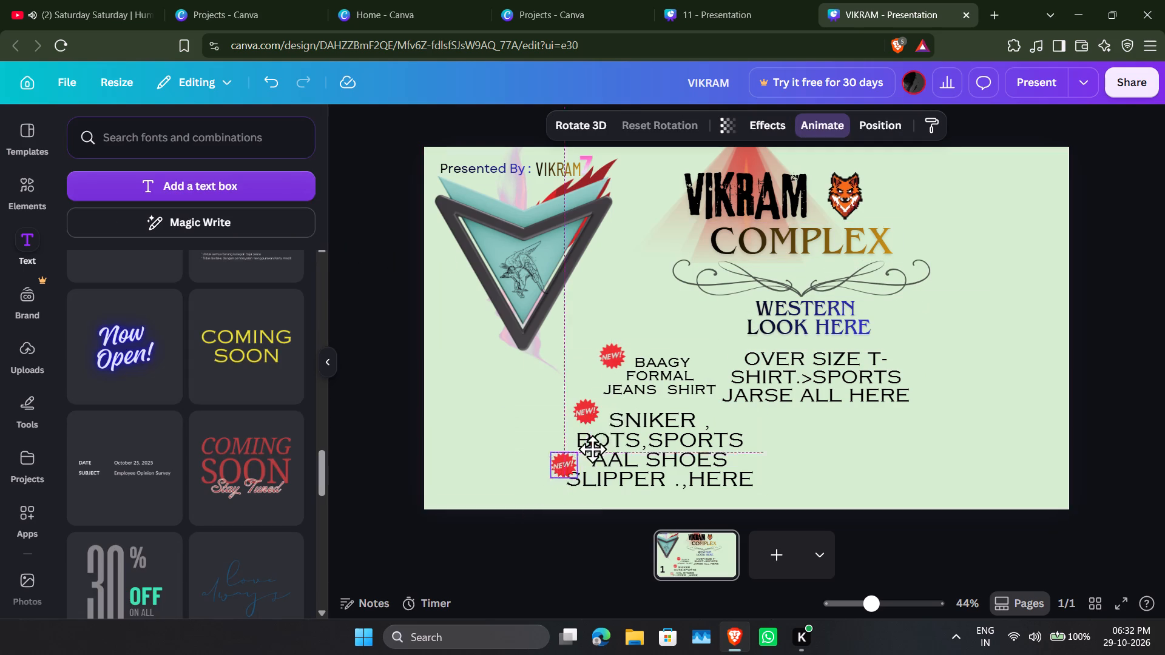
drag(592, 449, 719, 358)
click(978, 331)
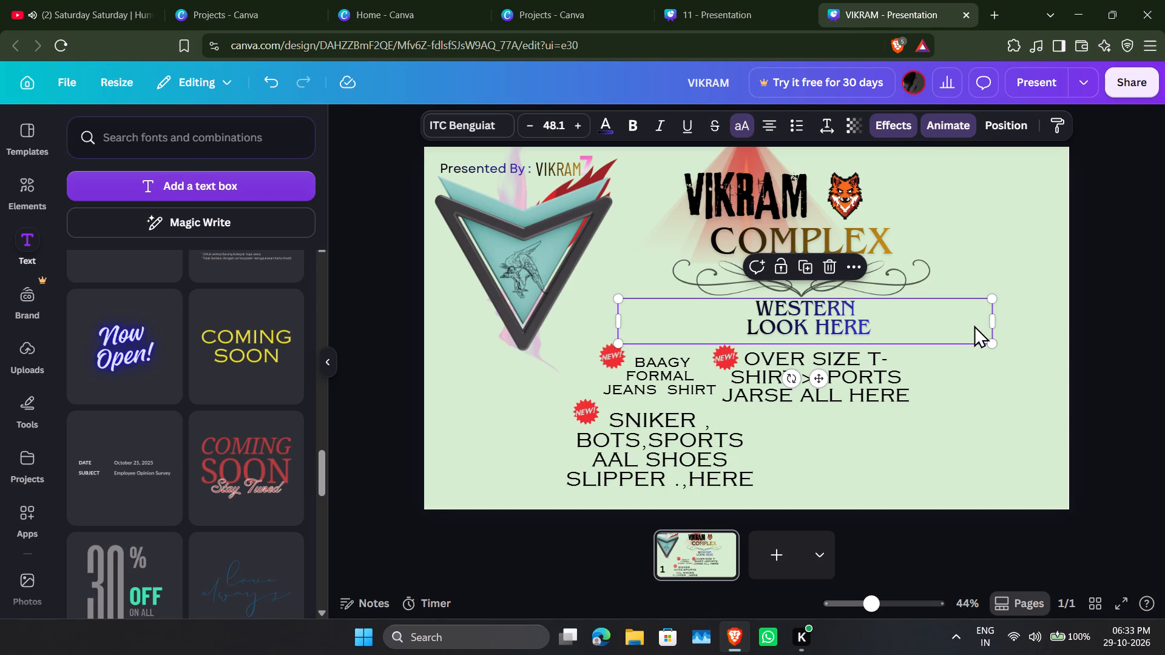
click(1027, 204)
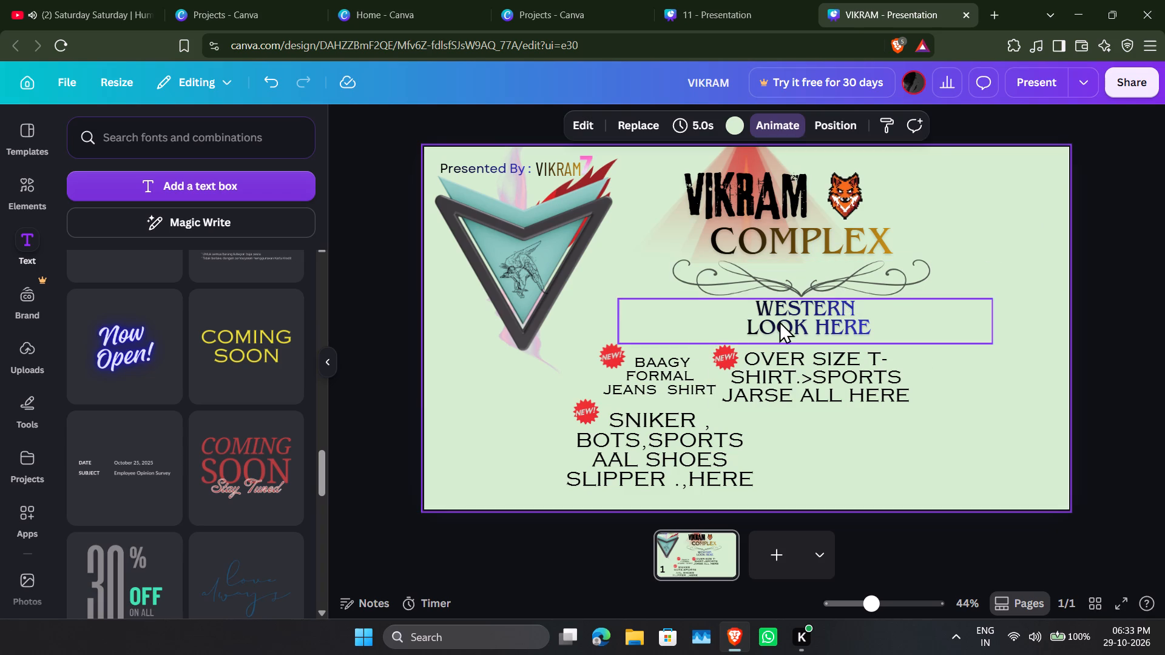
Add the 30% OFF ON ALL PRODUCTS text combination to the cover.
scroll(155, 429, down, 3)
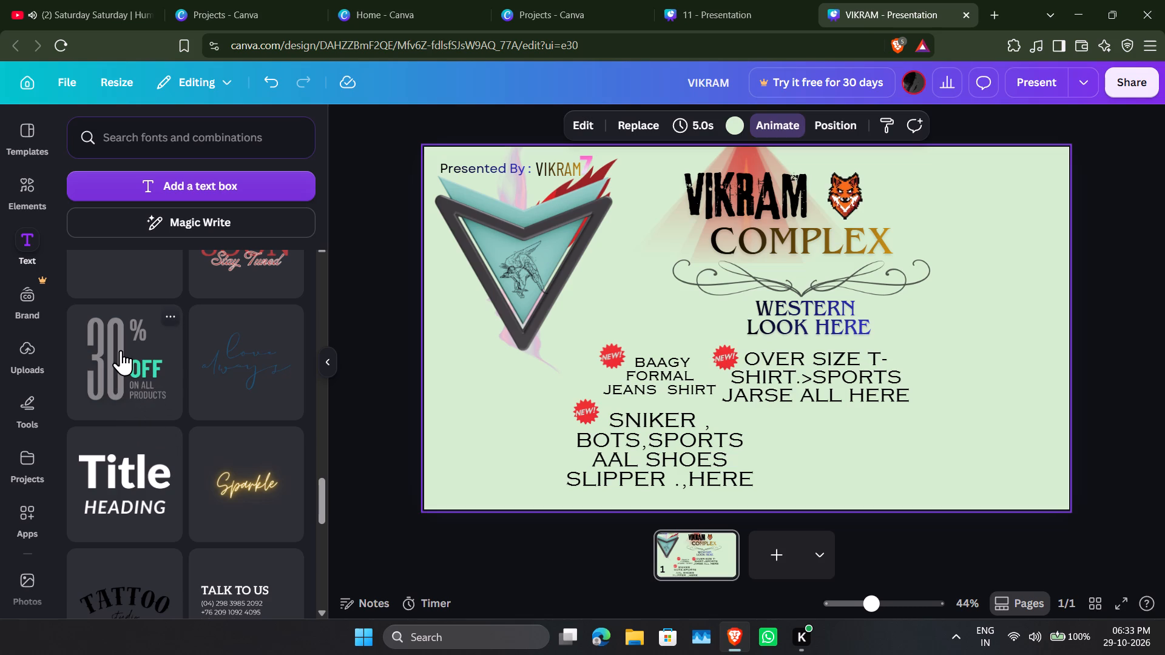
drag(121, 350, 452, 395)
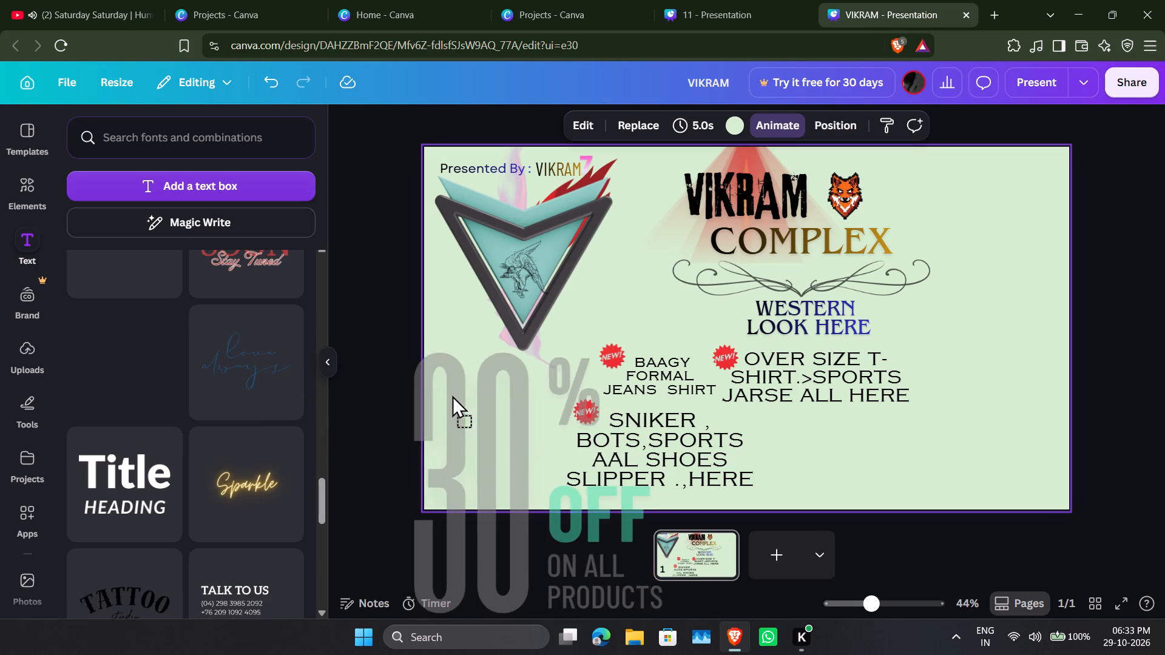
drag(452, 395, 497, 258)
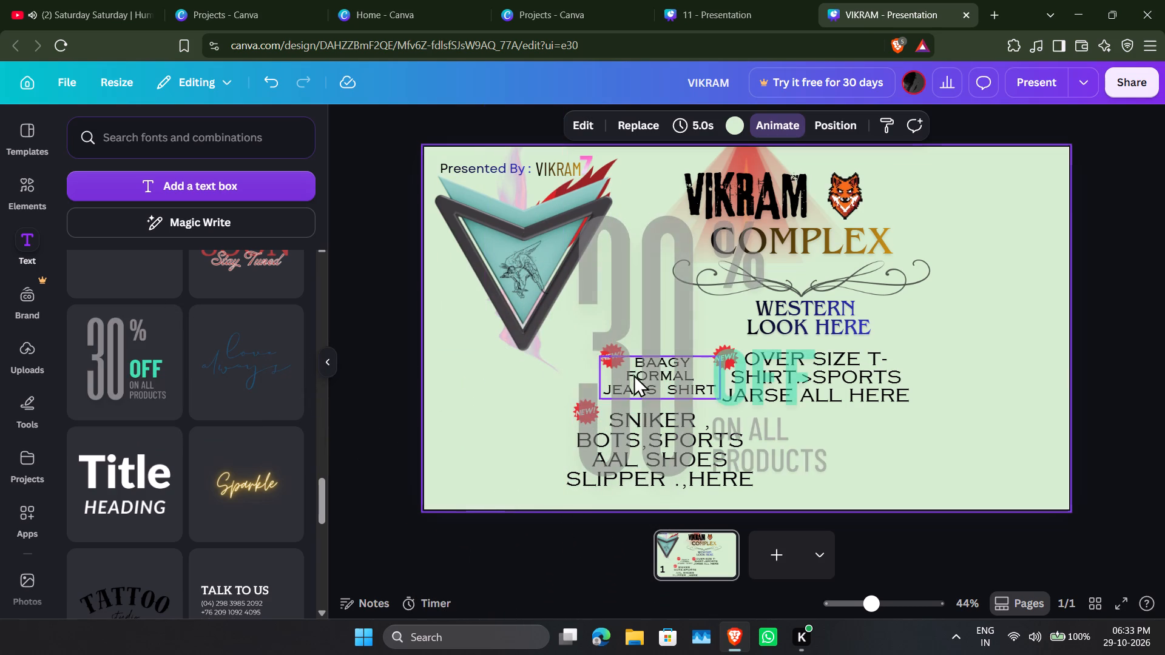
click(602, 266)
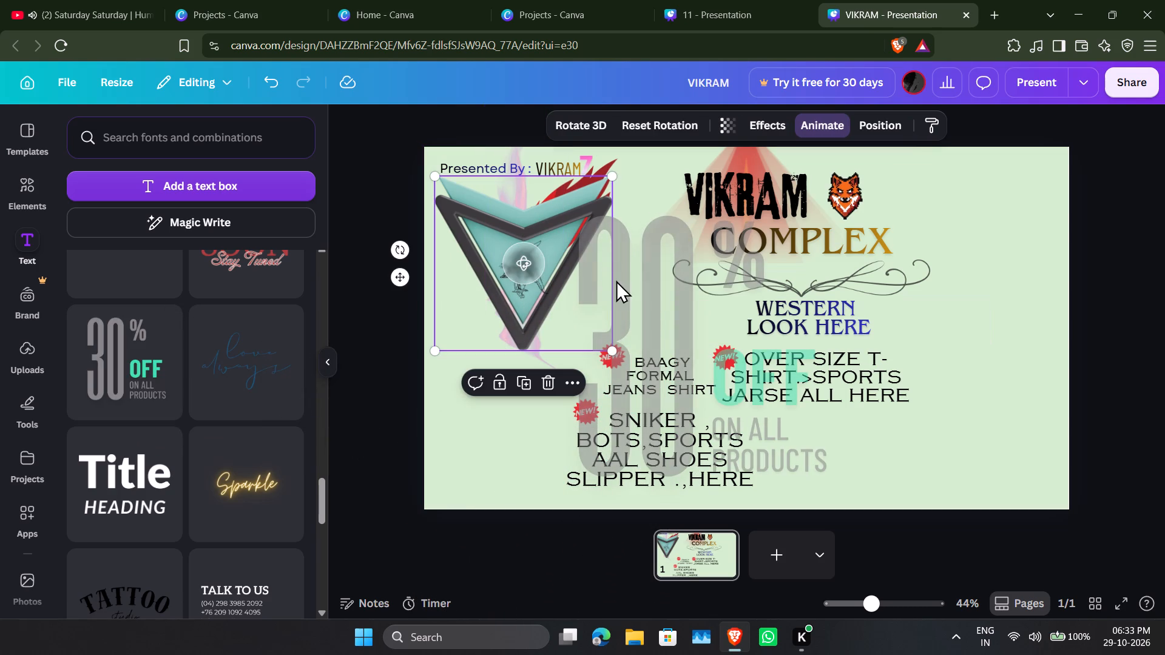
click(632, 280)
click(655, 293)
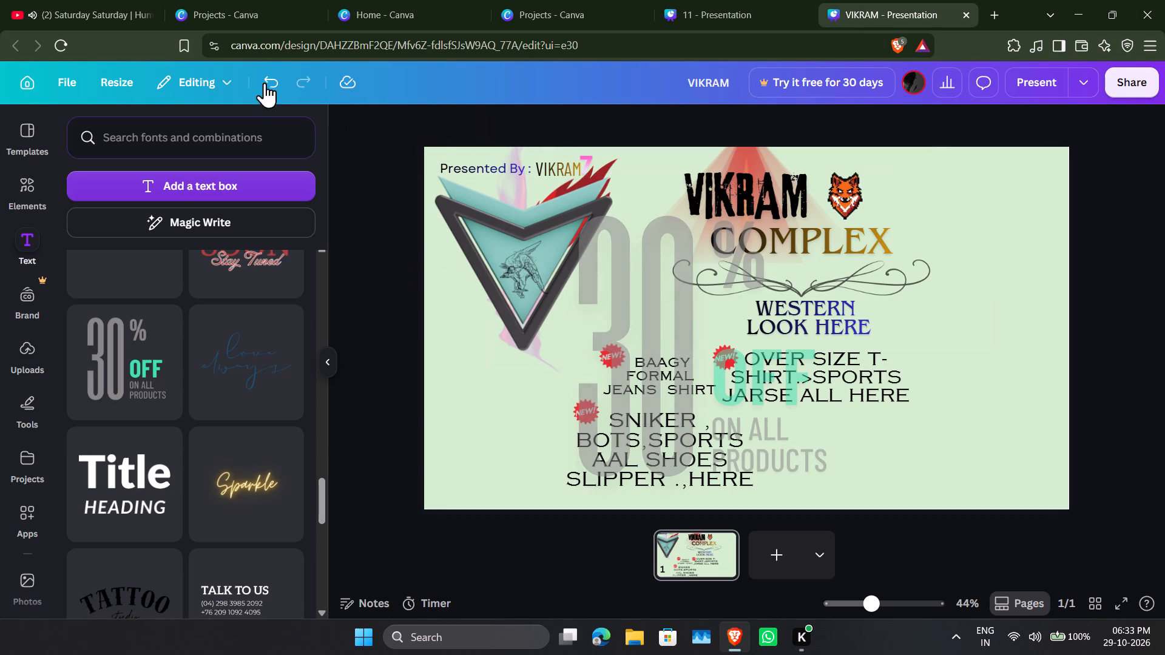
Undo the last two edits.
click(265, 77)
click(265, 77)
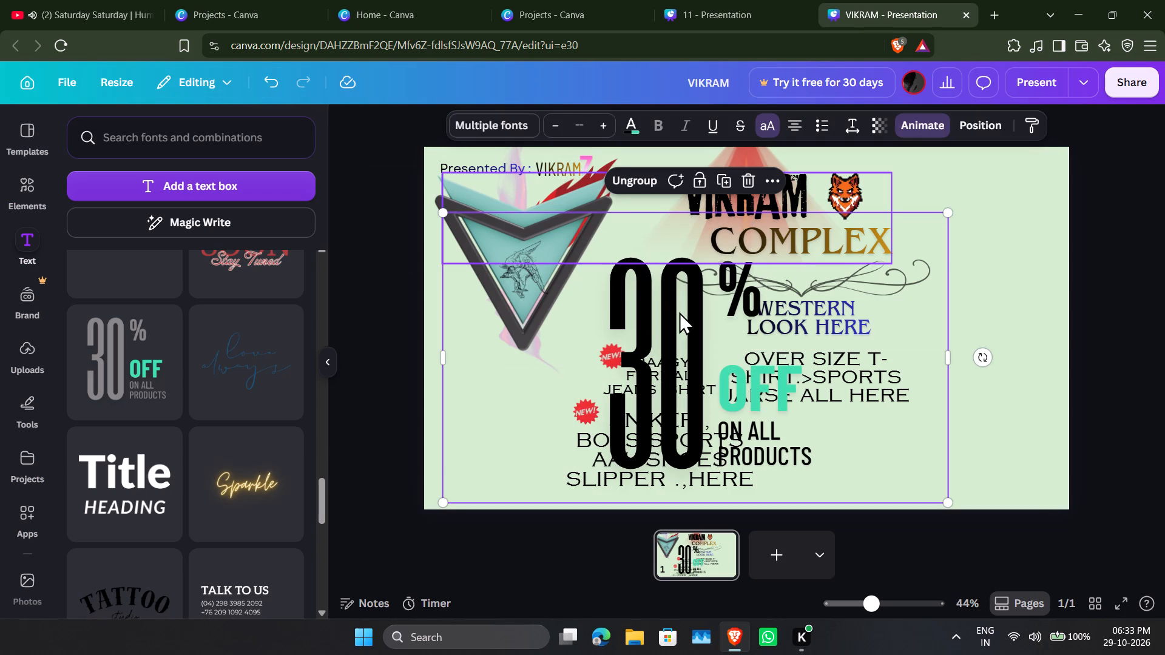
Shrink the 30% OFF ON ALL PRODUCTS group and place it below the emblem, beside the footwear text.
drag(679, 312, 527, 320)
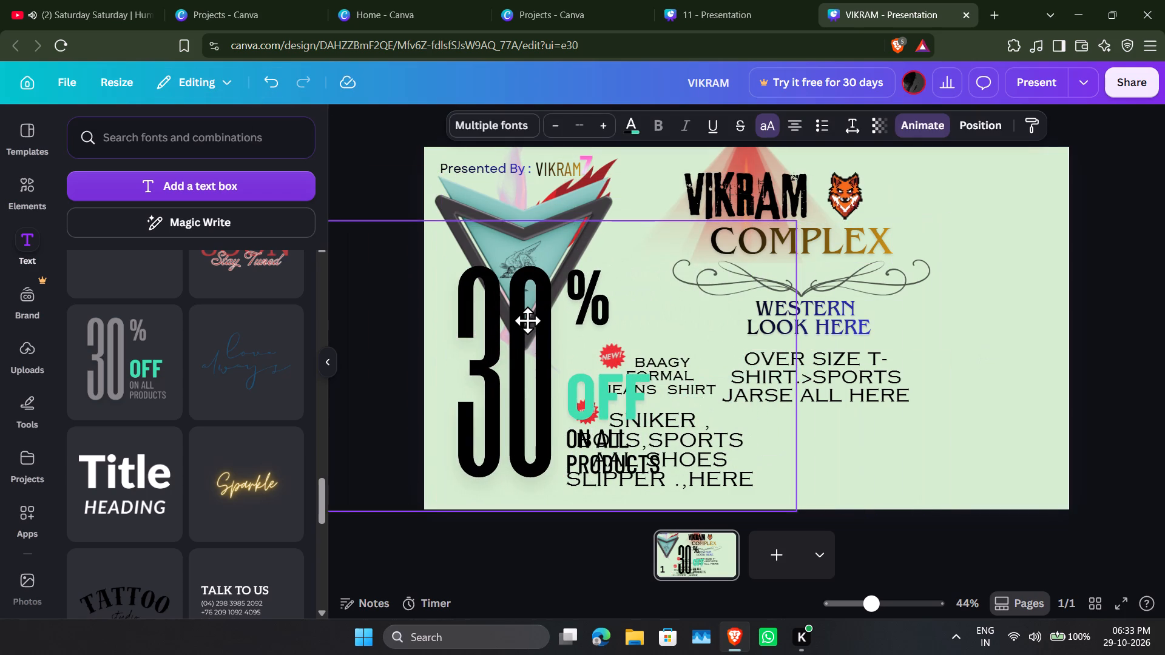
drag(527, 320, 532, 288)
drag(799, 474, 668, 395)
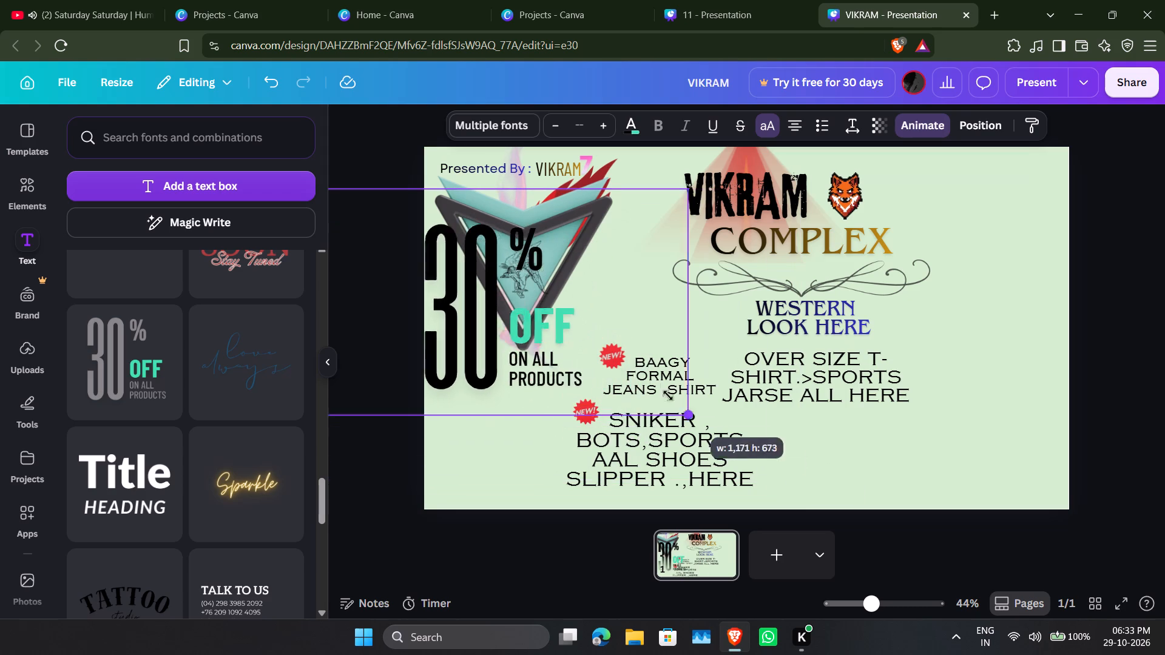
drag(668, 395, 639, 374)
drag(447, 291, 490, 423)
drag(678, 513, 644, 496)
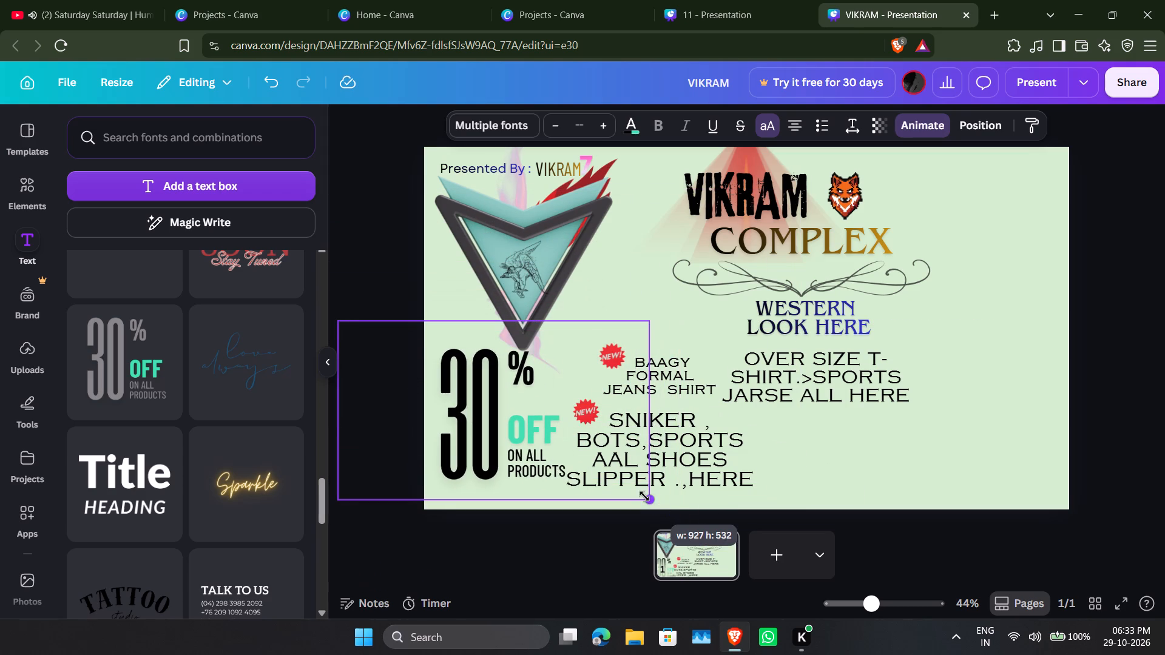
drag(644, 496, 606, 486)
drag(485, 401, 493, 415)
click(990, 474)
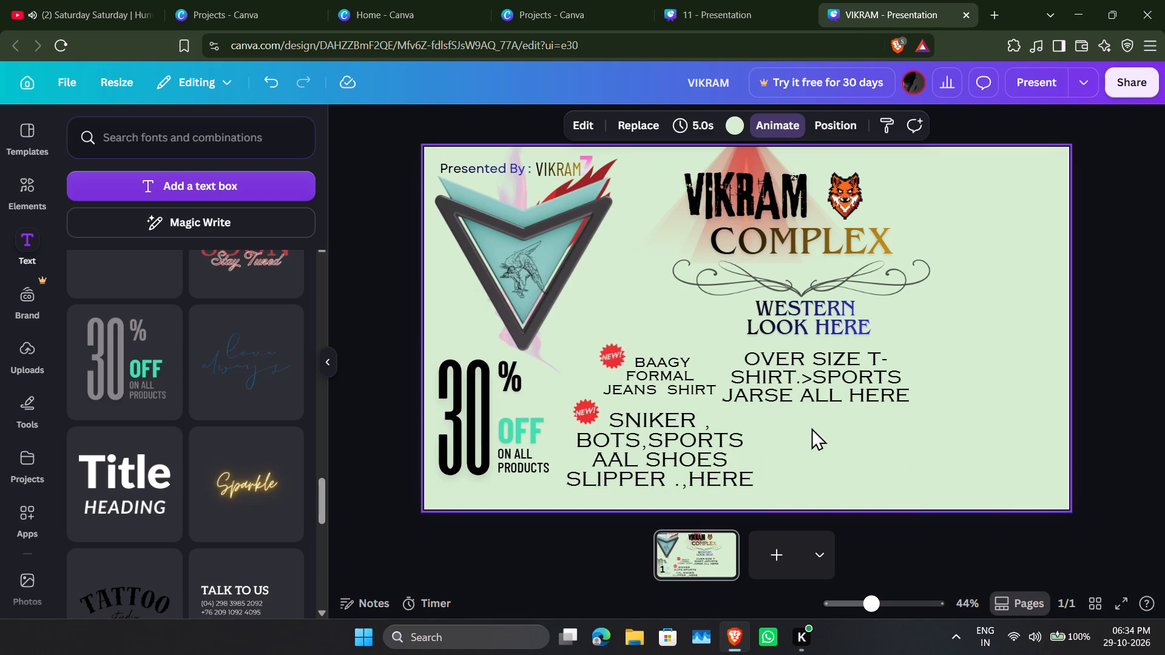
Move the 30% OFF group aside, duplicate the NEW! badge beside BAAGY, and place the copy just before LOOK HERE.
click(614, 353)
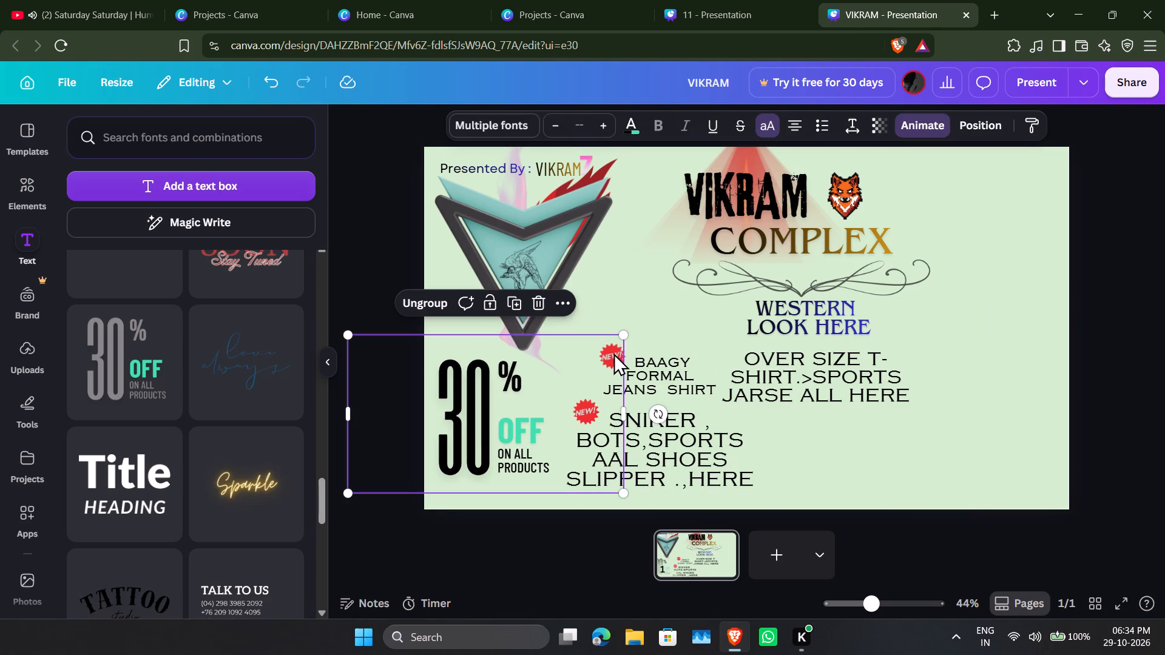
click(587, 406)
click(649, 330)
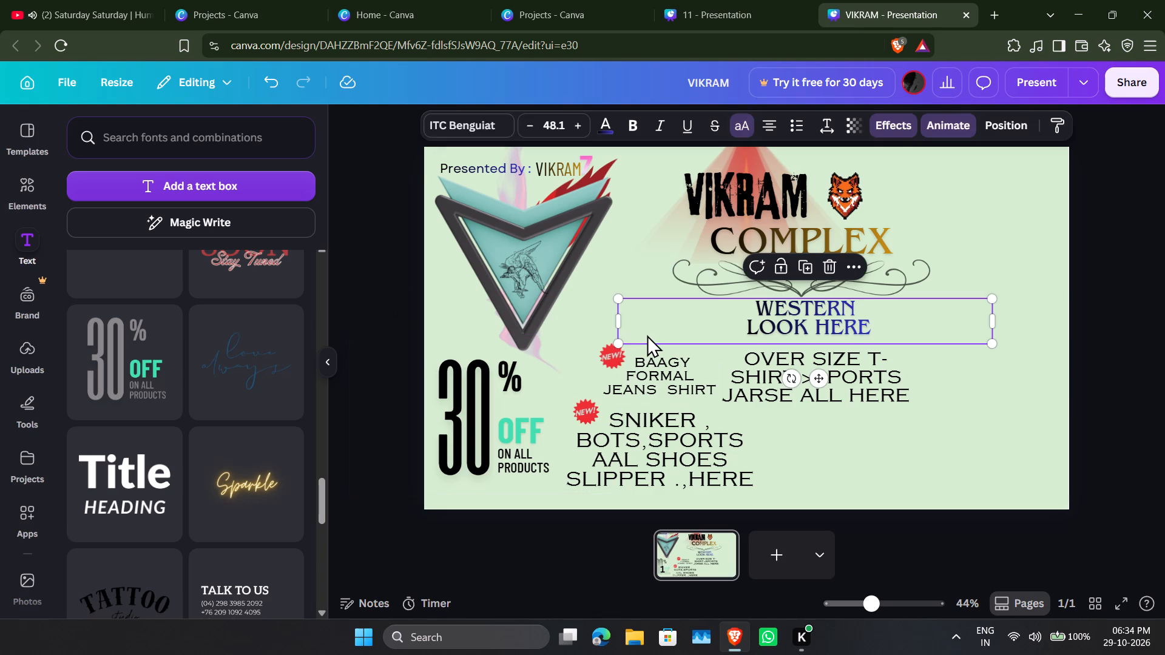
drag(501, 434, 463, 403)
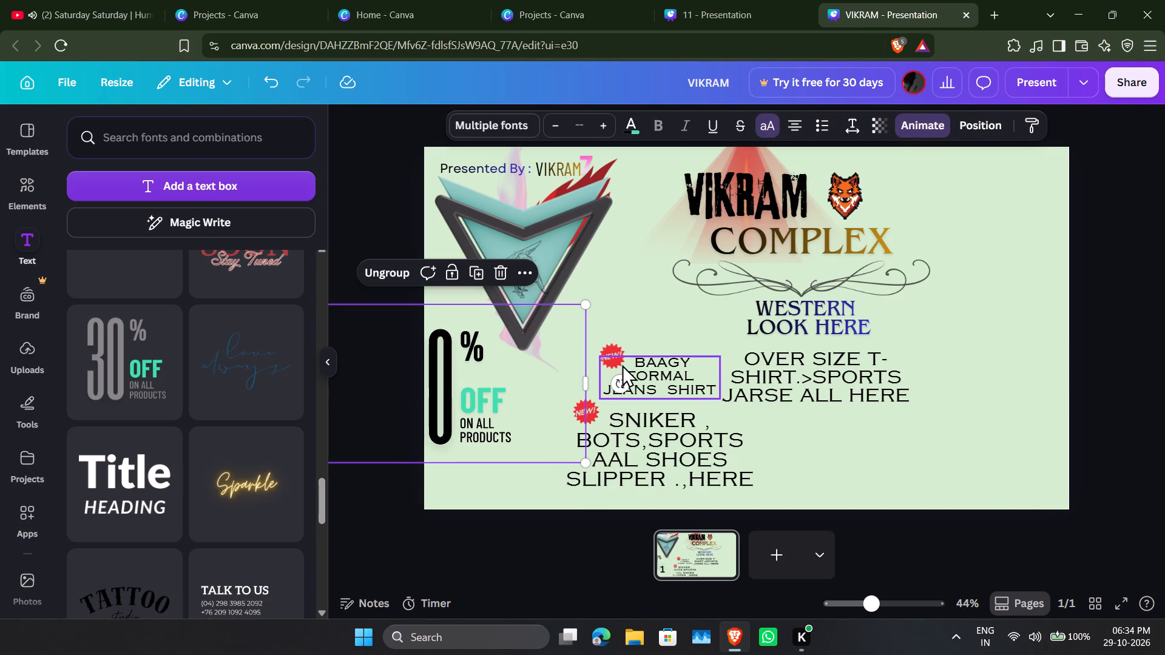
click(610, 346)
click(617, 317)
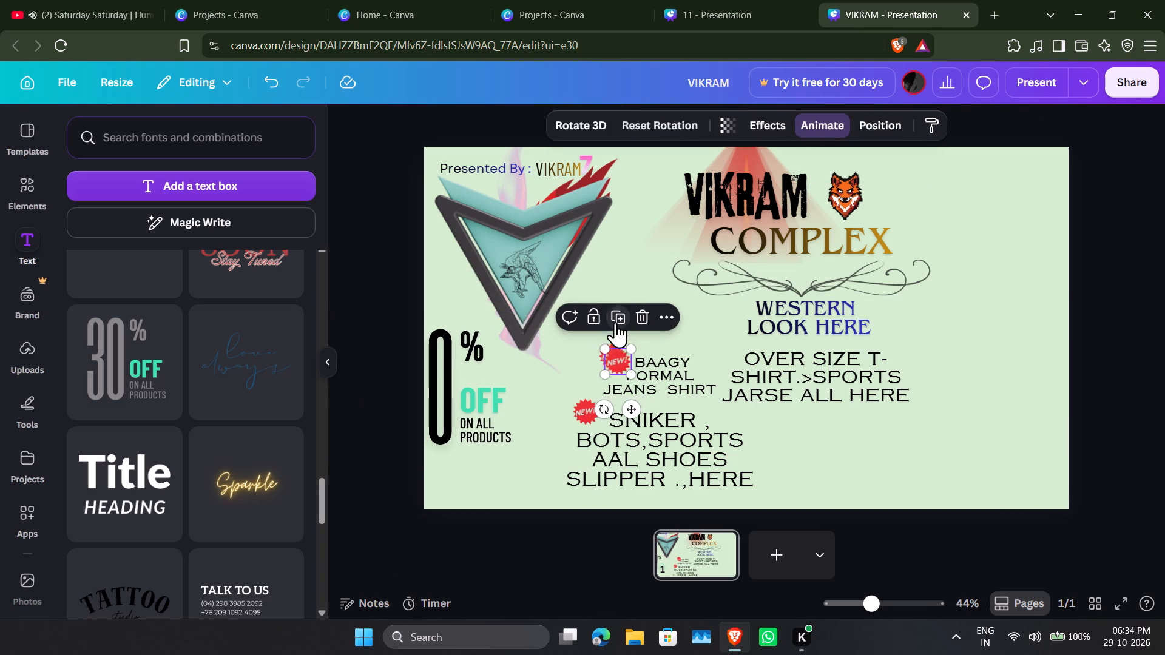
drag(615, 361, 692, 329)
Move the 30% OFF ON ALL PRODUCTS group fully onto the page, below the emblem and beside the SNIKER footwear text.
drag(494, 404, 541, 423)
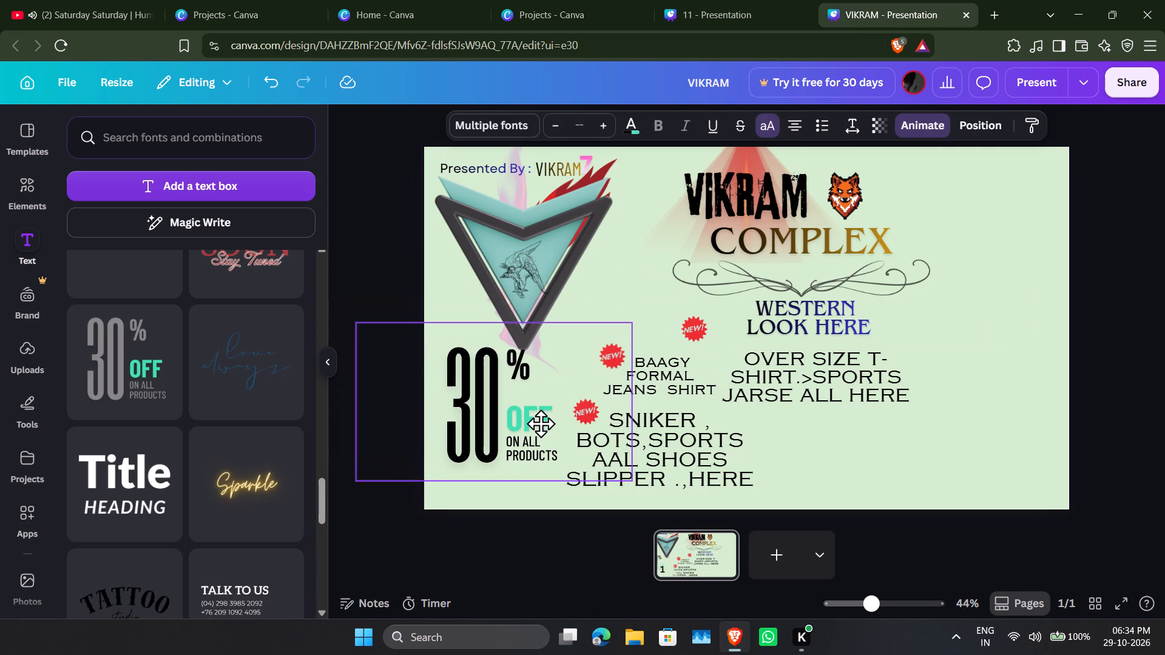
drag(541, 423, 541, 438)
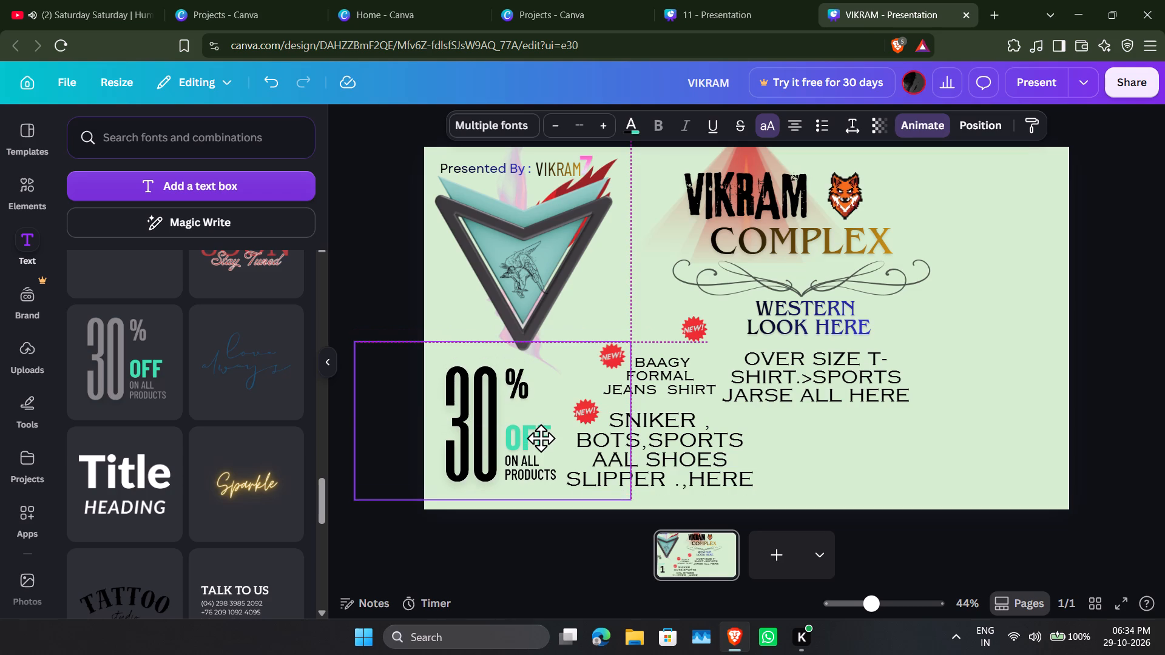
drag(541, 438, 536, 440)
click(909, 458)
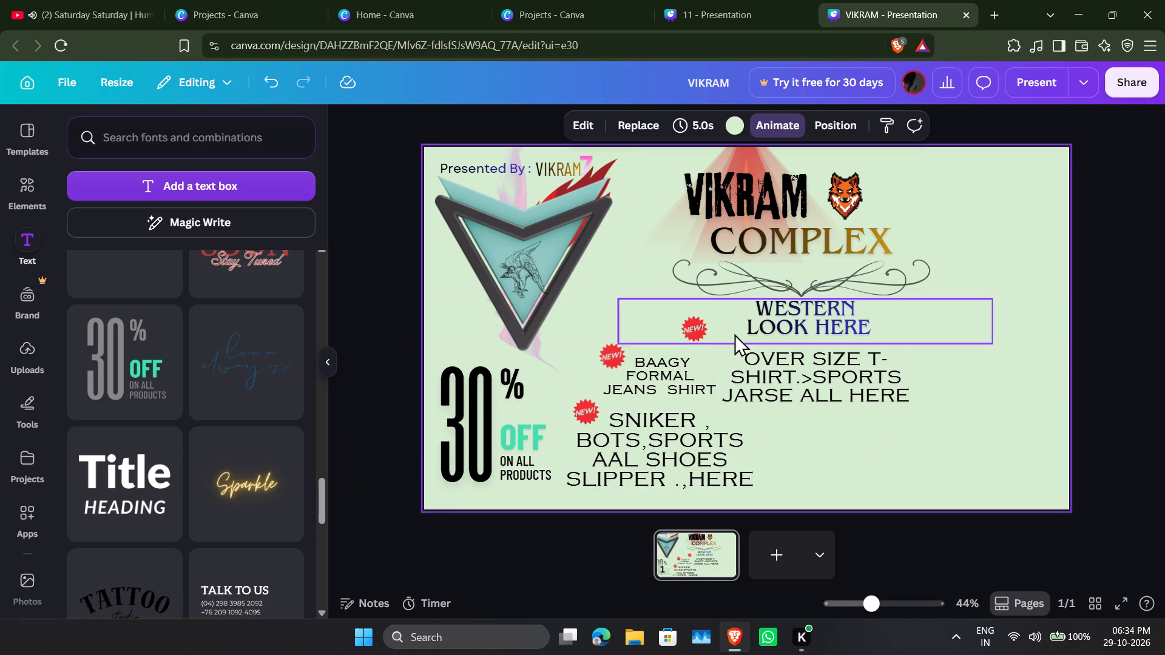
Move the NEW! badge near LOOK HERE down to the start of the OVER SIZE T-SHIRT text.
drag(697, 332, 728, 358)
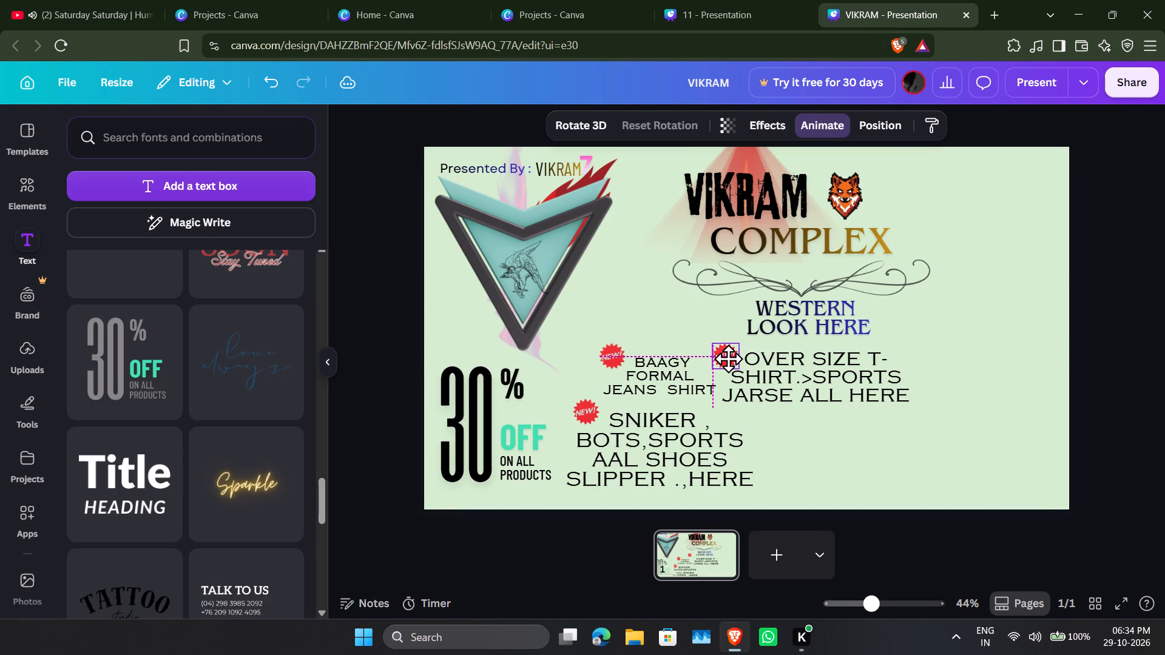
drag(728, 358, 729, 354)
click(1075, 400)
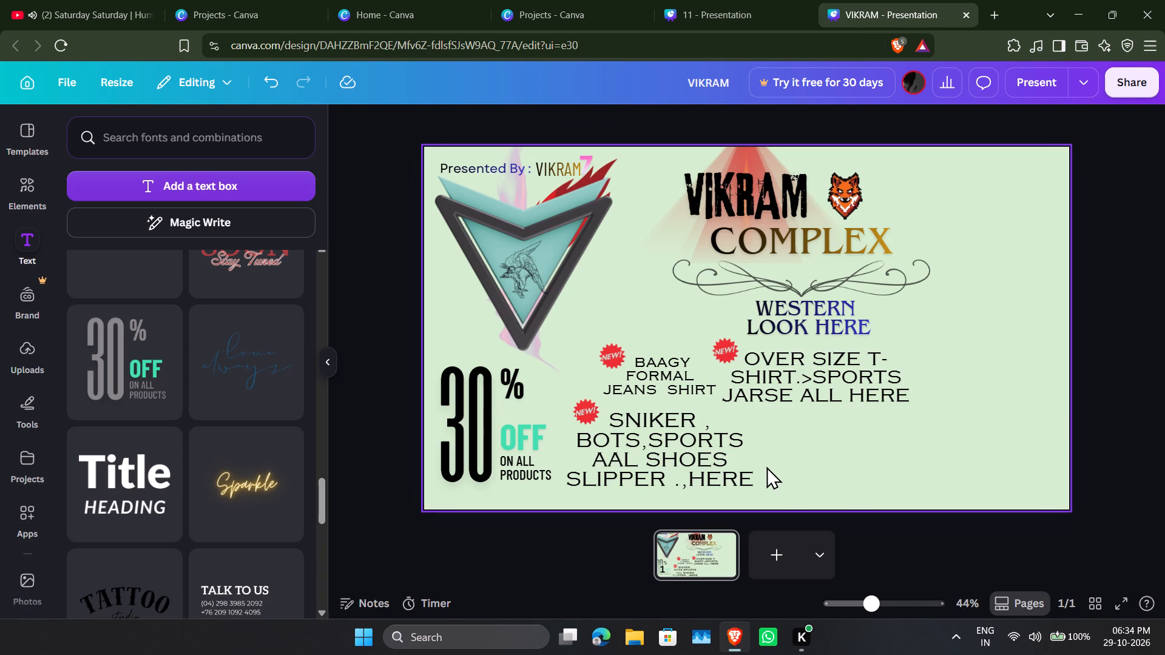
click(900, 451)
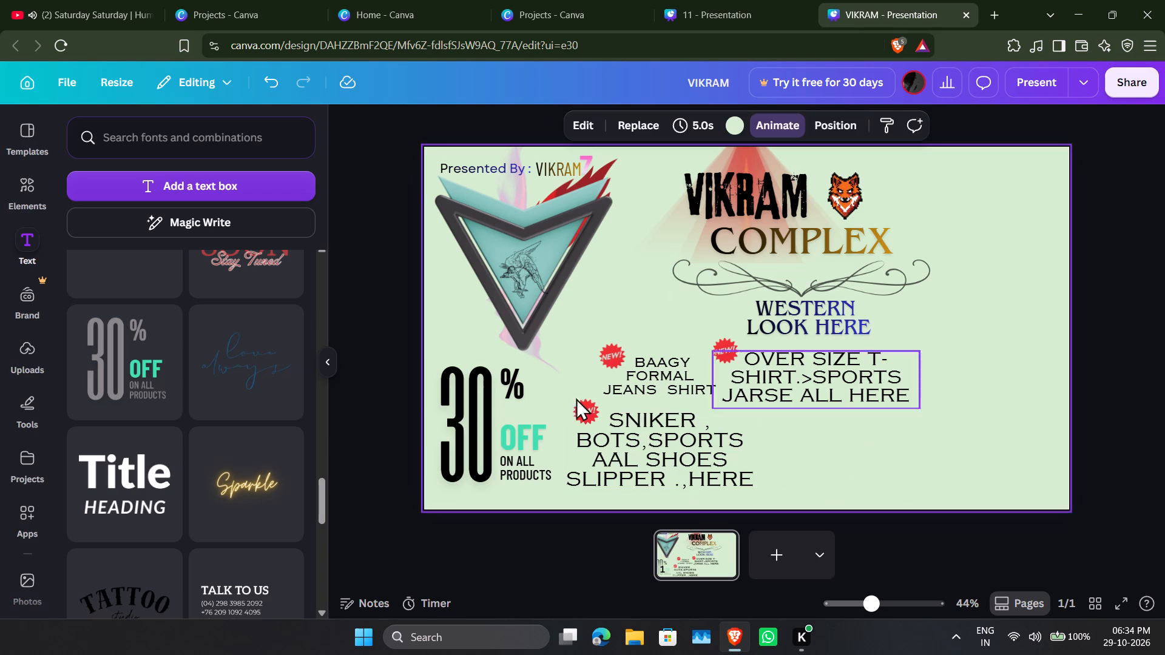
Add the GOLDEN HOUR text combination to the cover and move it over the OVER SIZE T-SHIRT area.
scroll(244, 495, down, 1)
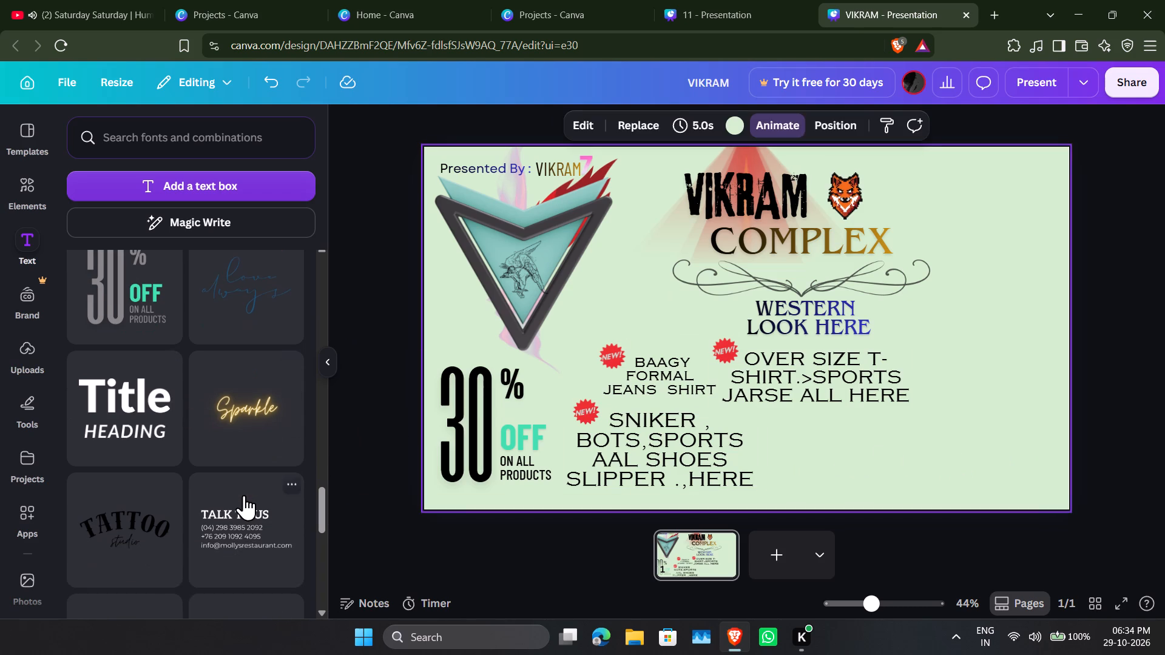
scroll(244, 495, up, 9)
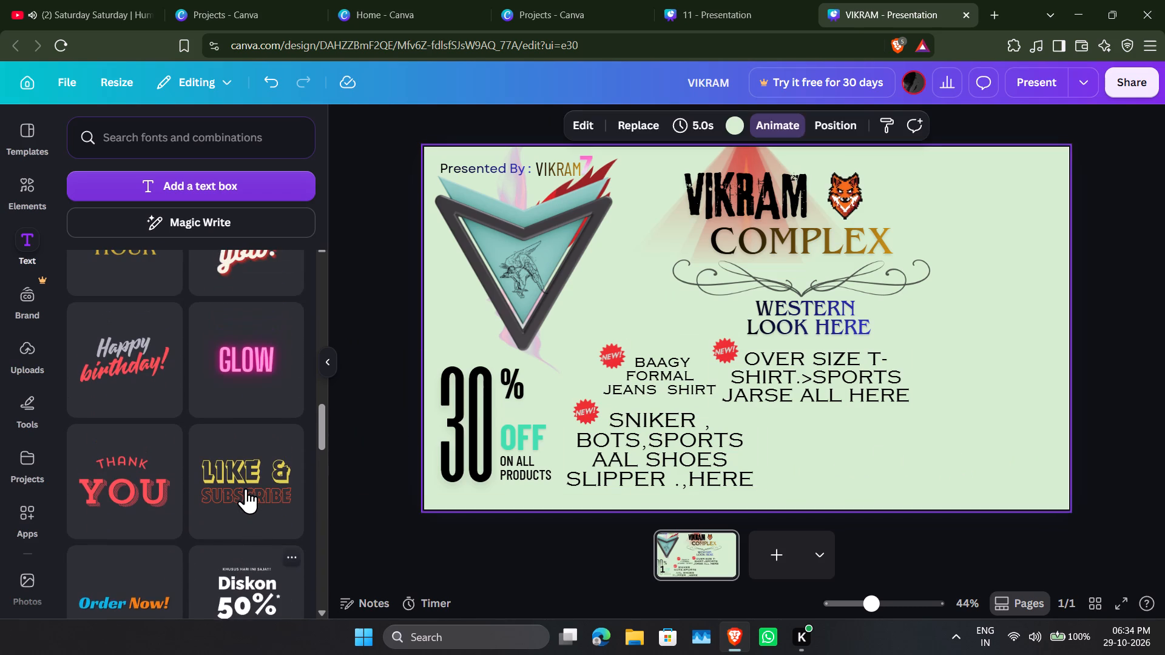
scroll(246, 488, up, 2)
click(167, 398)
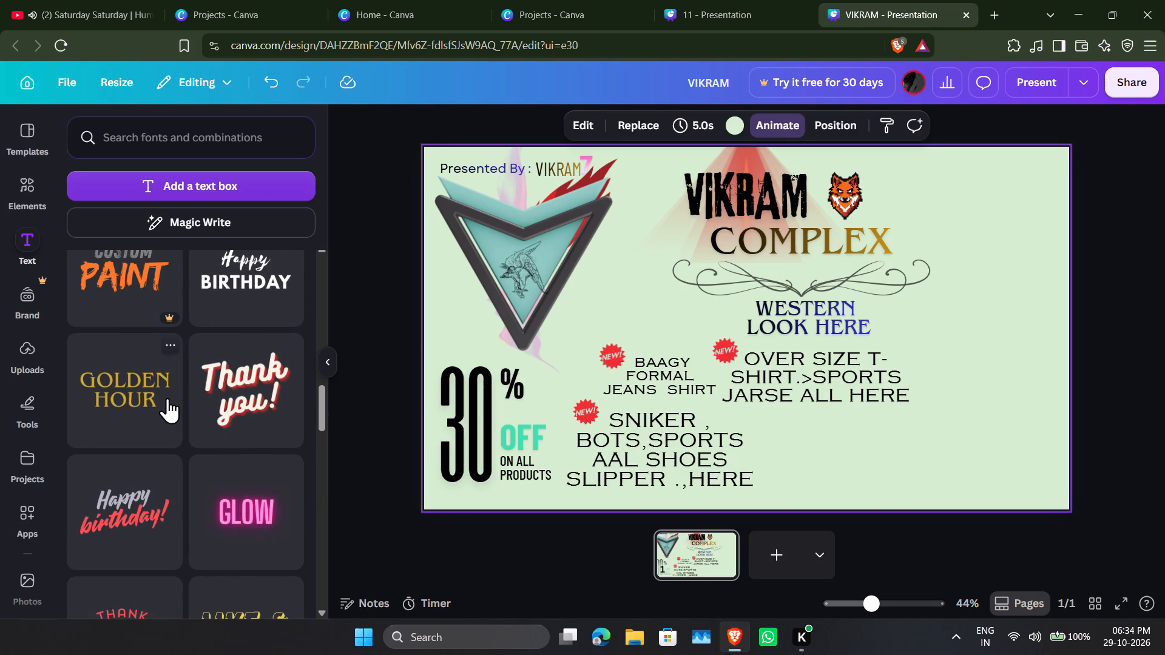
drag(837, 329, 882, 376)
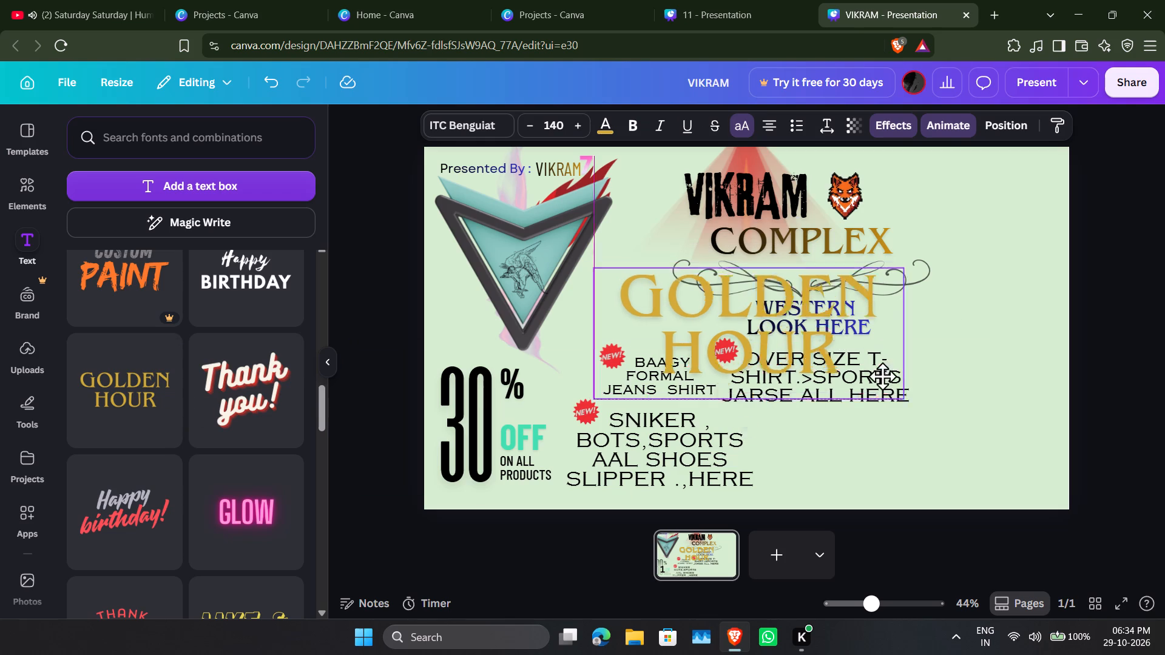
drag(882, 376, 984, 386)
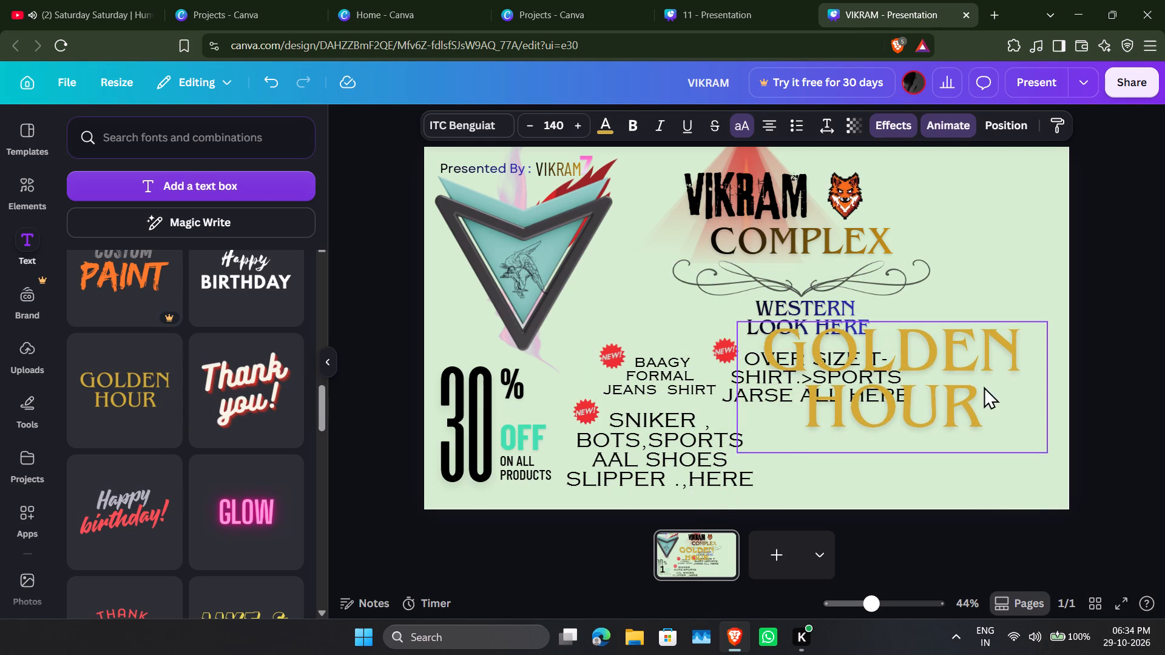
Replace the GOLDEN HOUR wording with FORMAL,SPORTS PARTWEAR.
click(990, 404)
key(BackSpace)
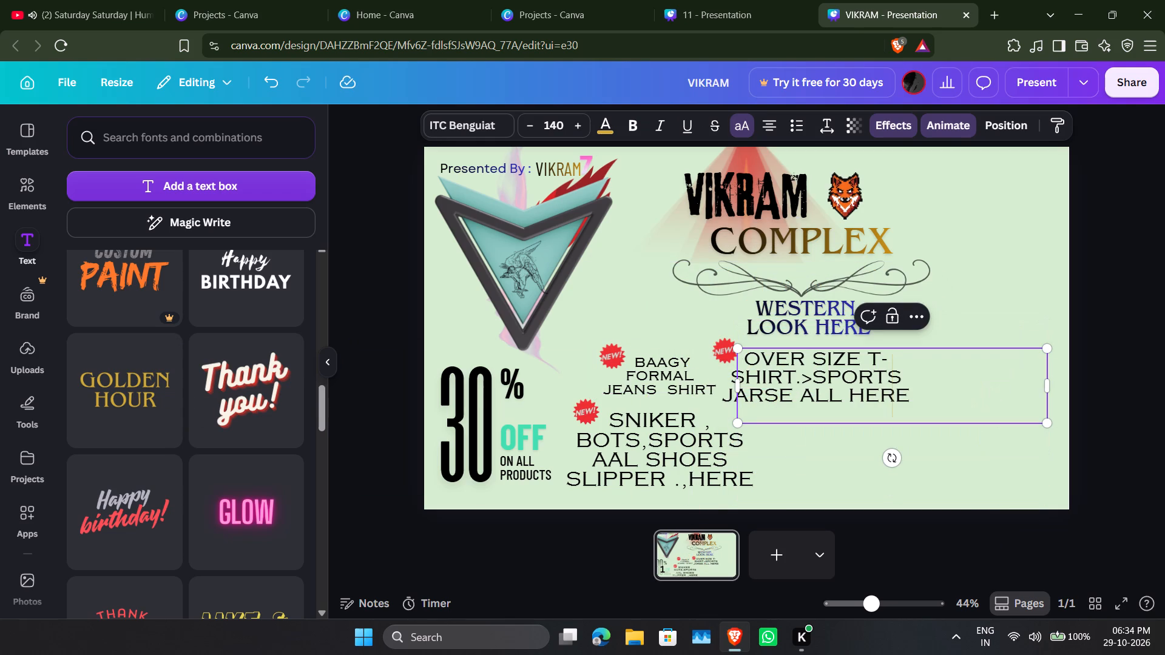
text(FORMALK)
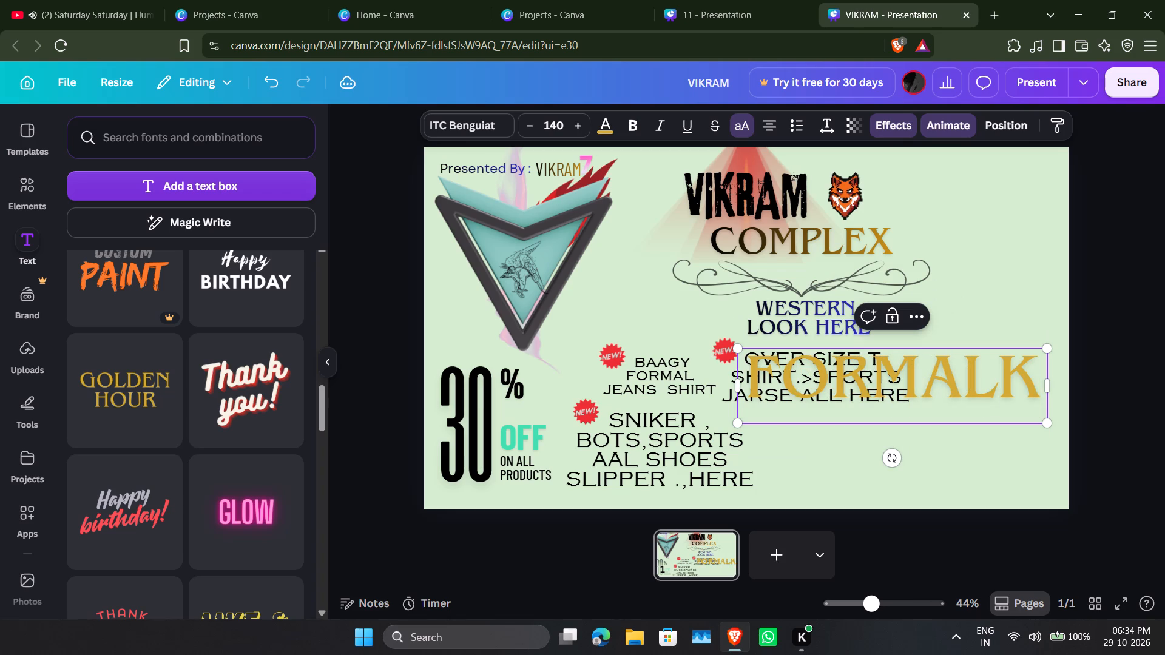
key(BackSpace)
key(BackSpace)
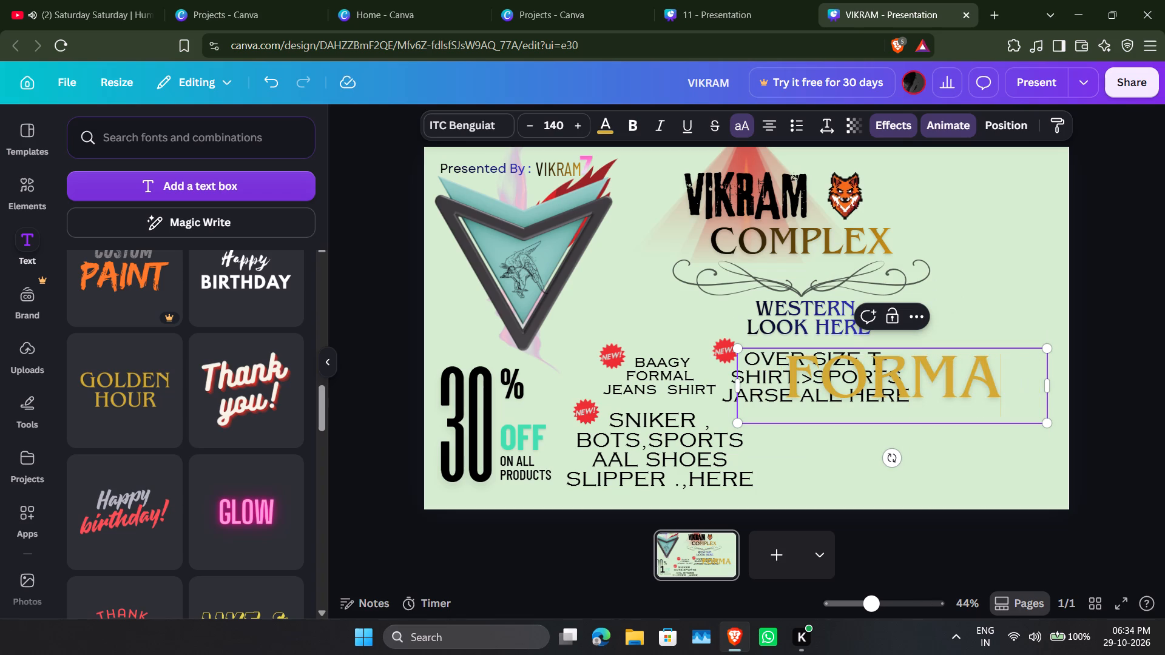
text(L)
key(space)
key(BackSpace)
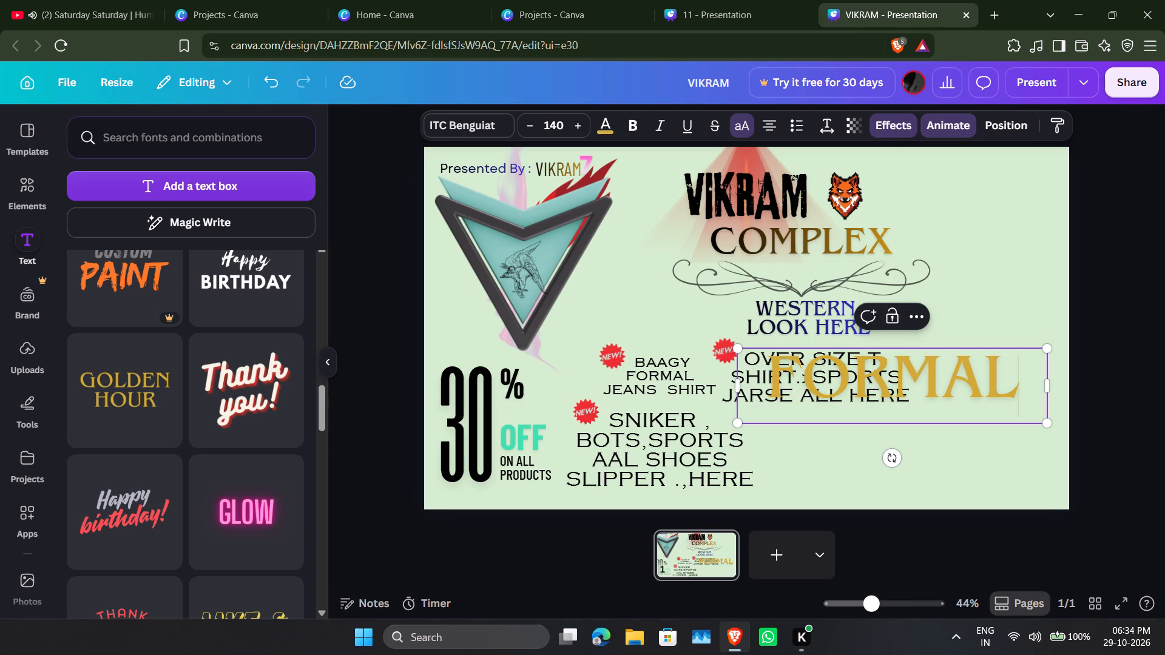
key(comma)
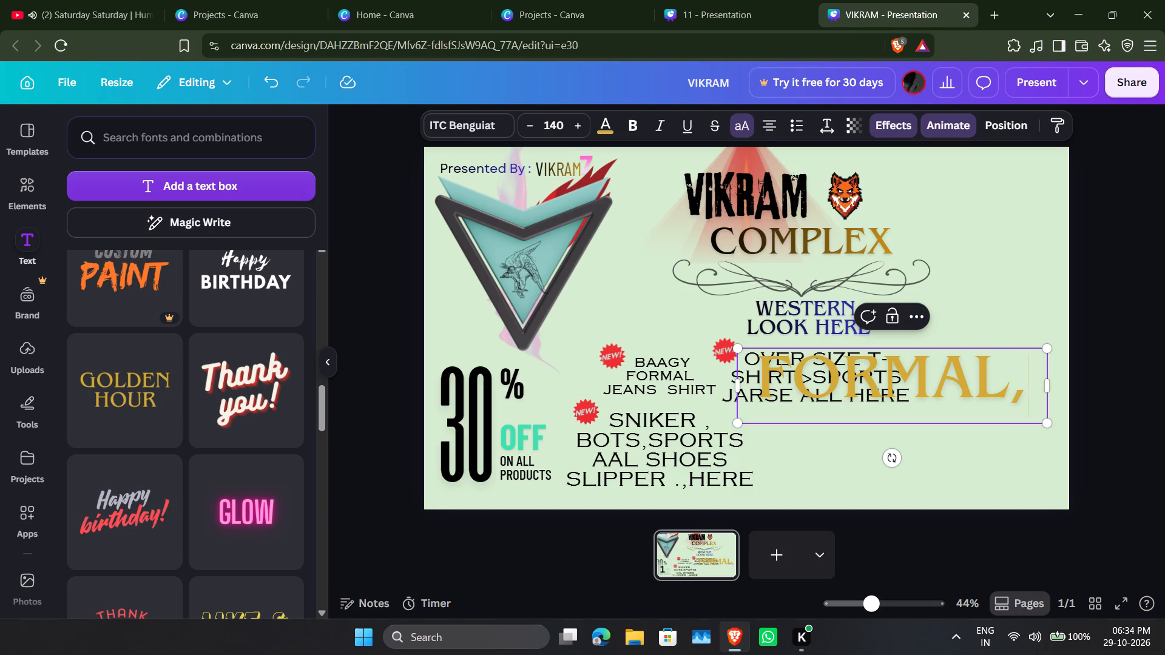
text(SPORTS)
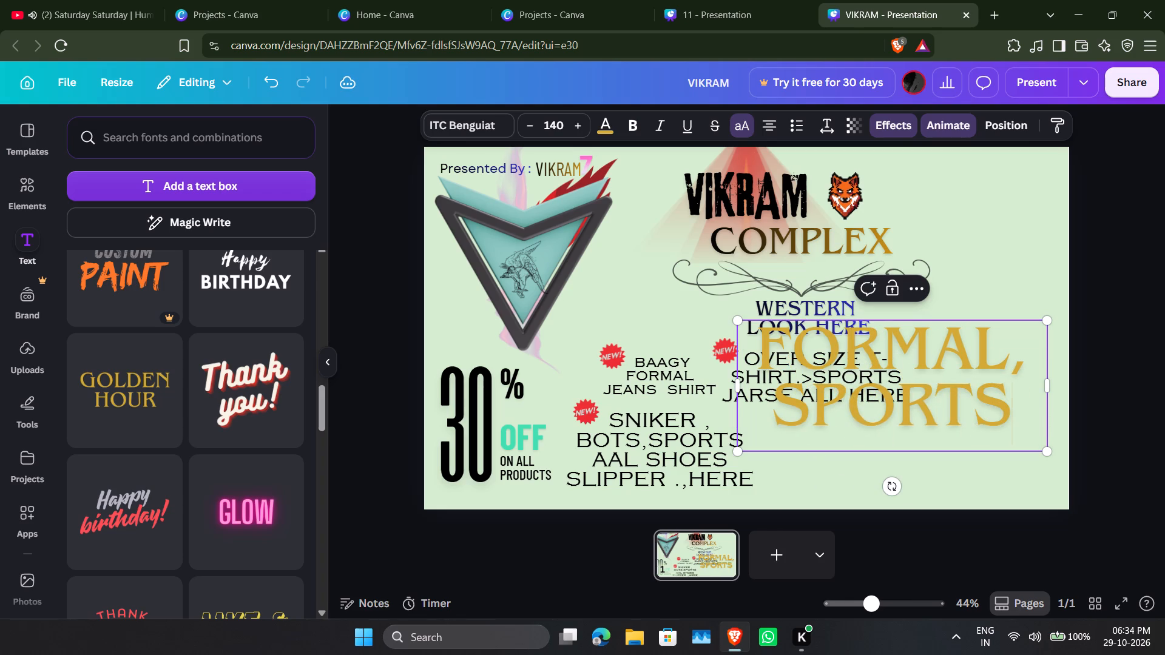
key(space)
text(PARTWEAR)
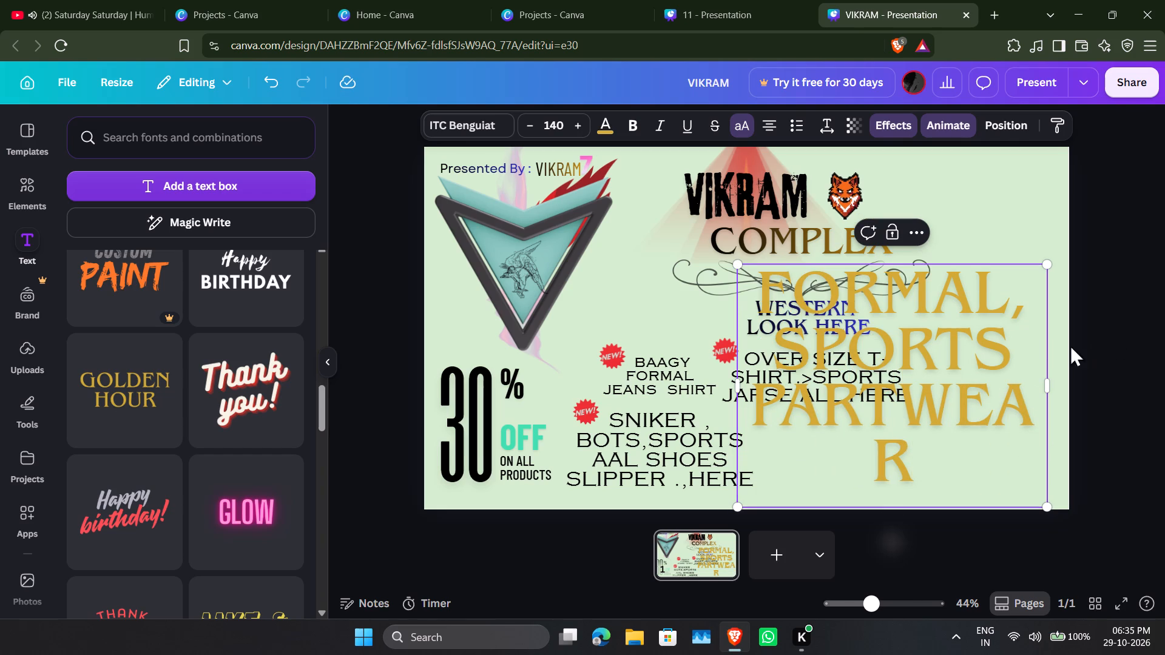
Insert commas after SPORTS and PARTWEAR in the gold text, and append DAILY USE AAL CLOTHSA HERE.
click(1019, 350)
key(comma)
click(998, 495)
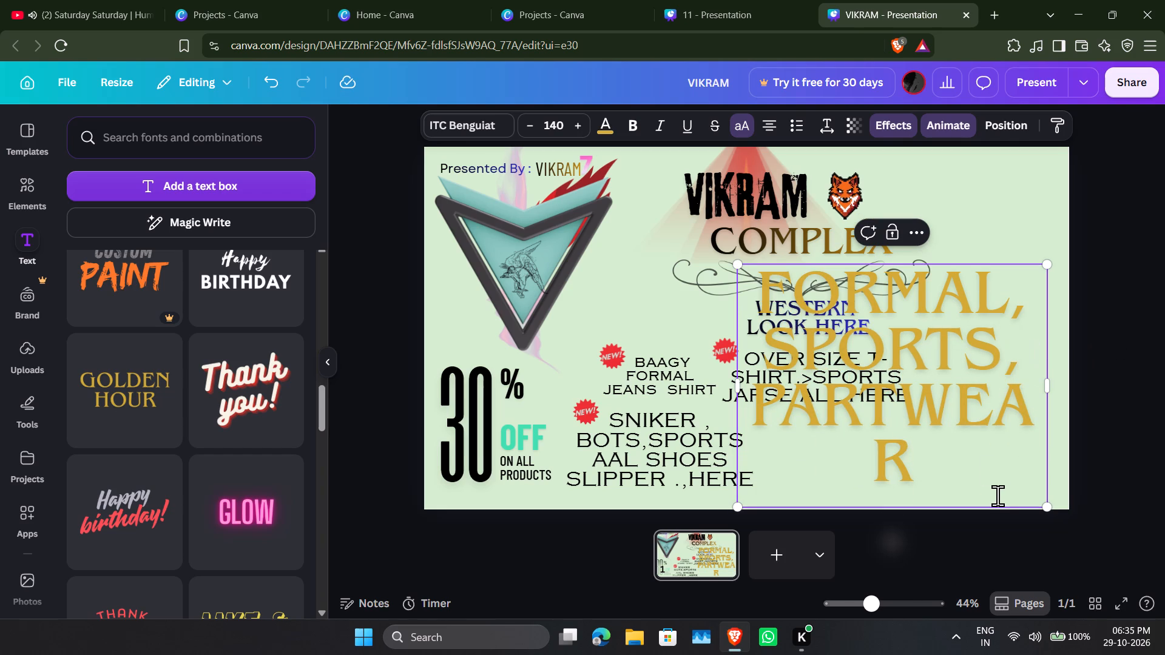
key(comma)
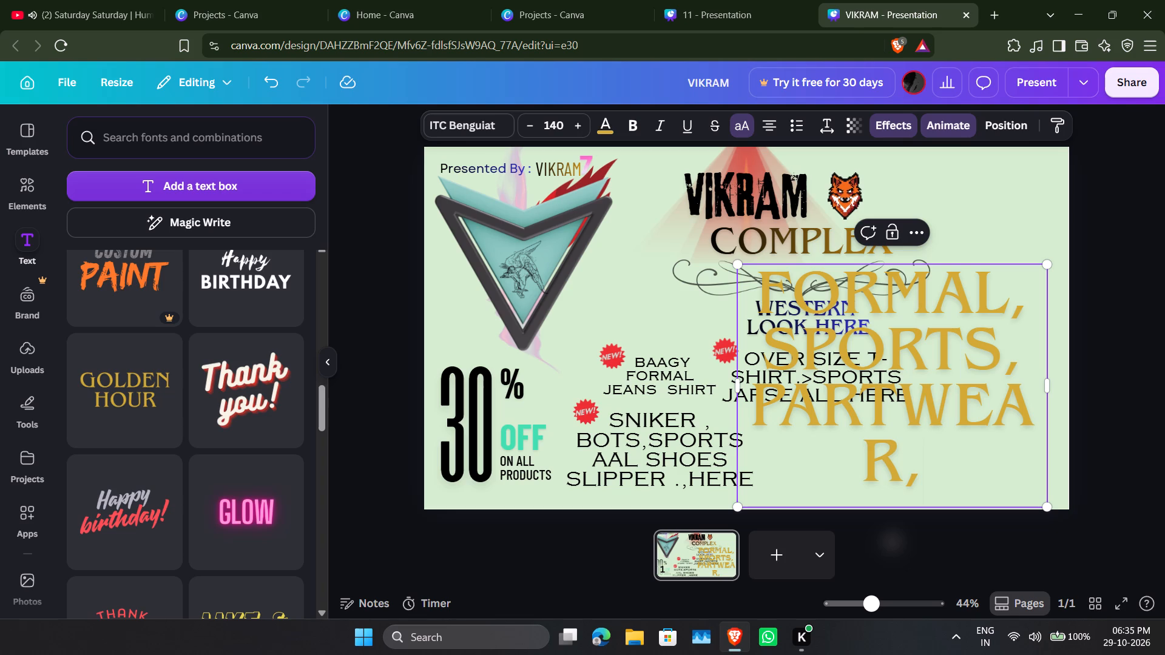
text(DAILU)
key(BackSpace)
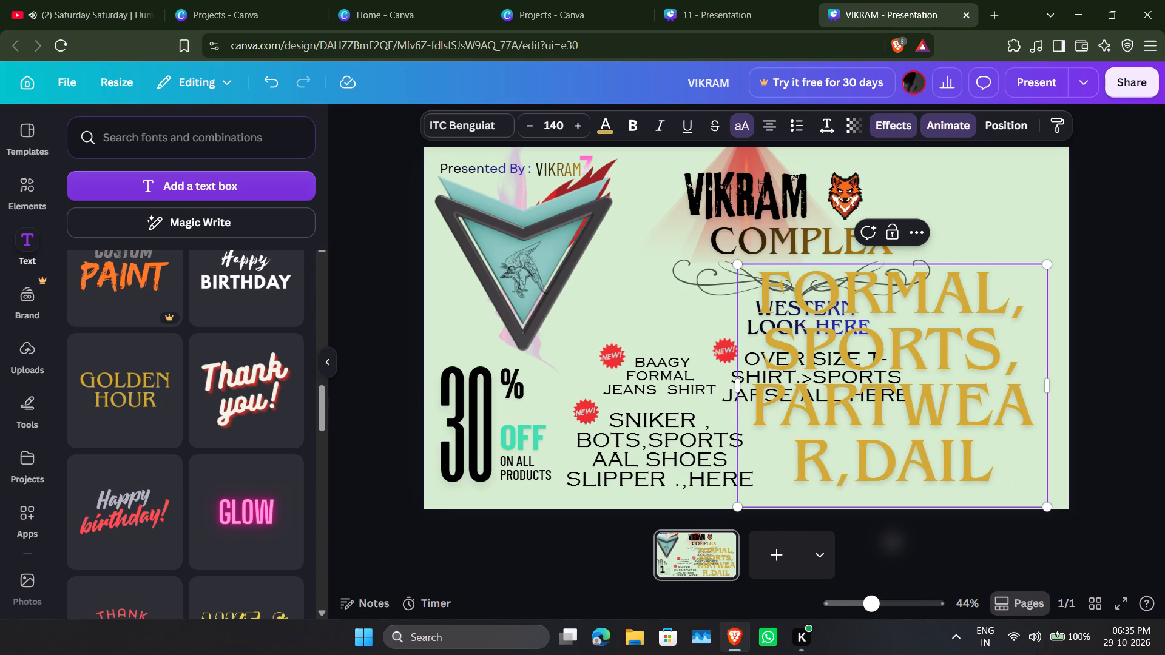
text(Y USE AAL CLOTHSA HERE)
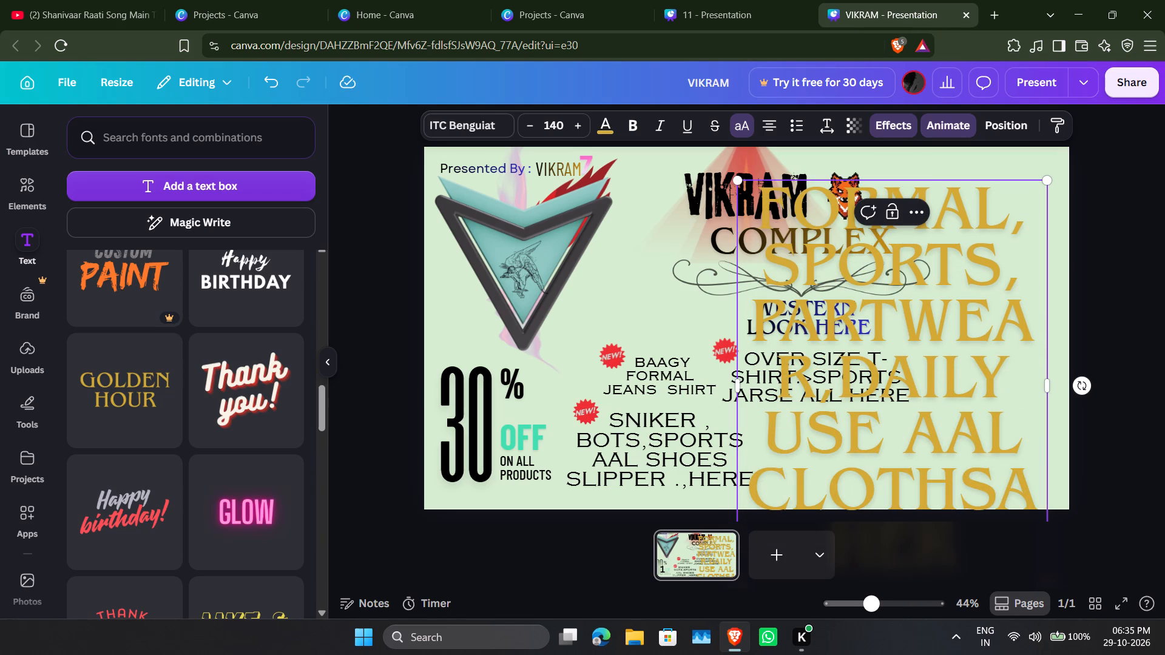
click(1105, 415)
Shrink the gold clothing text to font size 38 and place it beneath the OVER SIZE T-SHIRT text.
drag(937, 410, 807, 291)
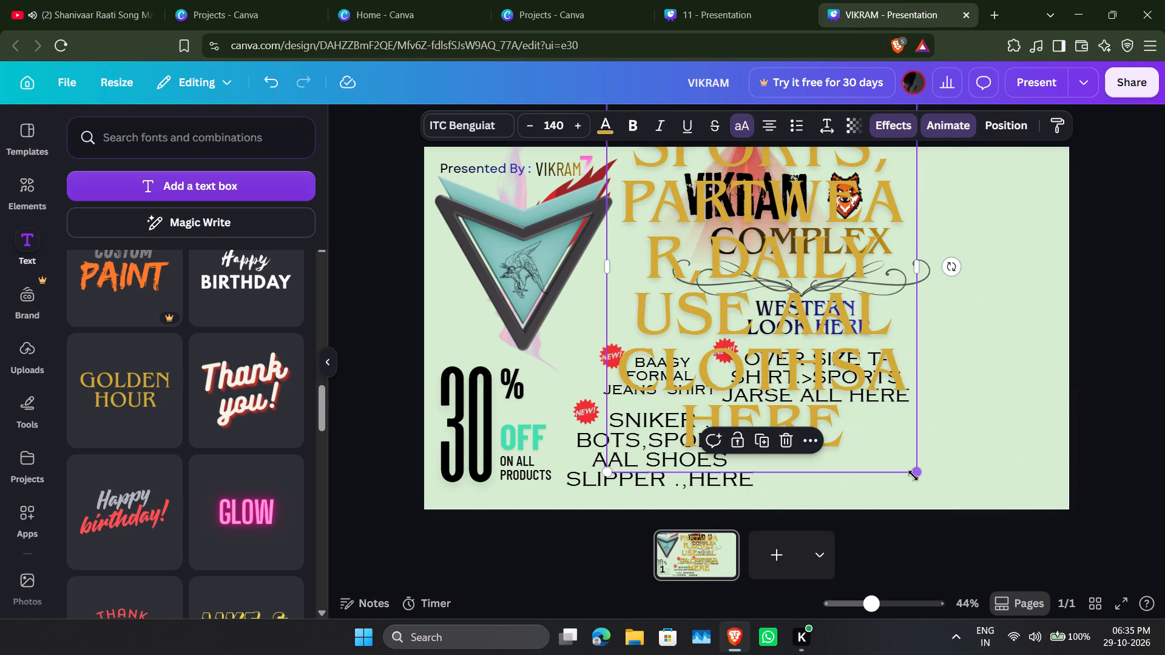
drag(913, 475, 795, 291)
drag(701, 170, 787, 328)
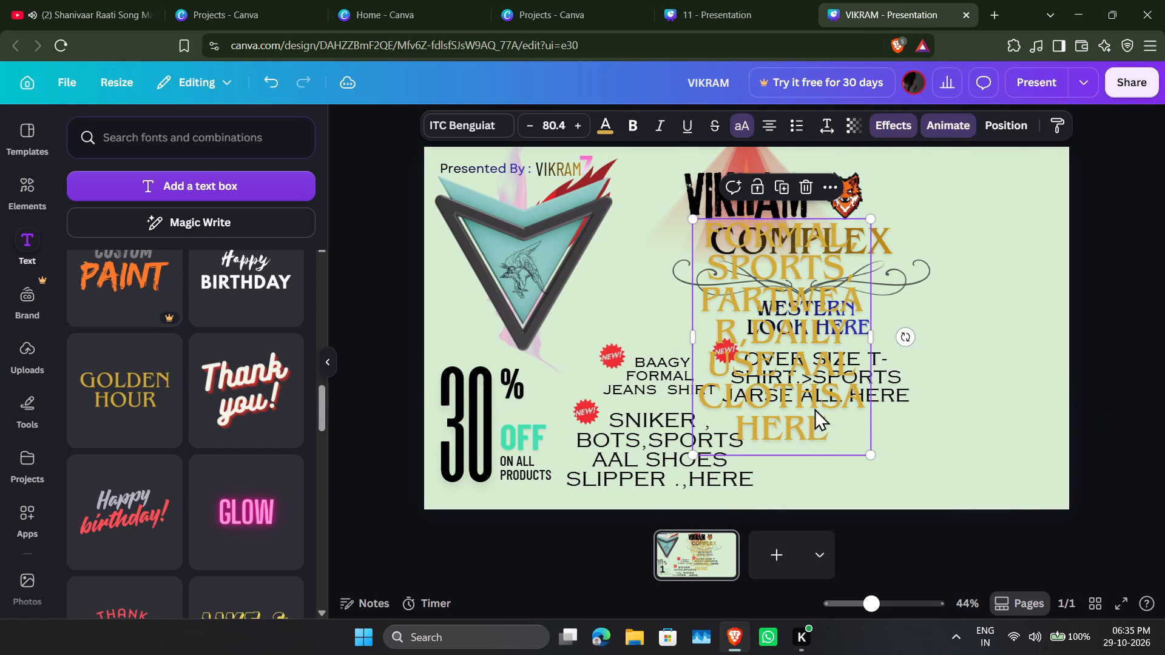
drag(875, 454, 762, 306)
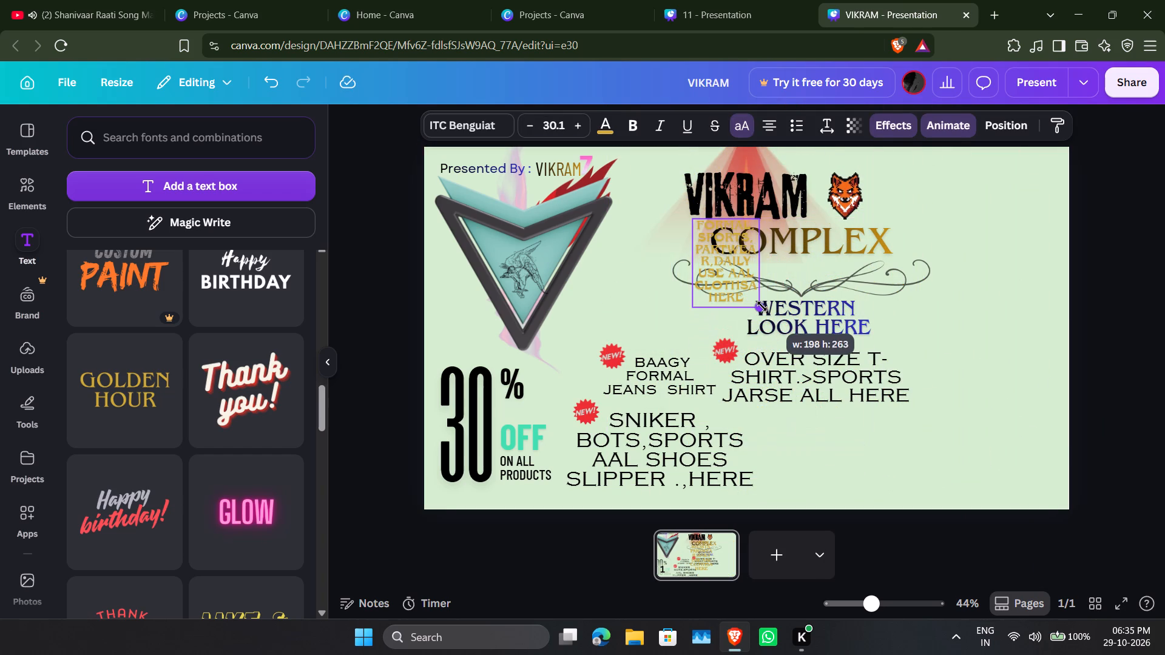
drag(762, 306, 775, 334)
drag(731, 274, 804, 437)
Widen the gold text box so that its wording wraps onto four lines.
drag(851, 442, 854, 440)
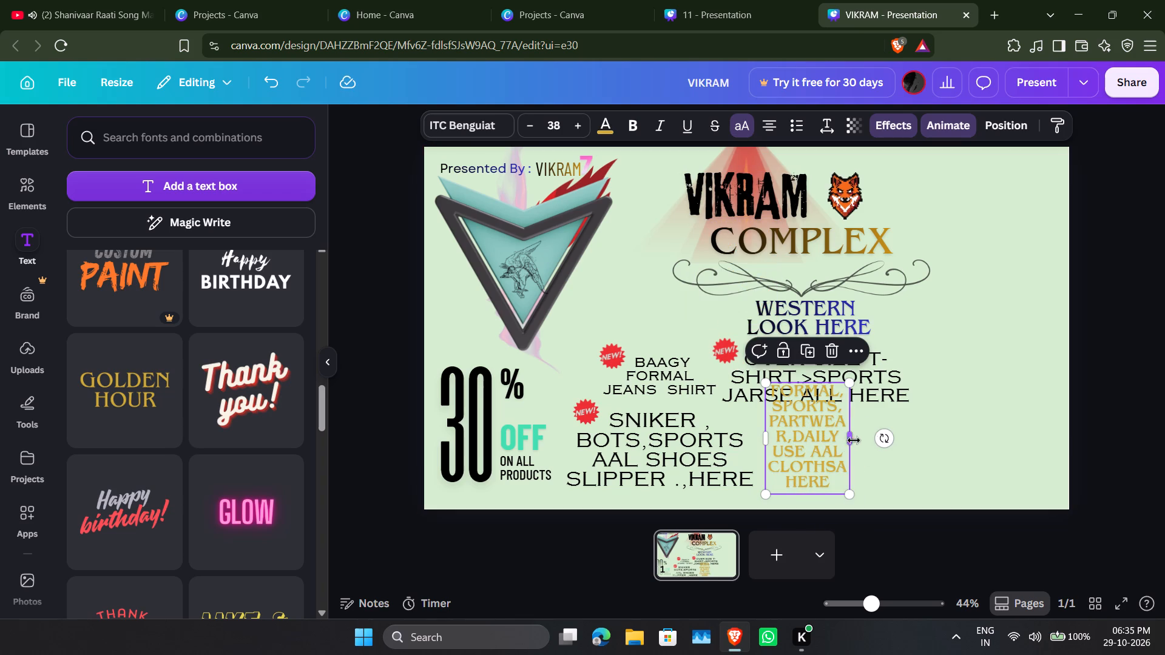
drag(854, 440, 967, 443)
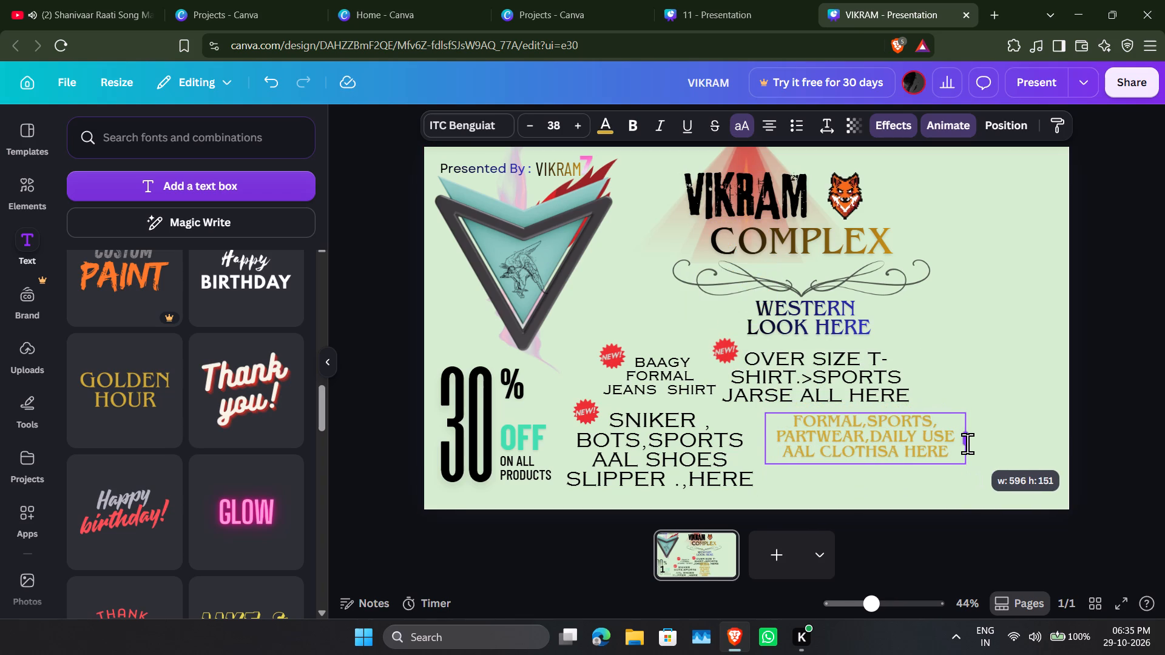
drag(967, 443, 931, 446)
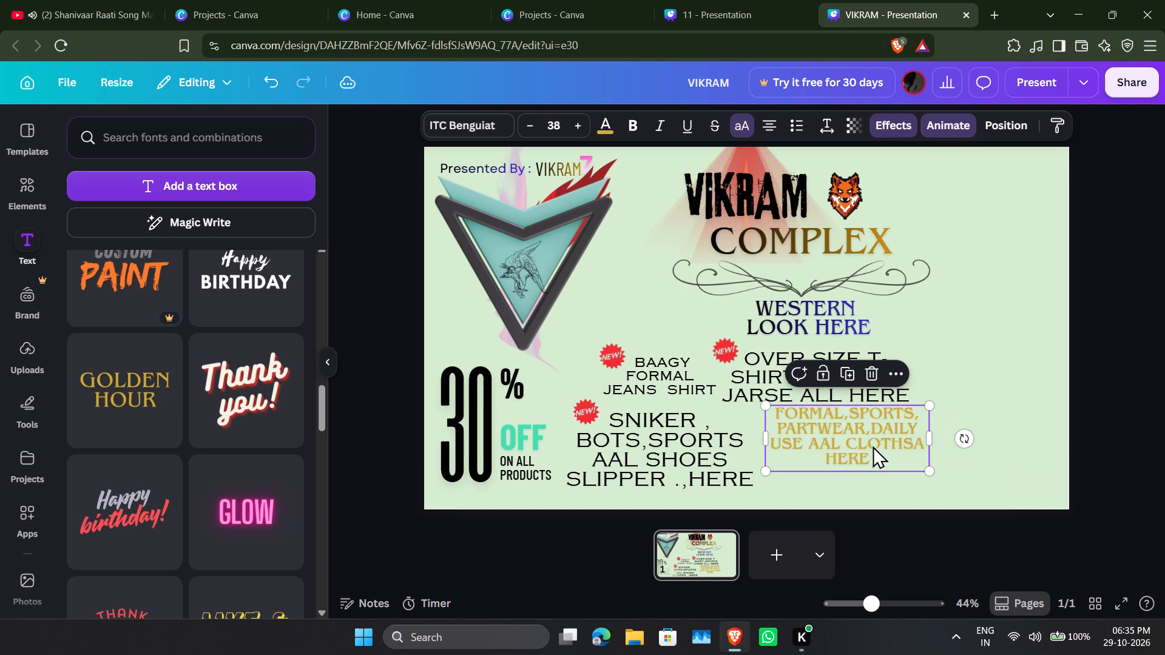
Enlarge the gold clothing text to about size 41.3 and position it below JARSE ALL HERE, beside the footwear text.
drag(860, 434, 868, 452)
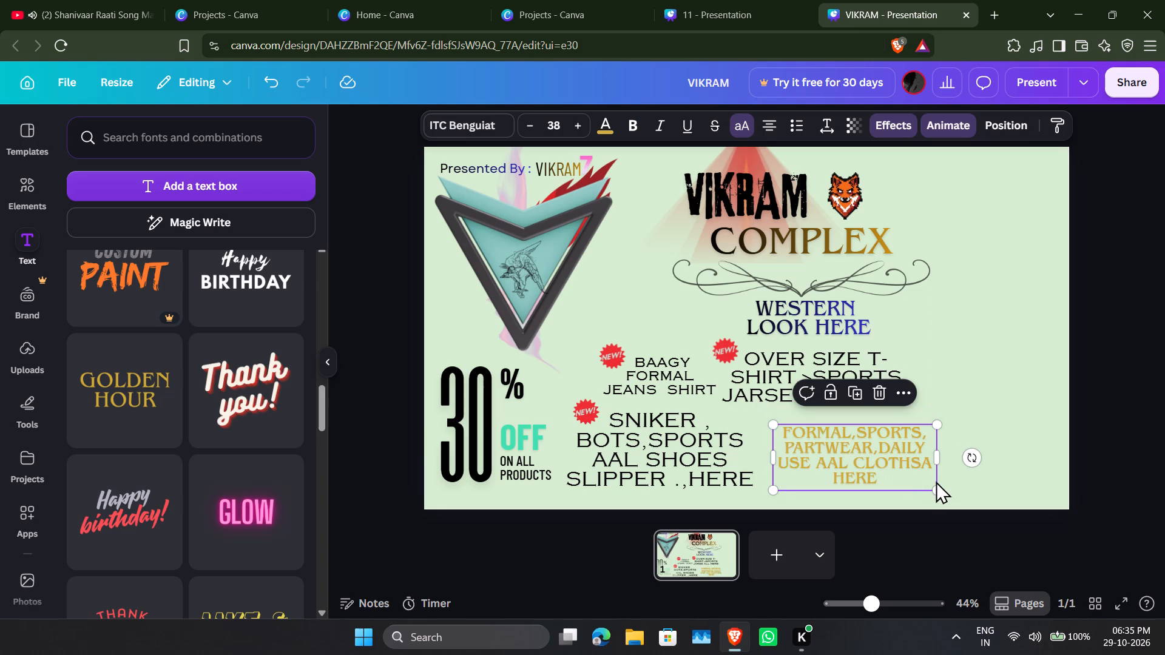
drag(936, 489, 944, 509)
drag(888, 475, 877, 480)
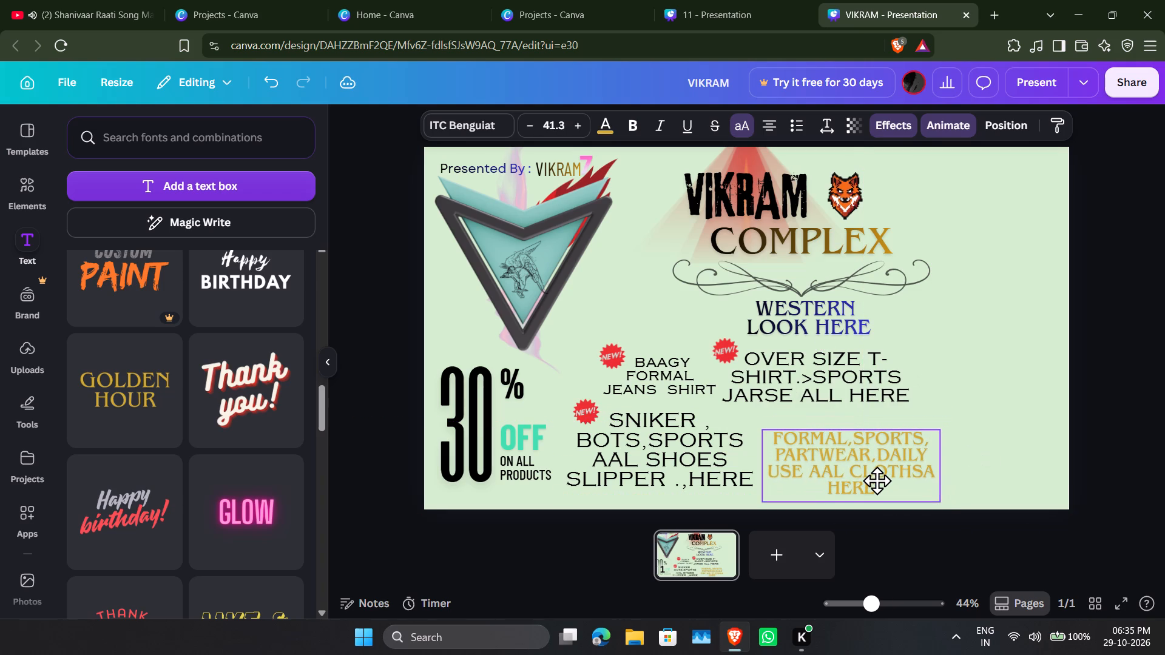
drag(877, 480, 874, 465)
click(988, 394)
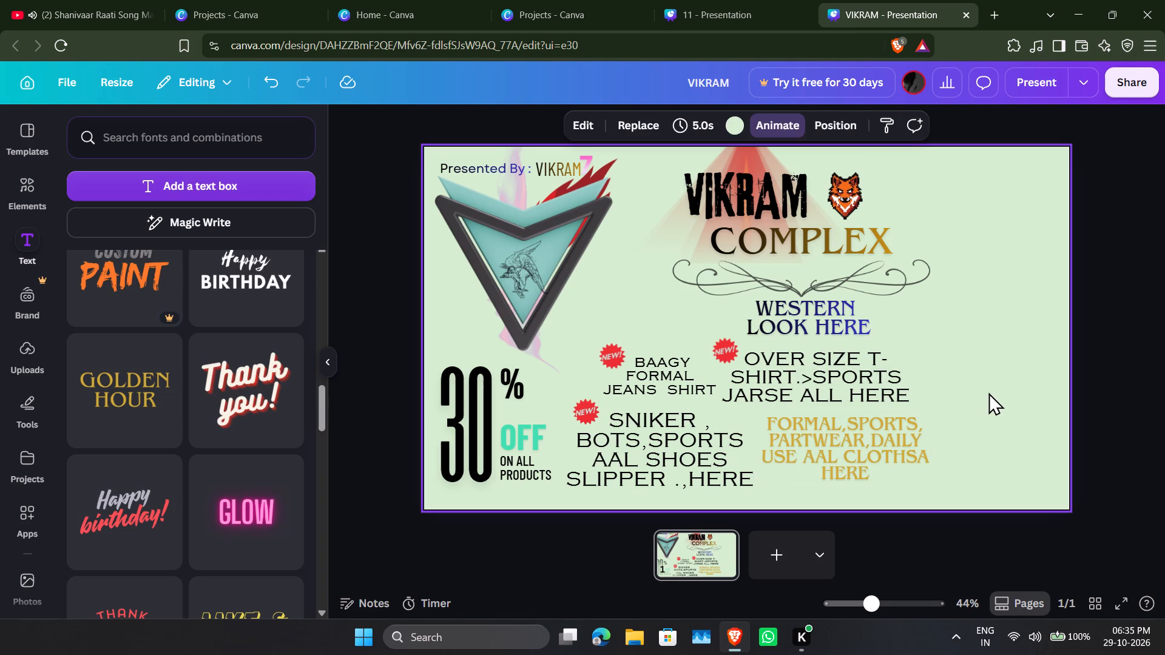
Scale the gold FORMAL,SPORTS clothing text up slightly from its outer lower corner.
click(913, 463)
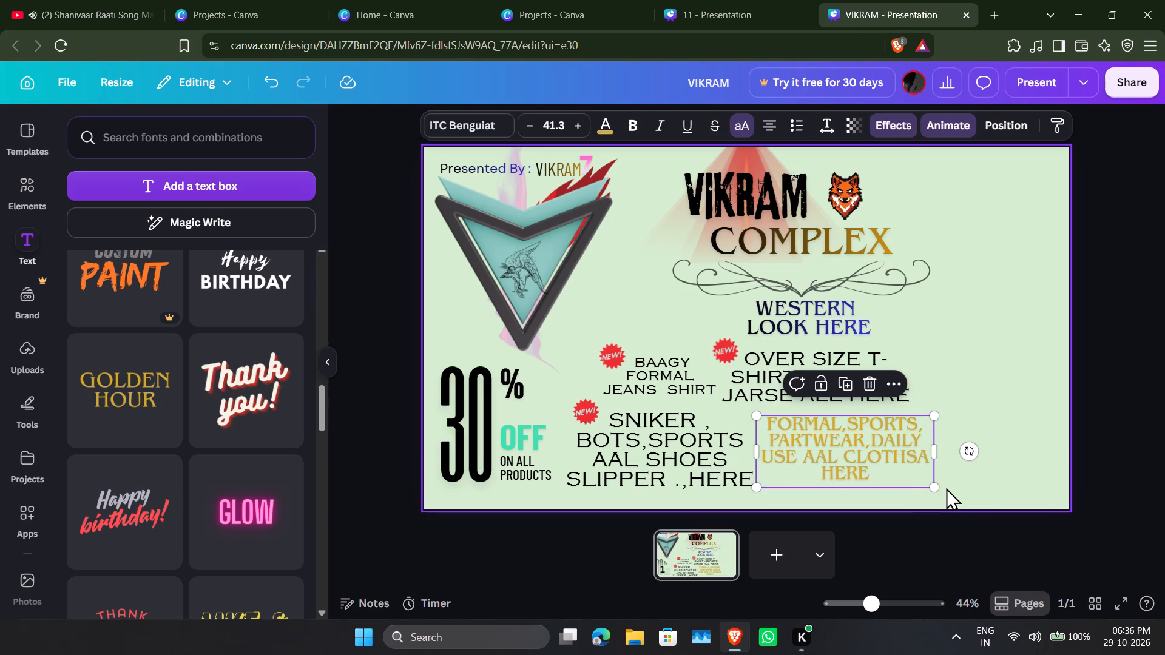
drag(940, 488, 948, 495)
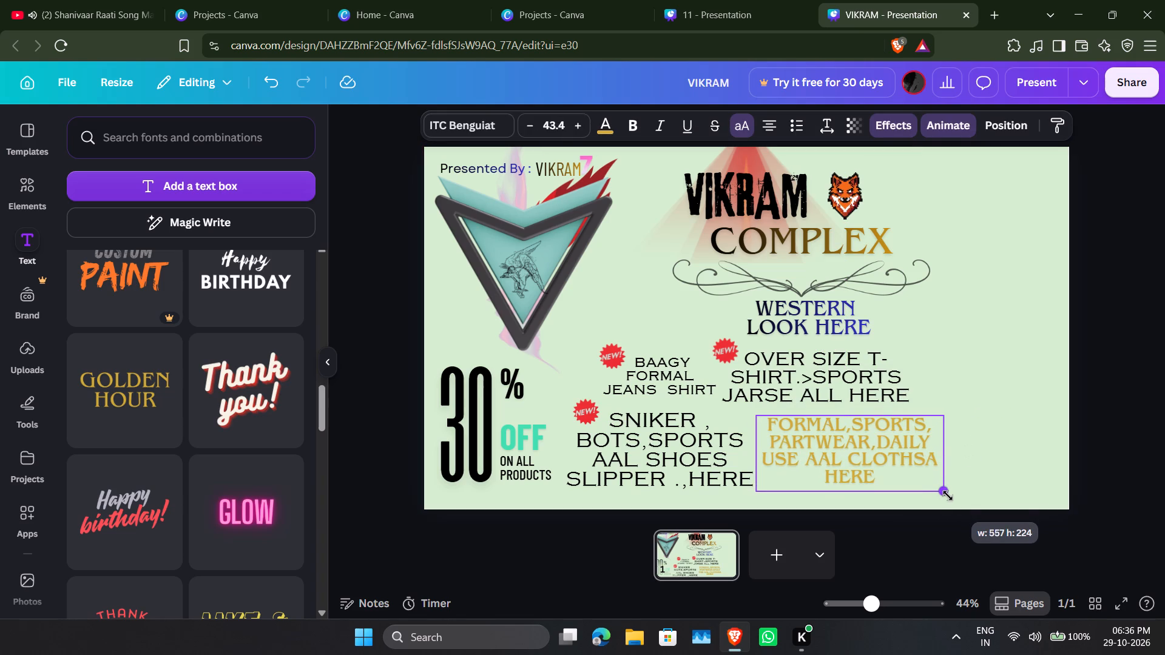
drag(948, 495, 955, 499)
drag(951, 492, 945, 488)
click(1018, 399)
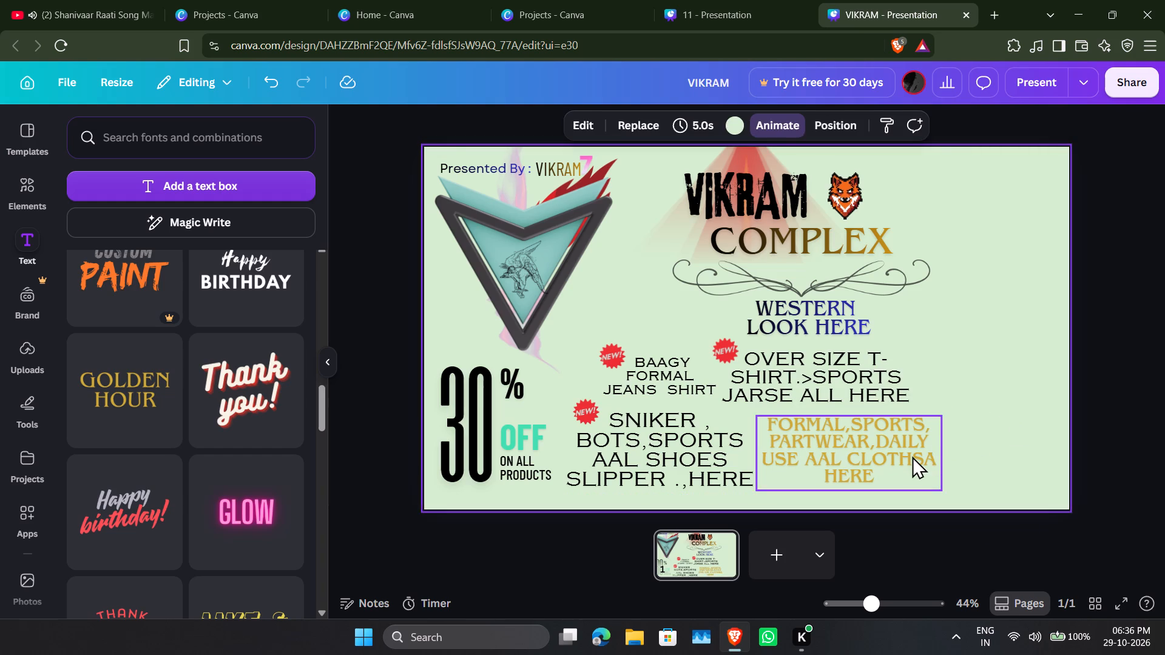
Recolour the gold FORMAL,SPORTS clothing text black.
click(912, 456)
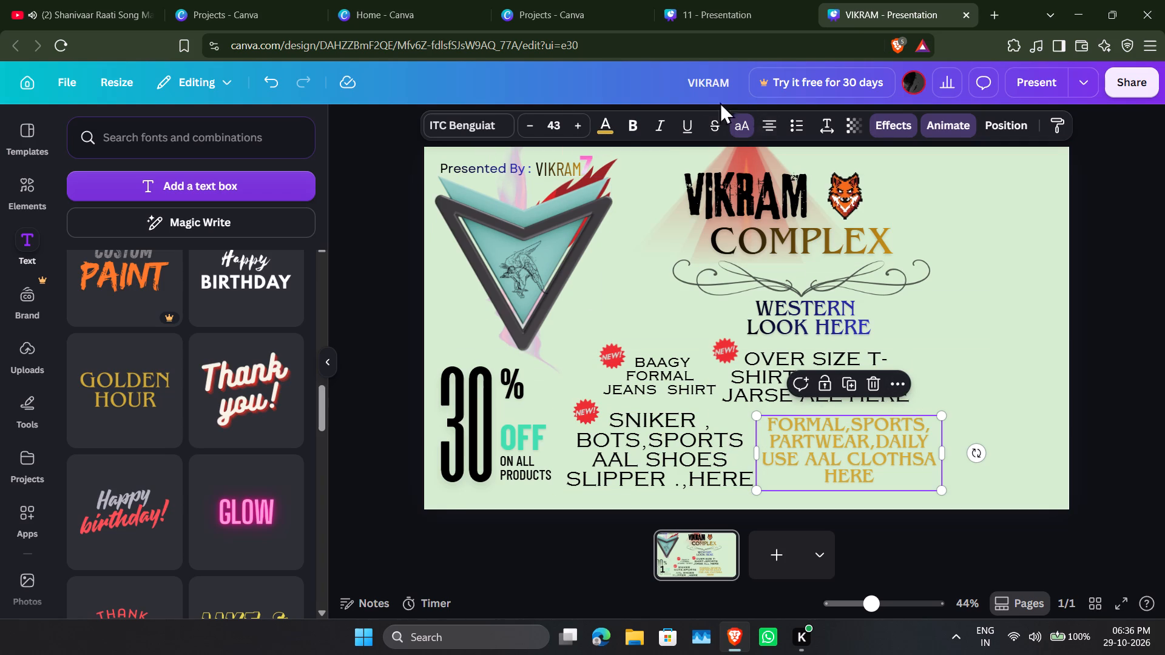
click(613, 126)
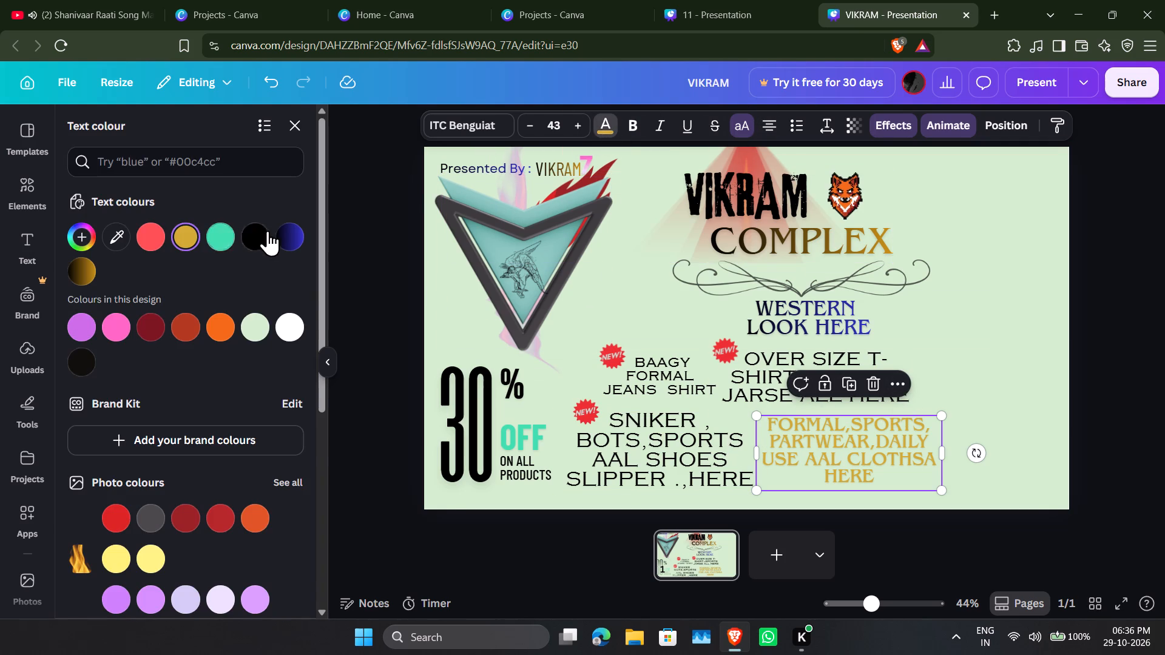
click(262, 234)
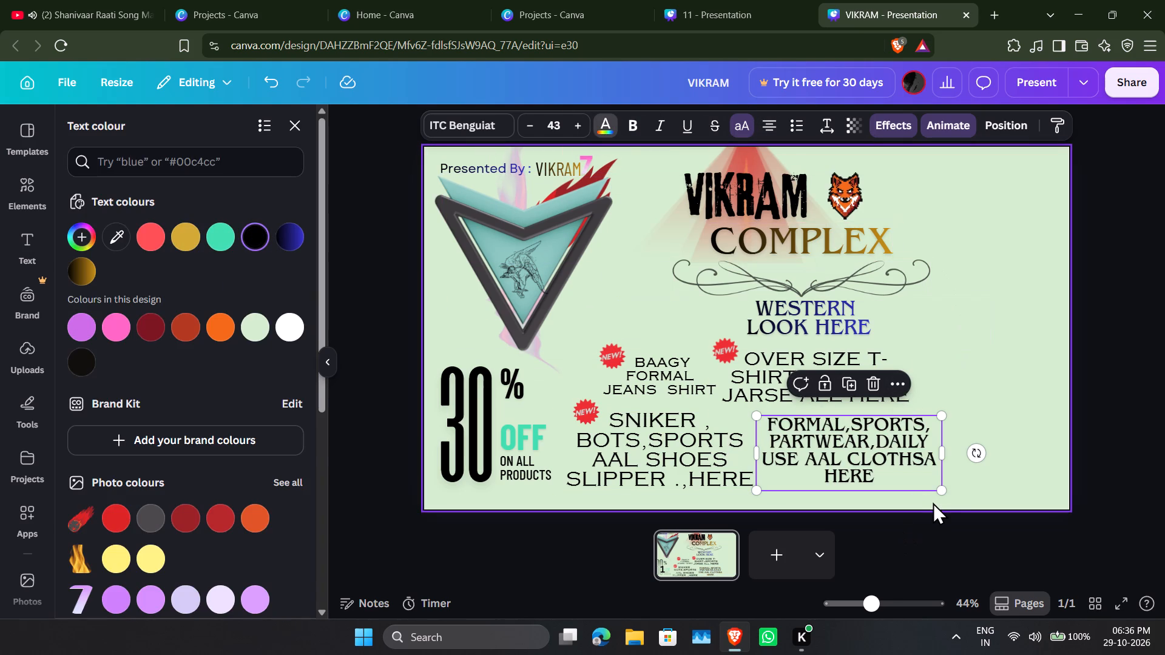
Shrink the FORMAL,SPORTS clothing text to font size 40.4 and align its top with the SNIKER footwear text, below JARSE ALL HERE.
drag(940, 488, 930, 485)
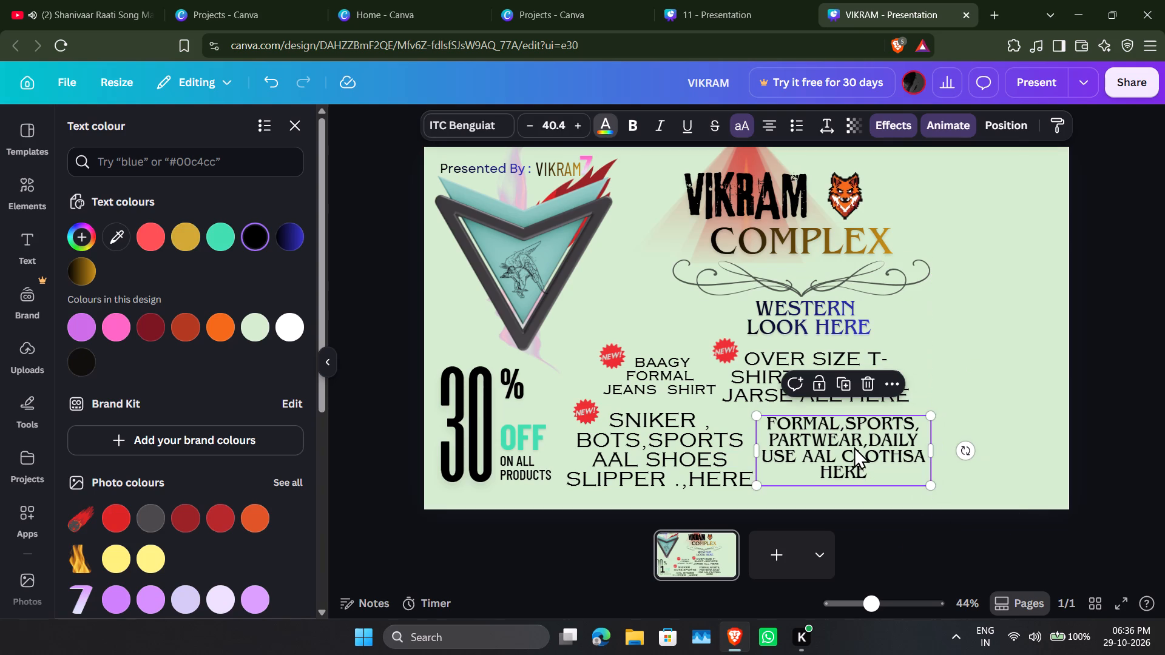
click(853, 446)
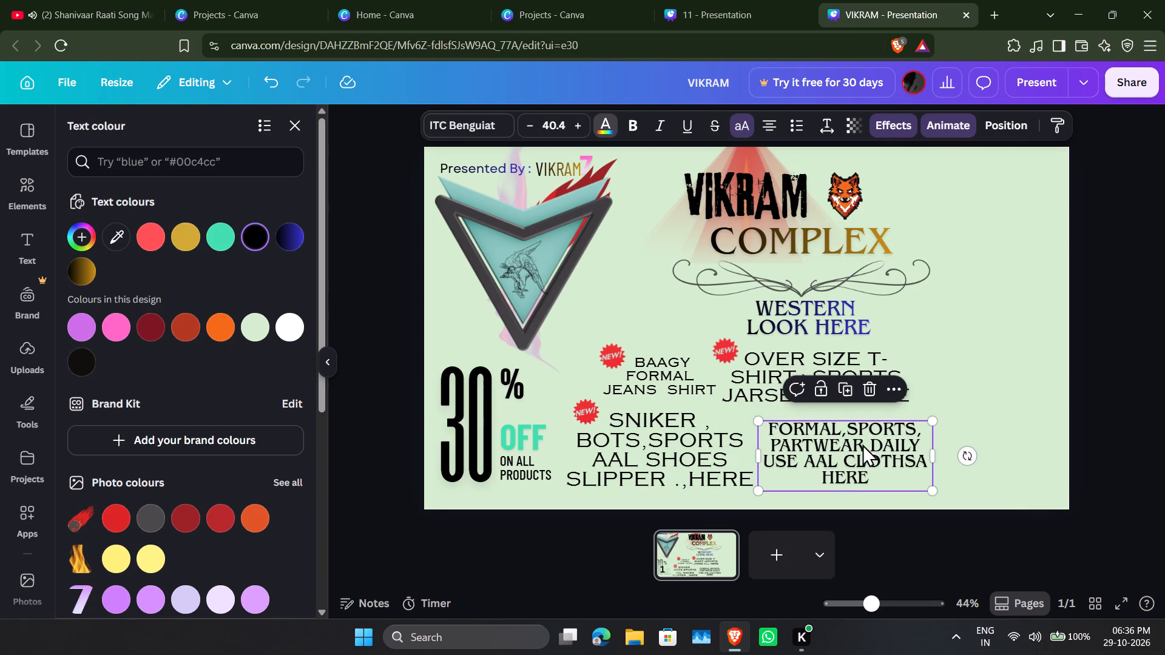
drag(896, 449, 893, 440)
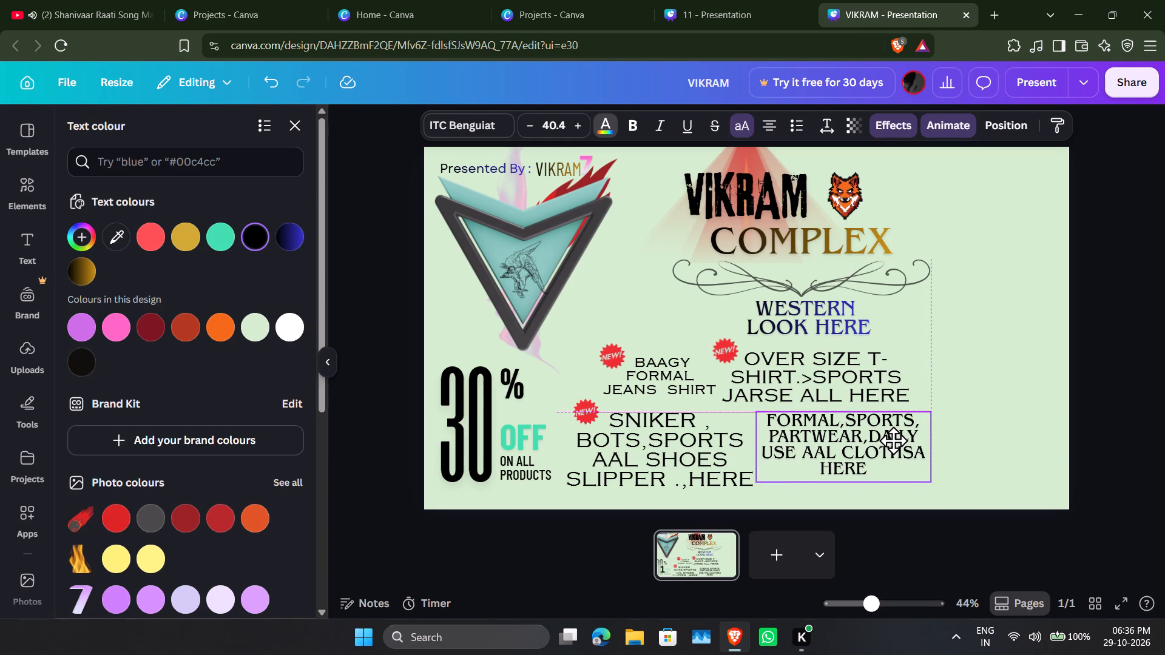
drag(893, 440, 891, 441)
click(990, 361)
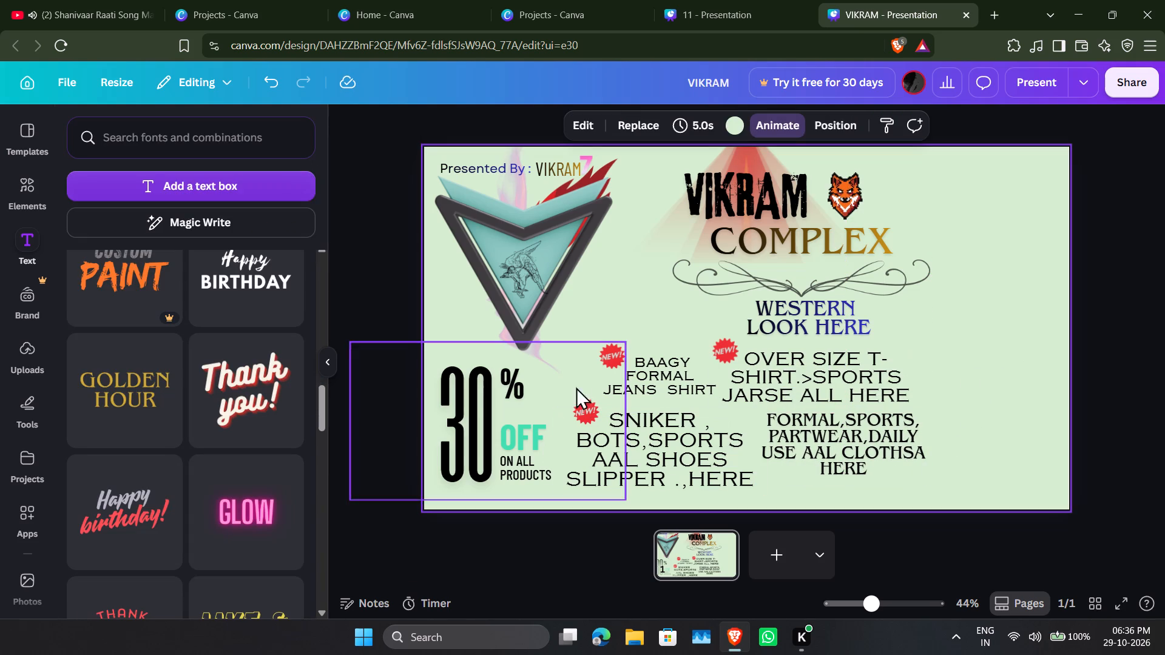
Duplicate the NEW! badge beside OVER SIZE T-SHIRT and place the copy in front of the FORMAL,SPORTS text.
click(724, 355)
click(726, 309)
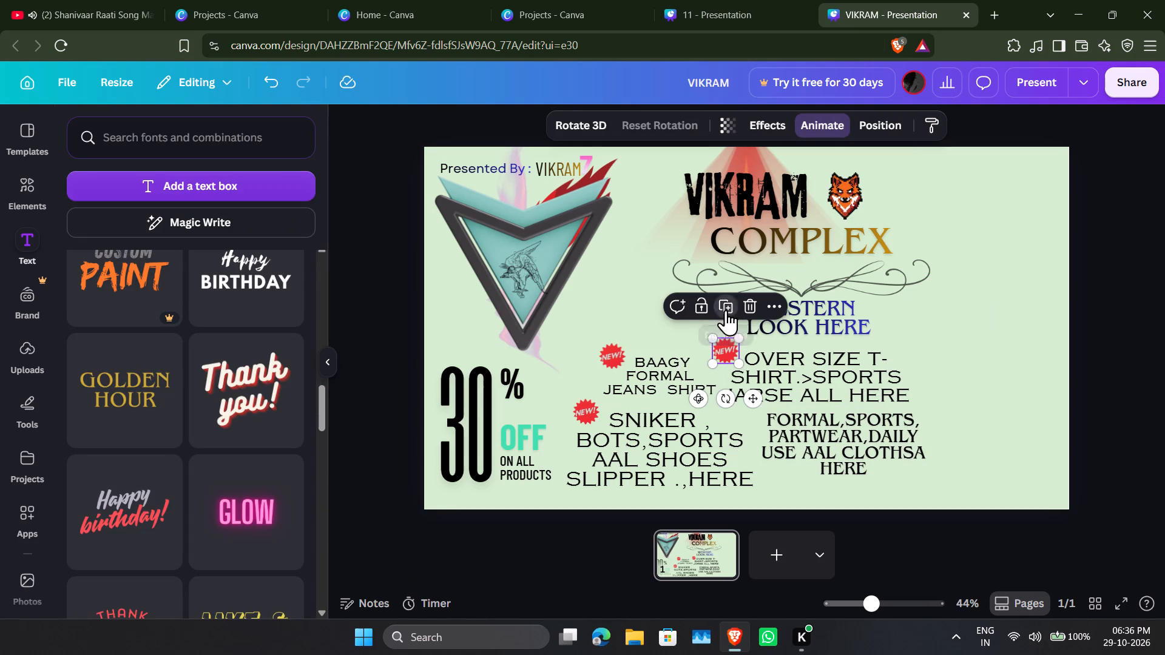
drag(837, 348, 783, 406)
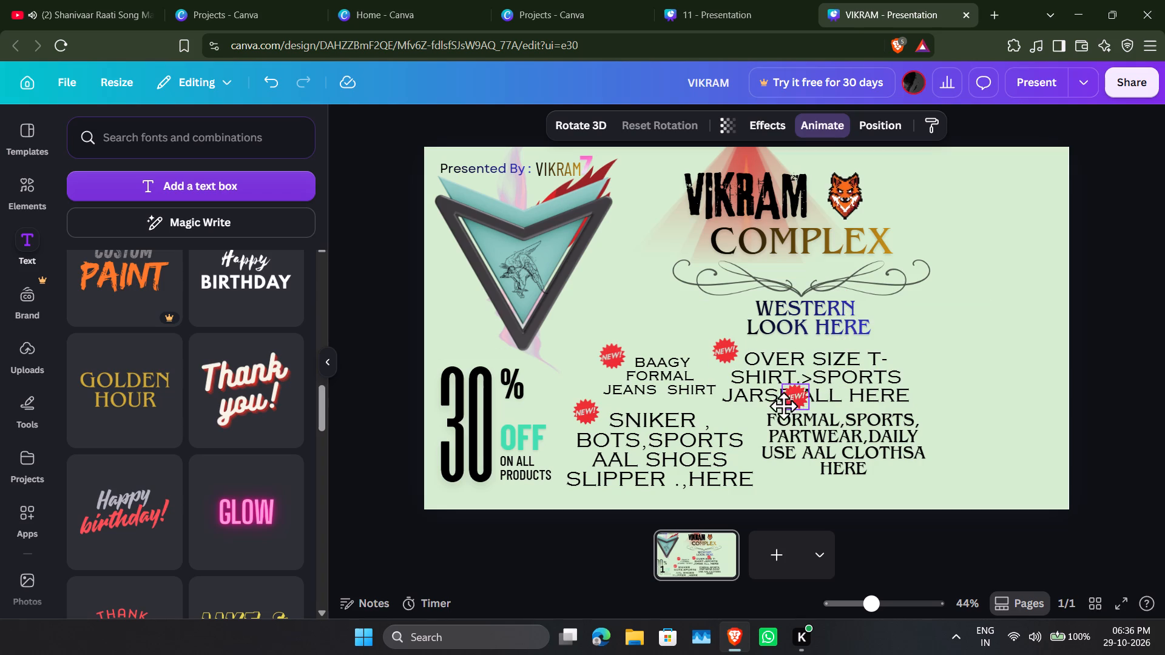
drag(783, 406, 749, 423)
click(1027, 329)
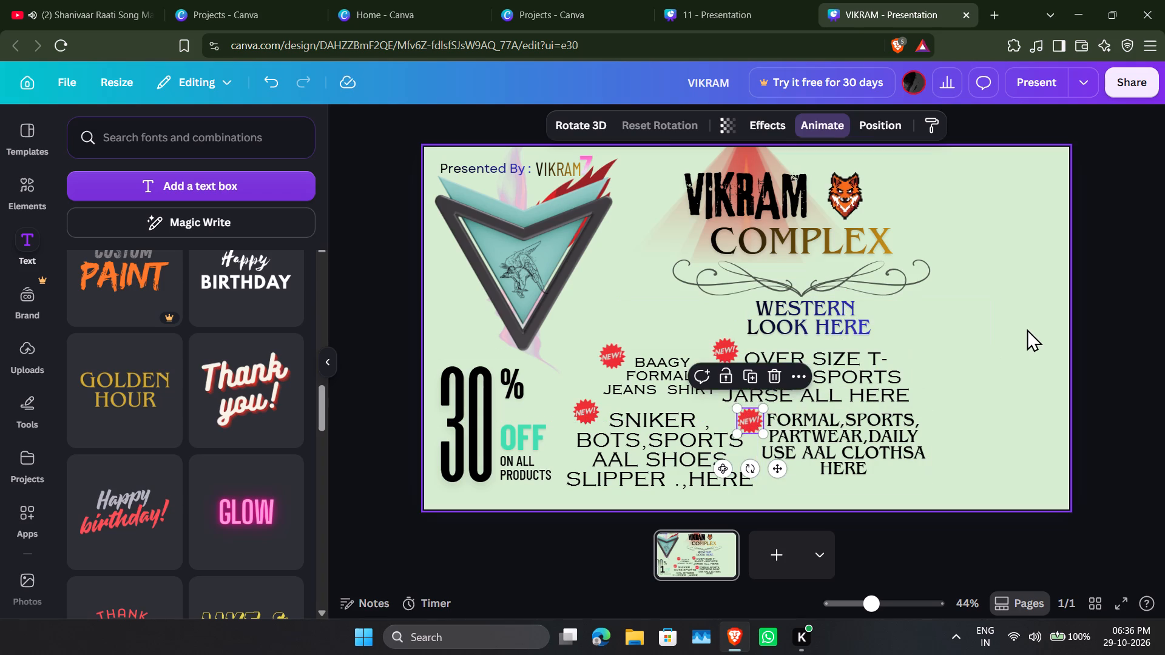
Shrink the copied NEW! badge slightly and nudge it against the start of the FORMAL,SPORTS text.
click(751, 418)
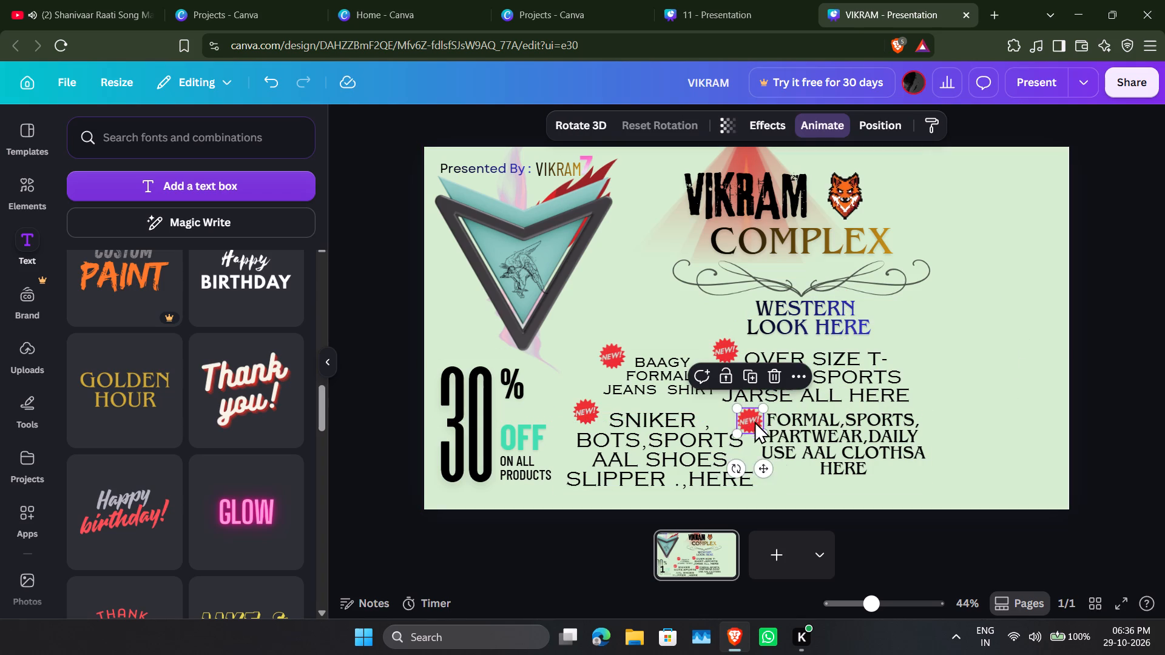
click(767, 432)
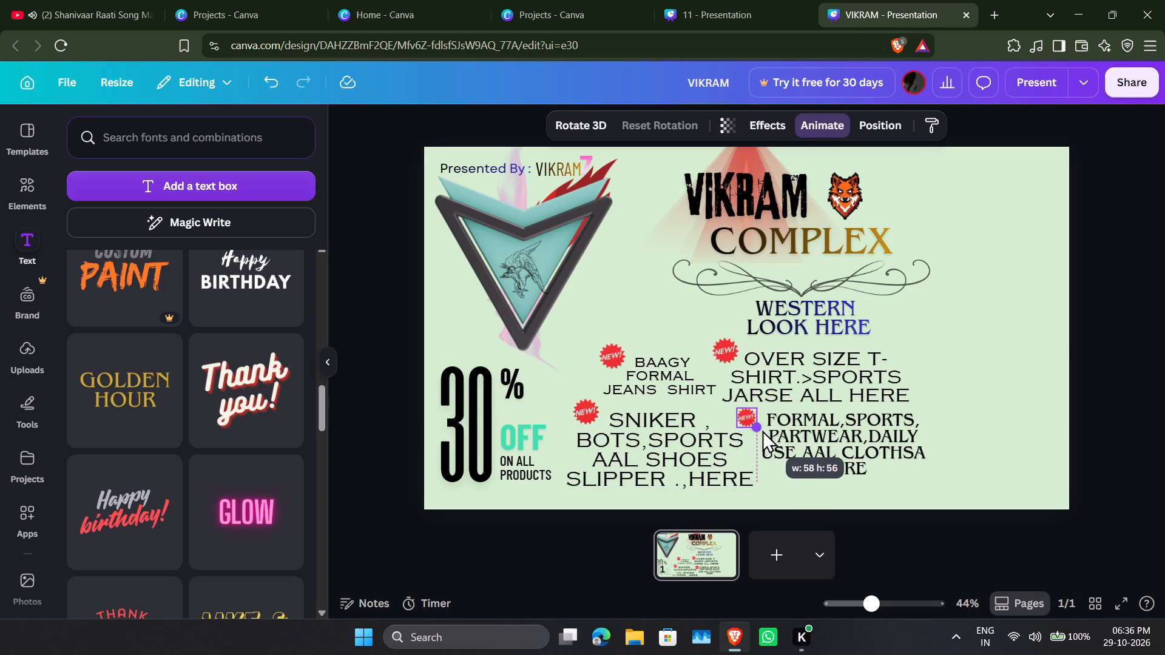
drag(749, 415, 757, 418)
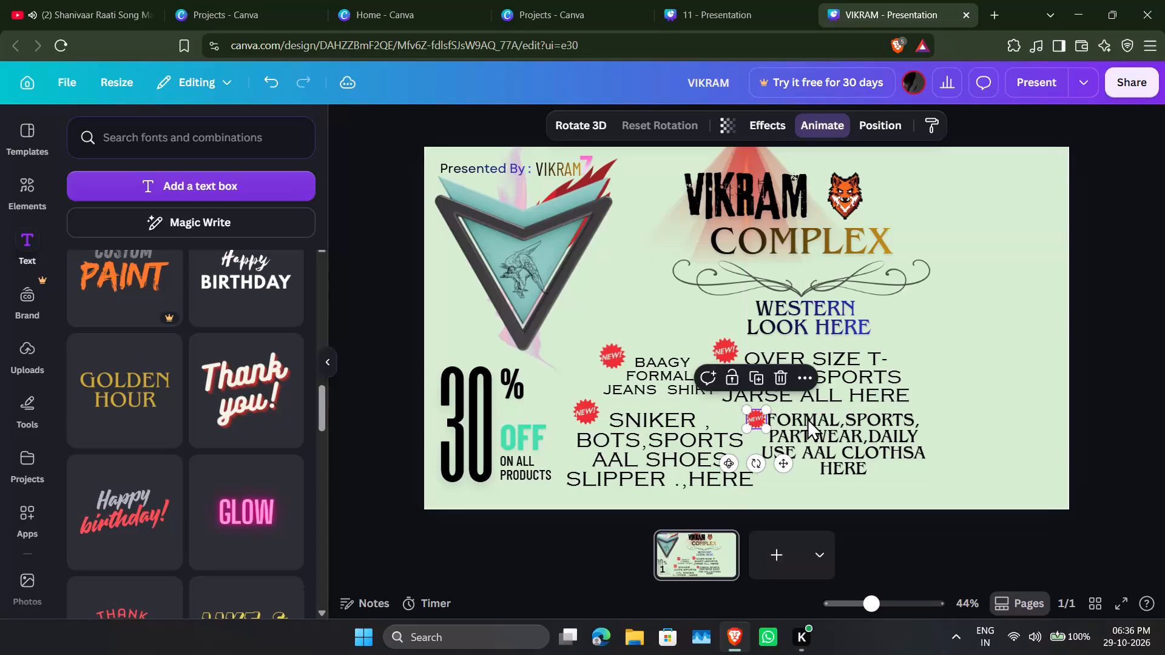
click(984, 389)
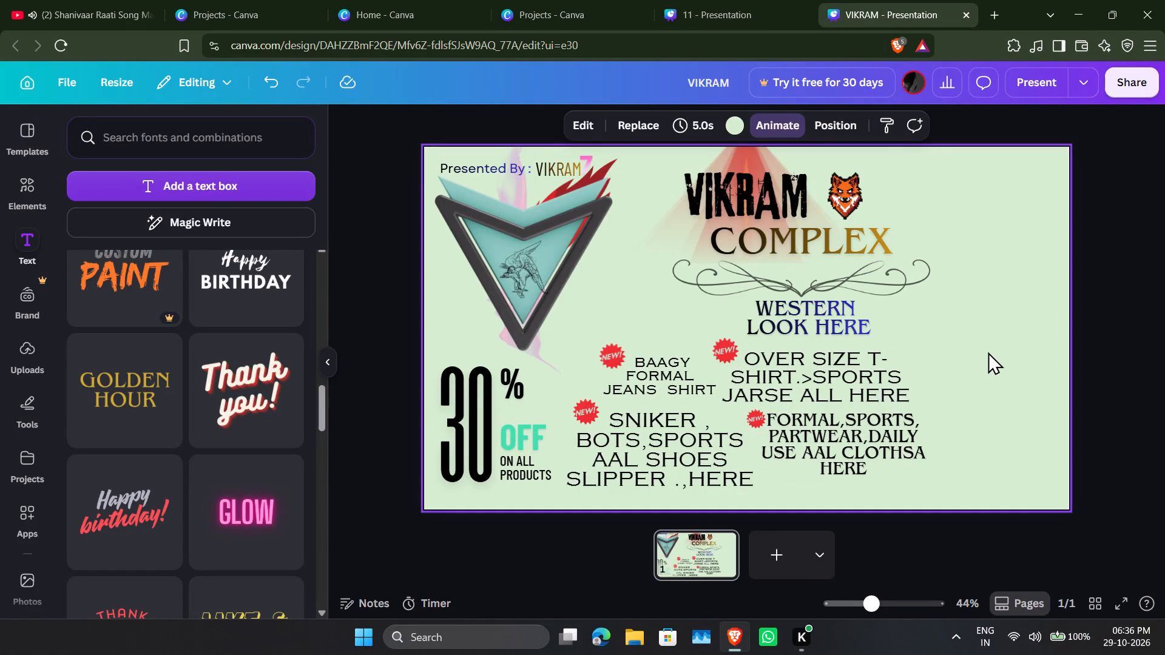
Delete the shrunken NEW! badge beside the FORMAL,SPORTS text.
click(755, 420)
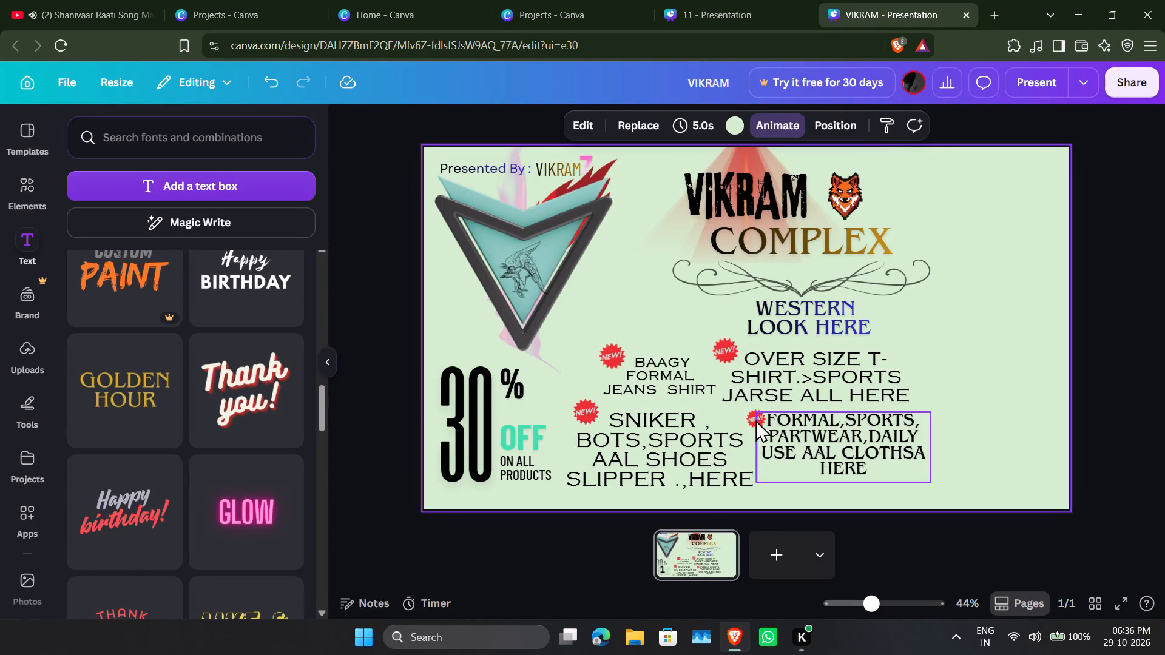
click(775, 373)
Duplicate the NEW! badge beside OVER SIZE T-SHIRT at full size and place the copy against the first letter of FORMAL,SPORTS.
click(732, 346)
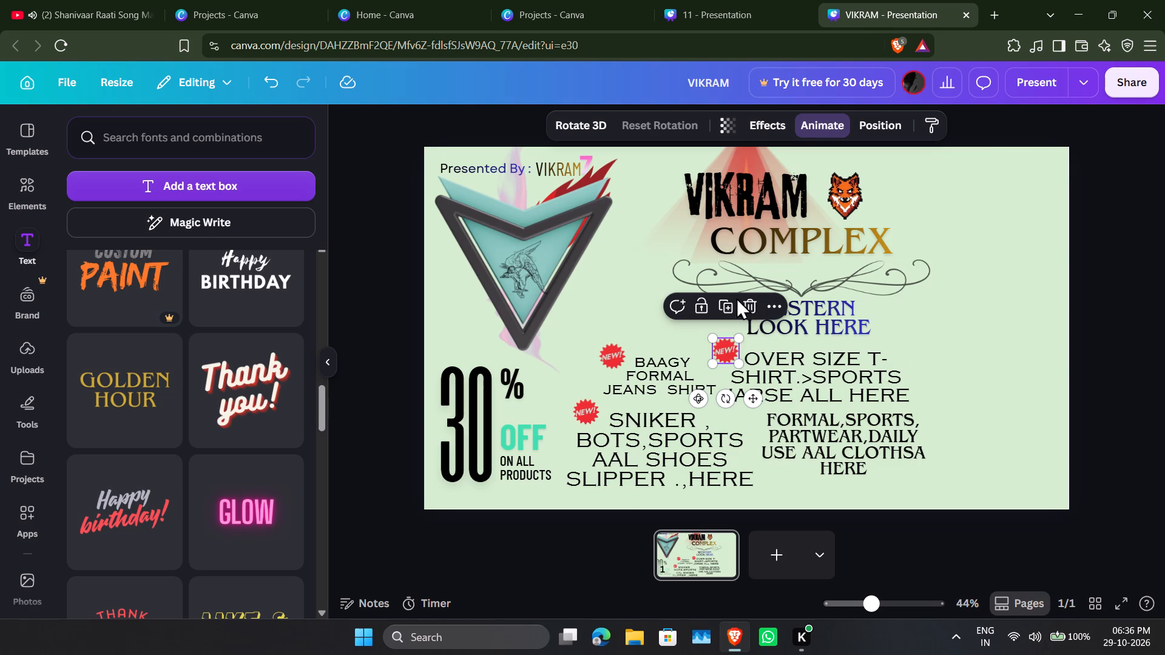
click(731, 299)
drag(730, 351, 745, 407)
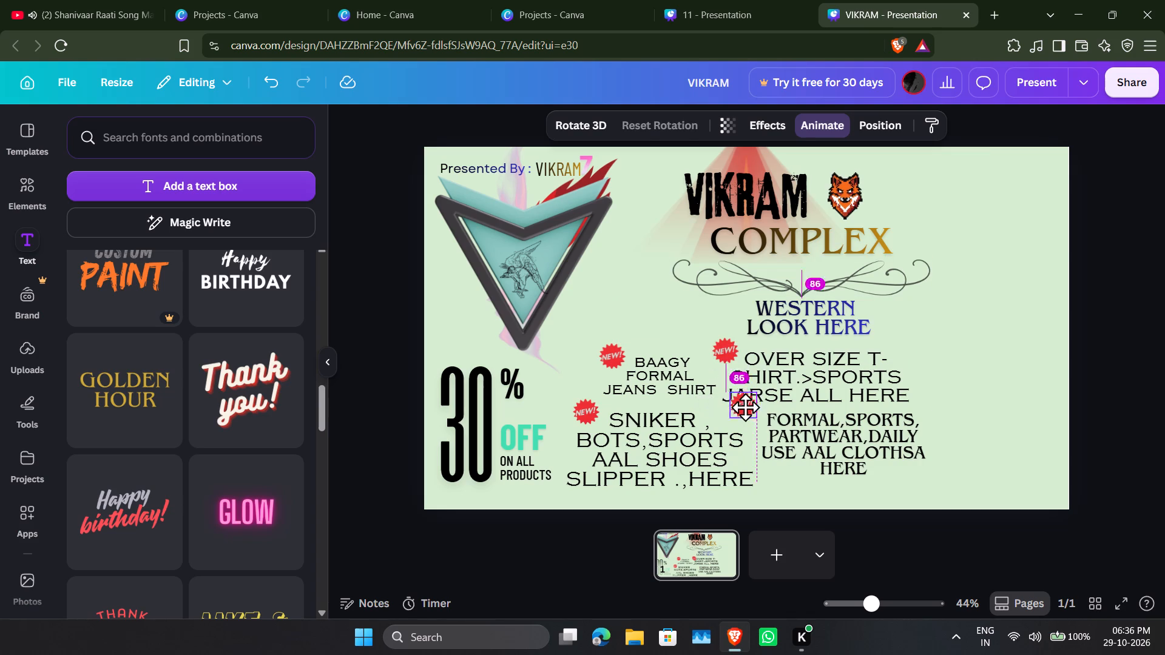
drag(745, 407, 751, 417)
click(934, 377)
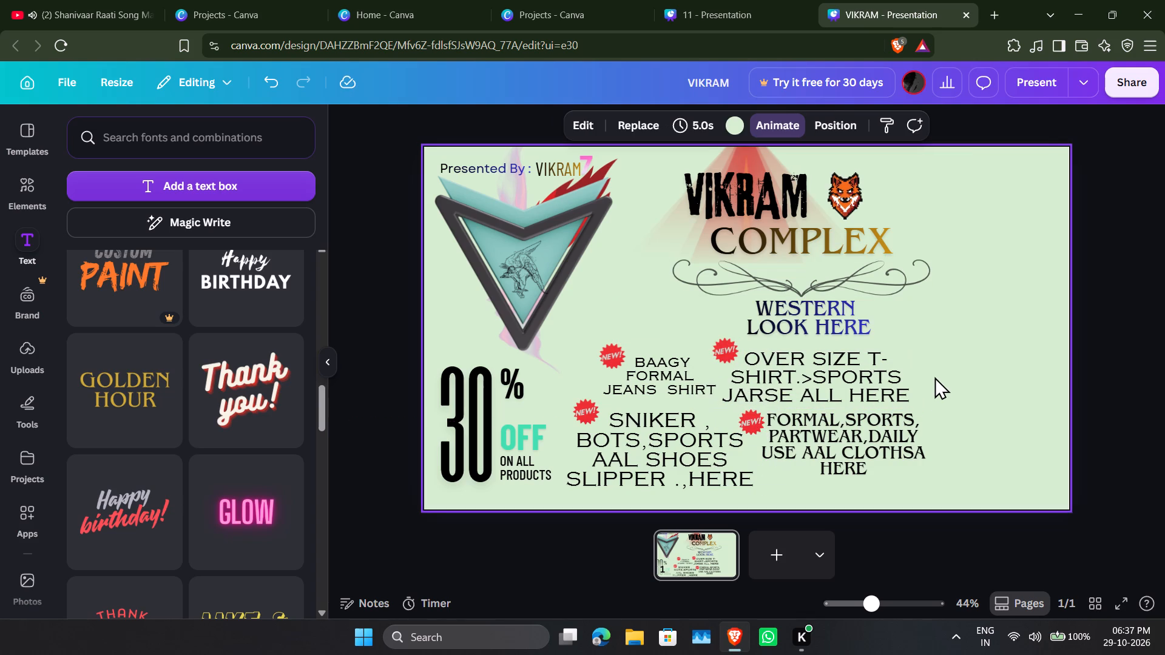
drag(757, 415, 761, 423)
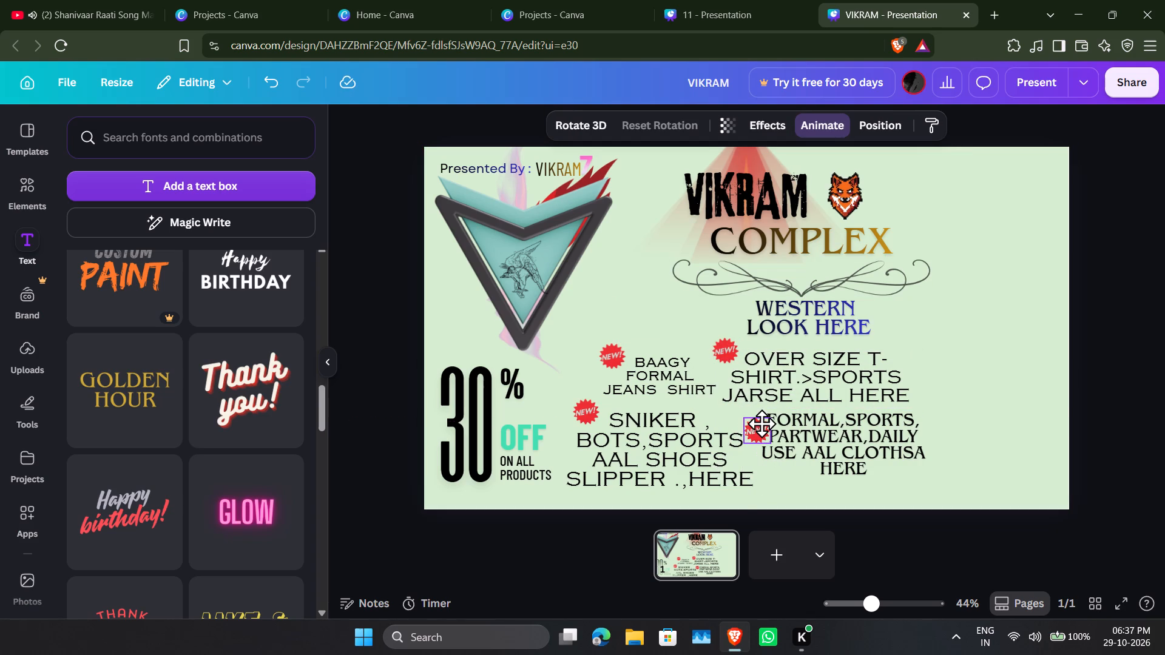
drag(761, 423, 764, 417)
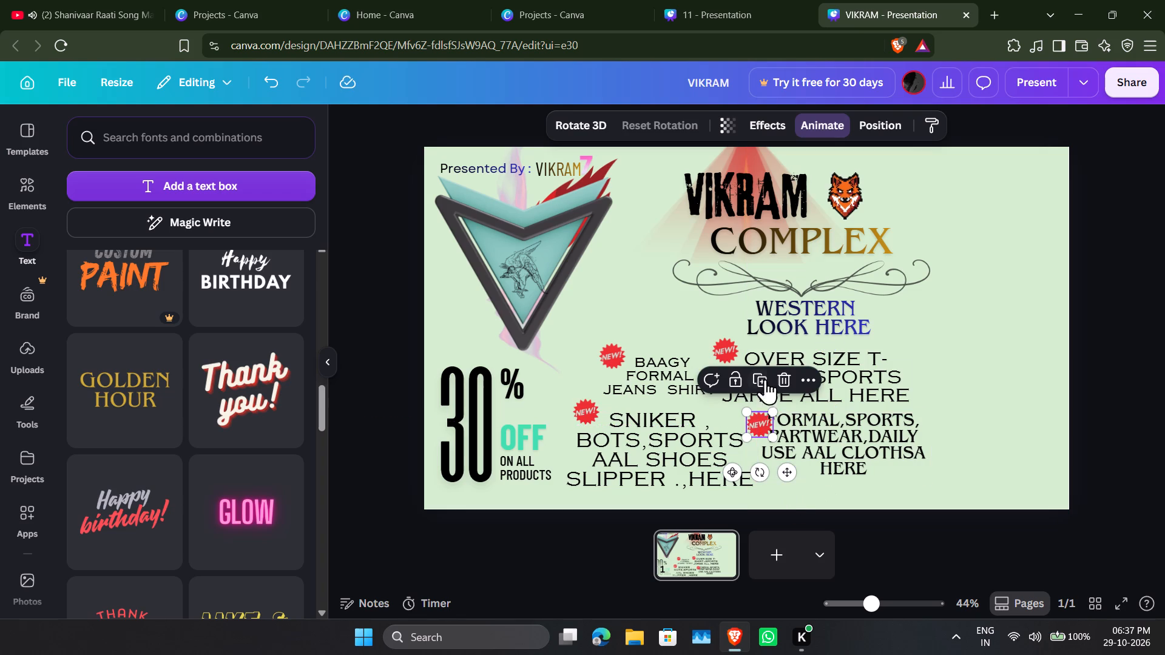
Send the NEW! badge at the clothing text backward so it sits behind the word FORMAL.
click(799, 377)
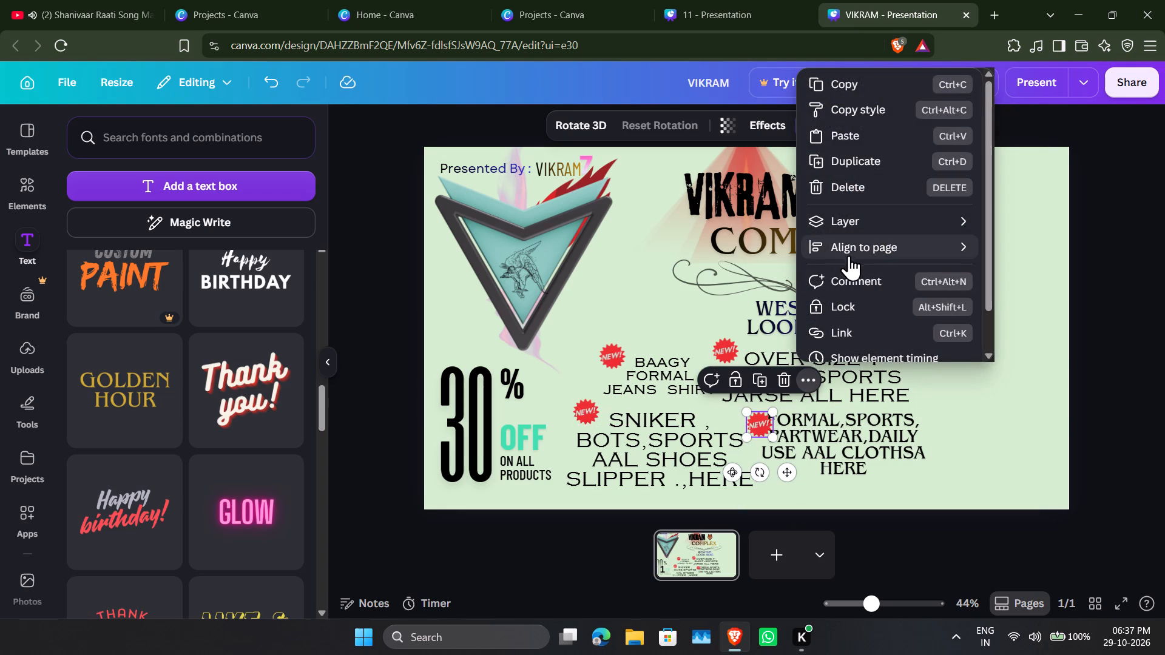
click(856, 232)
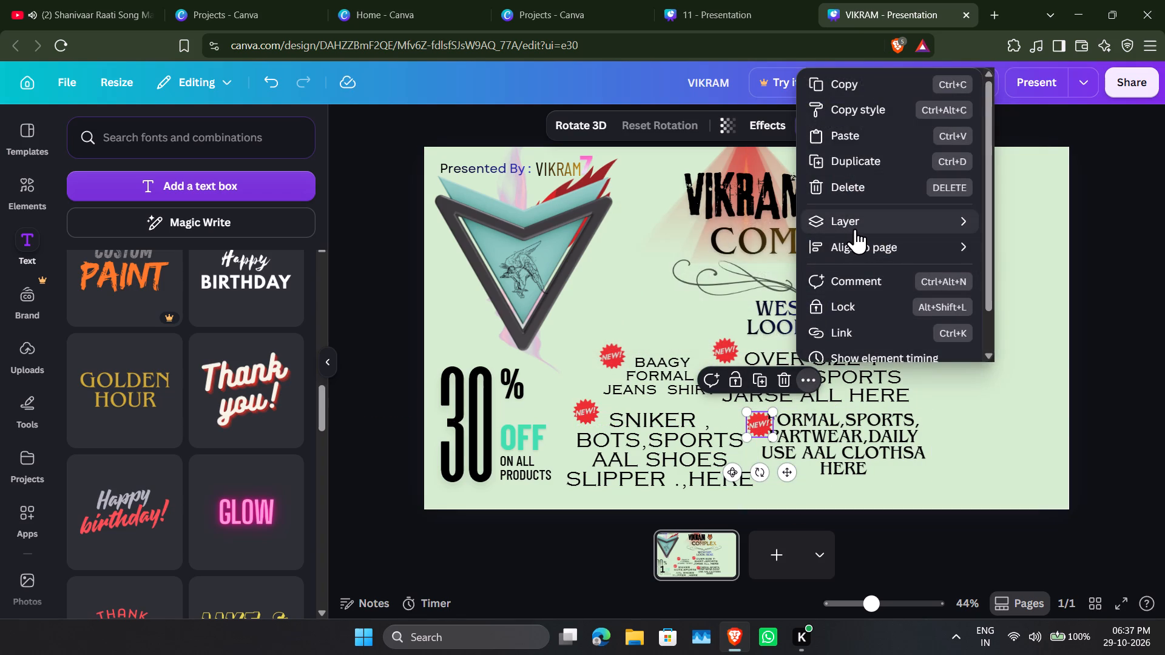
double_click(854, 229)
click(791, 269)
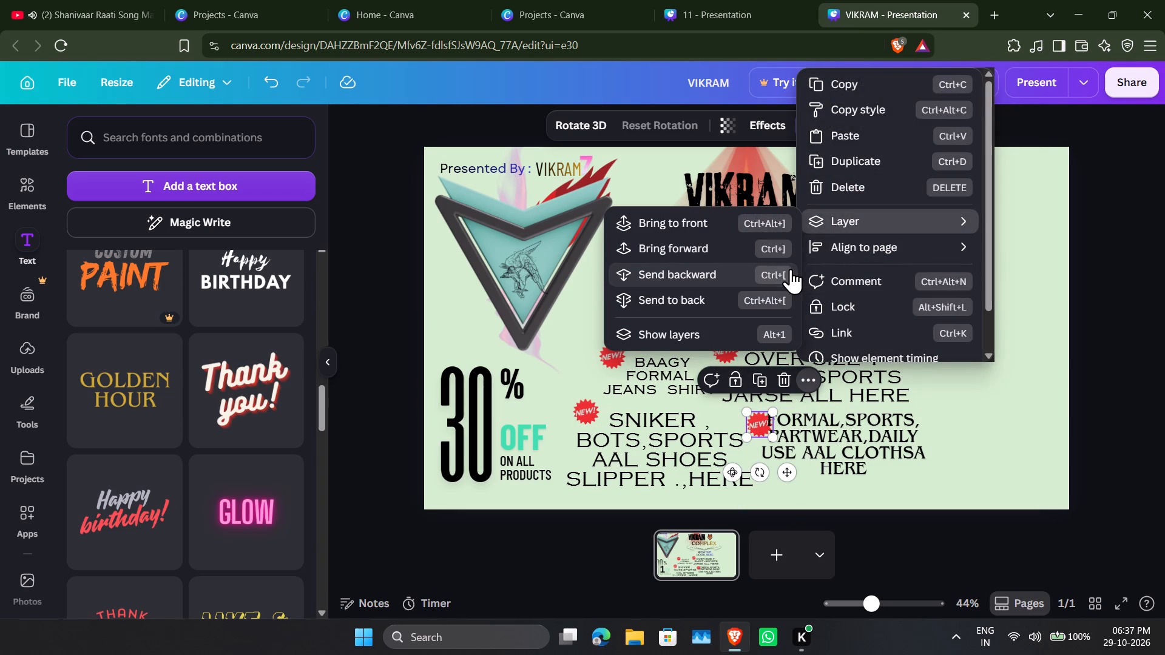
click(791, 269)
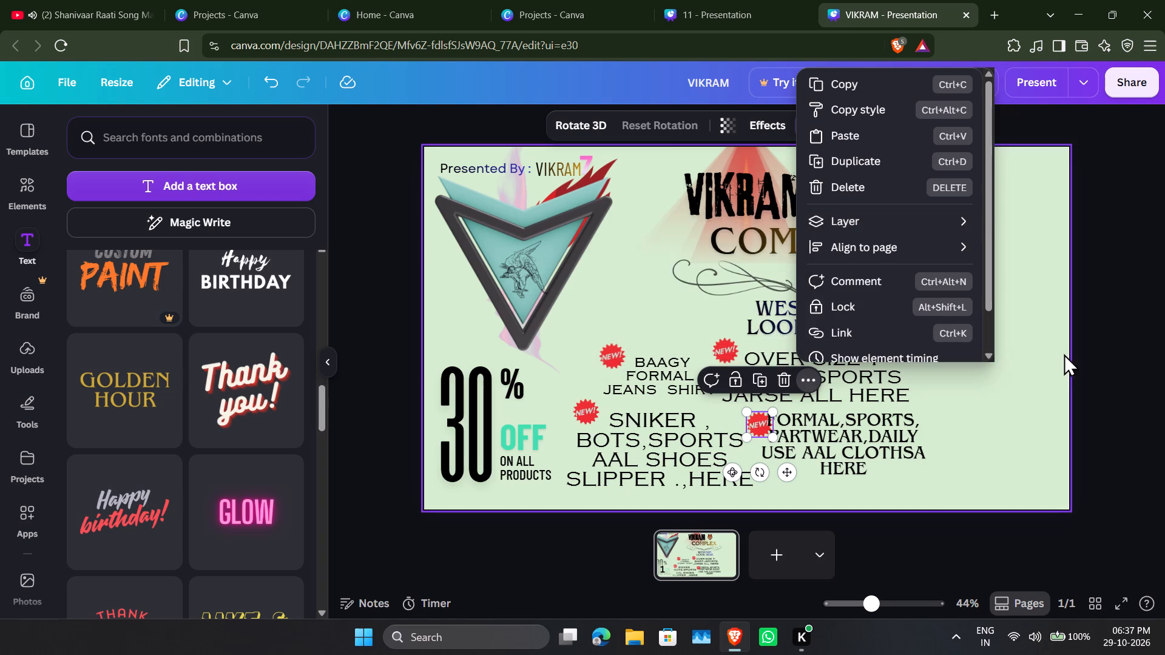
click(1064, 354)
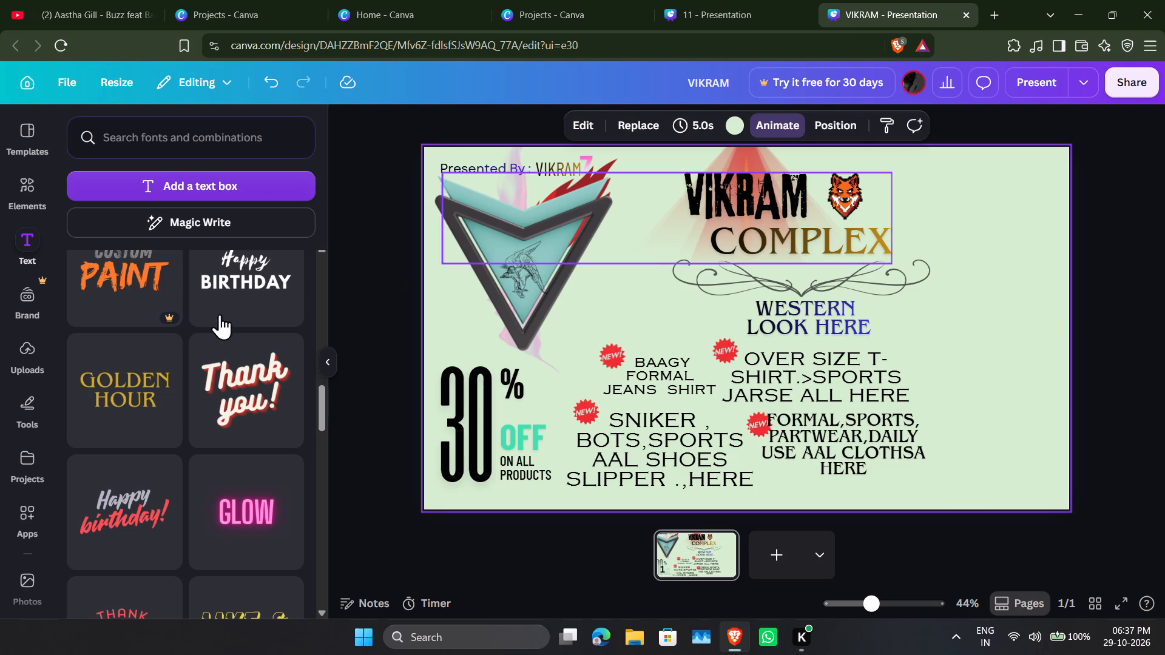
Find the blue and orange Order Now! text design among the font combinations and add it to the page twice.
scroll(168, 374, up, 3)
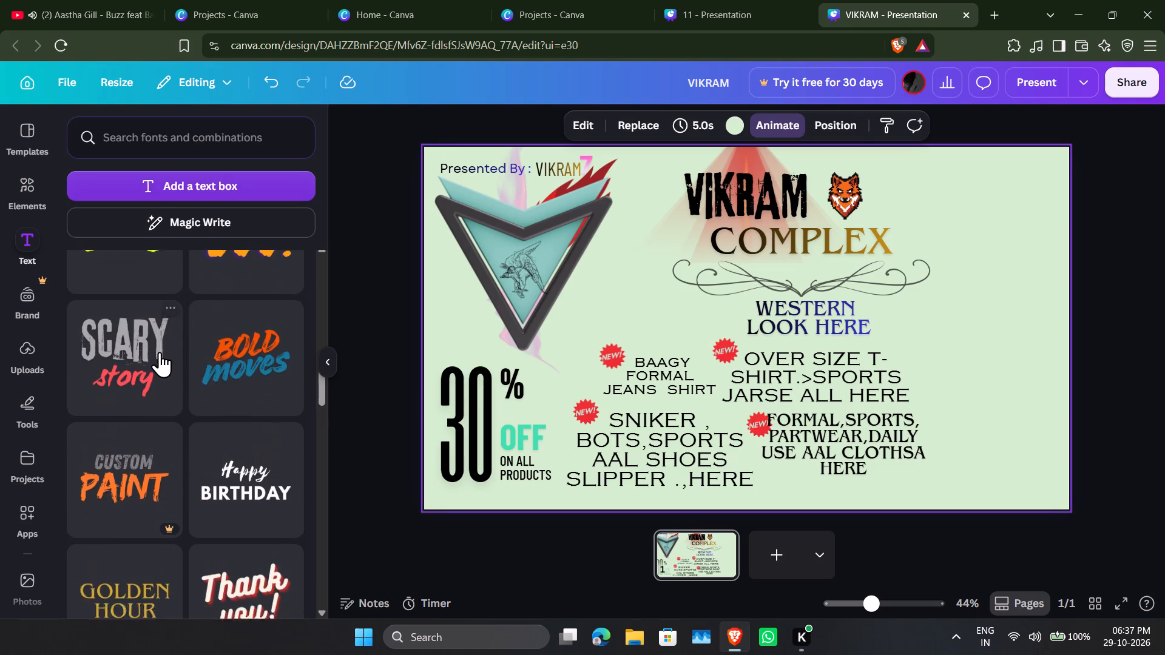
scroll(157, 348, up, 2)
scroll(156, 343, down, 3)
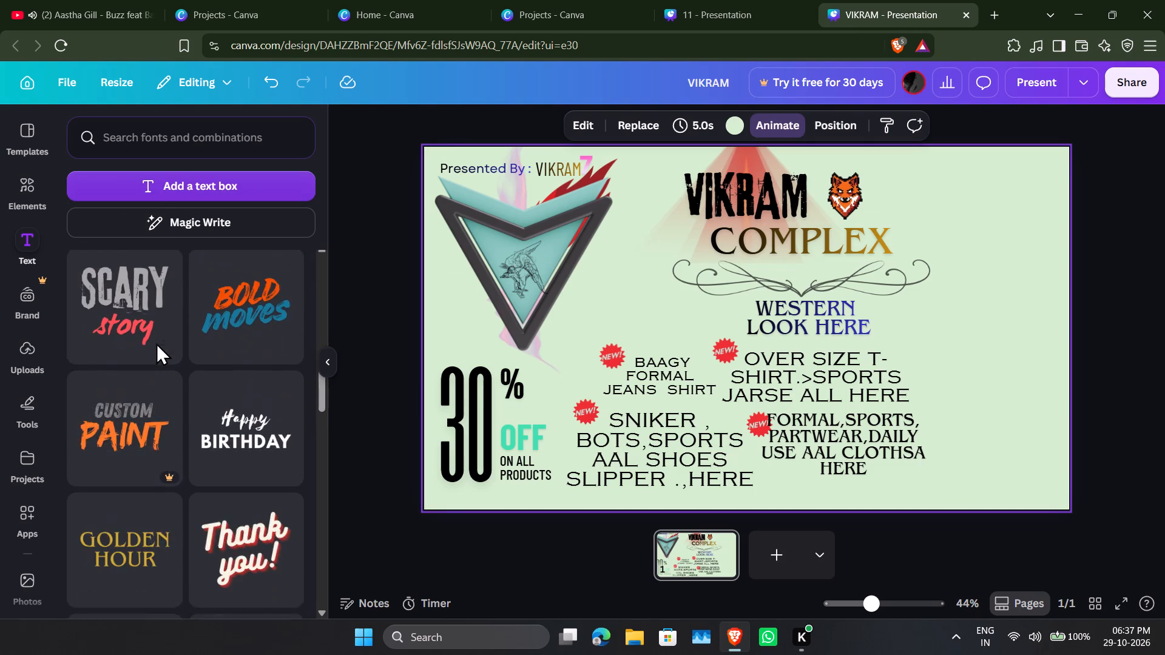
scroll(155, 341, up, 2)
scroll(155, 341, down, 1)
scroll(155, 341, up, 2)
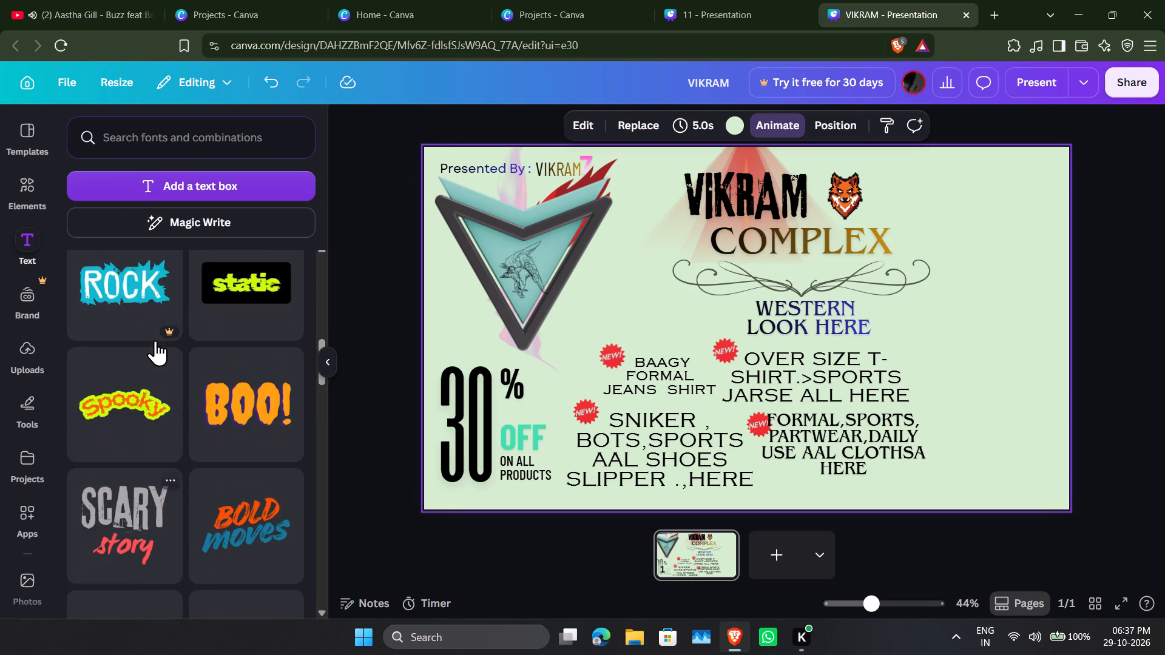
scroll(155, 340, down, 2)
scroll(155, 338, up, 1)
scroll(166, 356, down, 2)
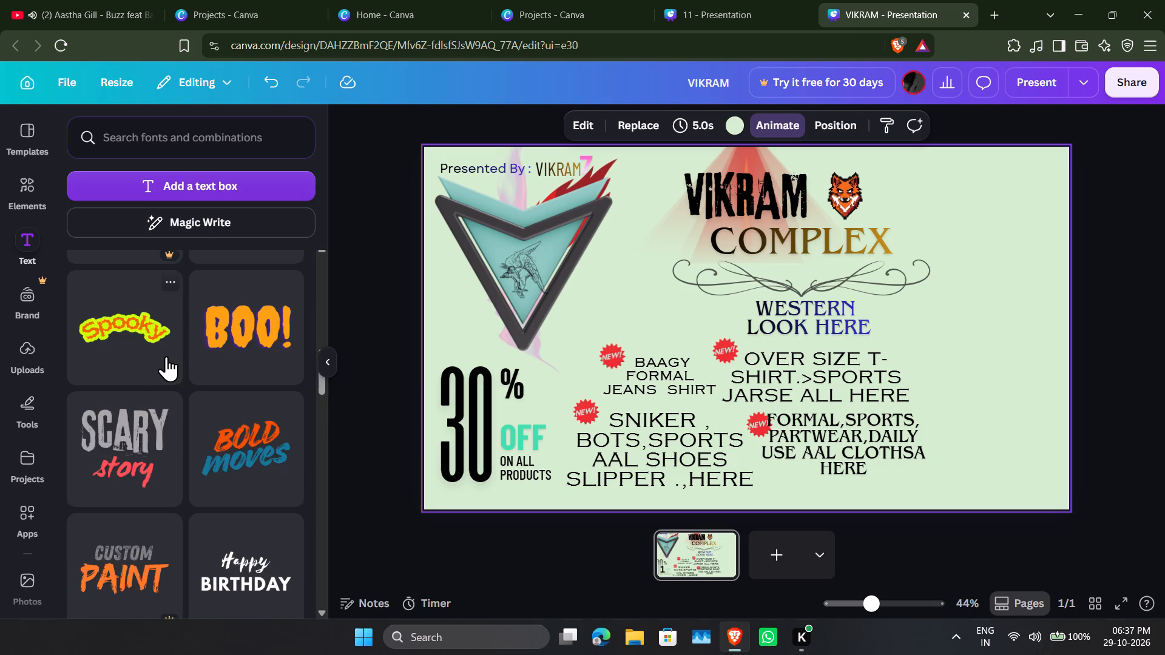
scroll(166, 356, down, 7)
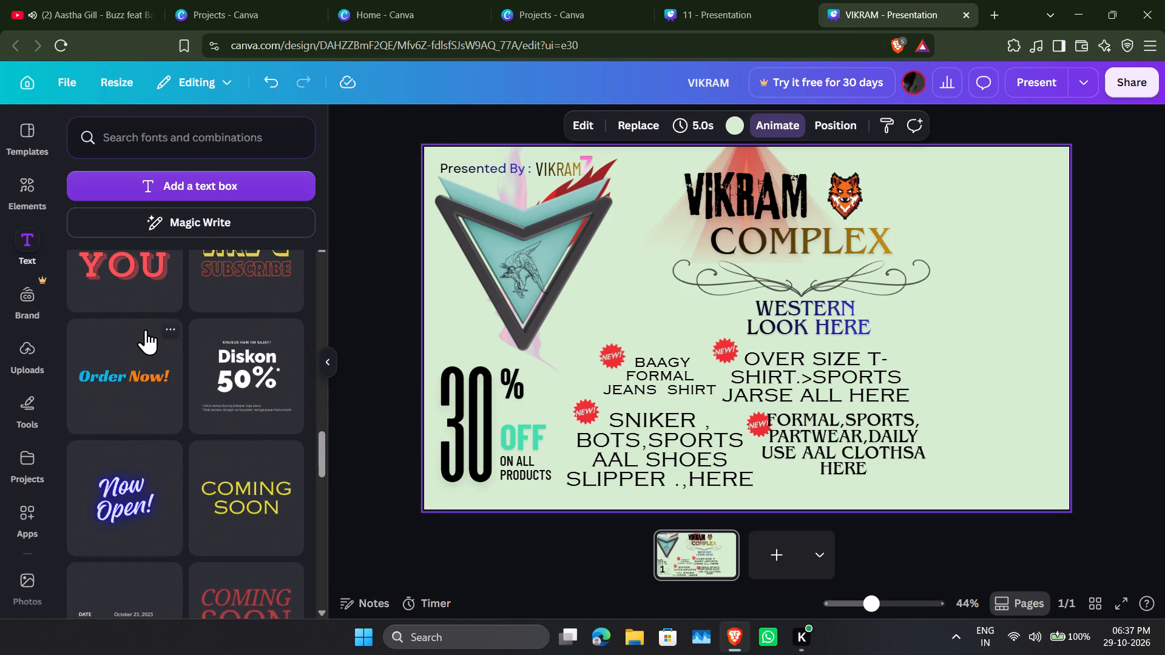
scroll(146, 329, down, 2)
scroll(146, 299, up, 2)
scroll(134, 346, down, 1)
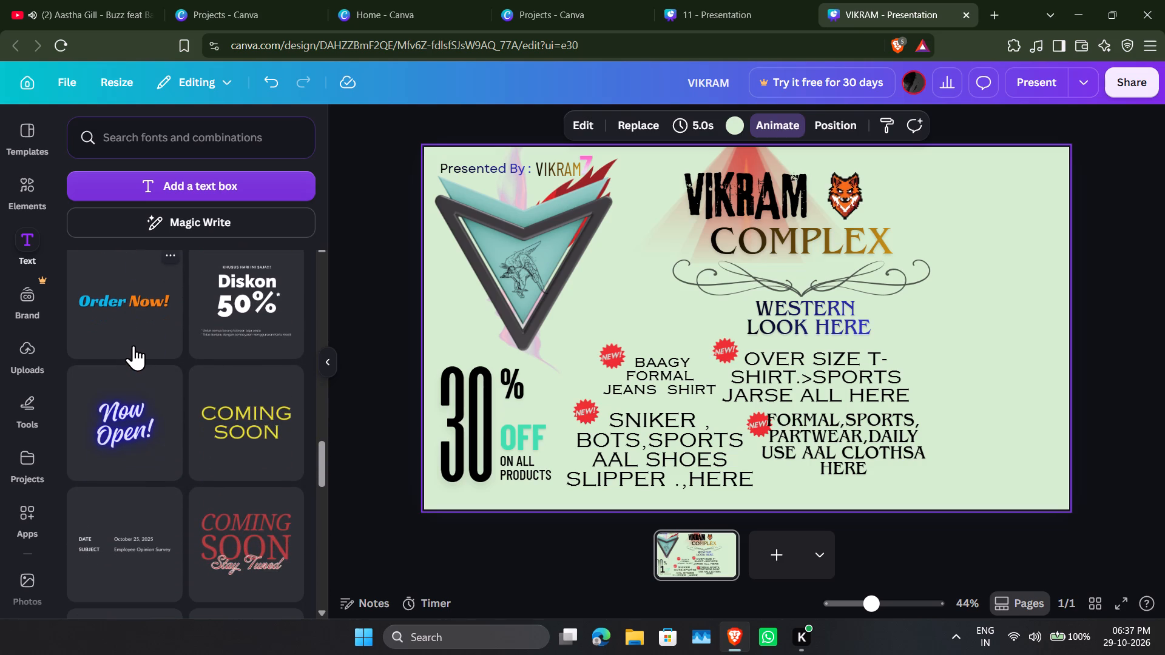
drag(126, 315, 807, 276)
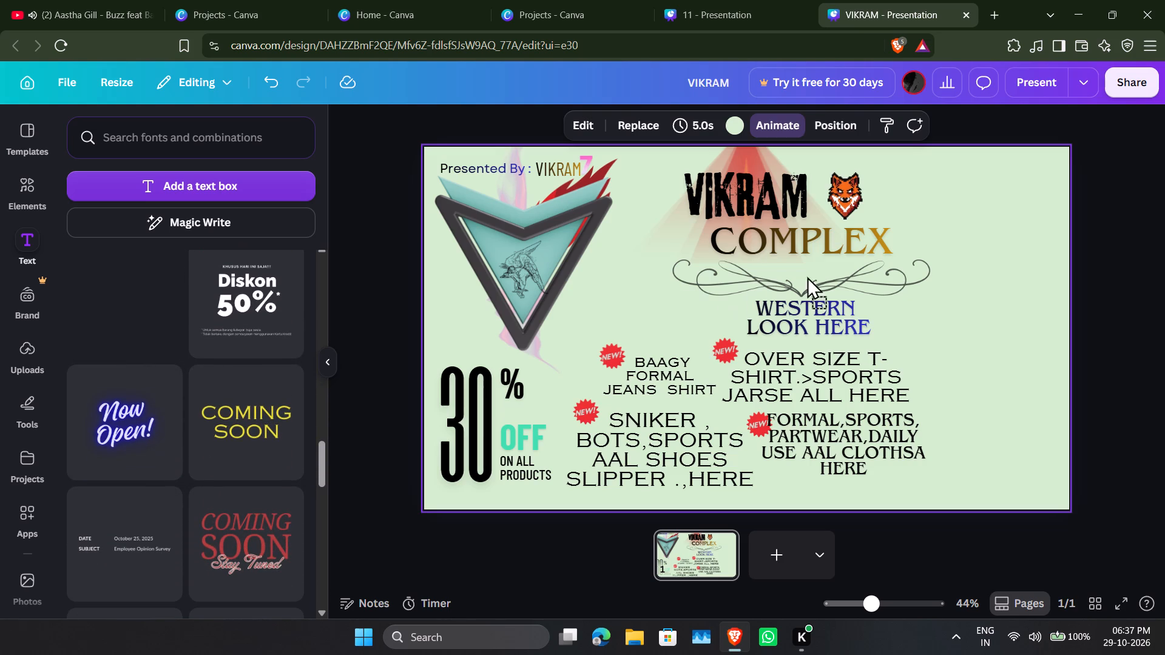
drag(807, 276, 945, 216)
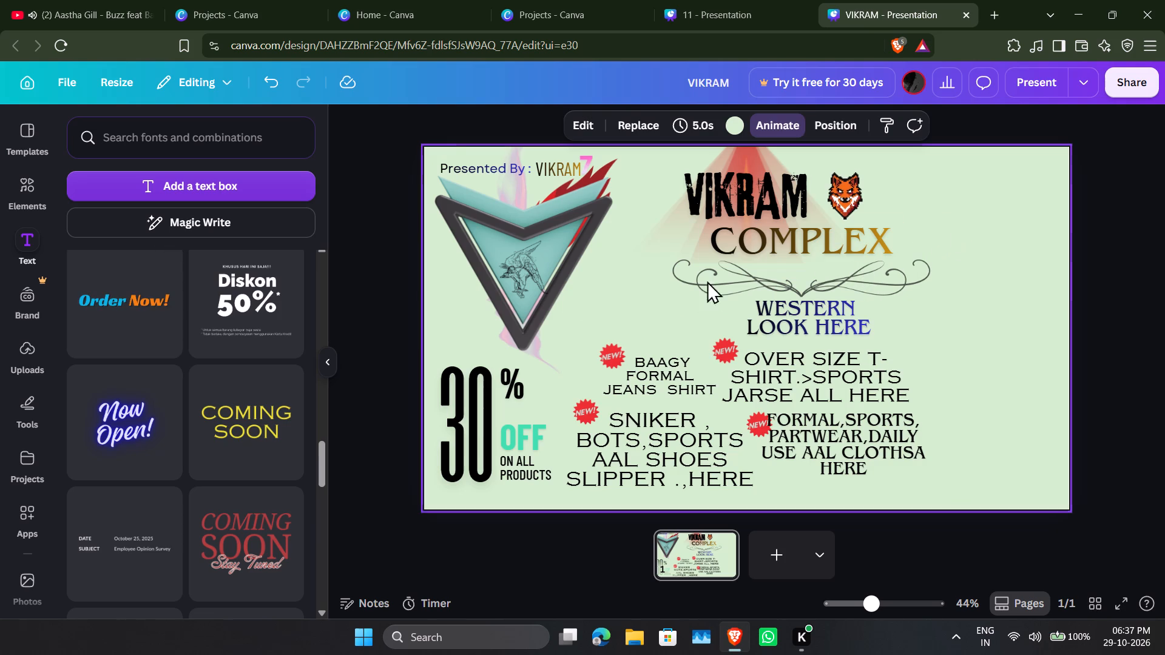
click(113, 307)
Delete the oversized Order Now! text that runs off the page beside the VIKRAM COMPLEX title.
drag(1026, 194, 999, 230)
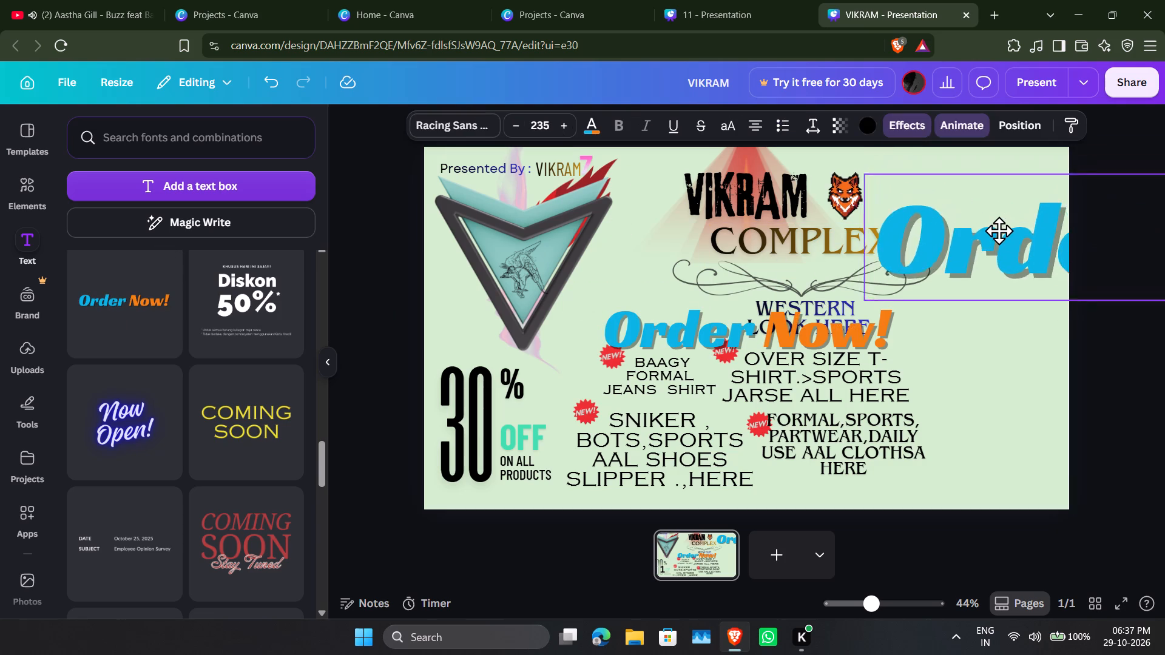
drag(999, 230, 1074, 176)
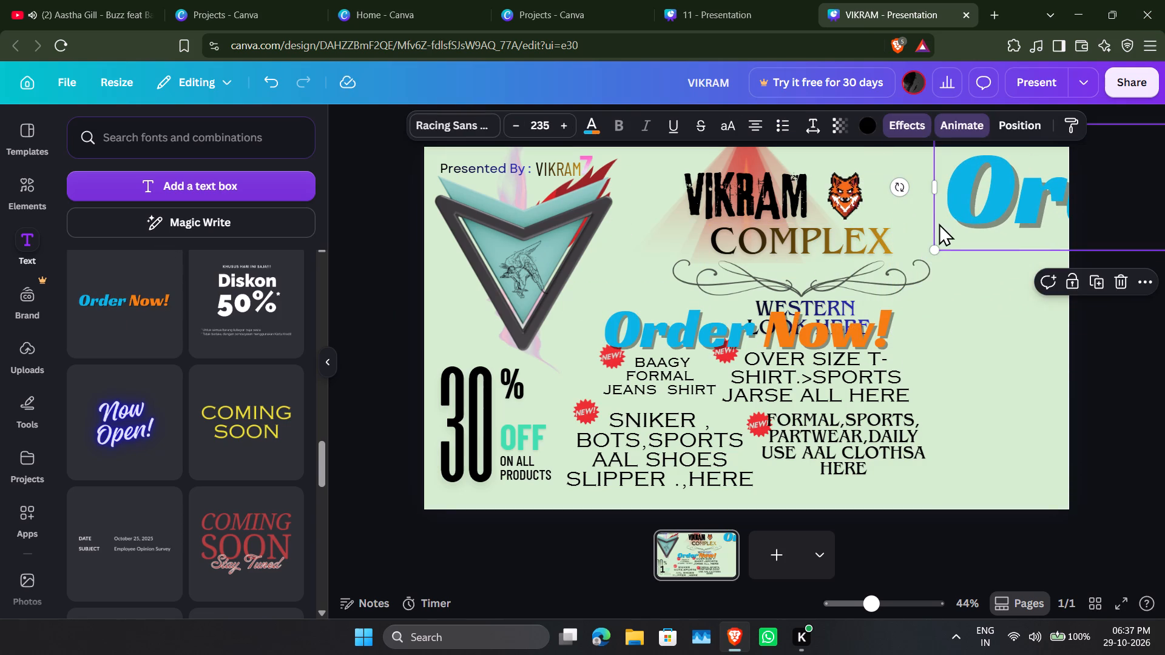
drag(995, 176, 973, 194)
click(1129, 301)
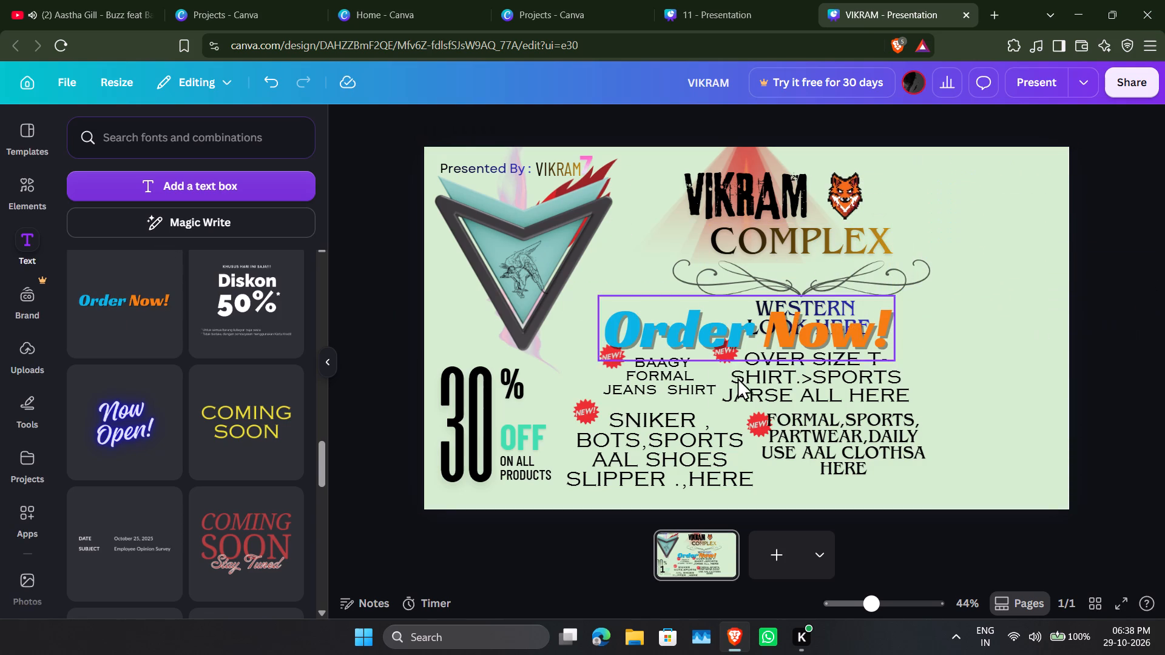
Shrink the remaining Order Now! text to about size 70.6 and place it just below the FORMAL,SPORTS clothing text.
click(748, 343)
drag(745, 335, 675, 337)
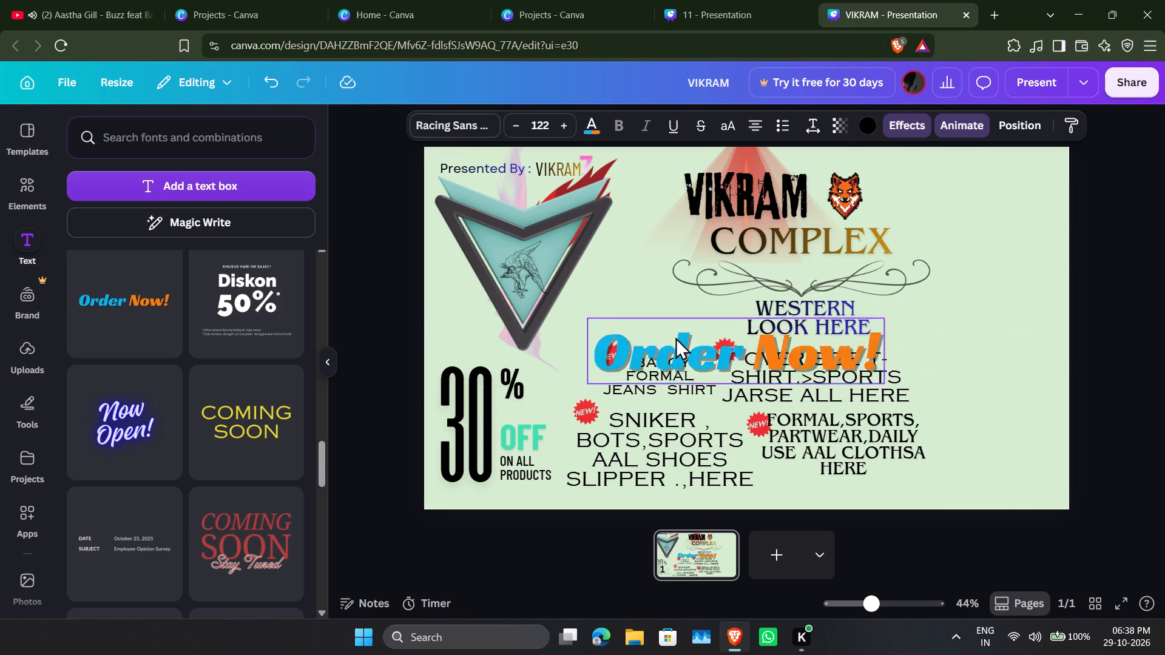
drag(675, 337, 721, 322)
drag(873, 346, 843, 341)
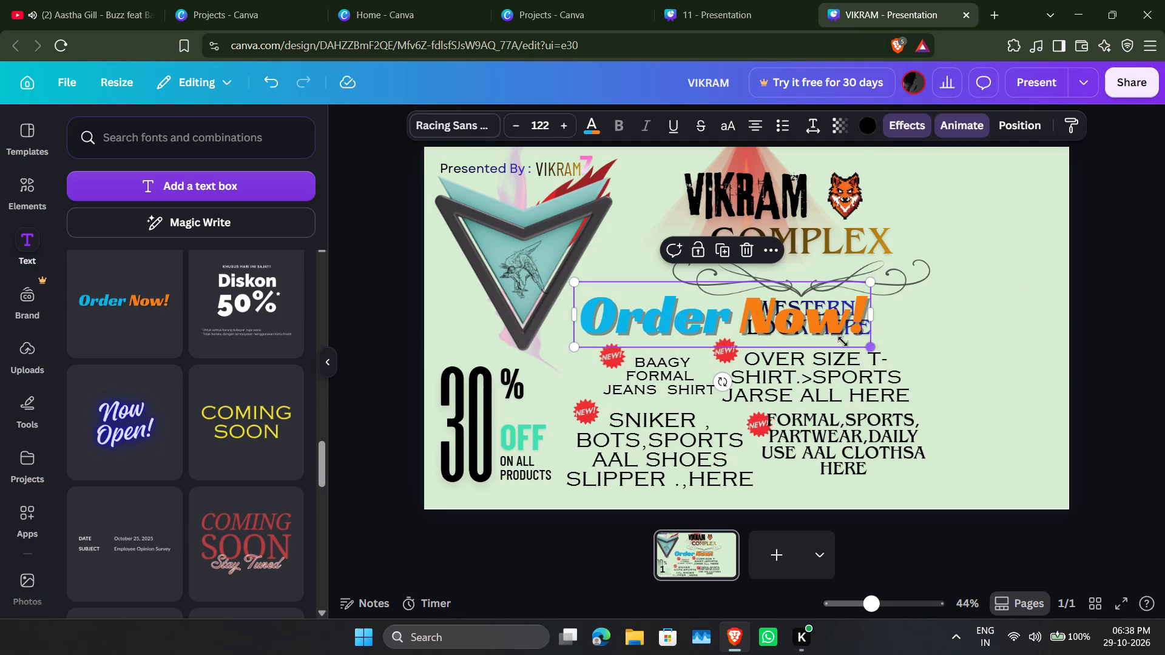
drag(843, 341, 750, 317)
drag(637, 294, 700, 320)
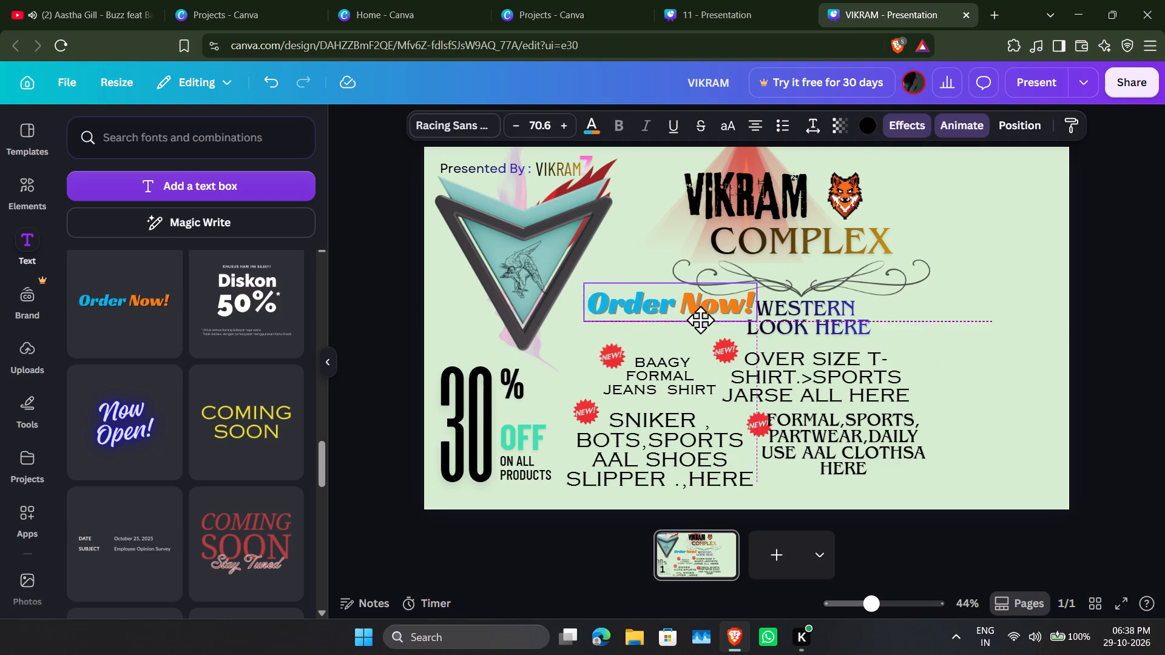
drag(700, 320, 832, 480)
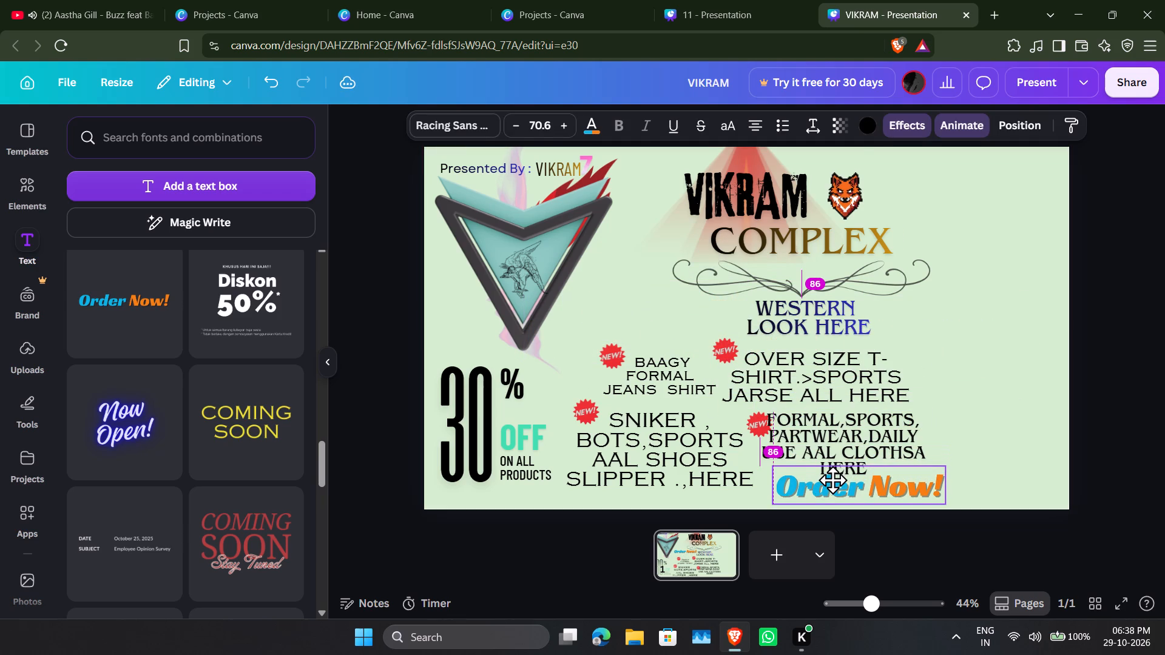
drag(832, 480, 829, 482)
click(1003, 356)
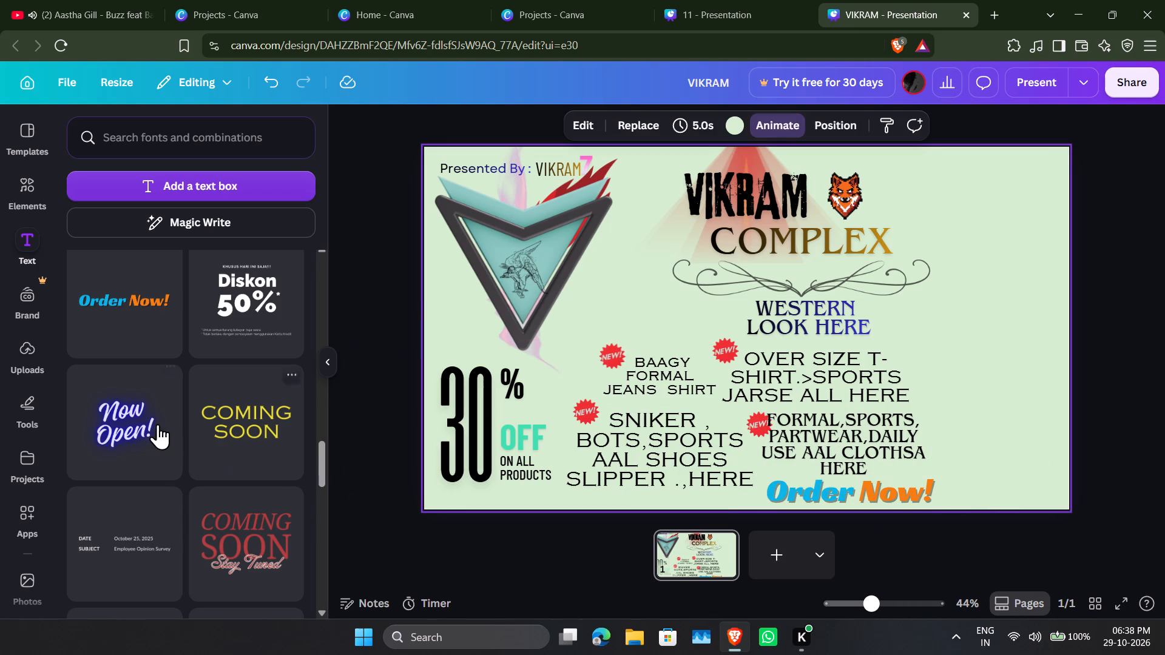
Search the elements library for ADRESS, look through the results, and clear the search.
click(33, 206)
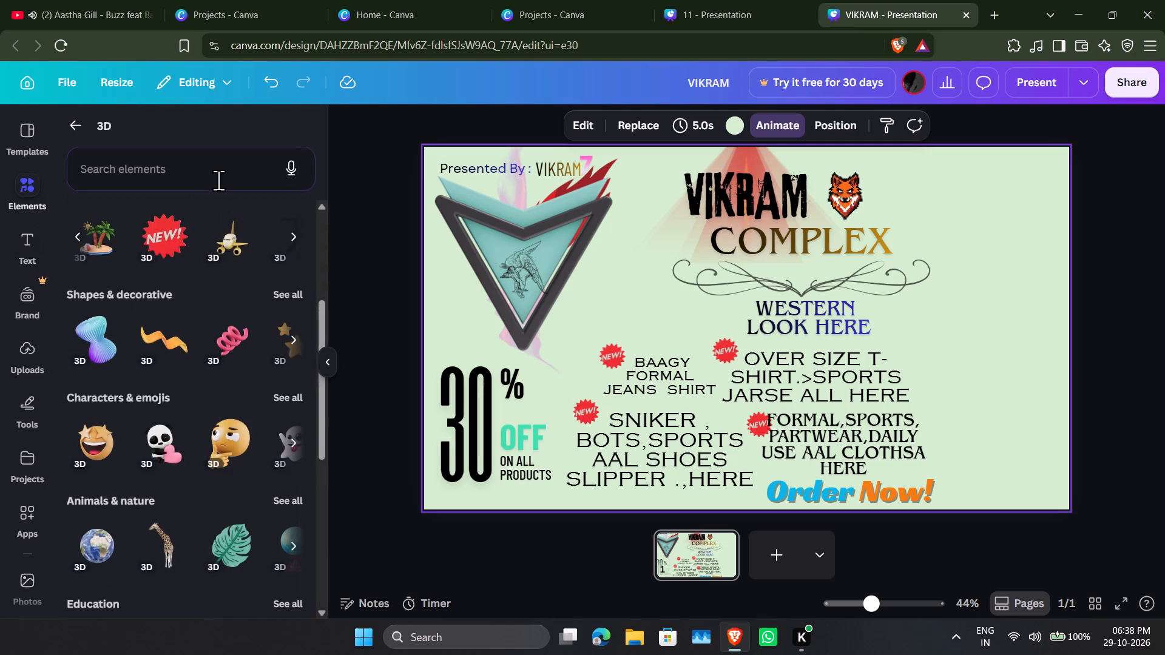
click(218, 180)
click(76, 139)
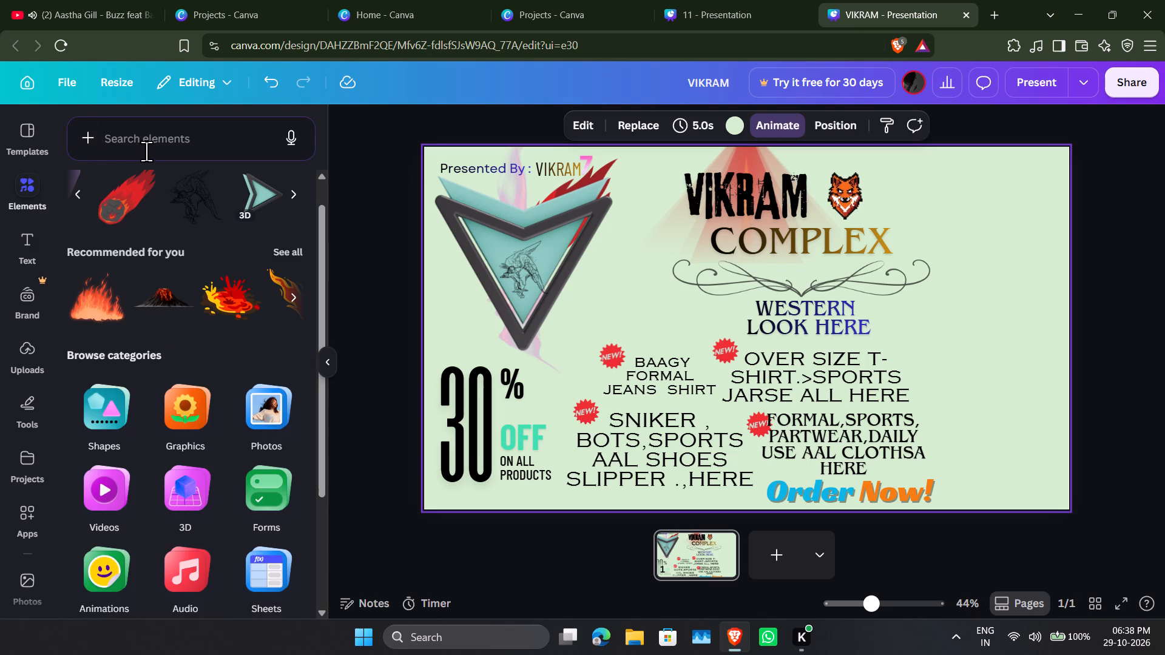
click(208, 141)
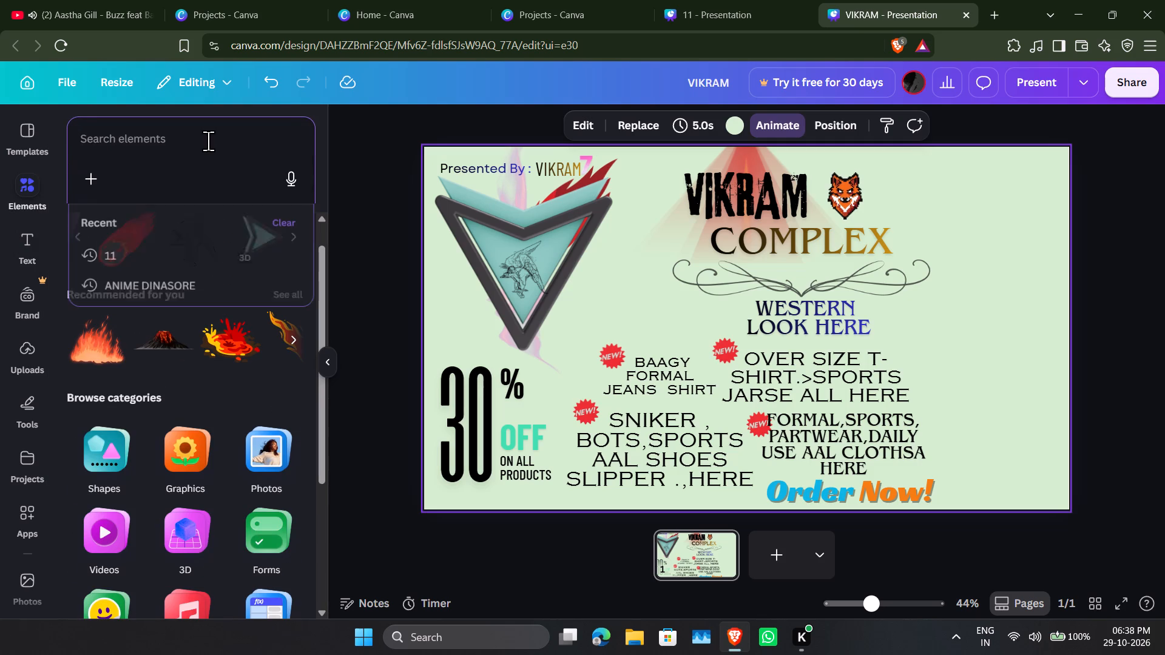
text(ADRESS)
key(Return)
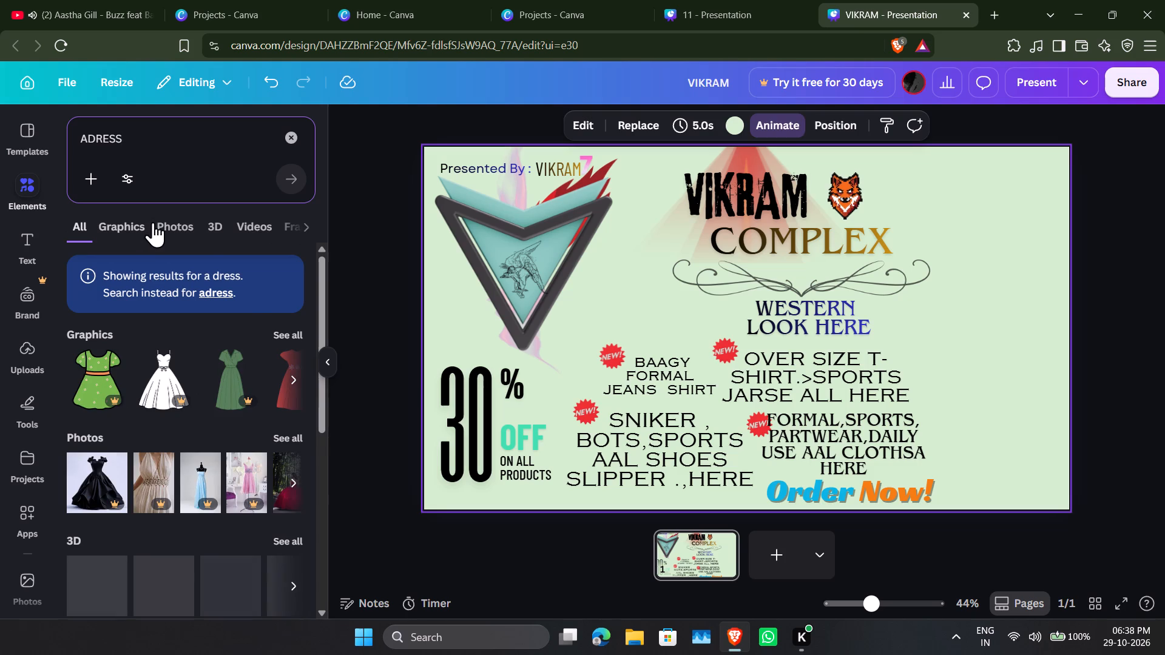
scroll(237, 310, down, 4)
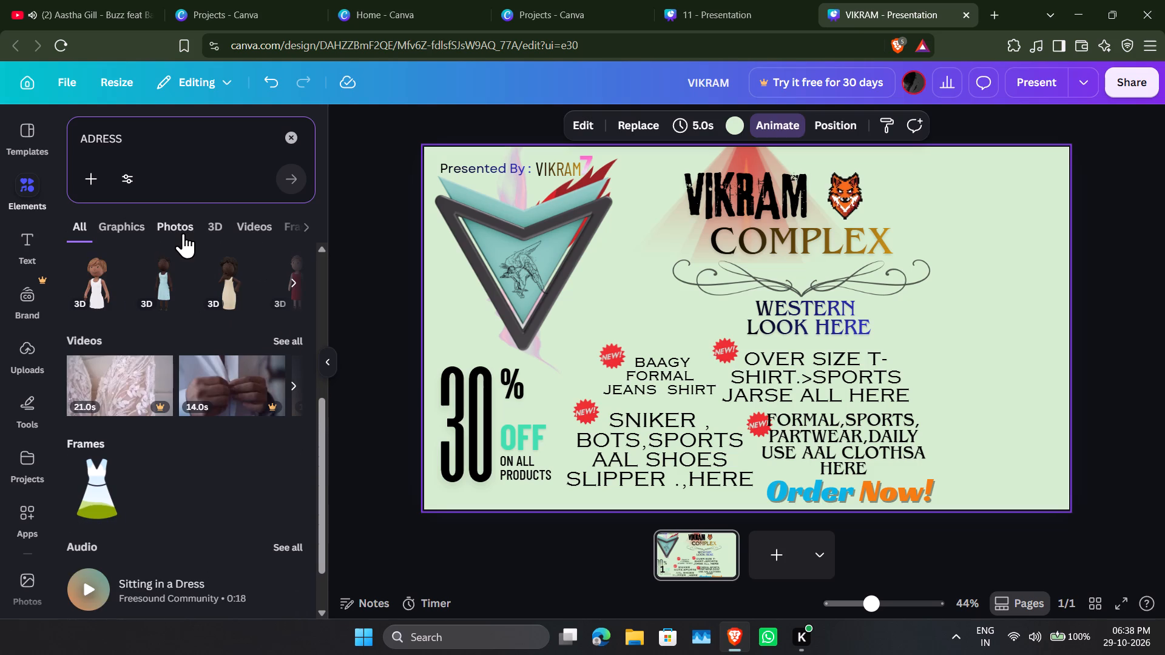
scroll(183, 233, down, 3)
scroll(231, 335, down, 3)
click(283, 139)
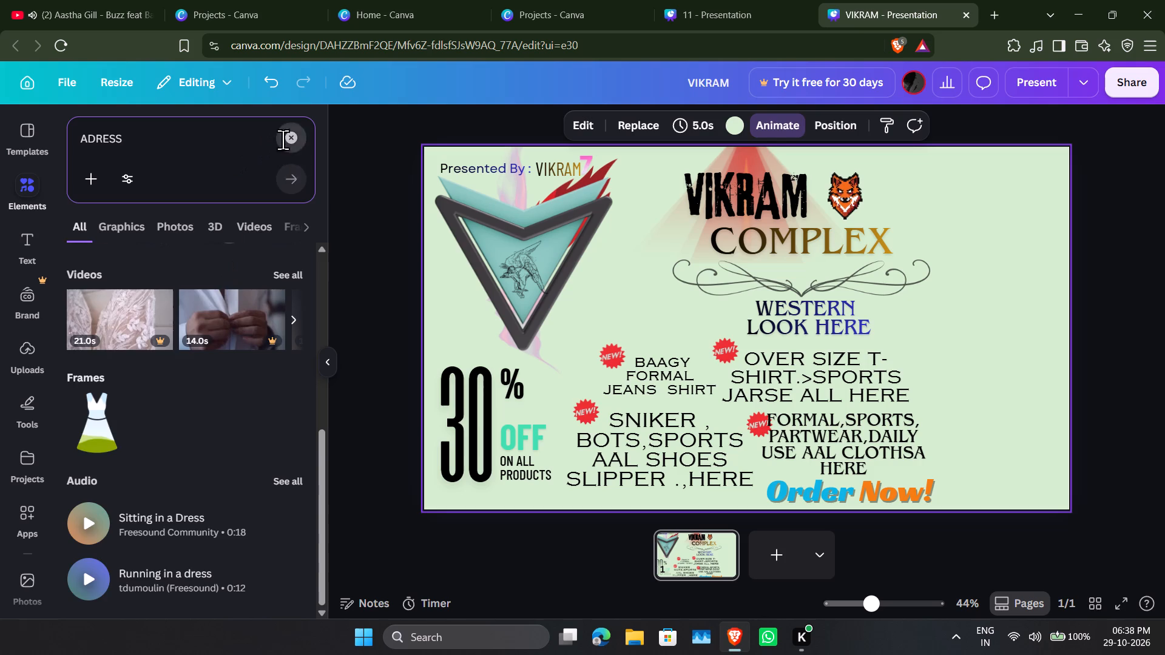
click(241, 409)
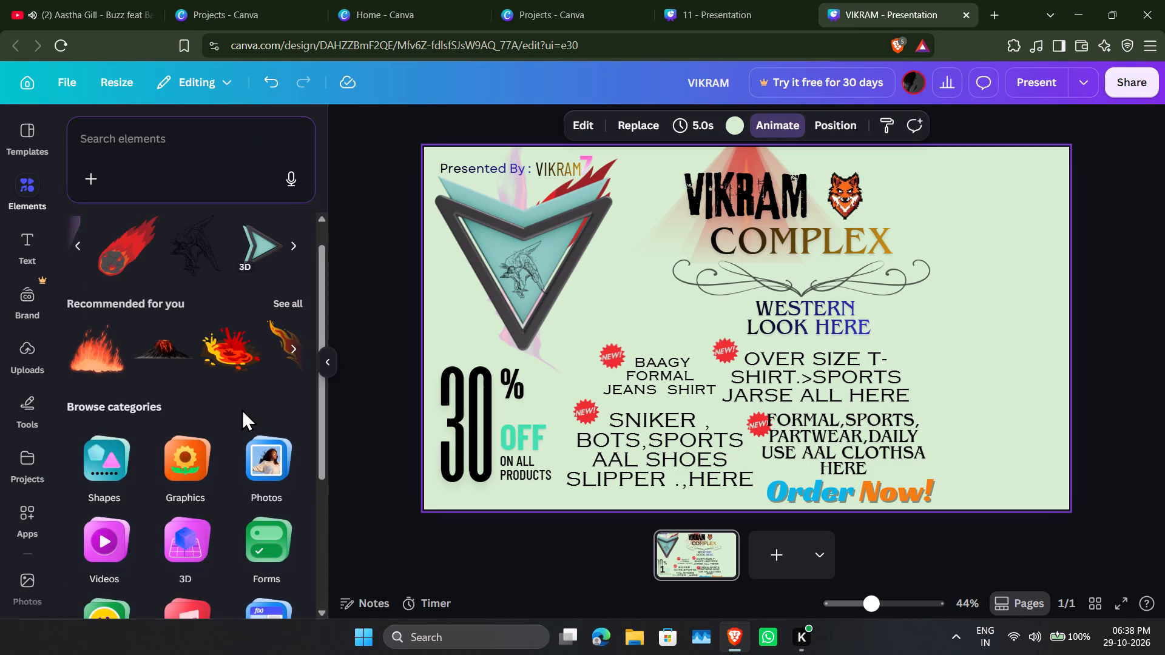
Search the elements for MAP and add the red location pin with a white centre from the graphics to the page.
click(187, 127)
click(189, 132)
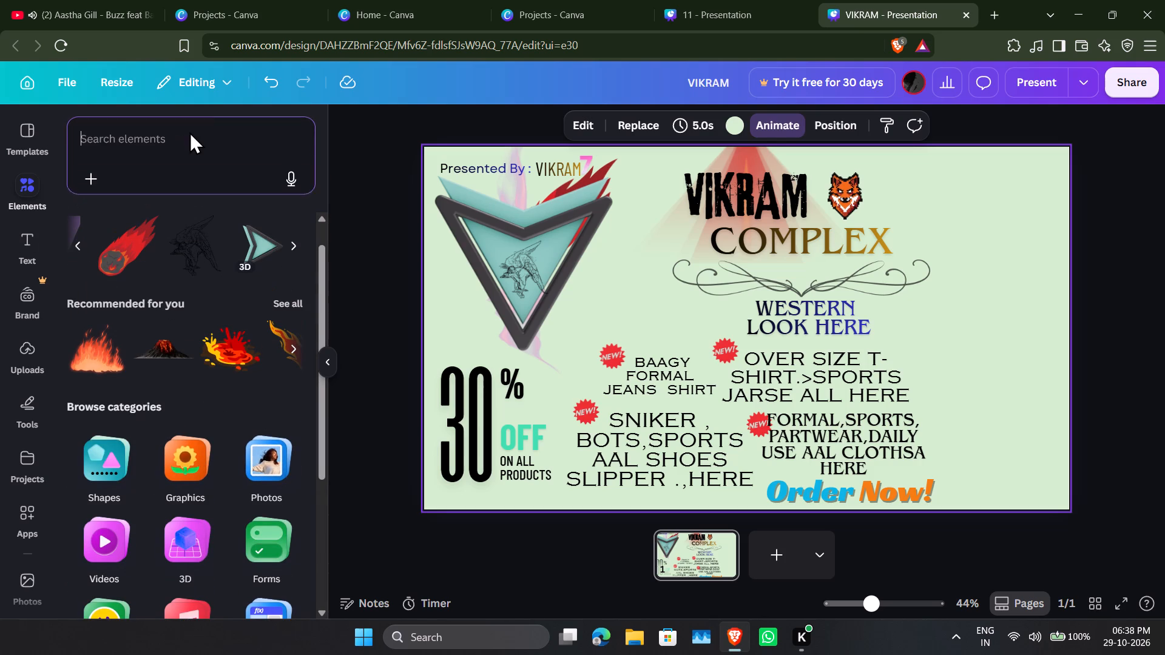
text(MAP)
key(Return)
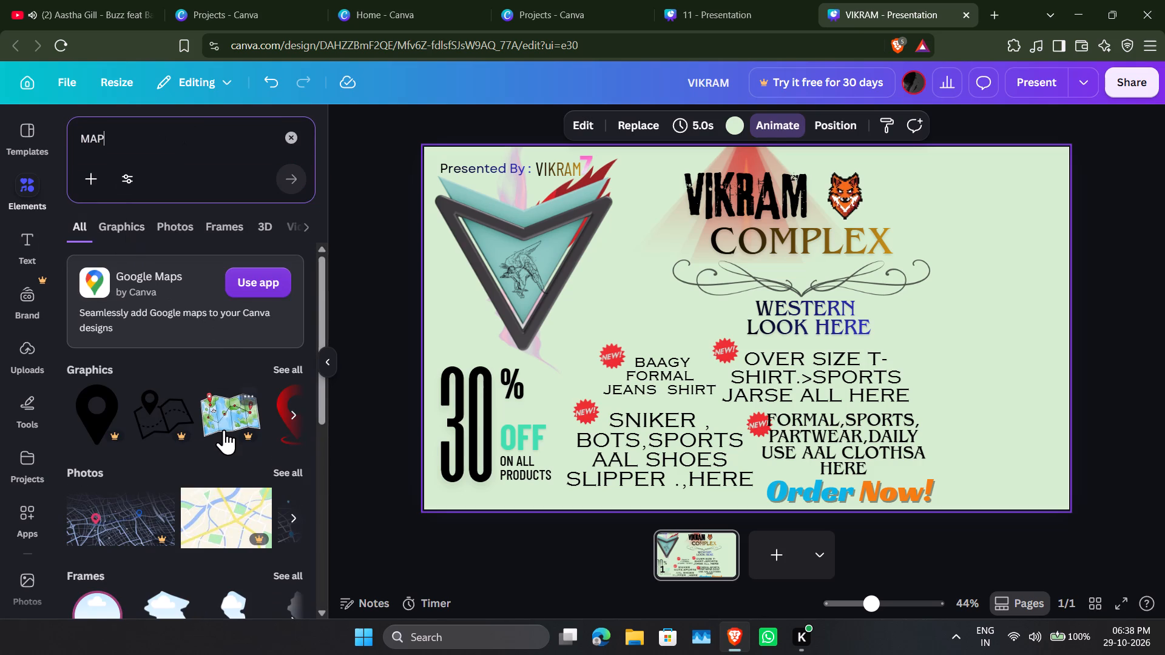
scroll(224, 429, down, 1)
click(280, 291)
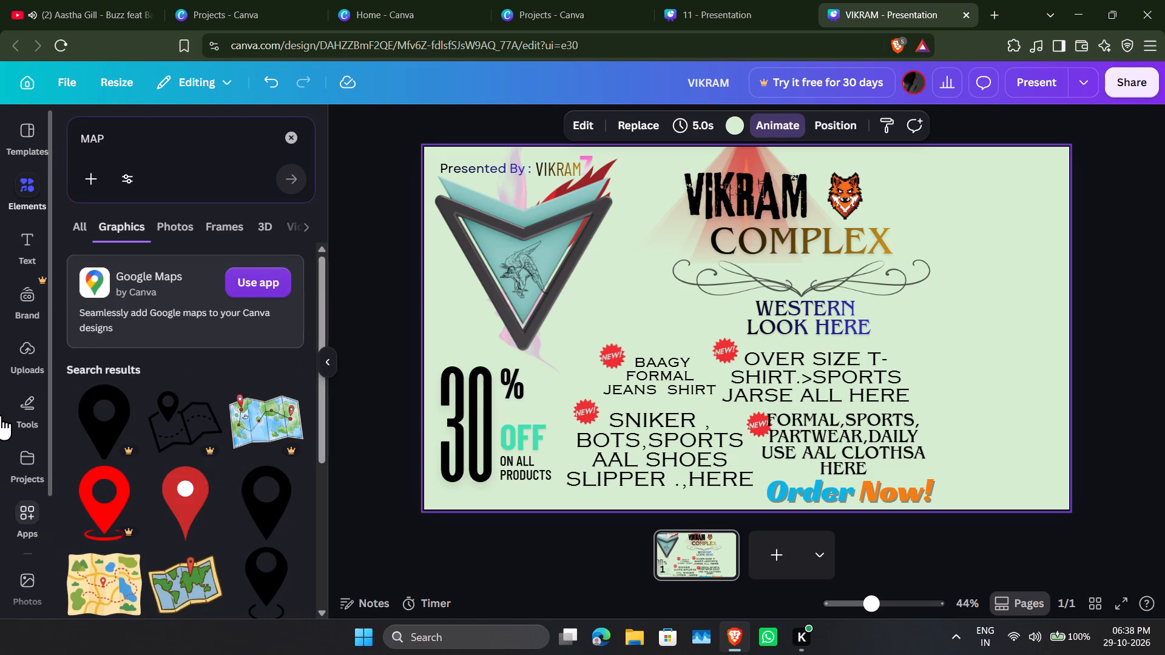
scroll(243, 497, down, 4)
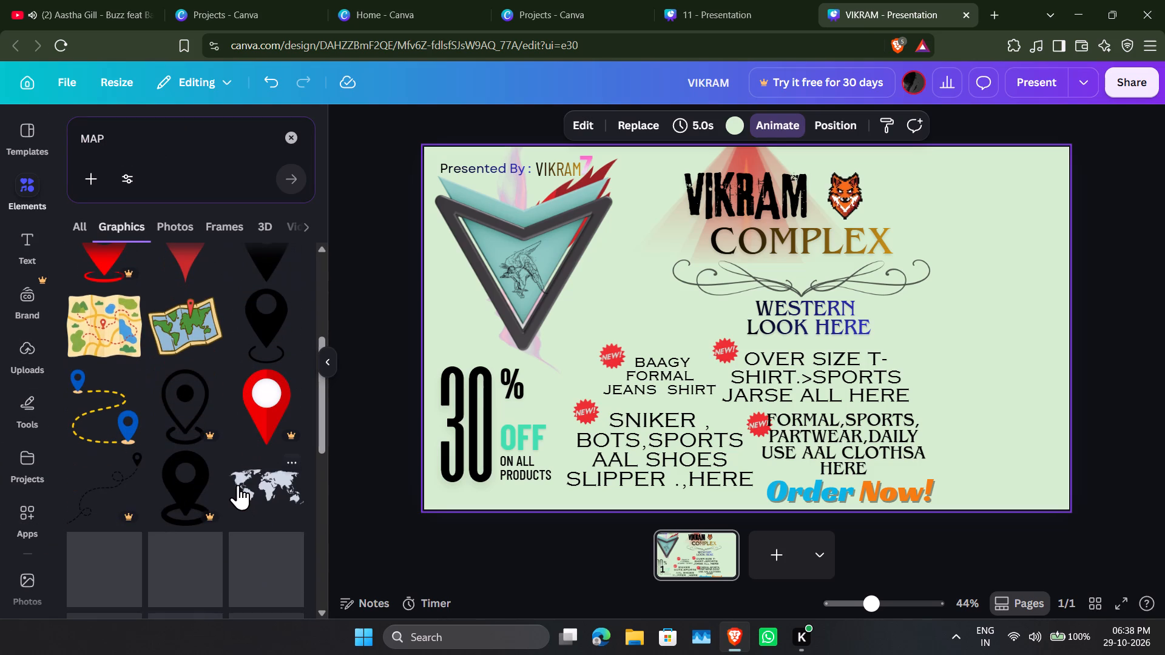
scroll(133, 405, down, 1)
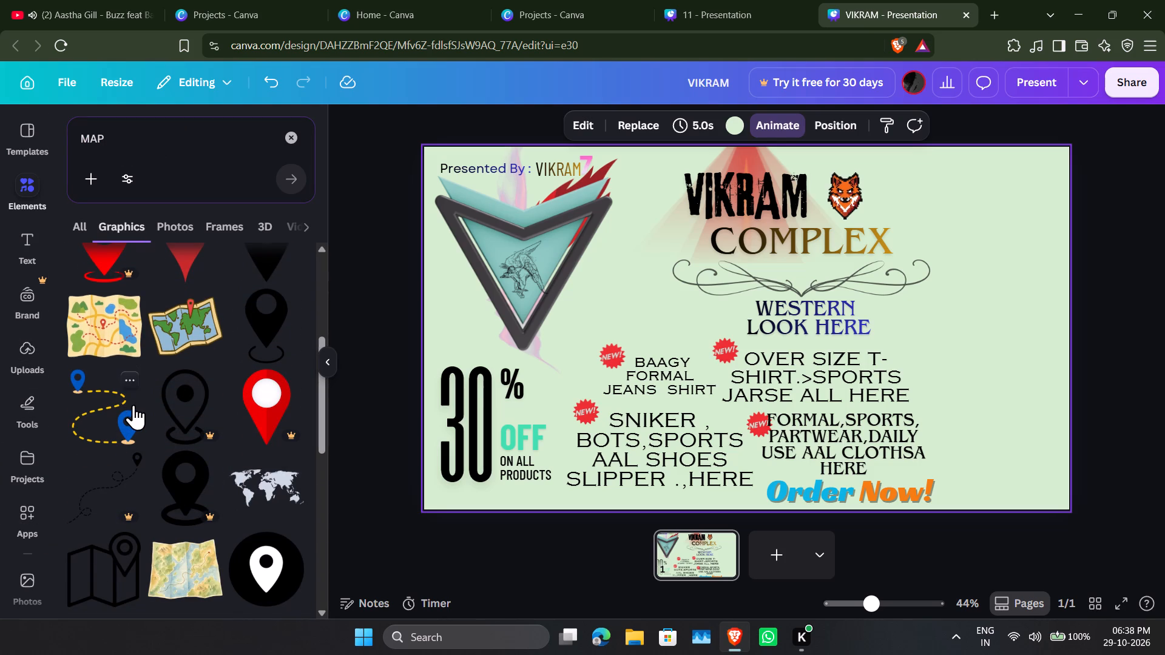
scroll(135, 400, up, 2)
drag(173, 321, 288, 308)
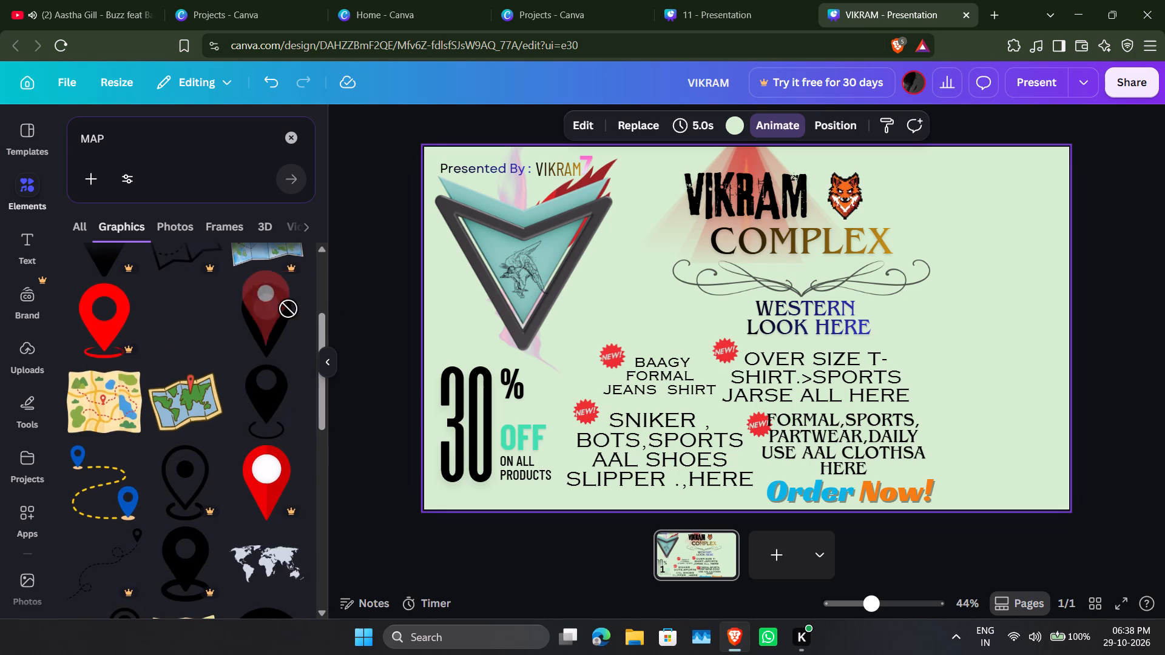
drag(288, 308, 953, 221)
Shrink the red location pin to a small icon and place it near the page's upper-right corner, level with the VIKRAM title.
drag(970, 246, 987, 285)
drag(1032, 366, 978, 324)
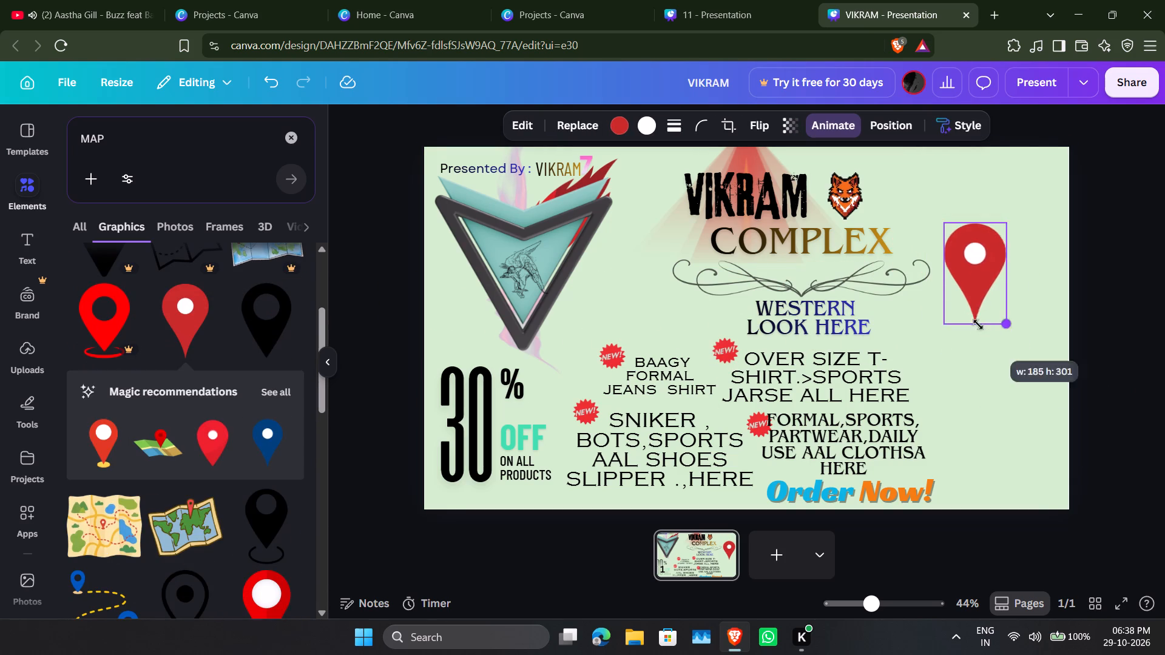
drag(978, 324, 939, 278)
drag(956, 243, 945, 173)
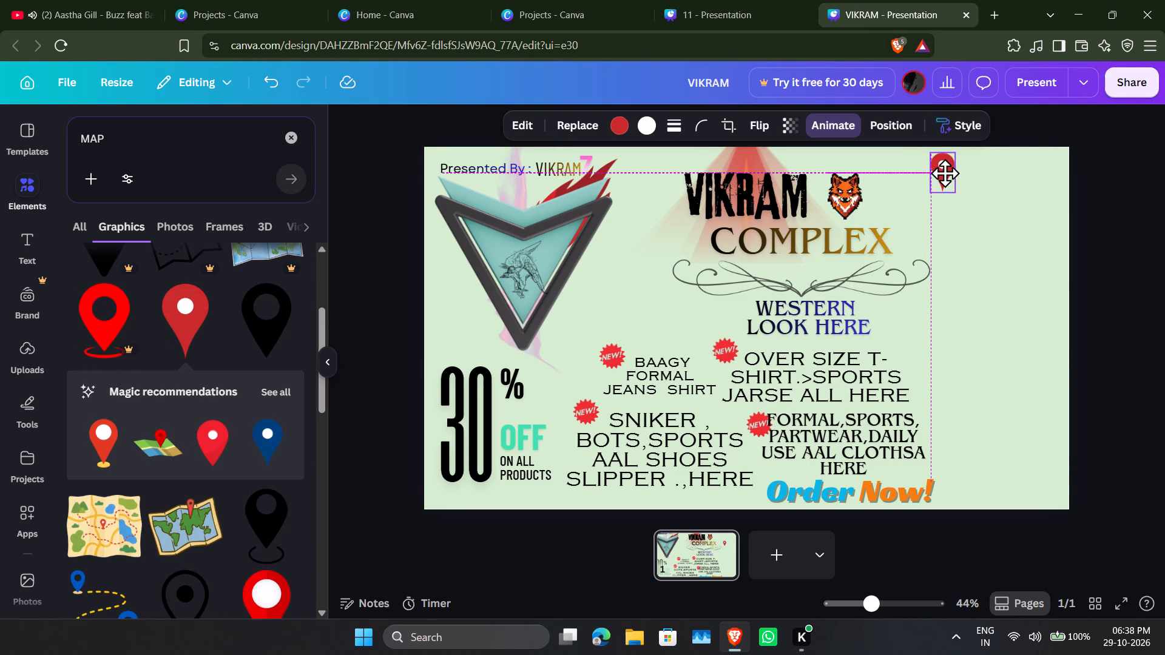
drag(945, 173, 975, 178)
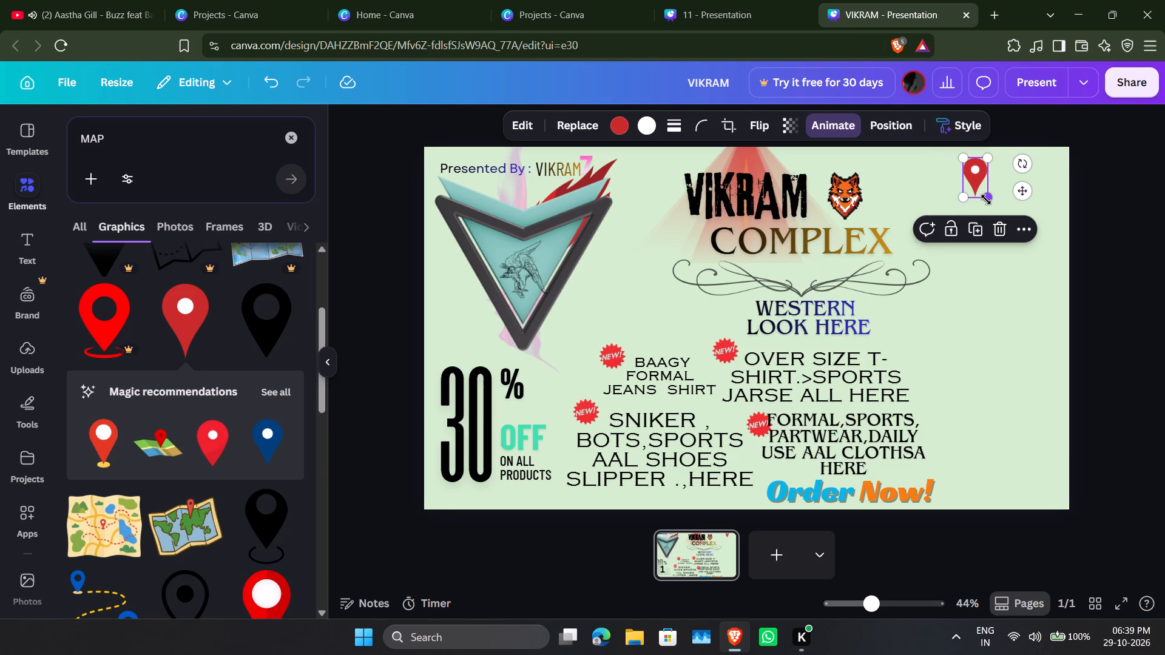
drag(986, 200, 980, 192)
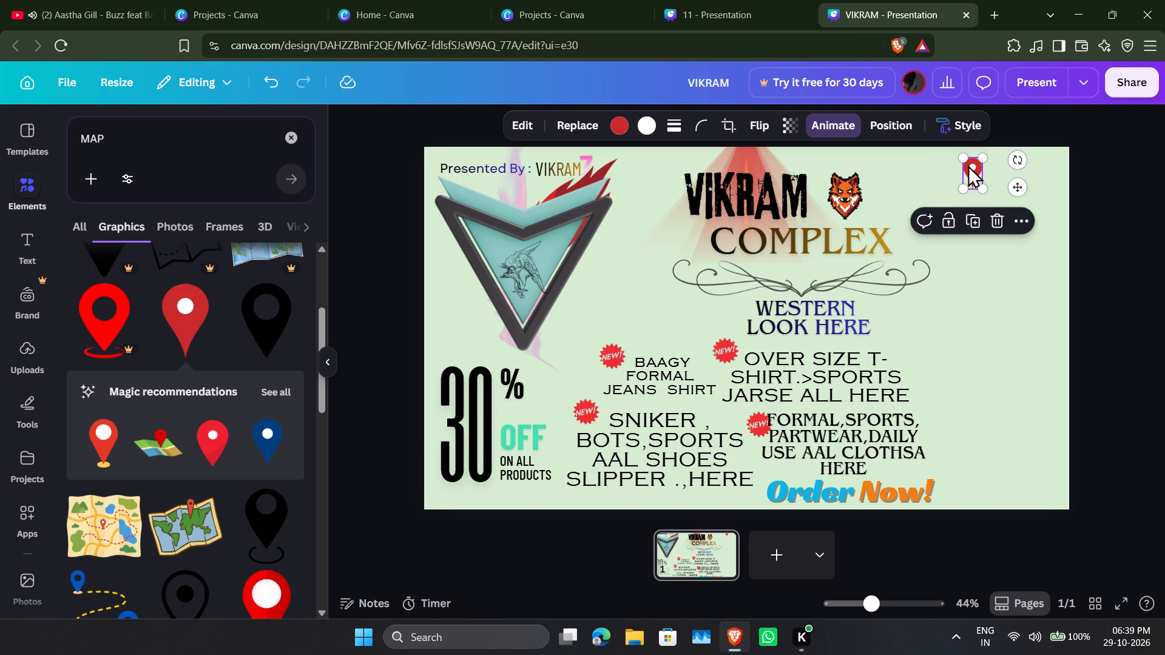
drag(968, 165, 970, 180)
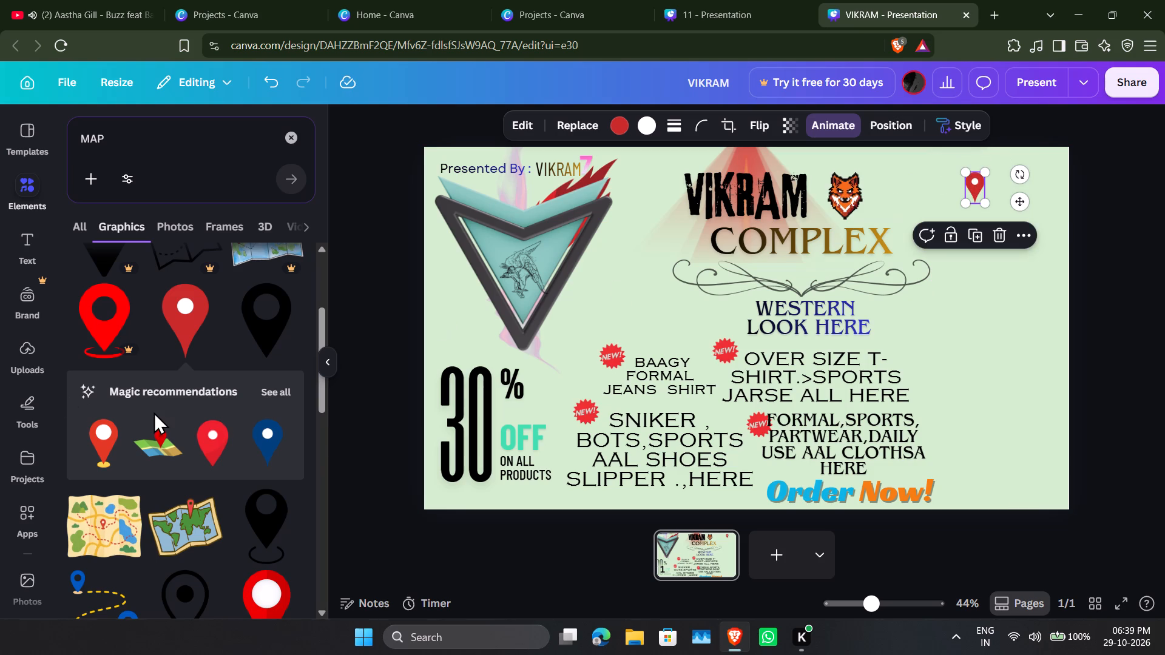
Add the dashed yellow route graphic with two blue pins, shrink it, and place it in the page's upper-right corner.
scroll(154, 412, up, 4)
scroll(154, 412, down, 5)
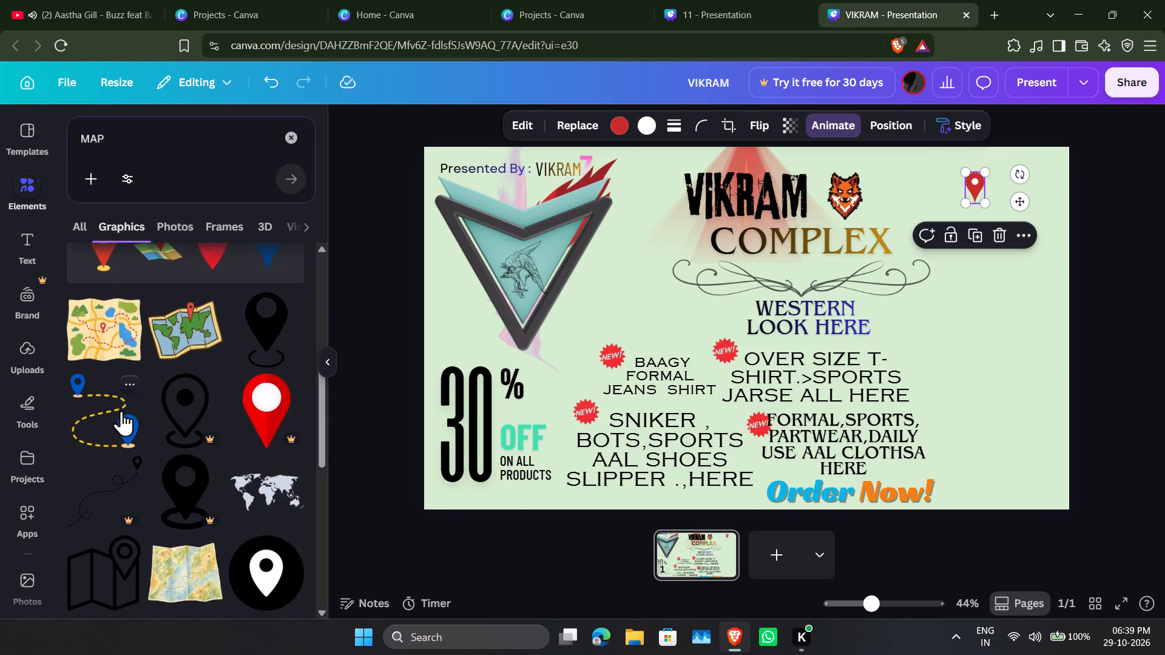
drag(113, 415, 971, 184)
click(990, 217)
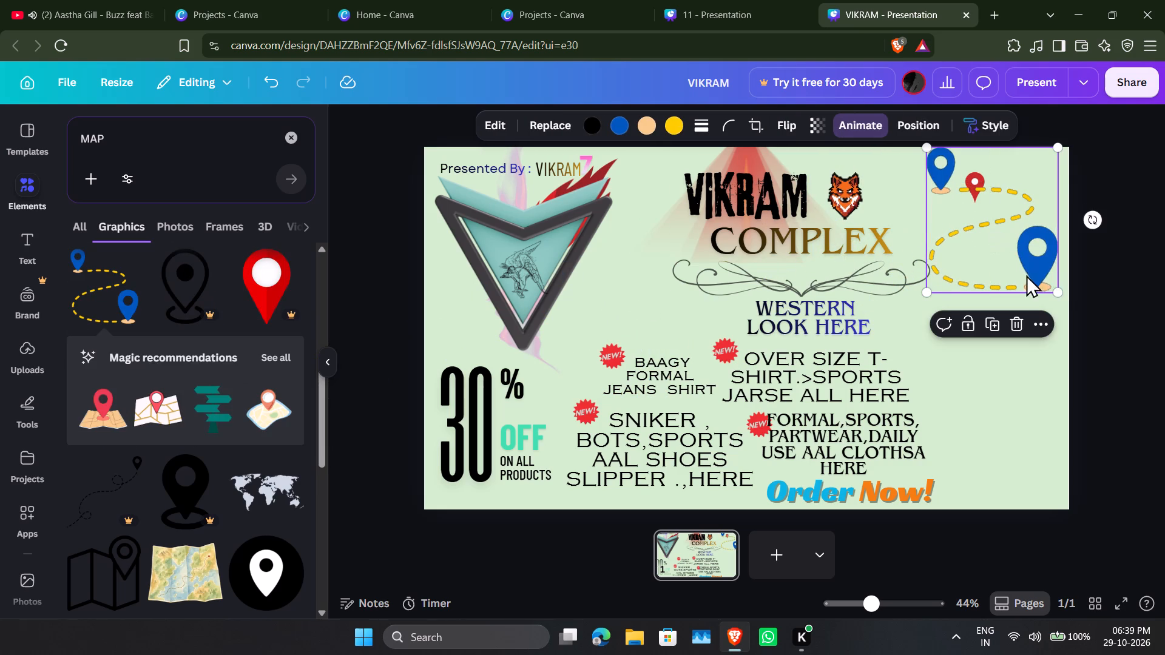
drag(1057, 286, 1019, 283)
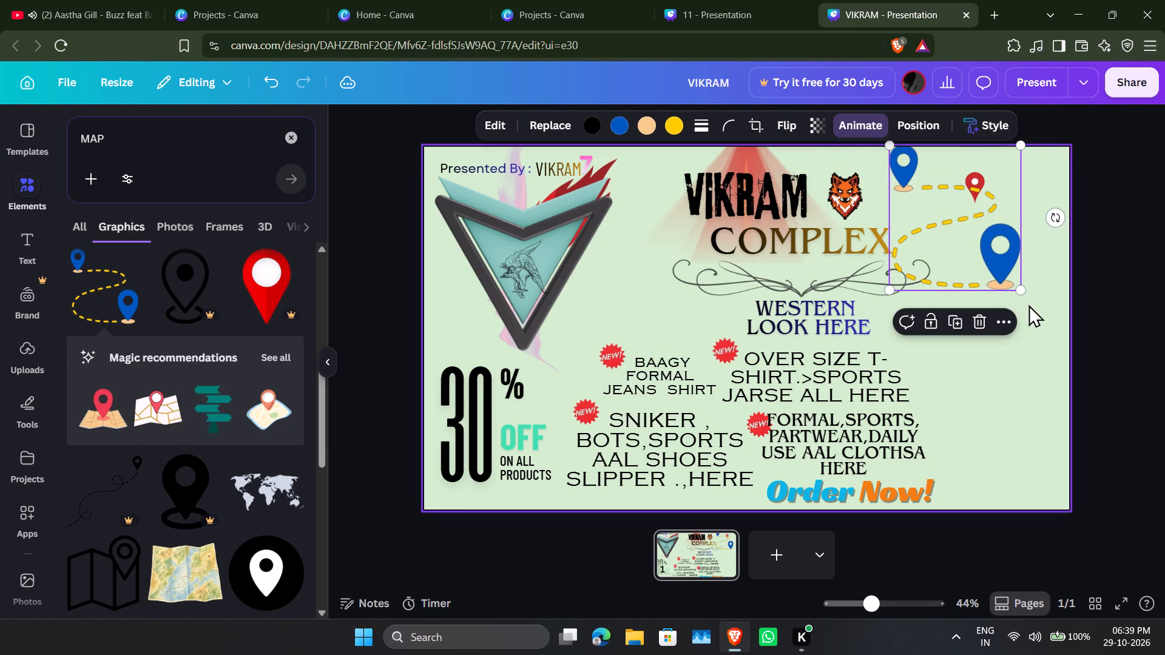
drag(1021, 290, 918, 223)
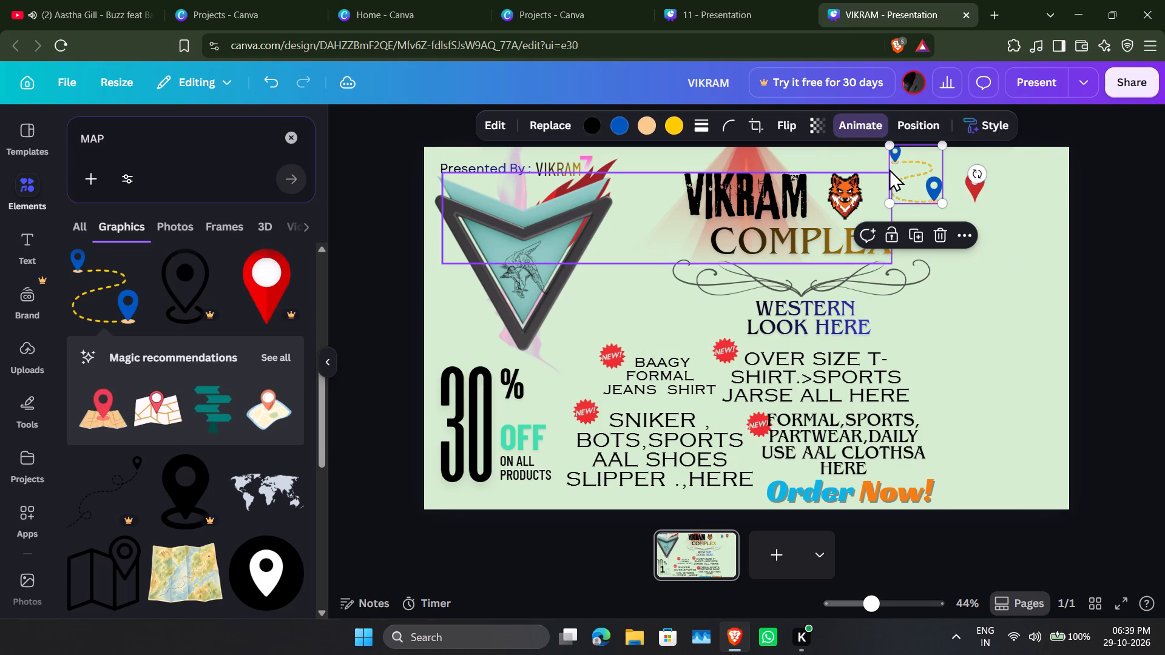
drag(894, 167, 973, 182)
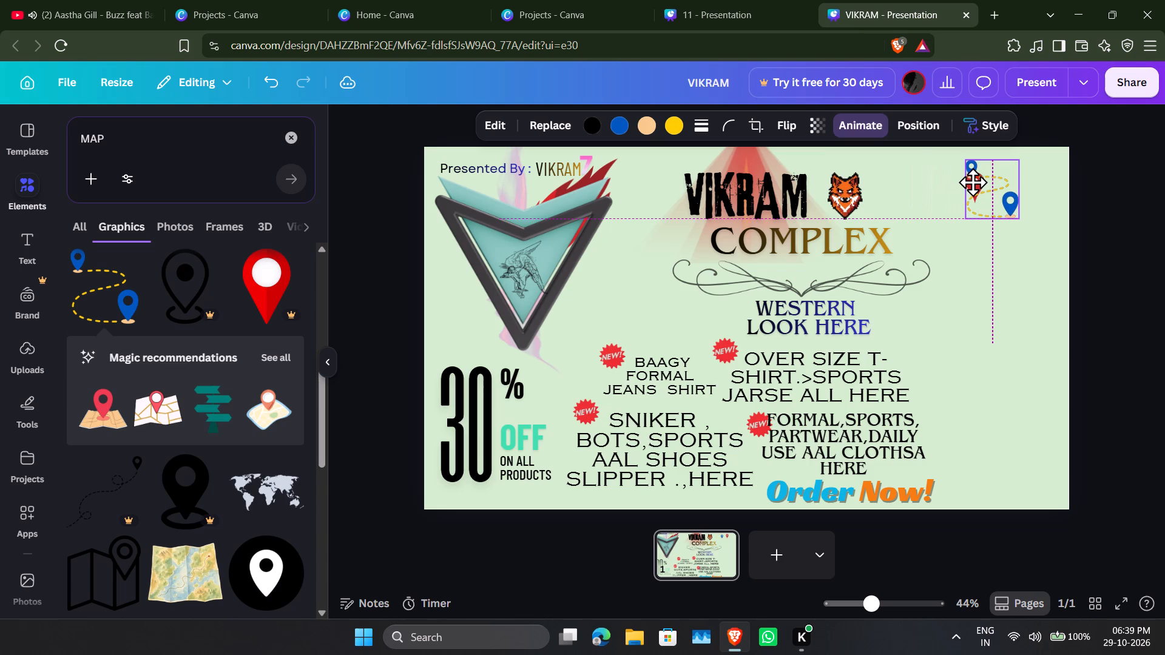
drag(973, 182, 1006, 176)
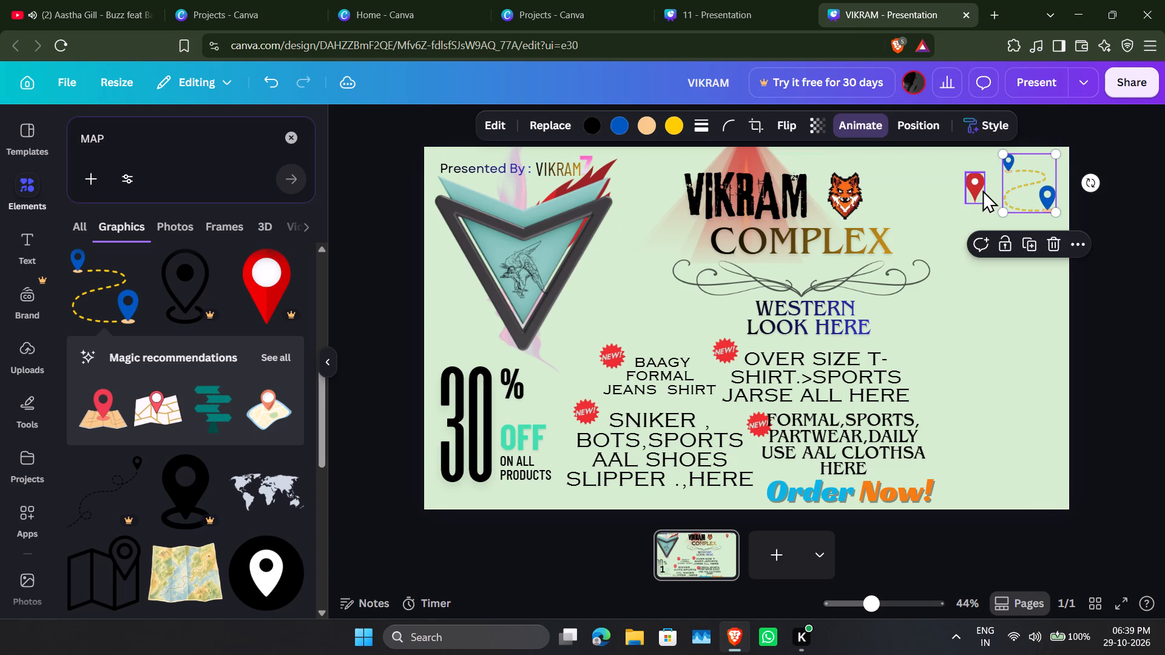
Move the red location pin onto the lower-left bend of the dashed route graphic.
drag(982, 190, 1022, 181)
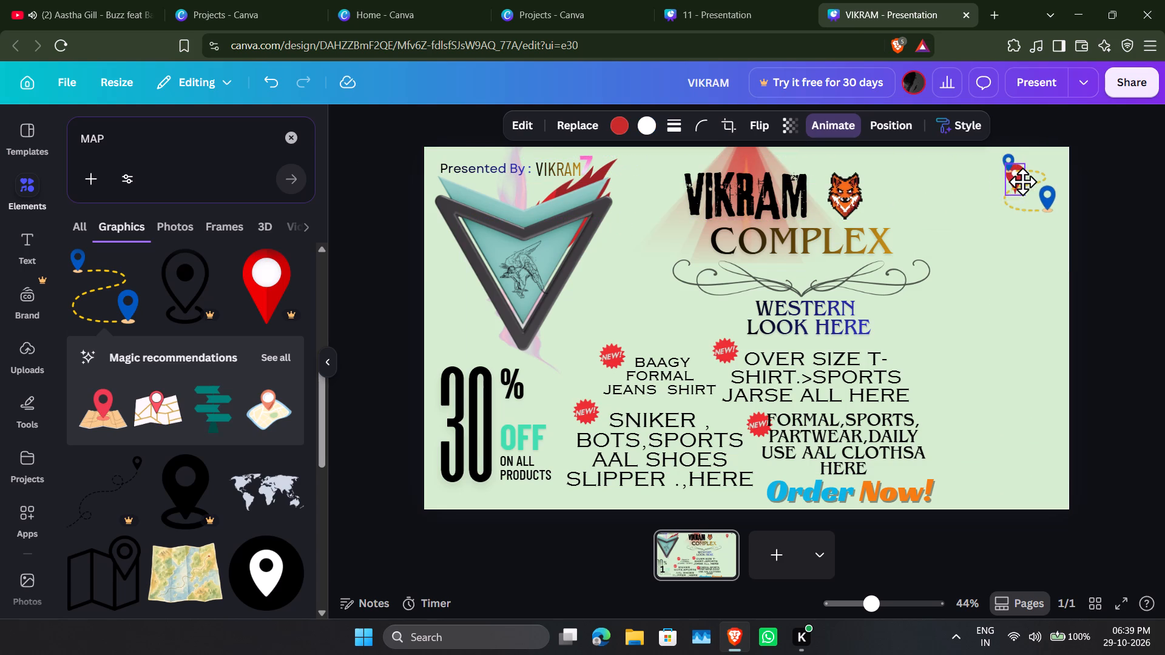
drag(1022, 181, 1017, 196)
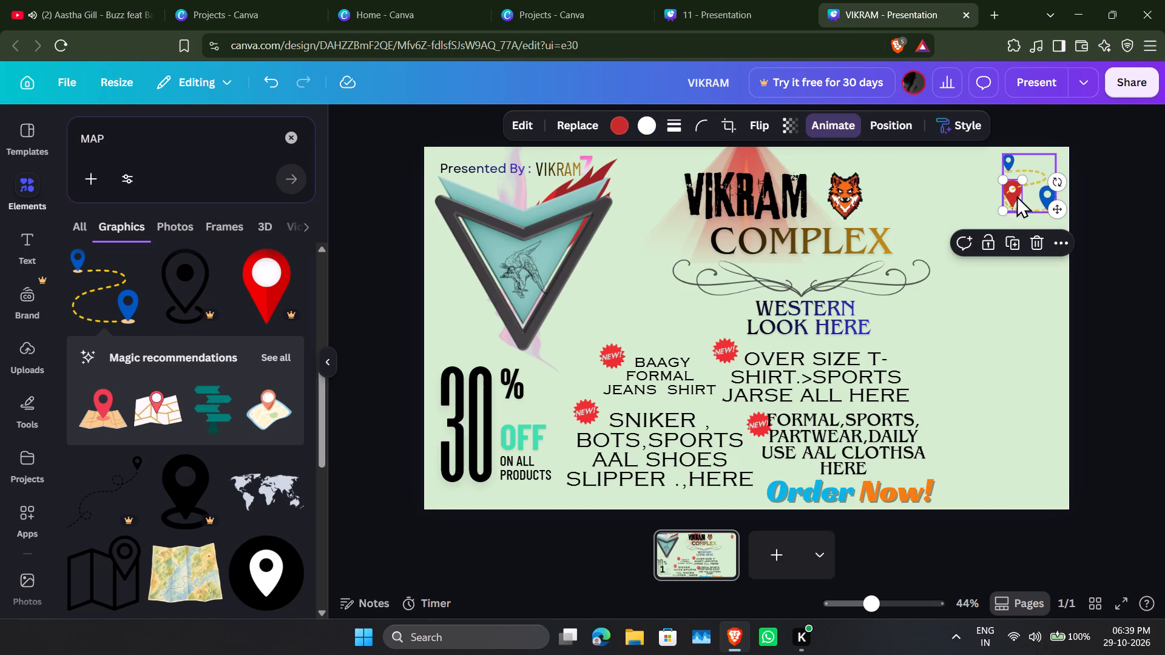
click(928, 202)
click(1019, 187)
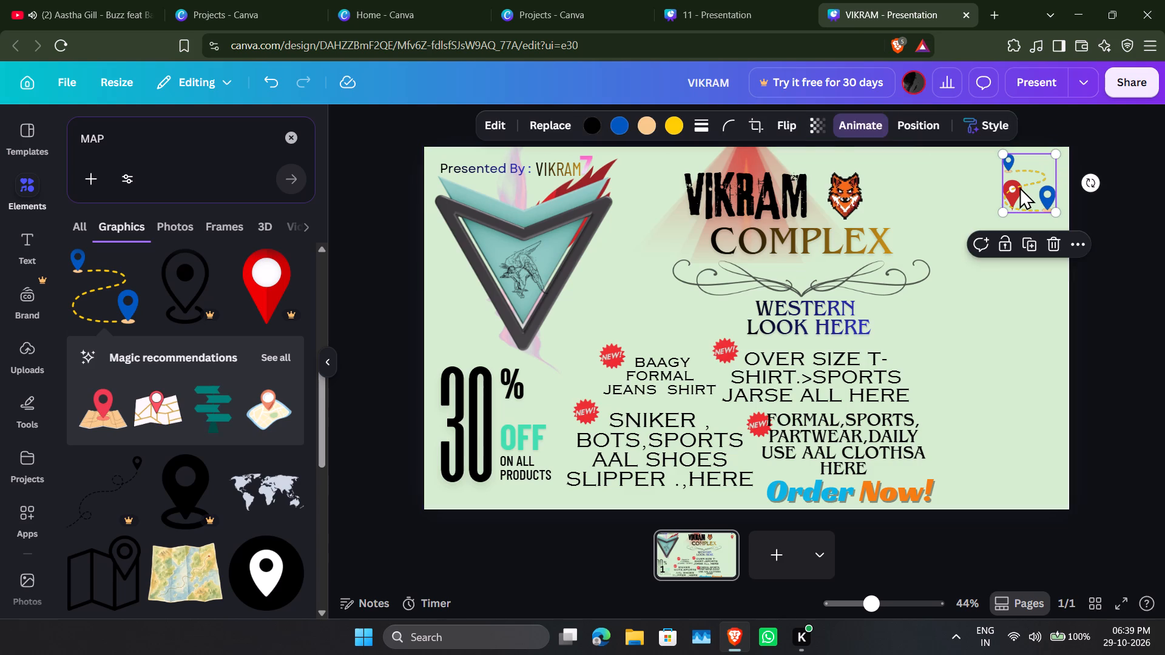
Set the transparency of the dashed route graphic to 77.
click(819, 131)
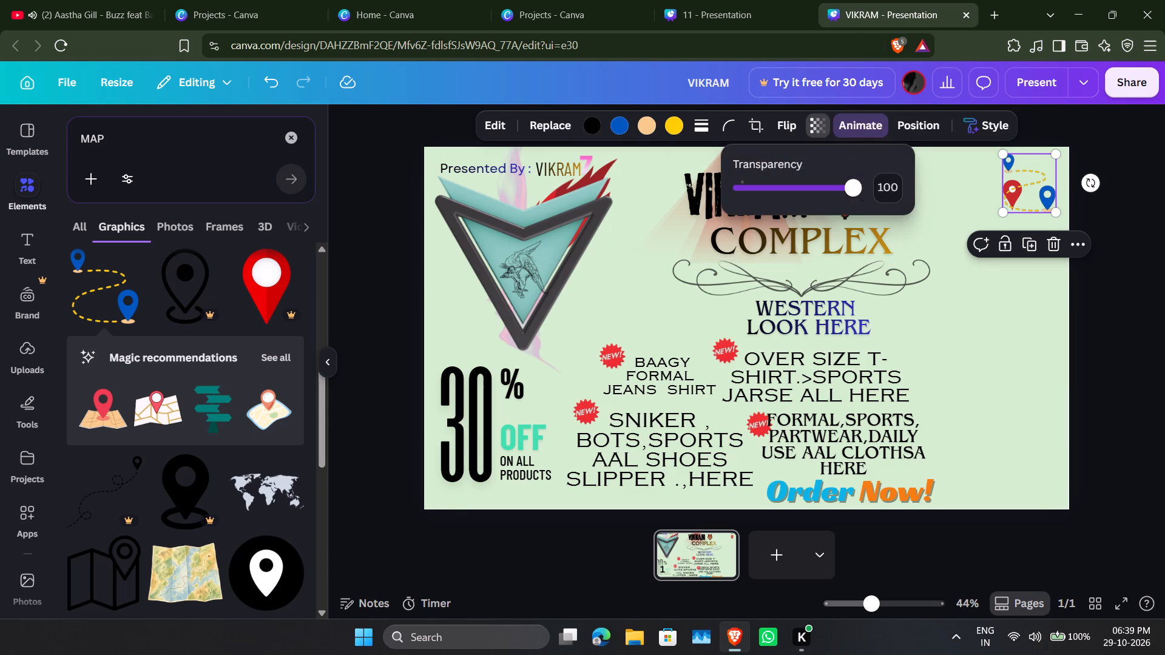
drag(855, 180, 828, 195)
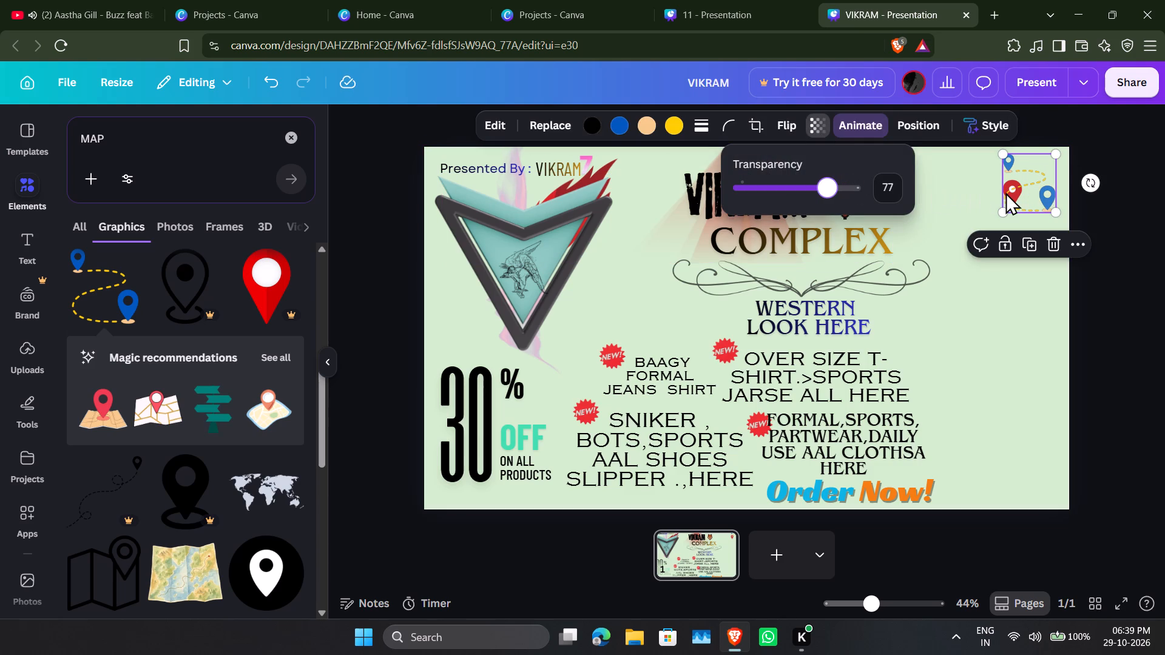
Send the dashed route graphic backward in the layer order relative to the red location pin.
click(1005, 192)
click(1011, 193)
click(1011, 193)
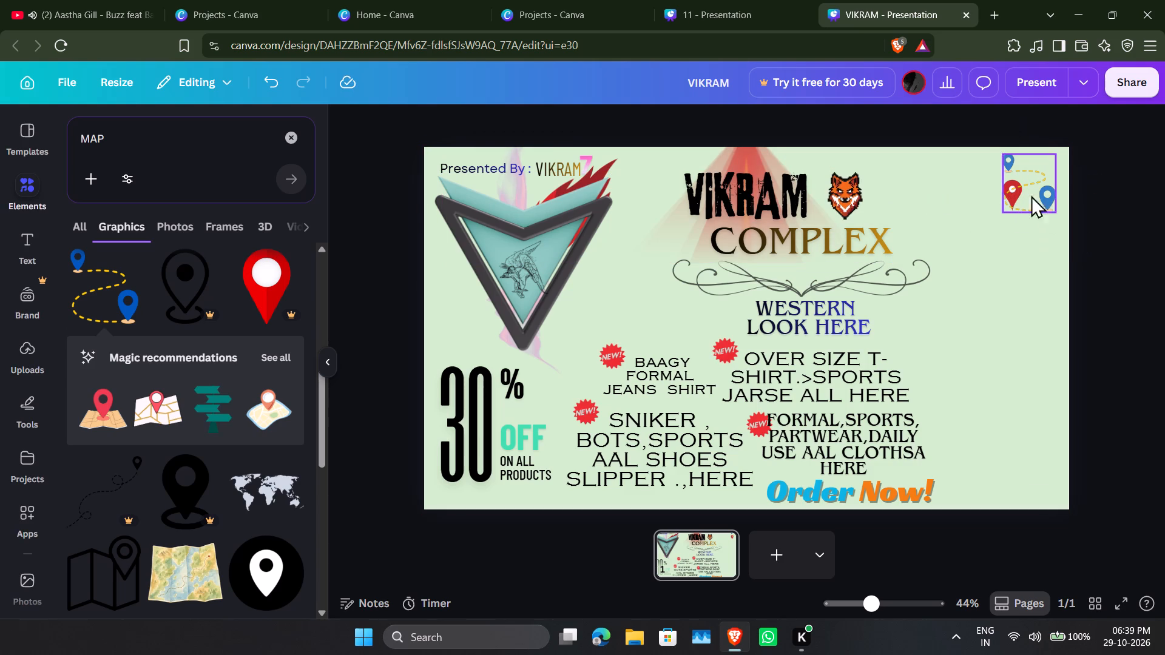
click(1050, 189)
click(1079, 240)
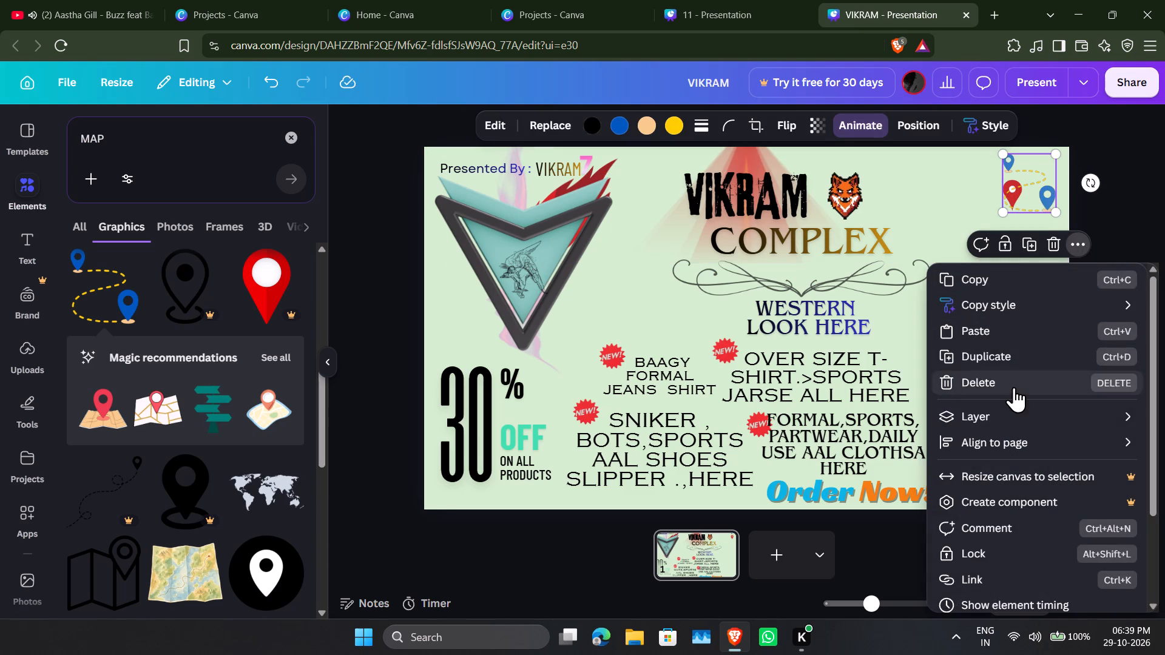
click(1006, 424)
click(900, 469)
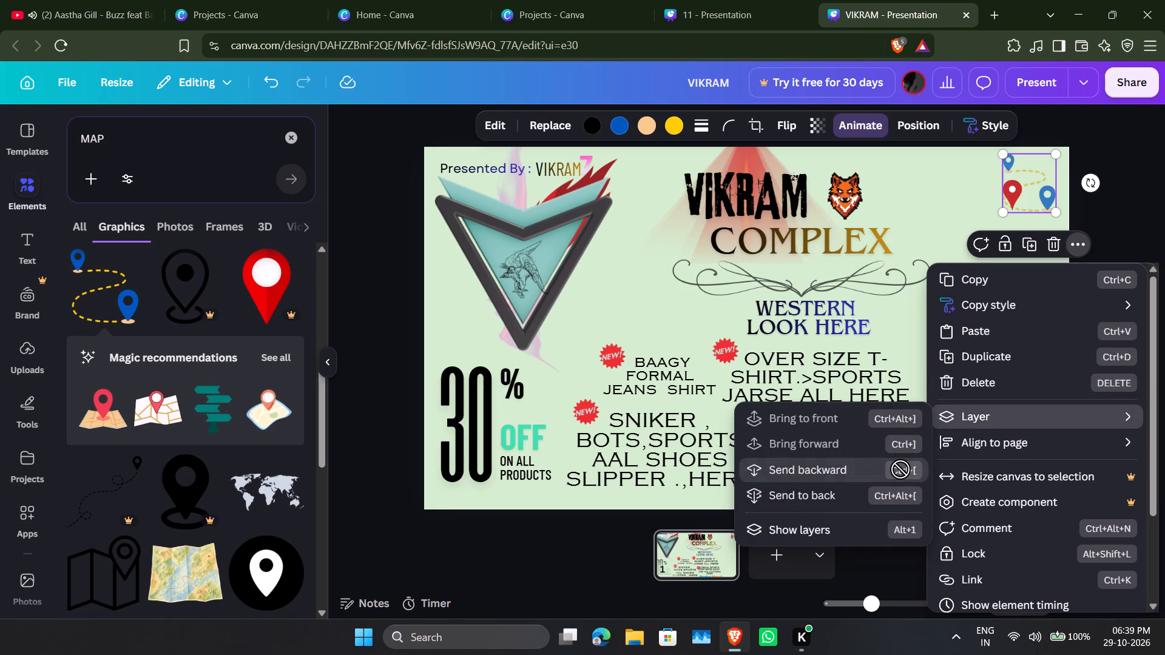
click(900, 469)
click(900, 469)
click(900, 469)
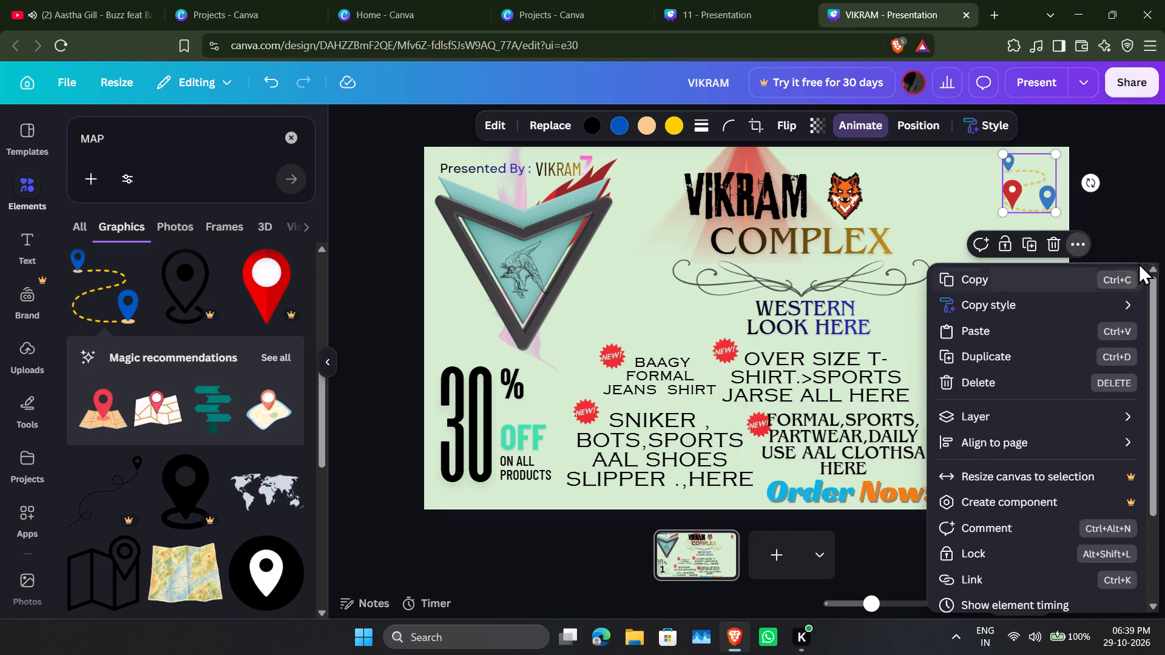
click(1129, 207)
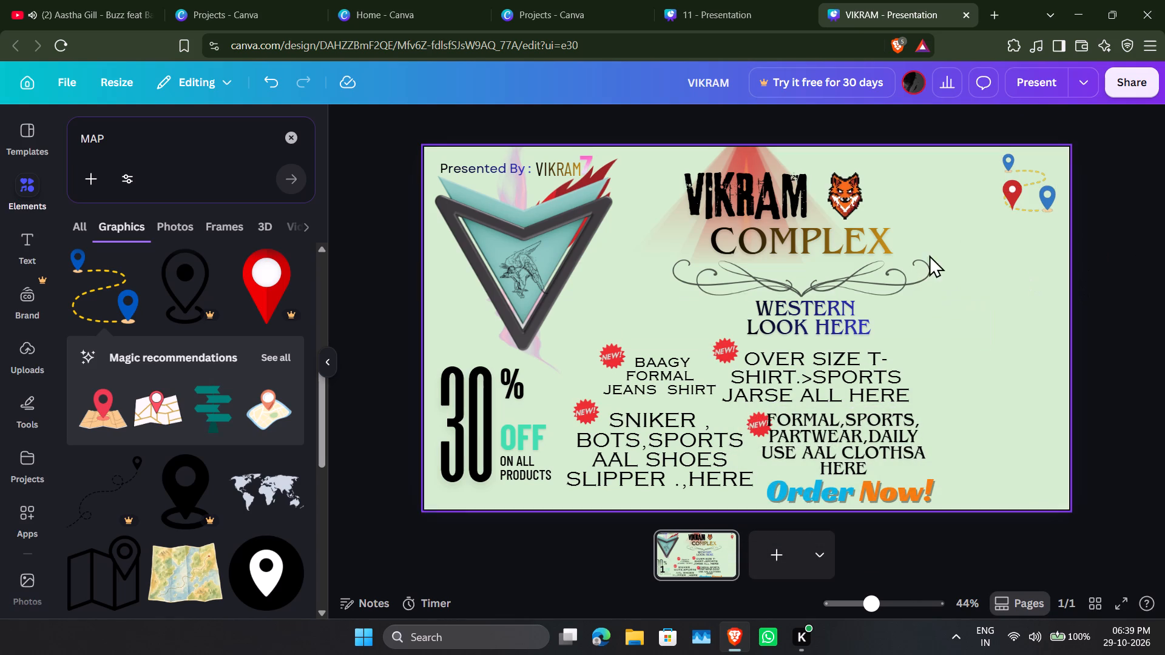
Add a new text box and move it beneath the route graphic, overlapping the flourish under the COMPLEX title.
click(46, 223)
click(163, 134)
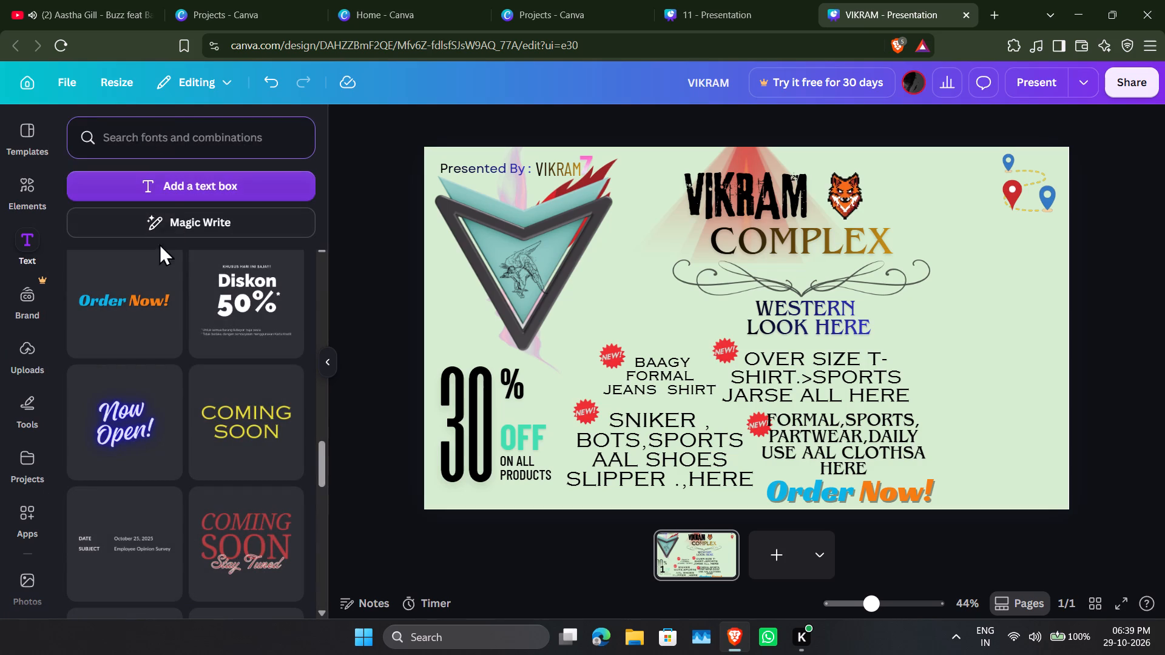
drag(217, 160, 209, 184)
click(209, 183)
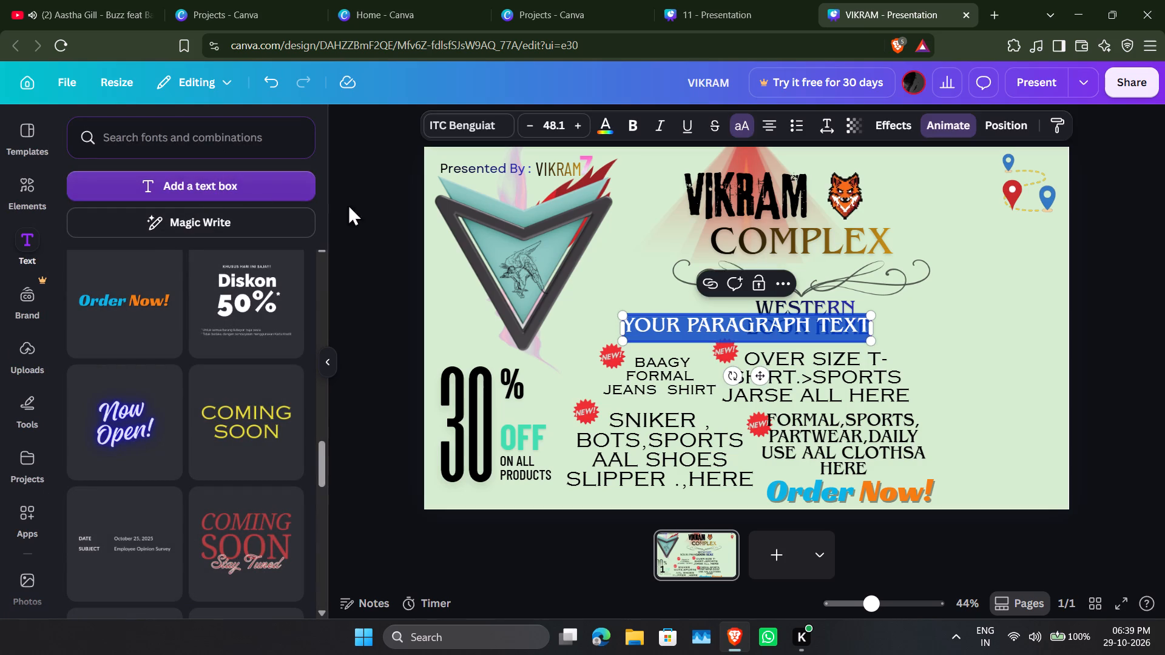
click(838, 337)
click(839, 326)
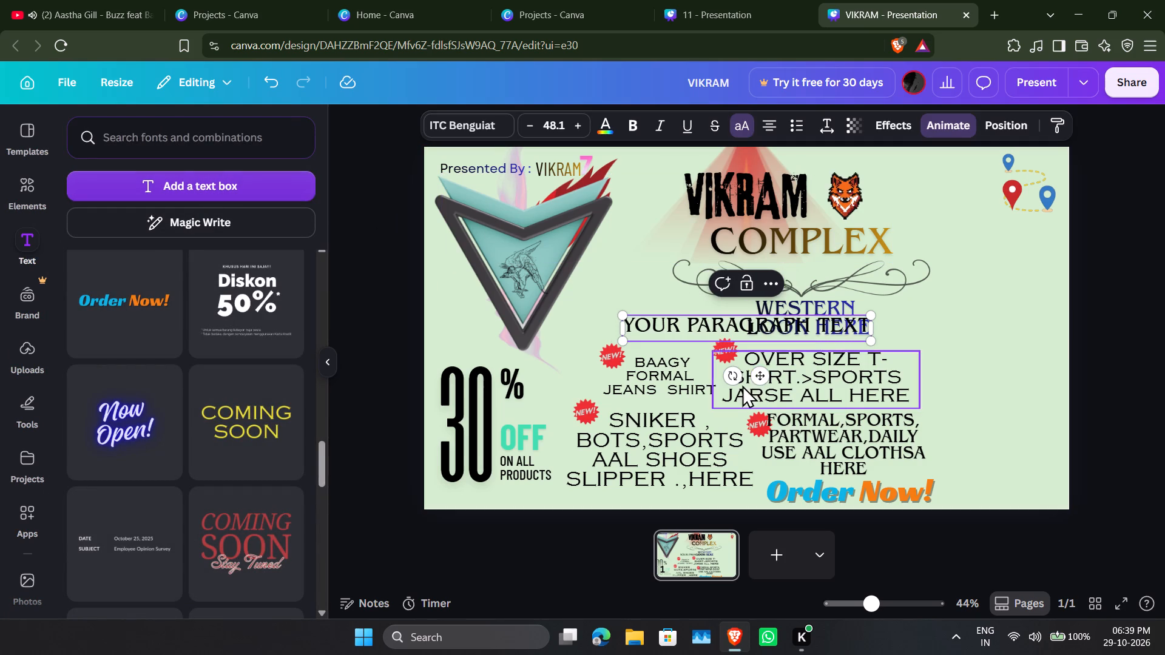
drag(757, 375, 930, 329)
Replace the new text box's placeholder wording with "ADRESS-".
click(1008, 263)
click(1009, 270)
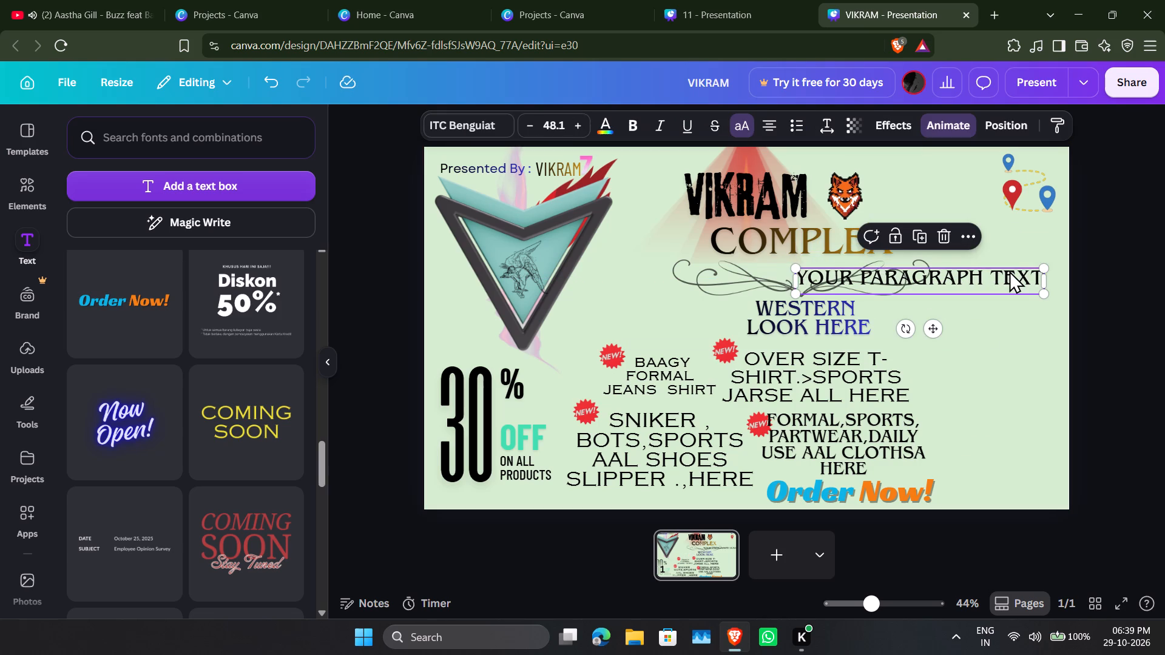
click(1009, 270)
key(BackSpace)
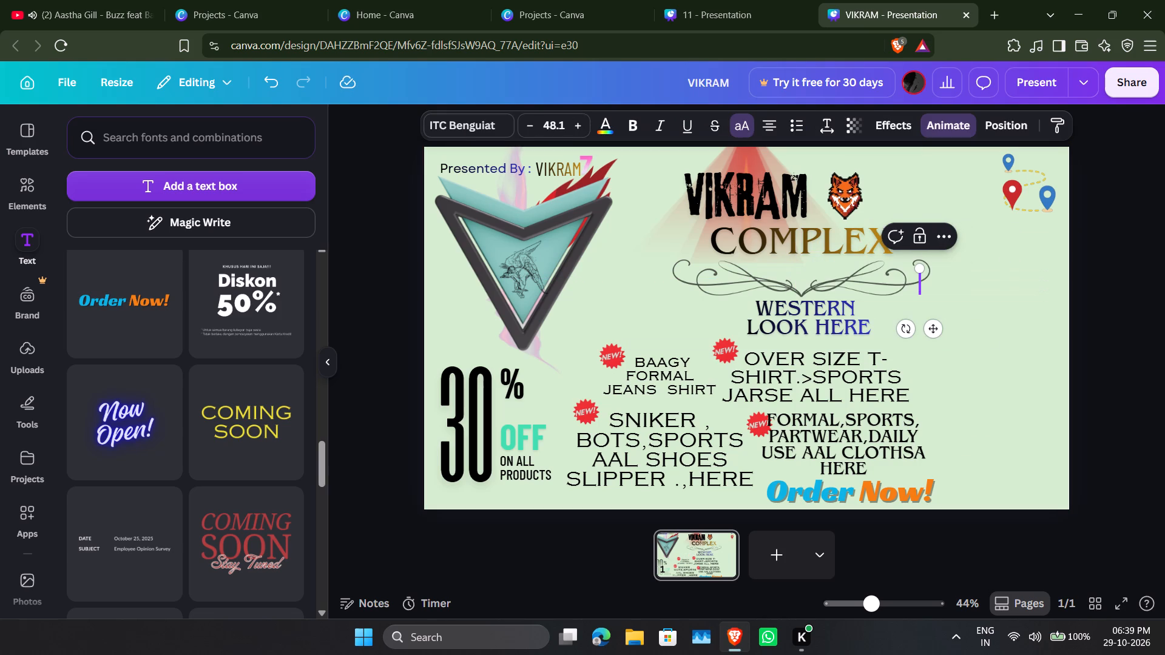
text(ADRE)
text(SS)
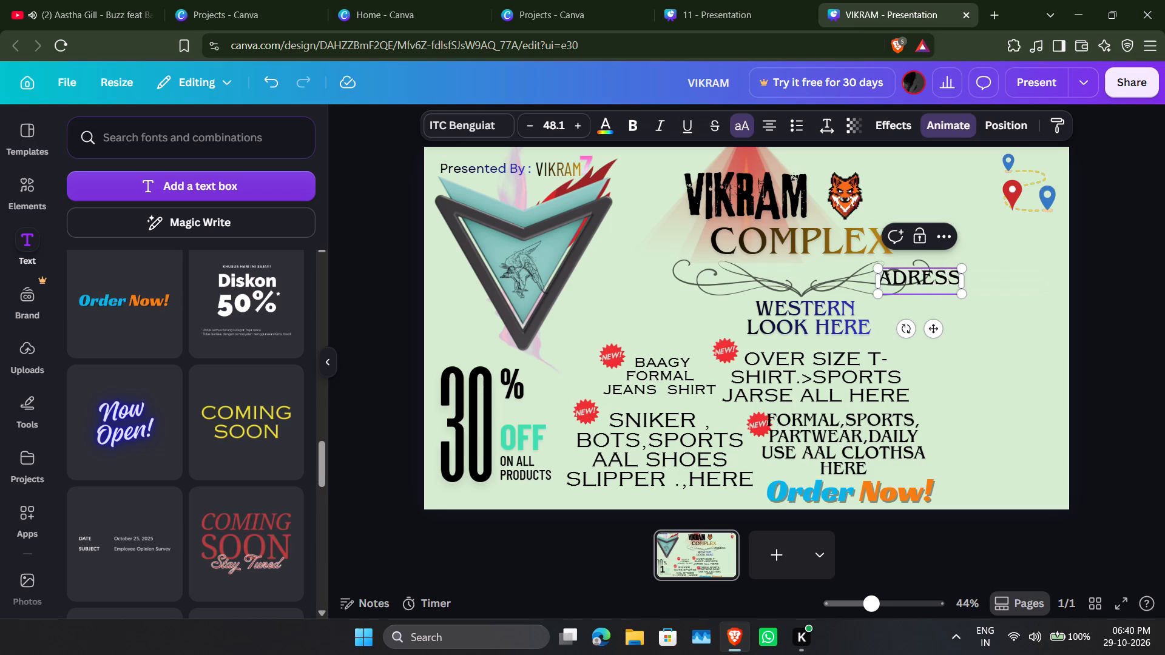
text(-.)
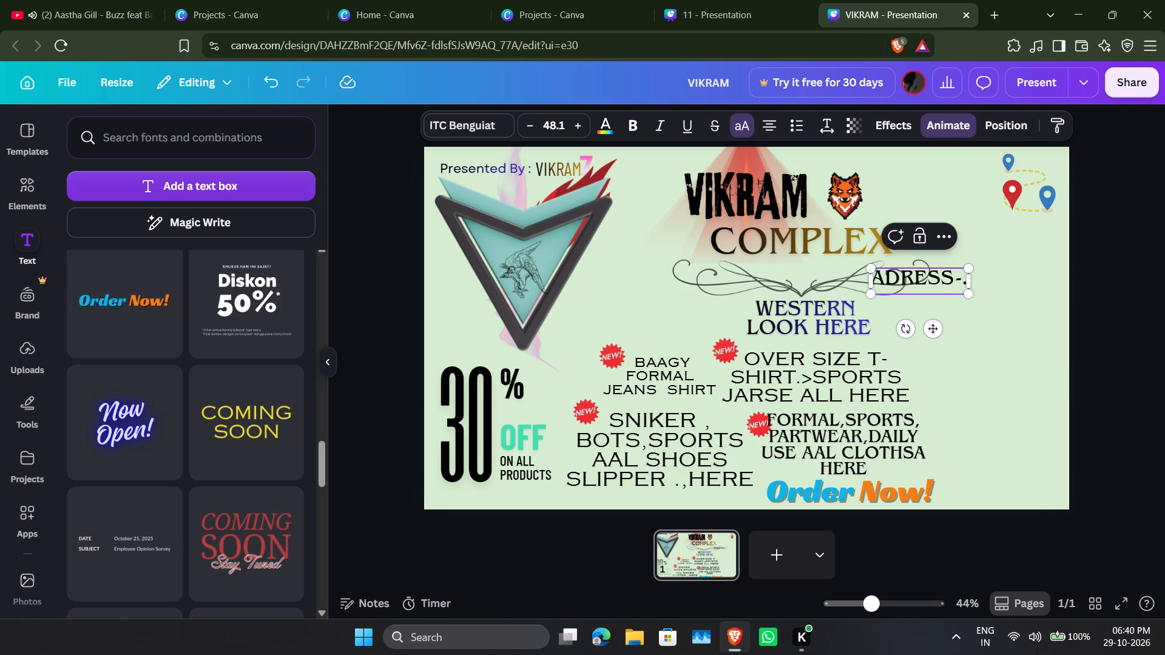
key(BackSpace)
key(ctrl+period)
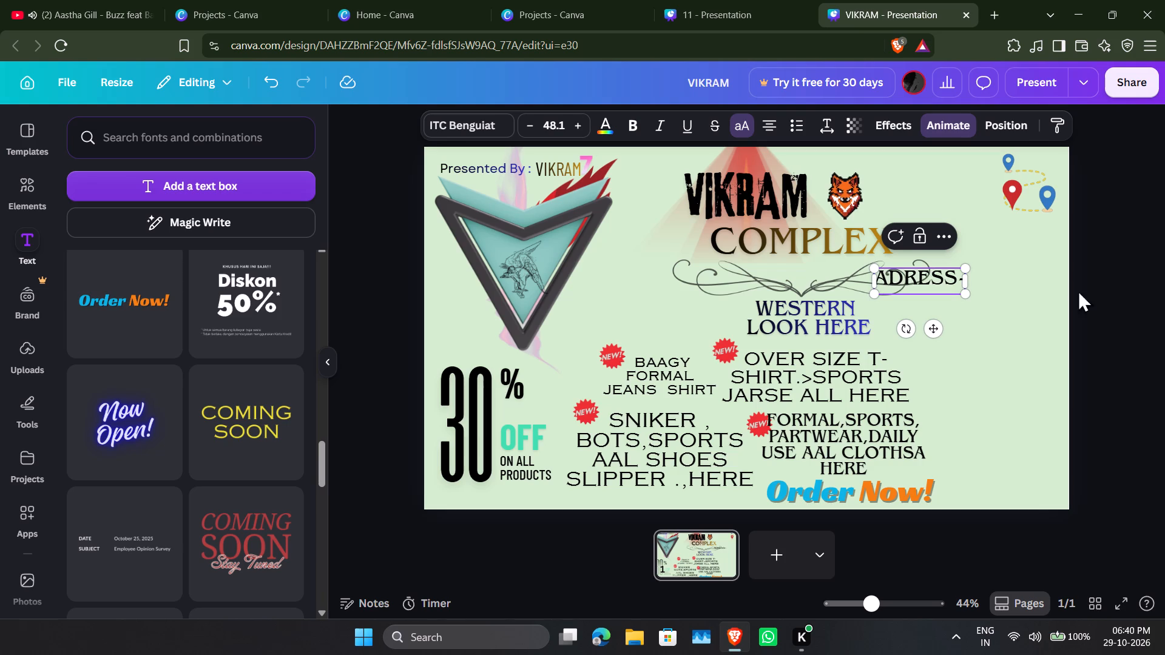
Widen the ADRESS- text box toward the page's right edge.
click(1044, 364)
click(961, 270)
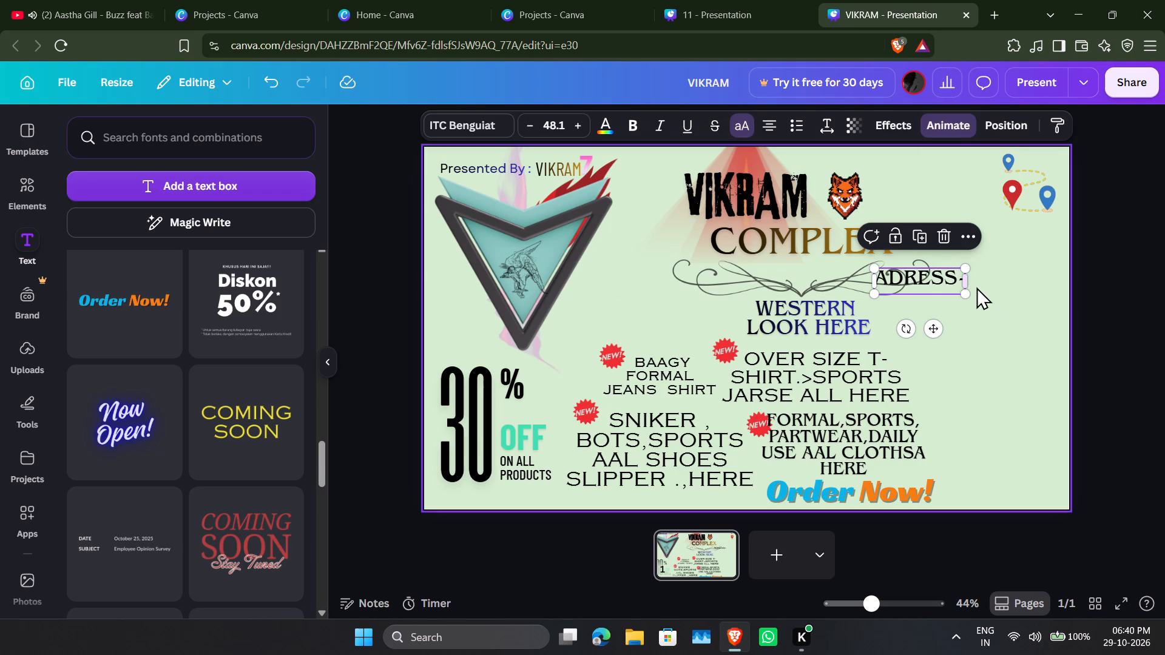
click(973, 278)
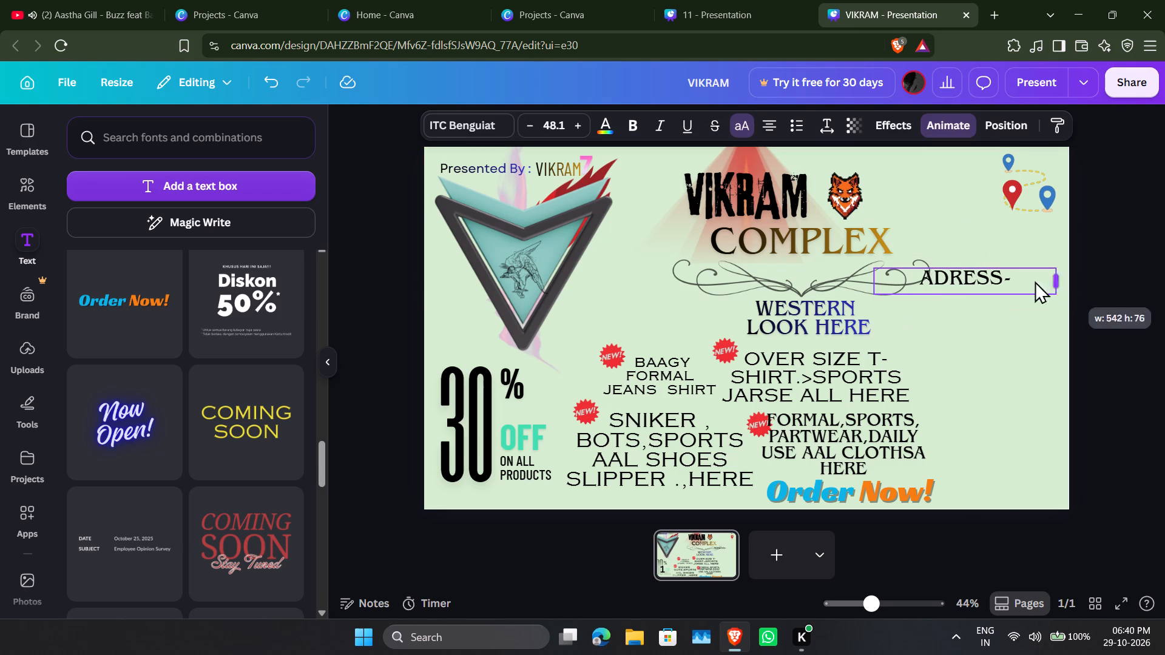
drag(965, 289, 1002, 289)
Replace the dash after ADRESS with a tilde so the label reads "ADRESS~".
click(991, 276)
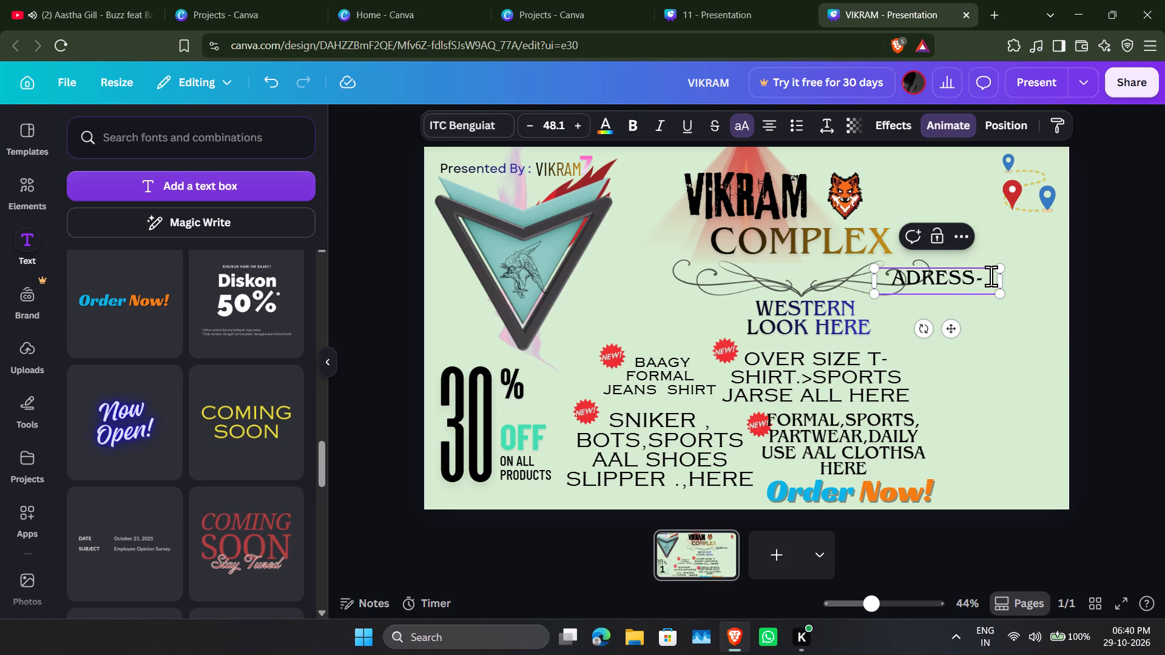
key(ctrl+period)
key(ctrl+period)
key(period)
key(BackSpace)
key(shift+greater)
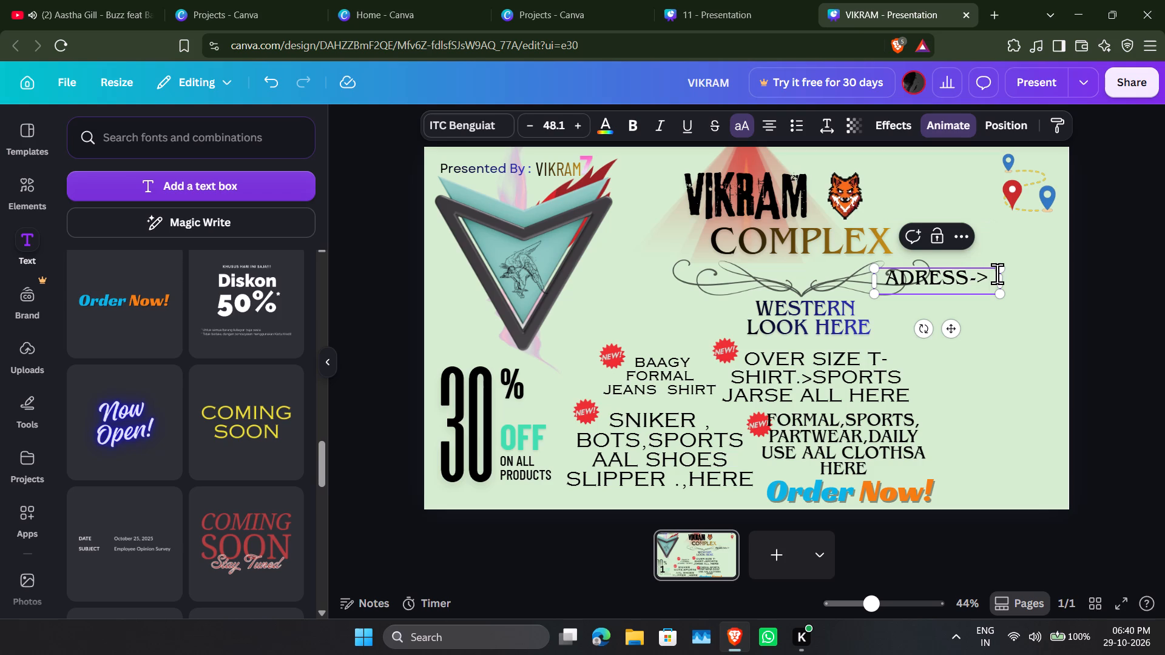
key(BackSpace)
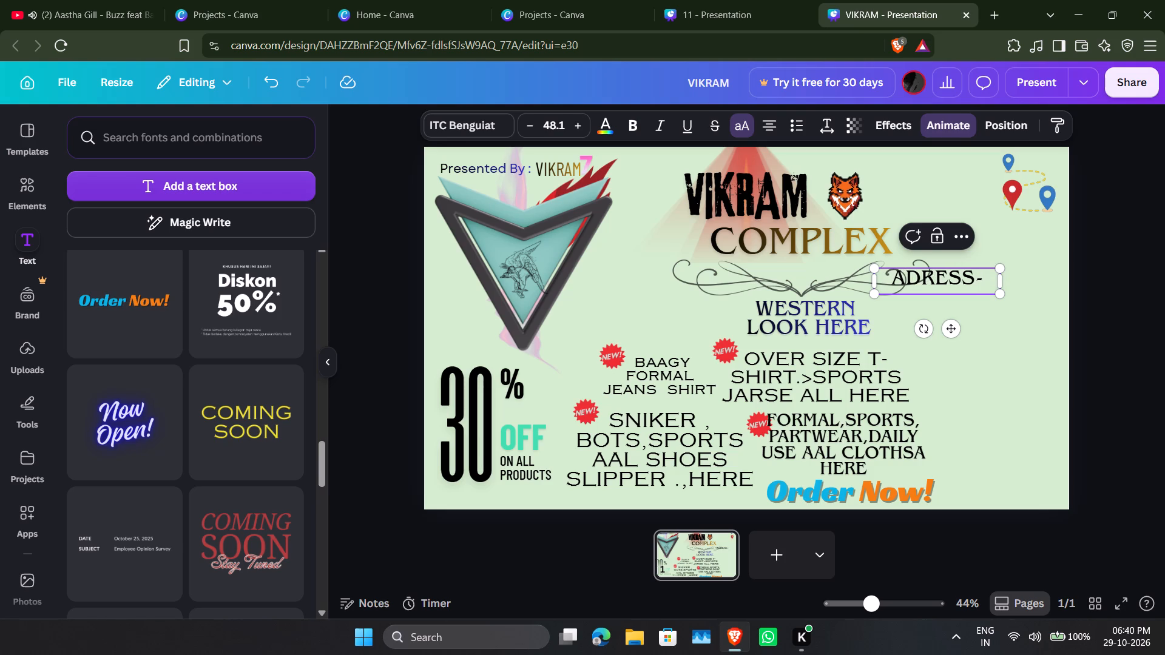
key(BackSpace)
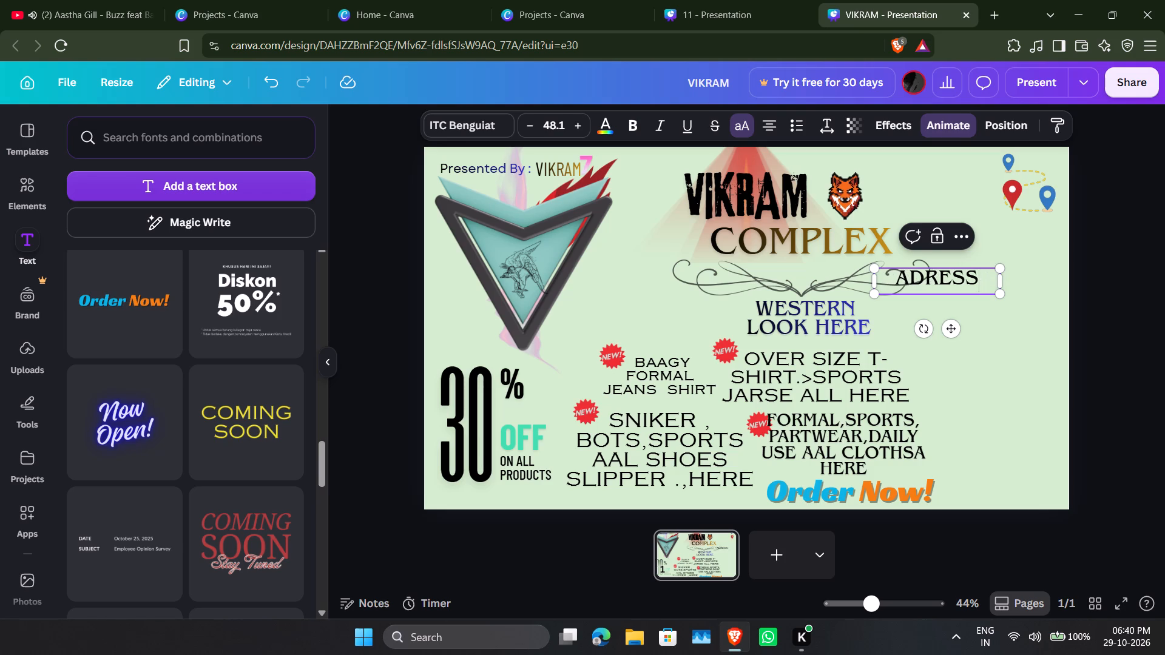
key(shift+underscore)
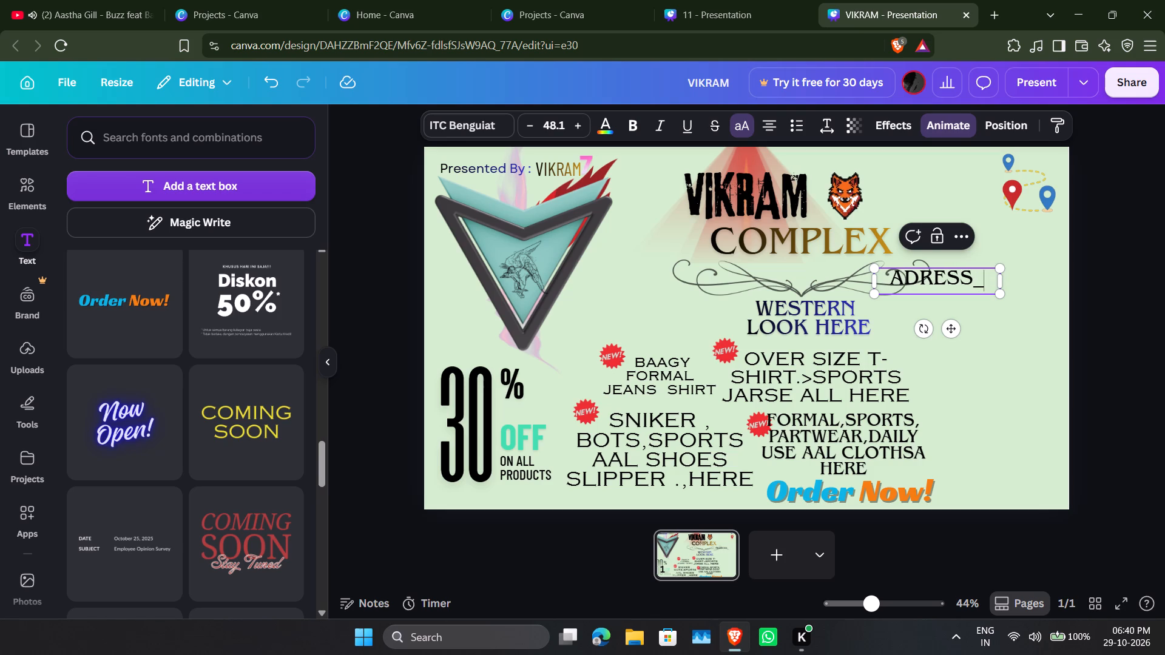
key(shift+BackSpace)
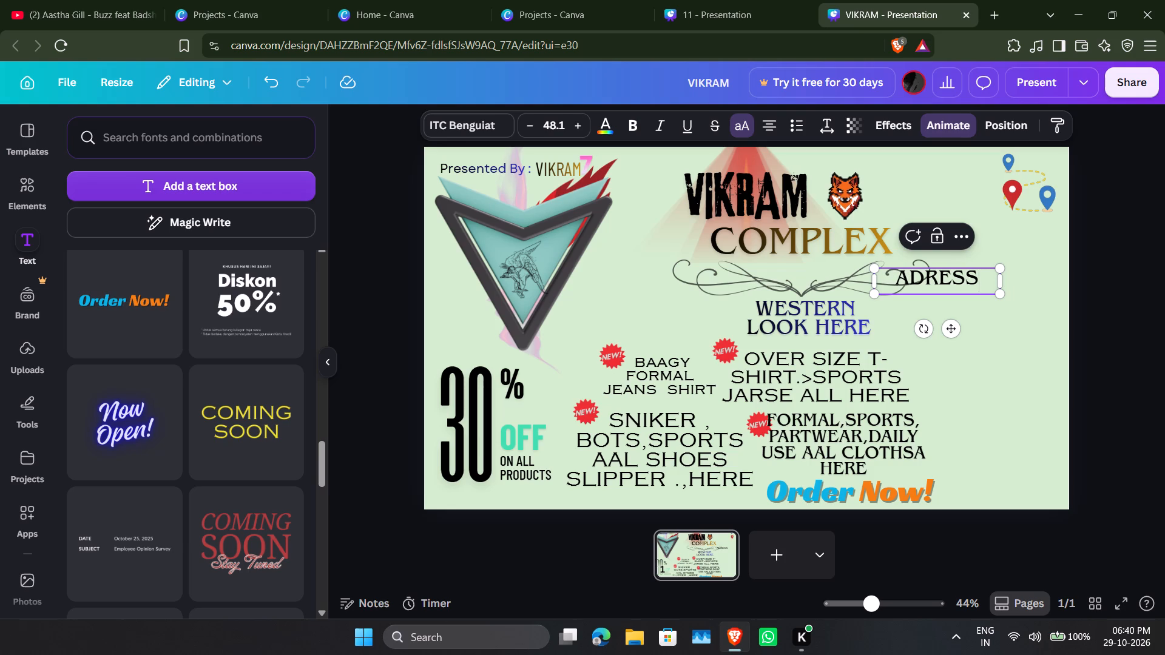
key(minus)
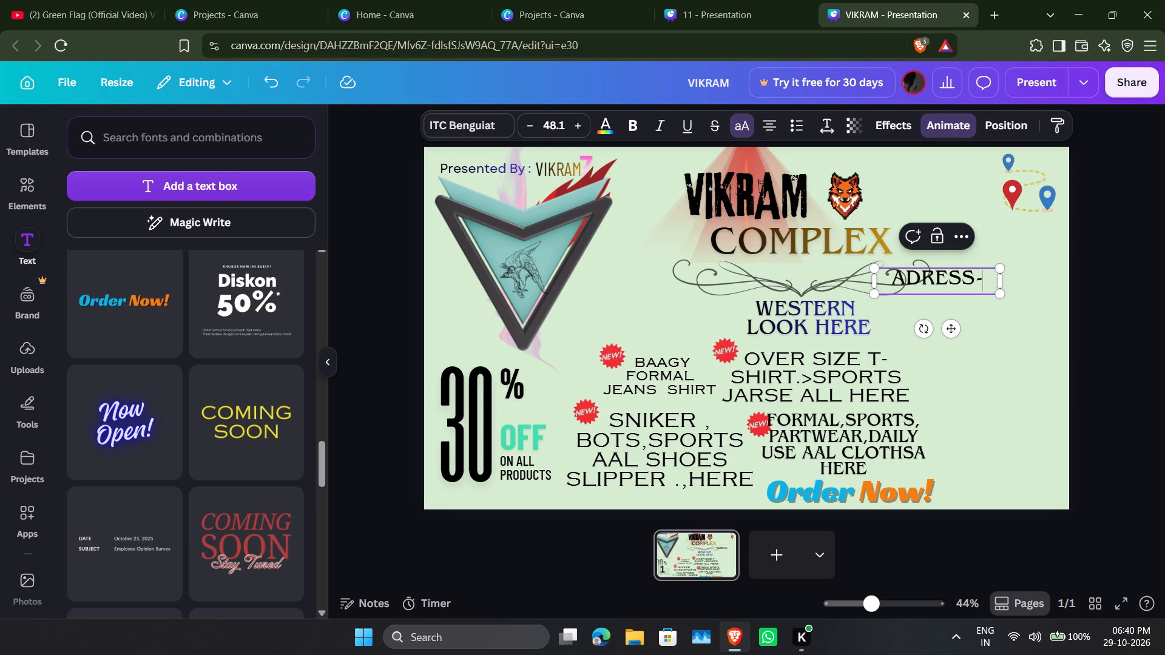
key(BackSpace)
key(shift+asciitilde)
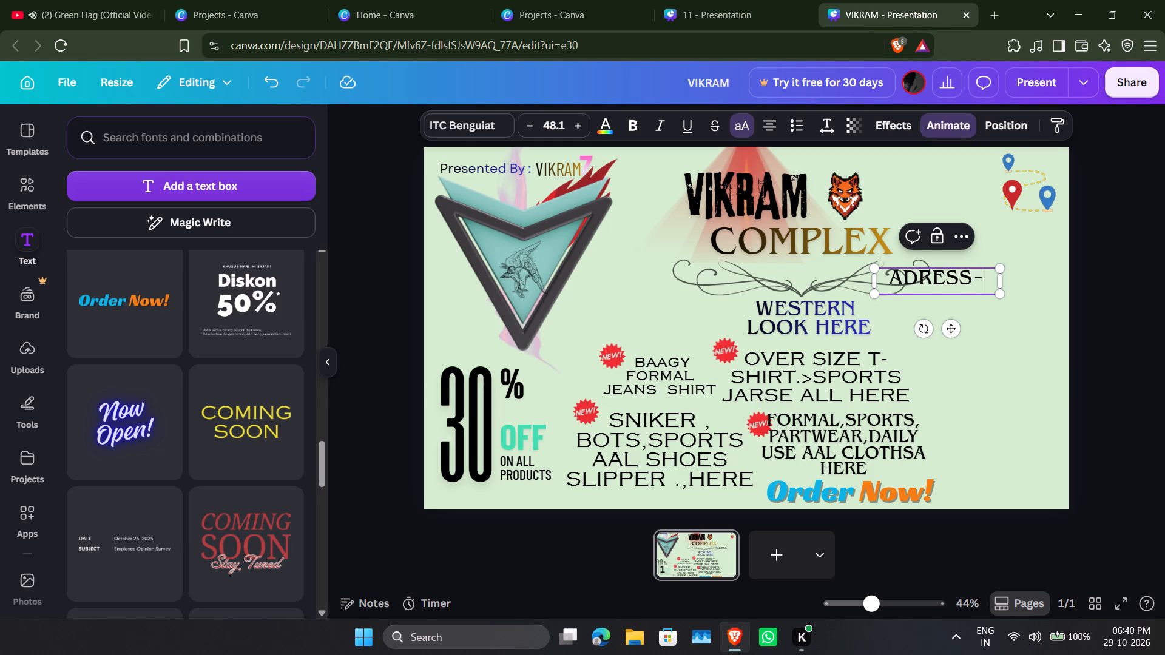
Add the shop's locality and its nearby bank landmark, separated by commas, on a new line under the ADRESS~ label.
key(Return)
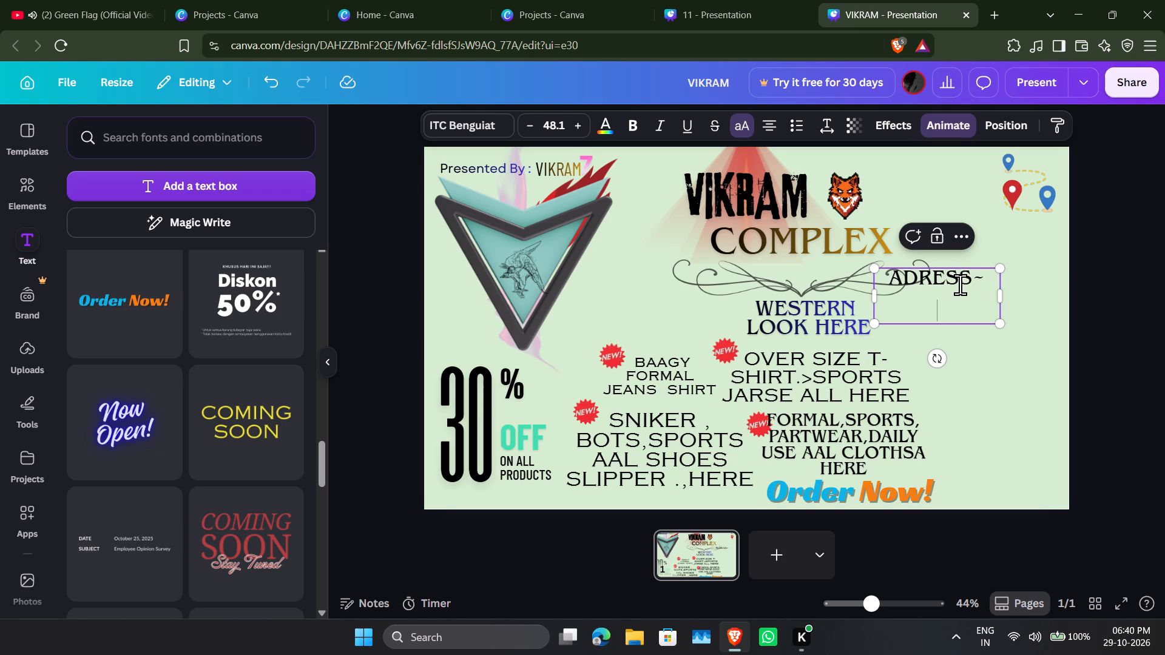
click(990, 291)
key(space)
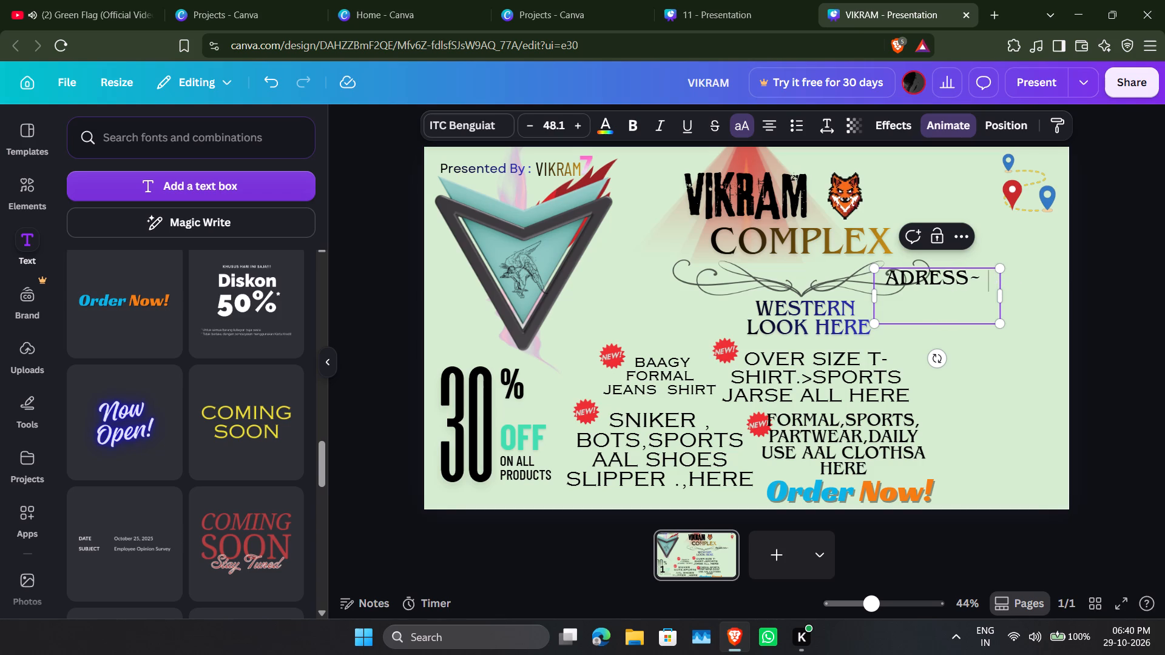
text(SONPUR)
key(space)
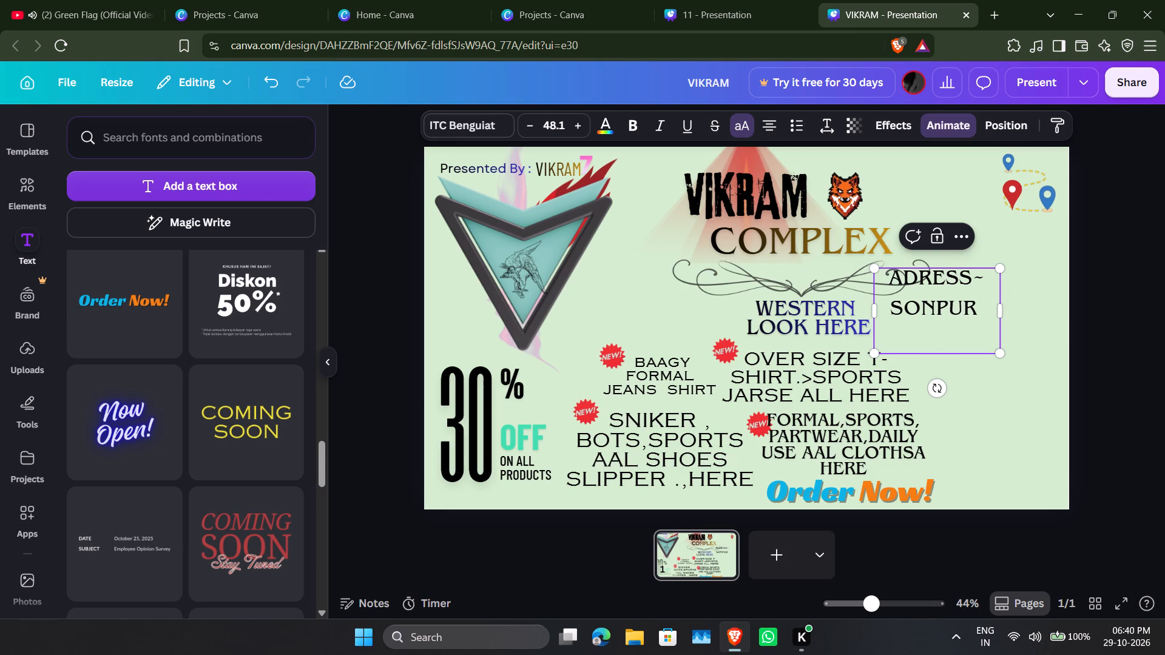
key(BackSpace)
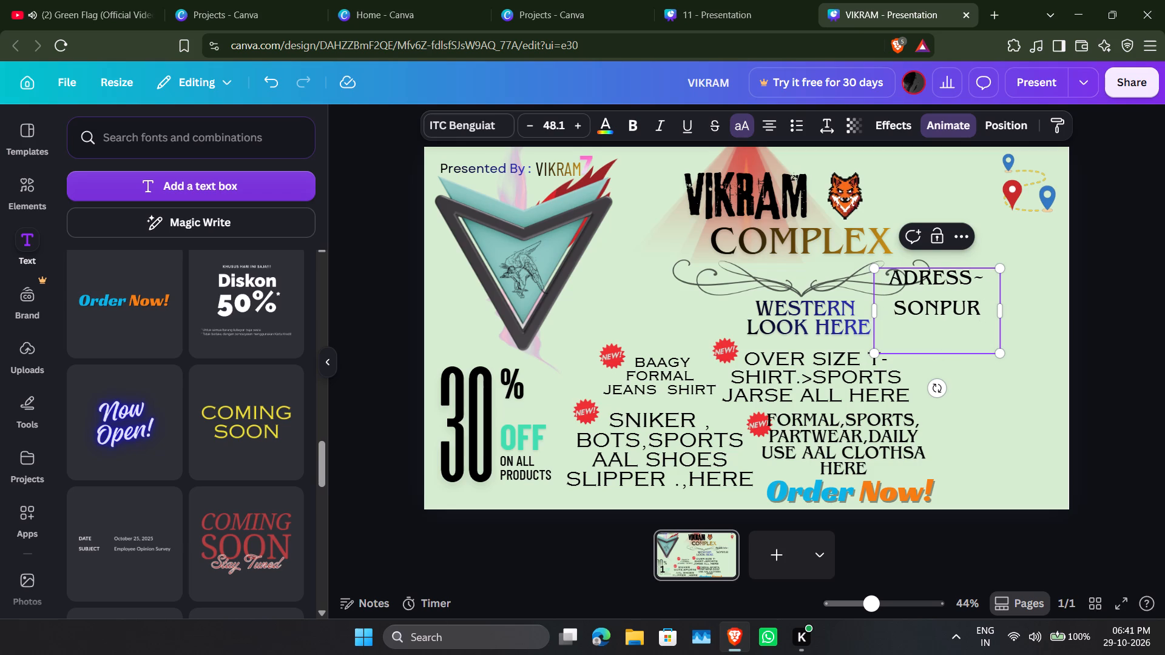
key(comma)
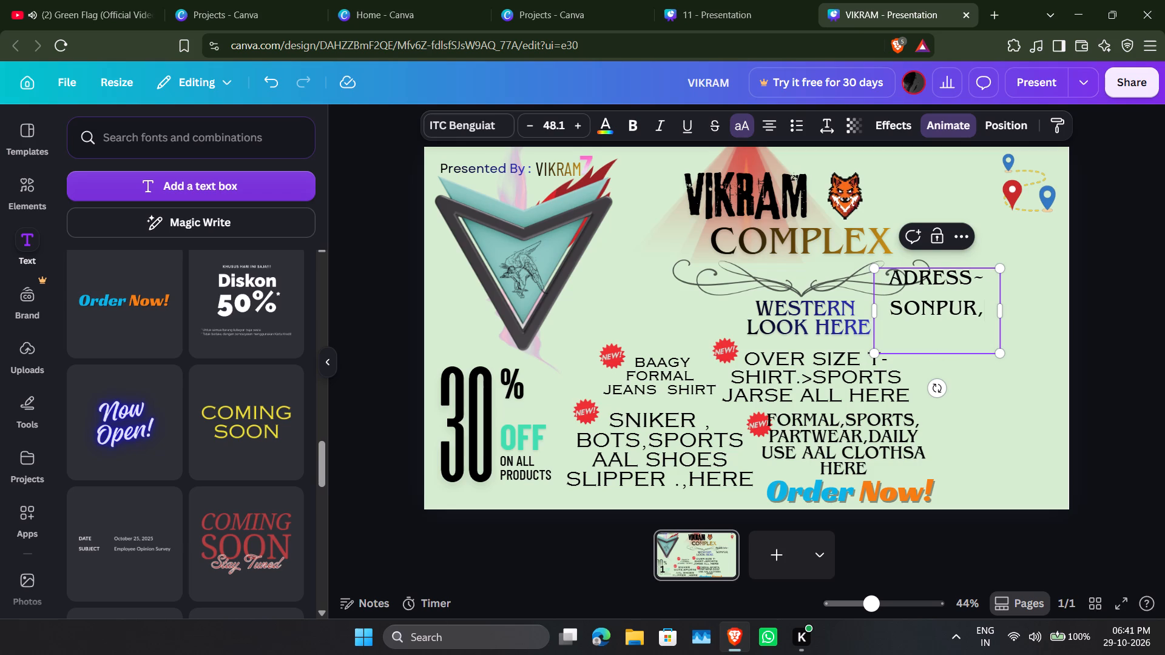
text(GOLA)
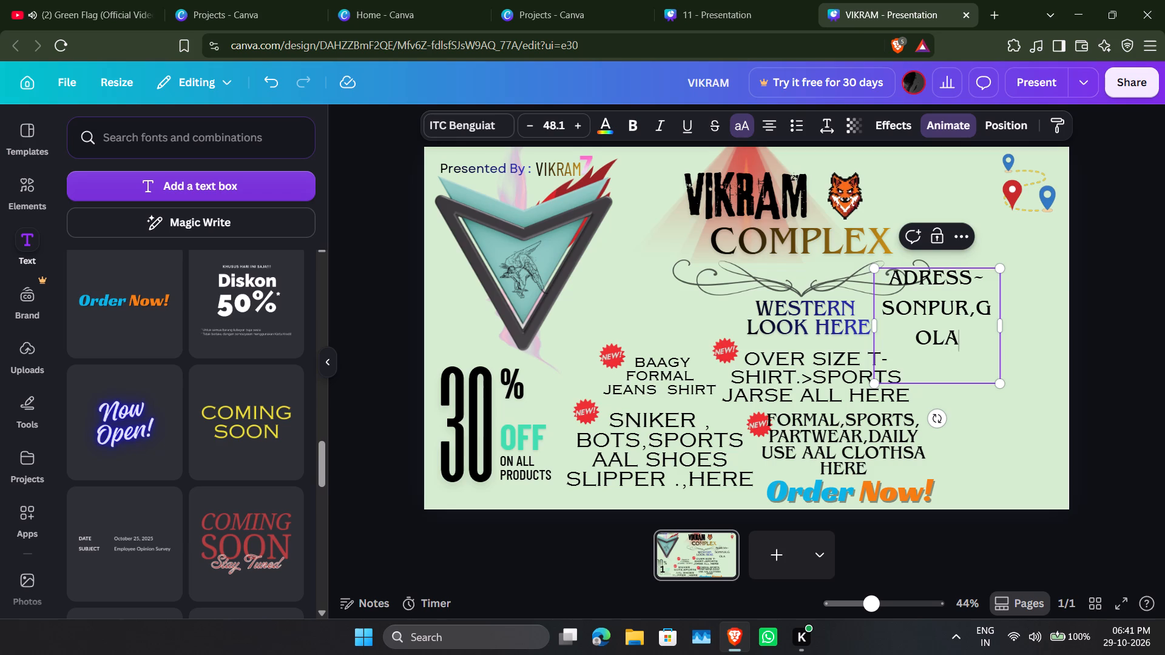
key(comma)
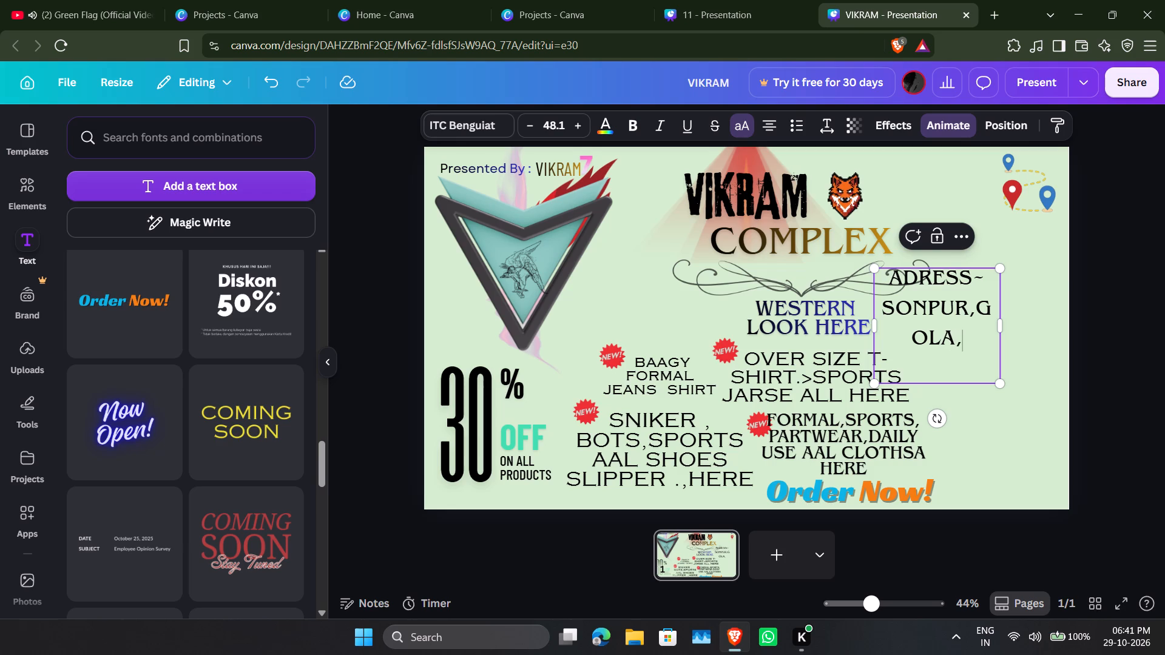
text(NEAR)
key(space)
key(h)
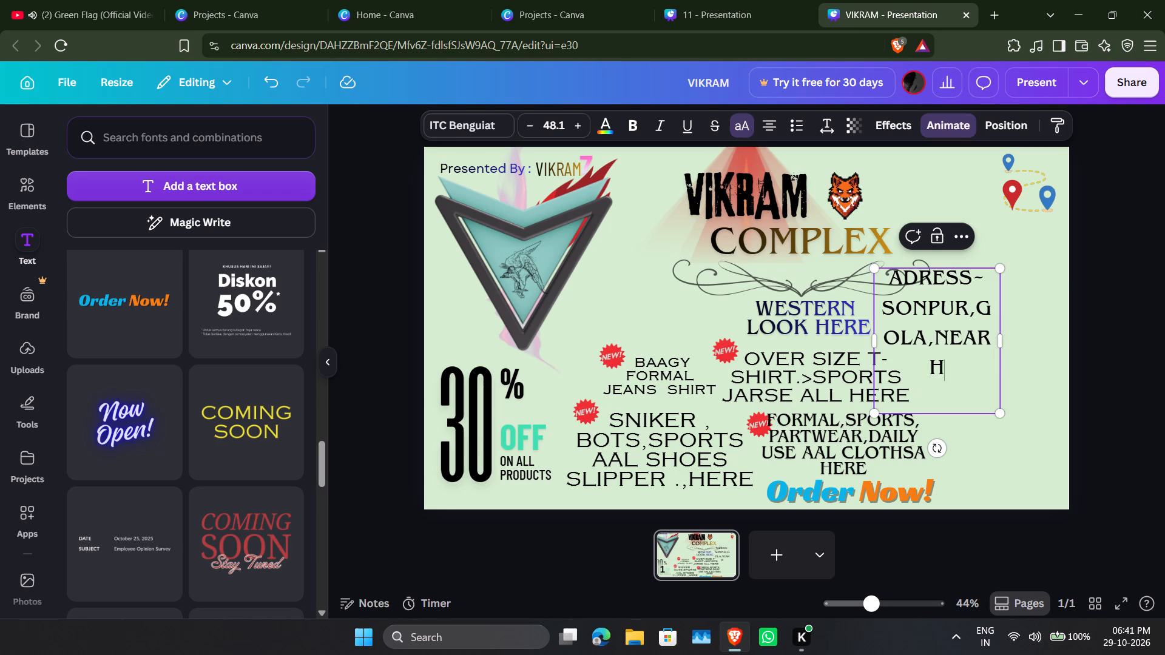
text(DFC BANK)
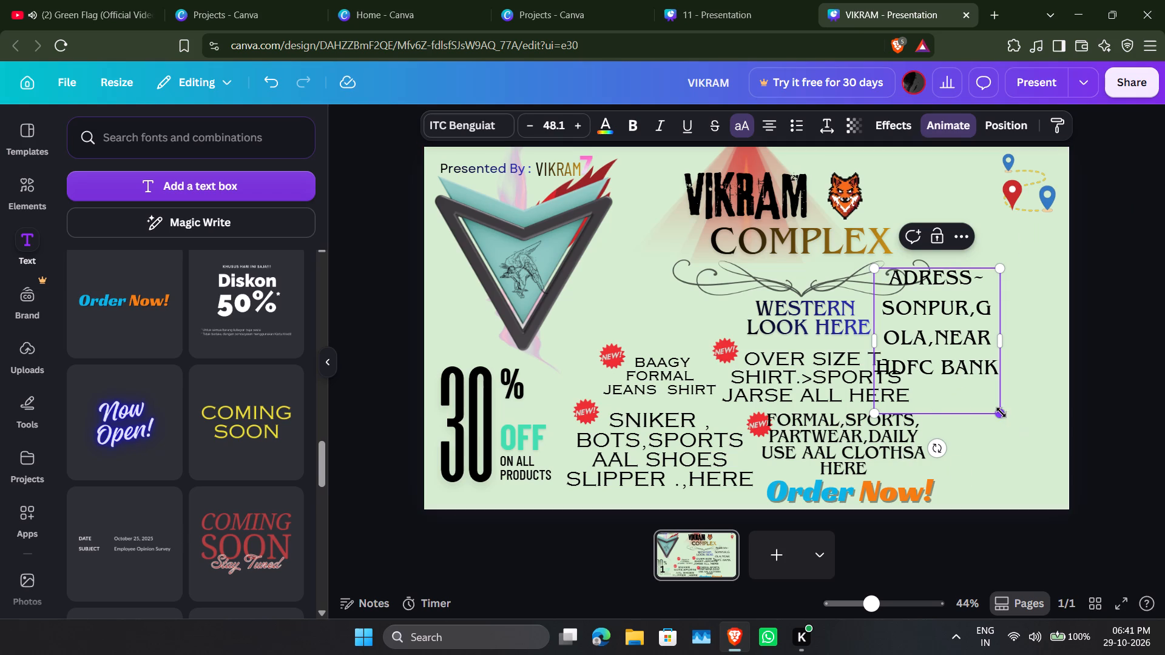
Enlarge the address text to size 50.8 and widen its box well past the page's right edge so the address wraps onto fewer lines.
drag(1001, 412, 1031, 401)
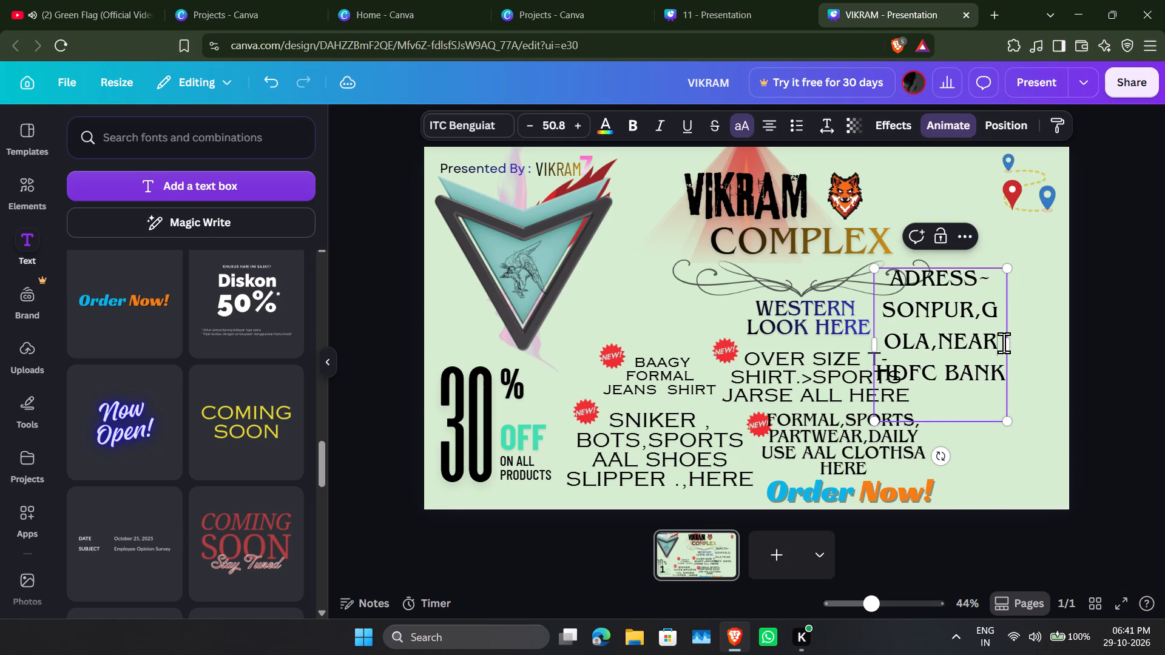
click(1004, 343)
drag(1007, 352, 1163, 320)
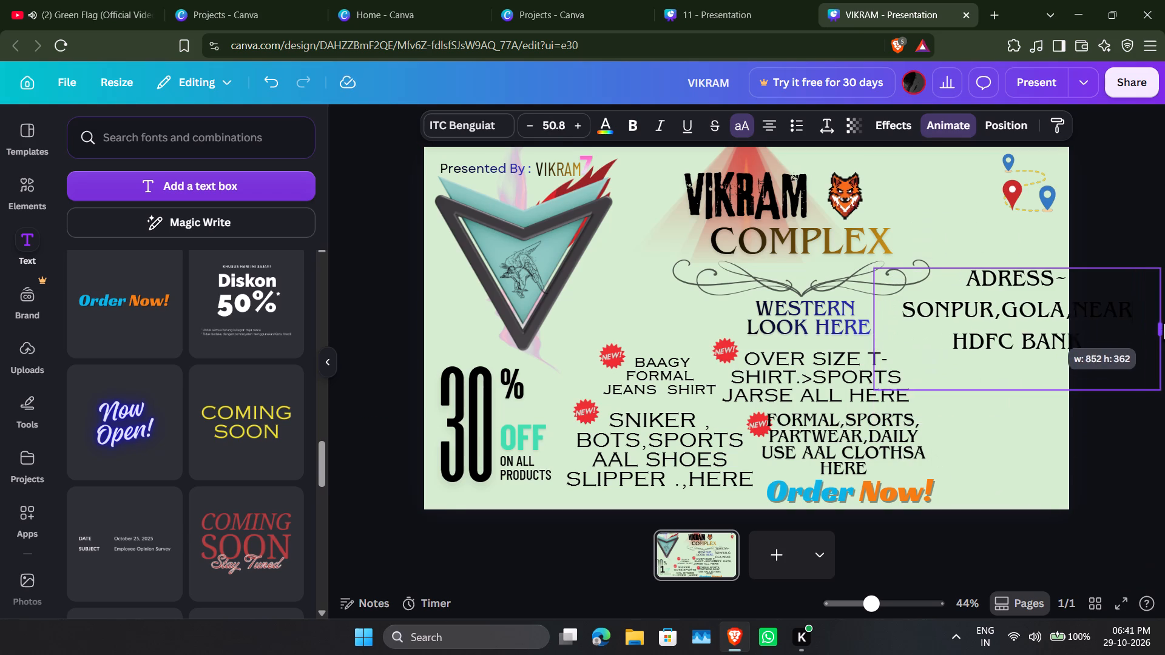
drag(1163, 320, 1164, 311)
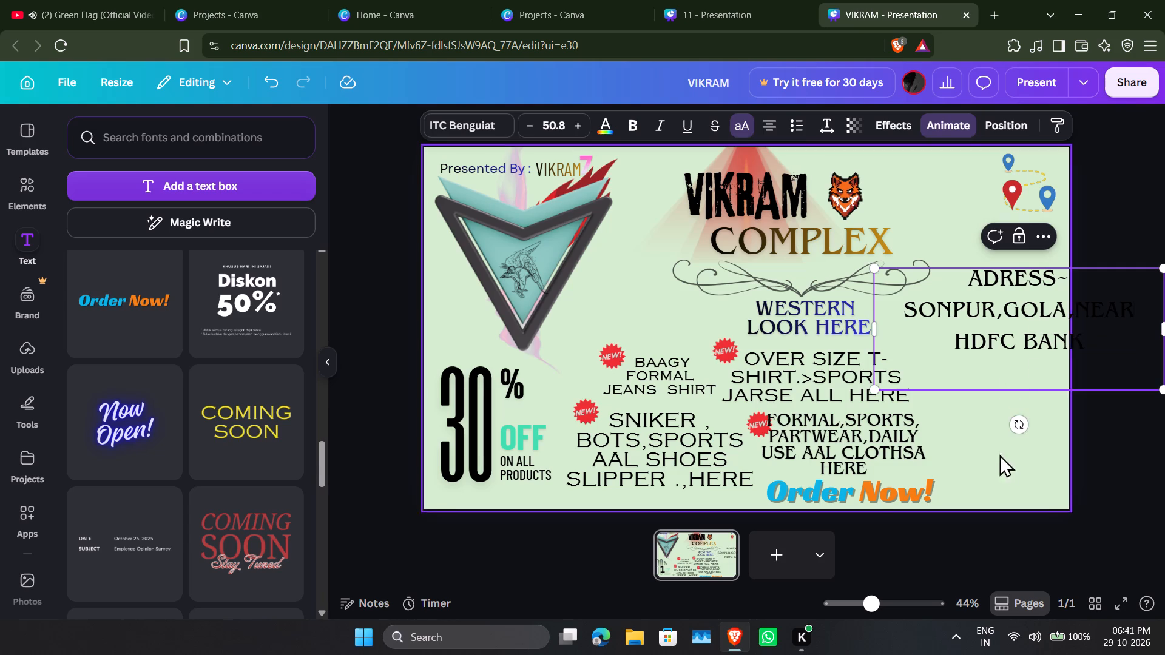
Shrink the address text to size 27 and place it beneath the route graphic at the page's right edge.
click(996, 466)
drag(1040, 332, 979, 321)
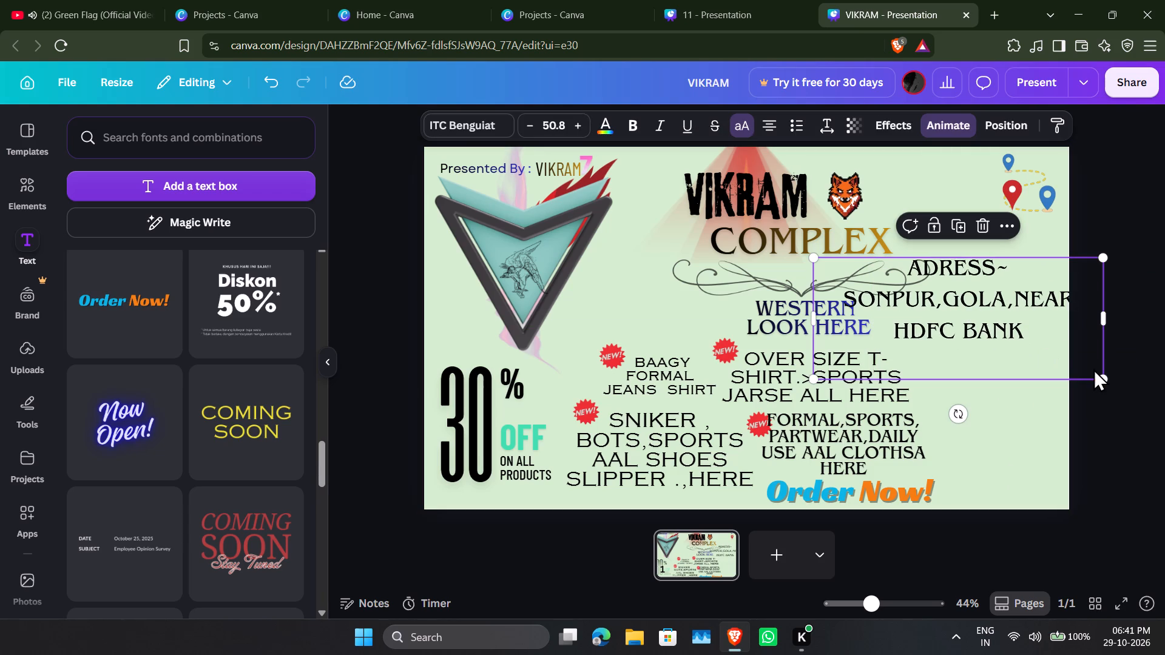
drag(1100, 376, 971, 305)
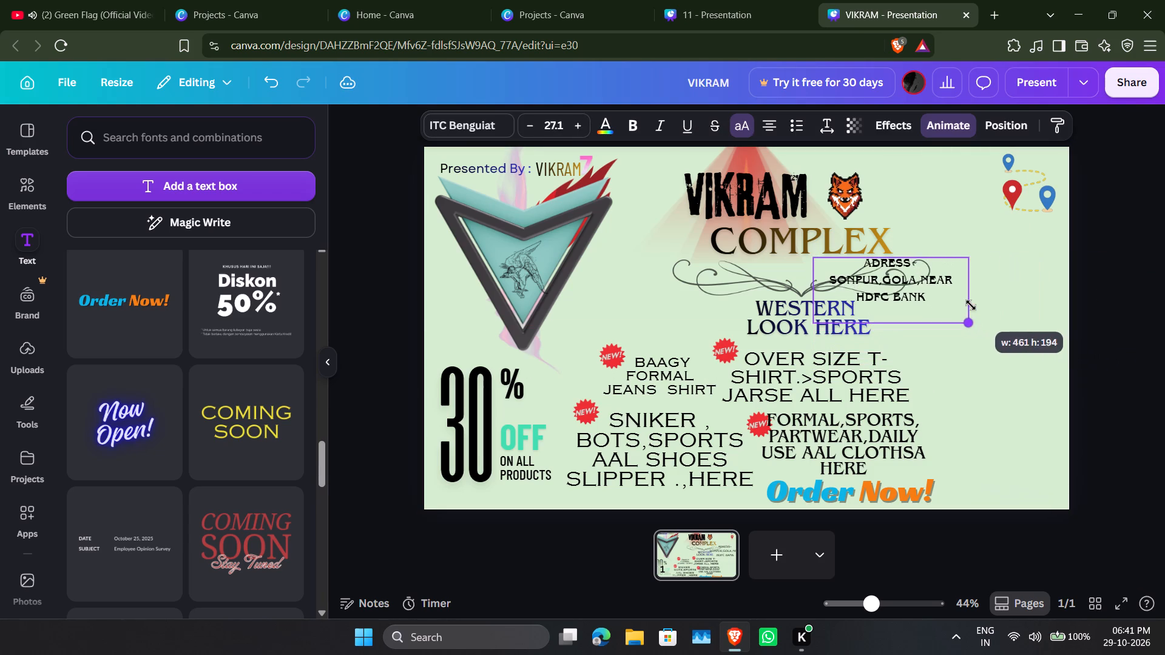
drag(971, 305, 970, 304)
drag(882, 270, 942, 169)
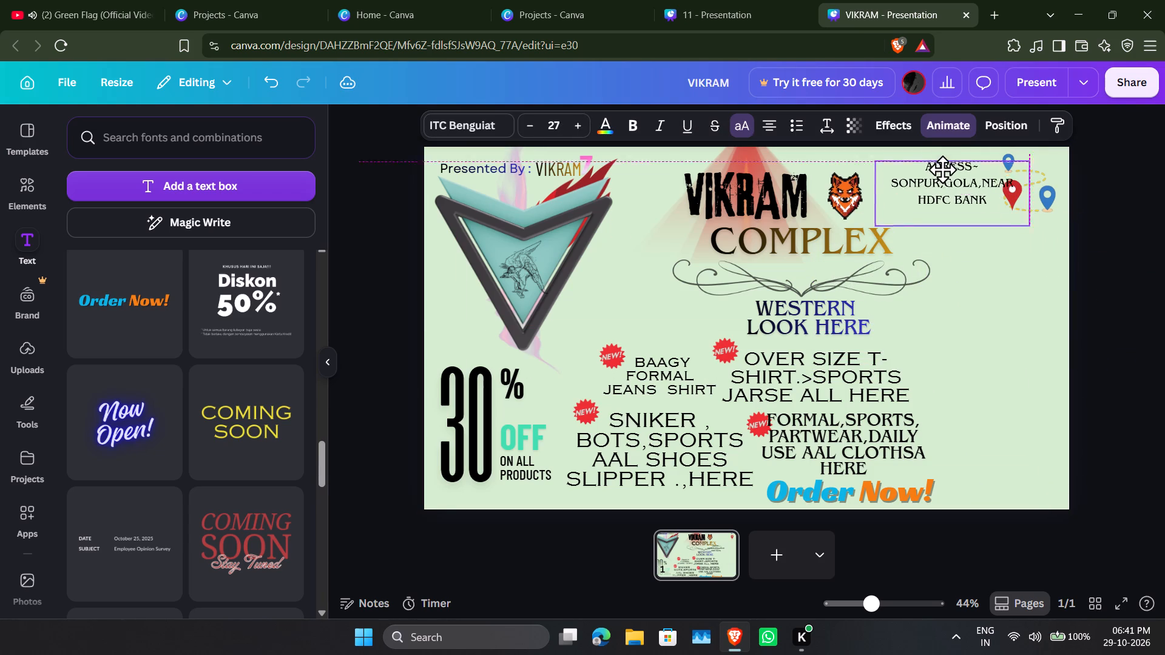
drag(942, 169, 989, 230)
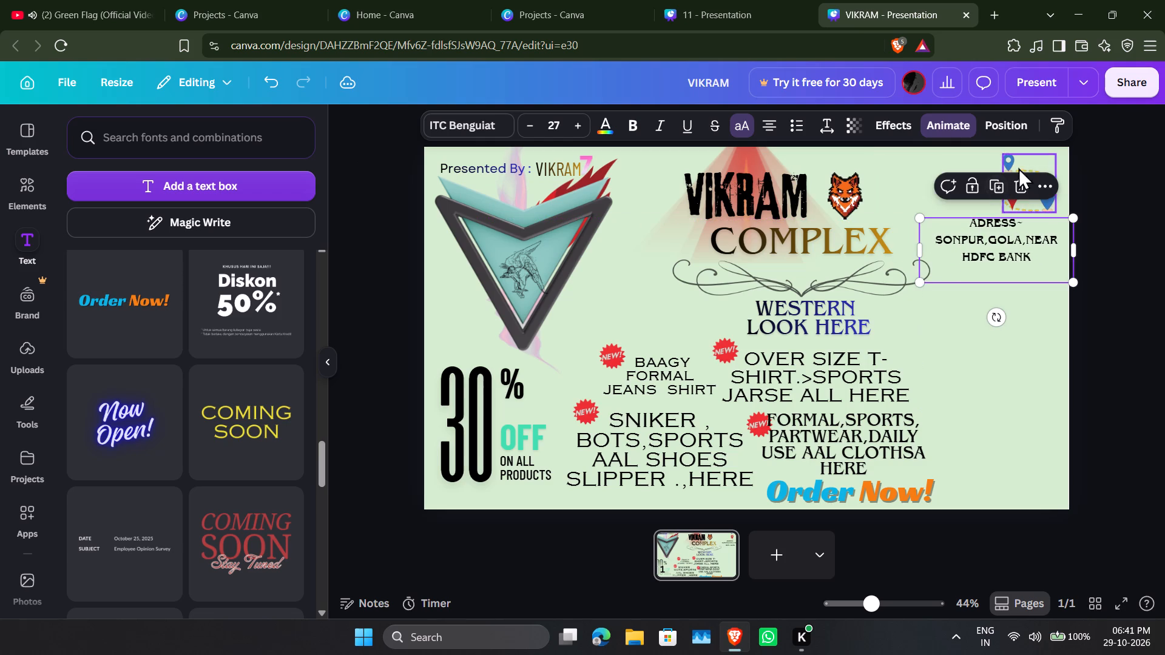
Move the dotted route graphic with blue pins to the left of the red location pin, above the address.
click(1036, 172)
click(1032, 158)
drag(1032, 158, 974, 162)
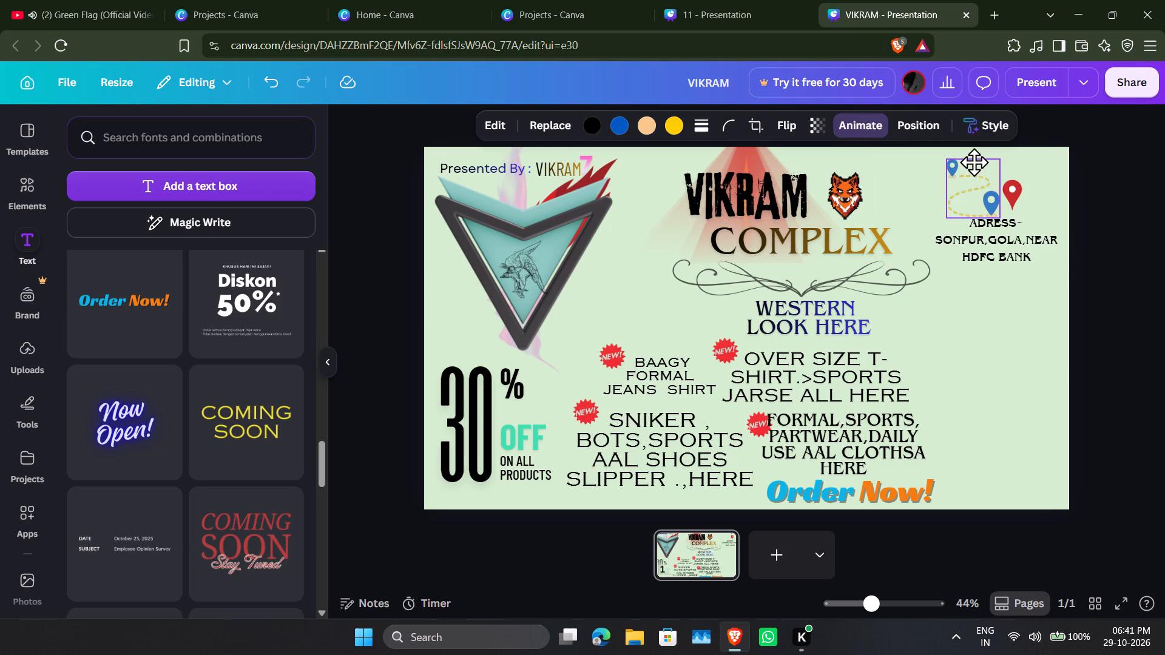
drag(974, 162, 974, 157)
Move the red location pin down into the empty area below the address text.
drag(1018, 192, 1018, 261)
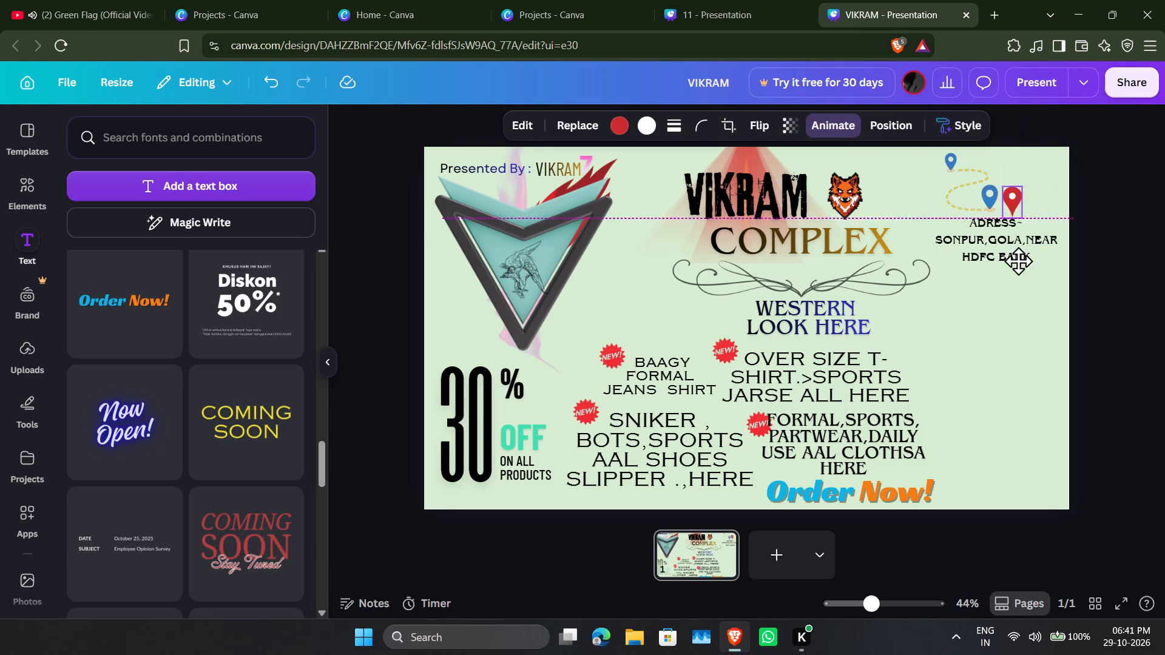
drag(1018, 261, 1013, 314)
Reposition the address text slightly further left, directly beneath the dotted route graphic.
drag(1012, 232, 999, 177)
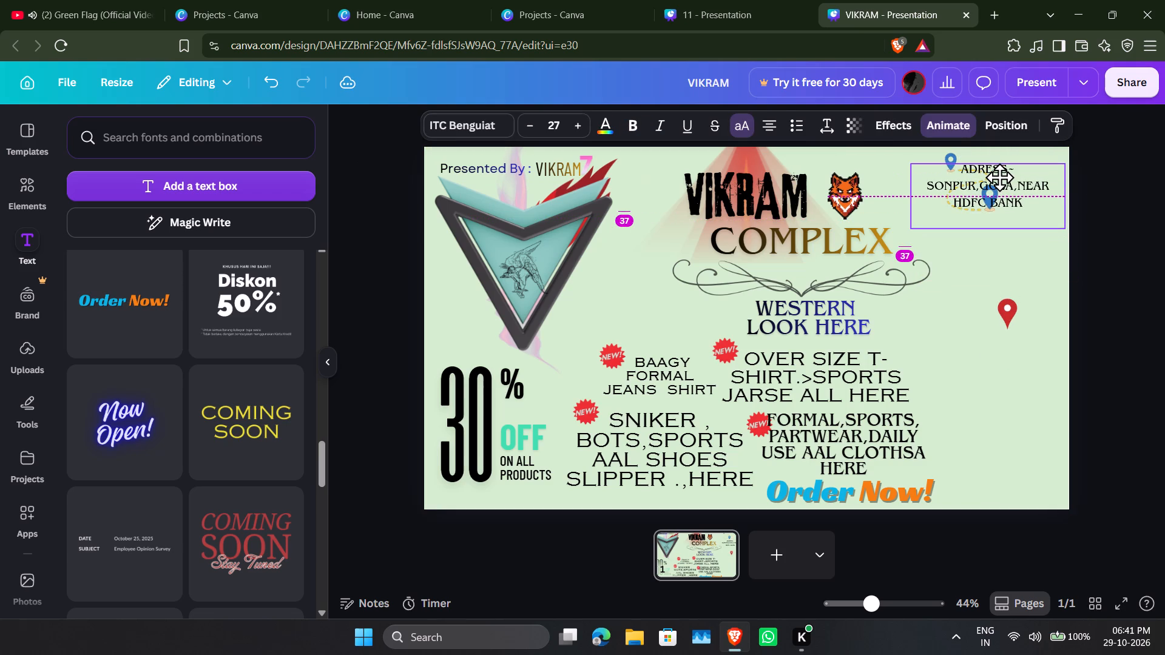
drag(999, 177, 996, 228)
Shrink the dotted route graphic and shift it slightly left, between the fox head and the page's right edge.
click(985, 203)
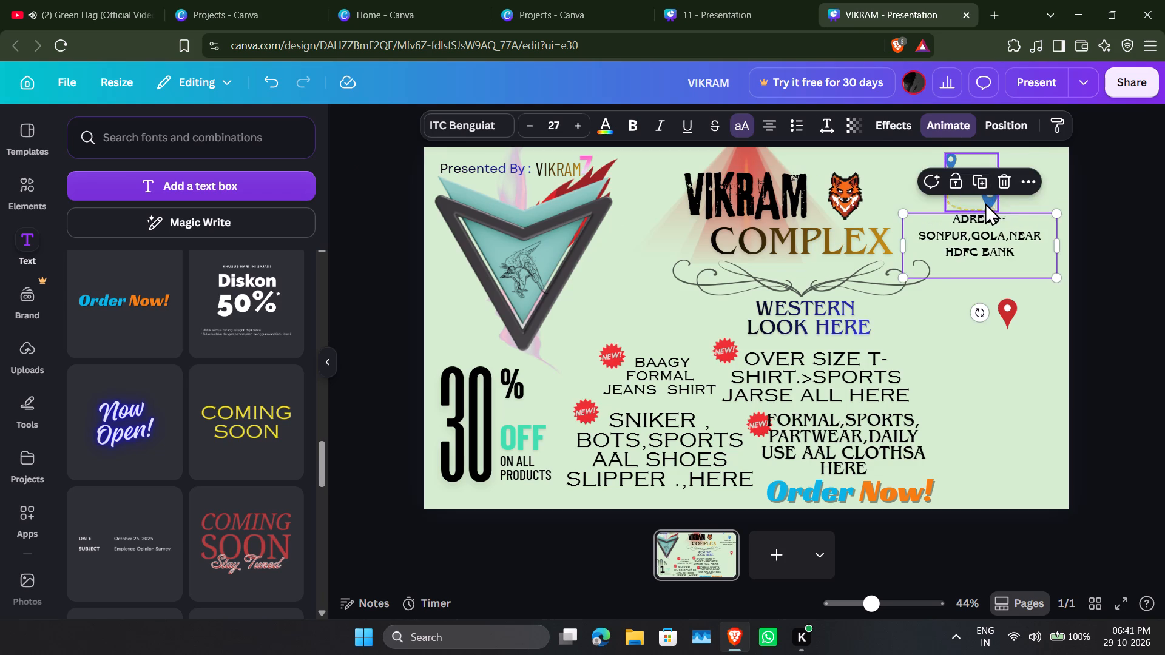
drag(1000, 207, 979, 186)
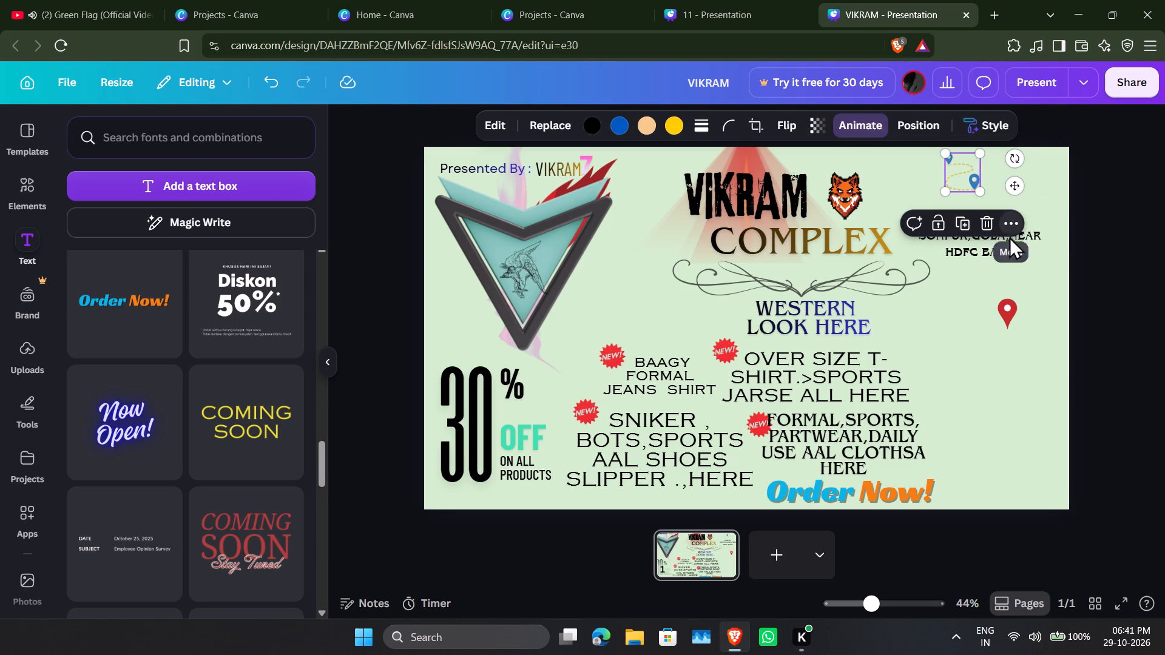
drag(967, 156, 950, 168)
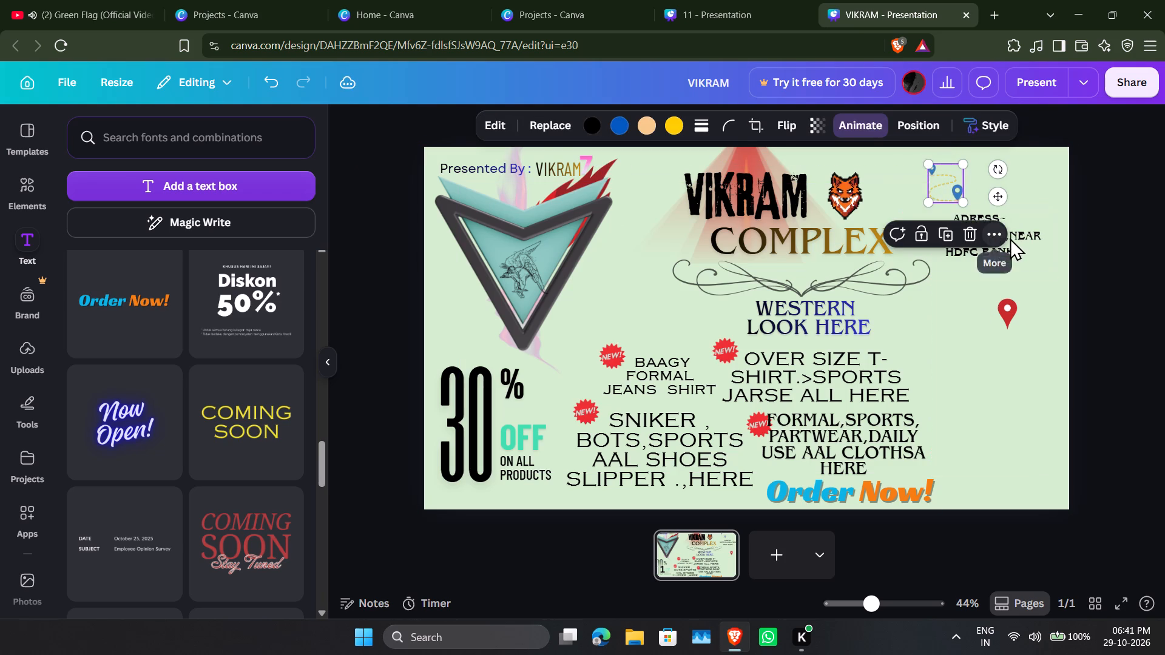
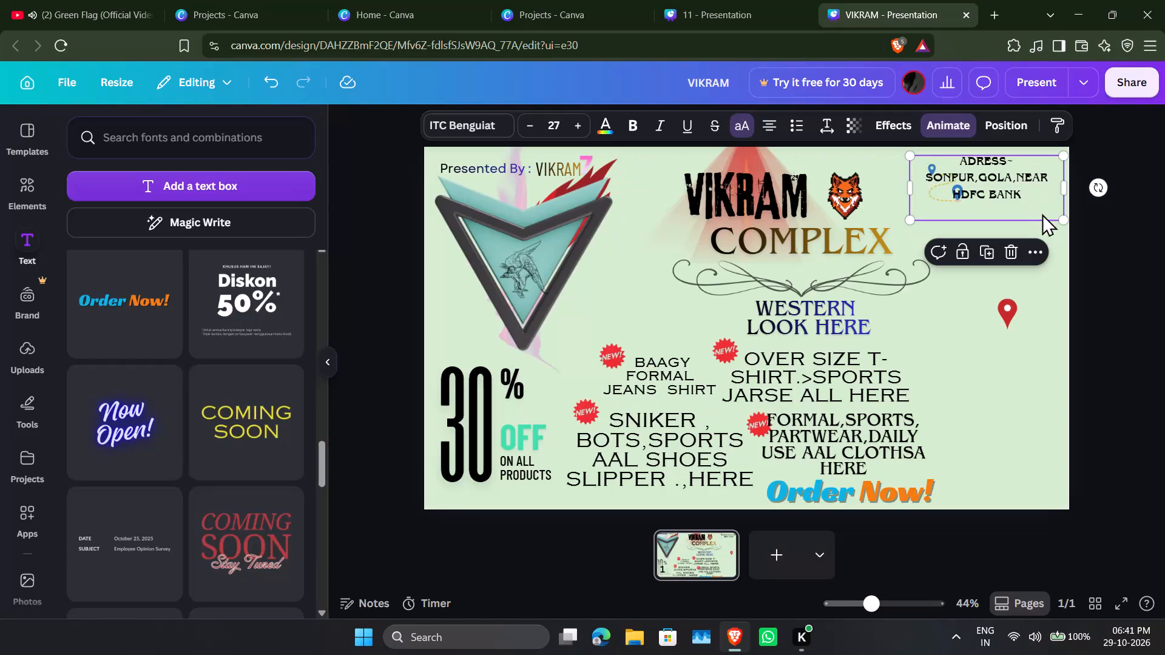
Enlarge the address text to size 28.3 and place it in the page's upper-right corner, with the dotted route graphic between it and the fox head.
drag(1059, 218, 1065, 229)
drag(1007, 178, 997, 182)
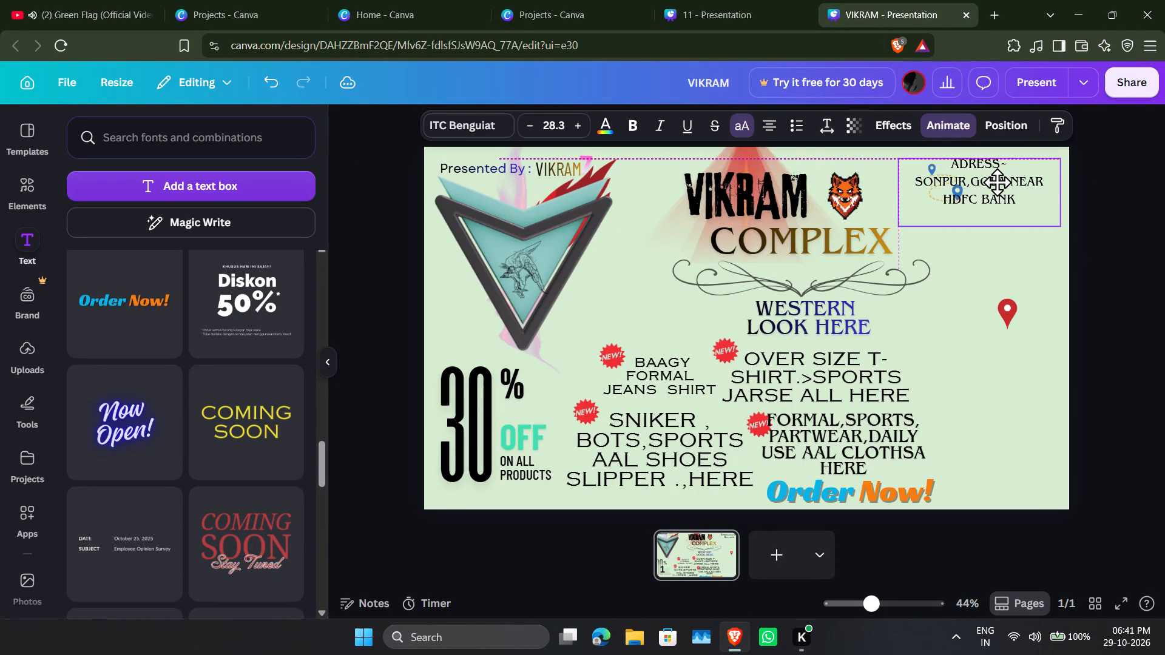
drag(997, 182, 997, 217)
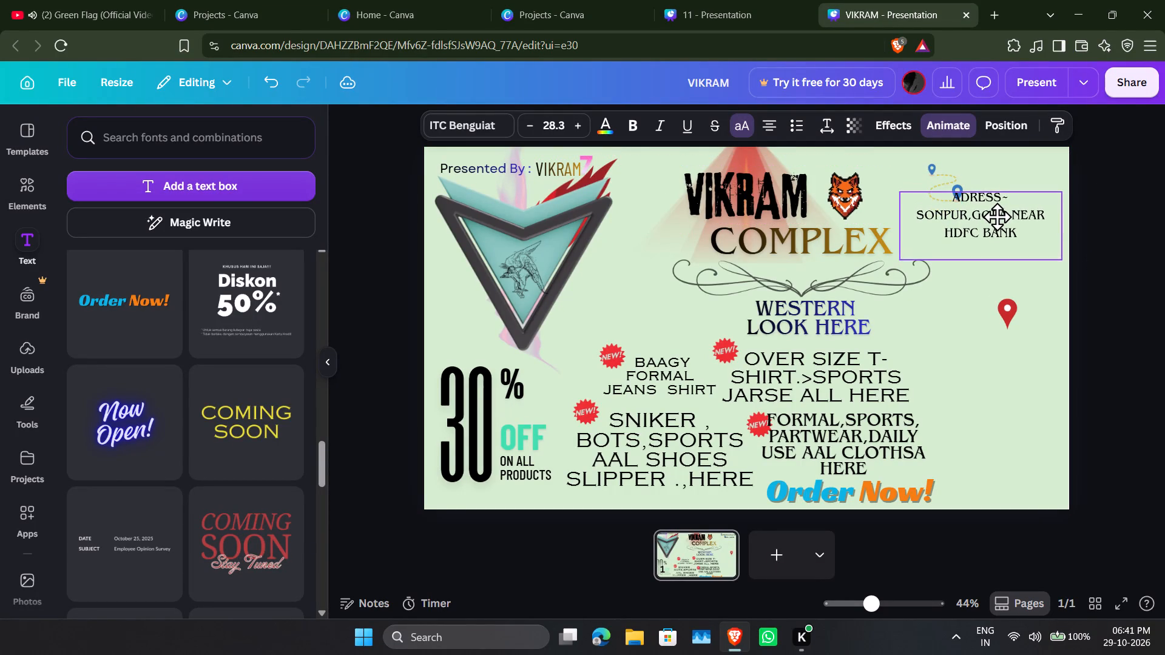
drag(997, 217, 996, 222)
click(956, 184)
drag(956, 184, 897, 187)
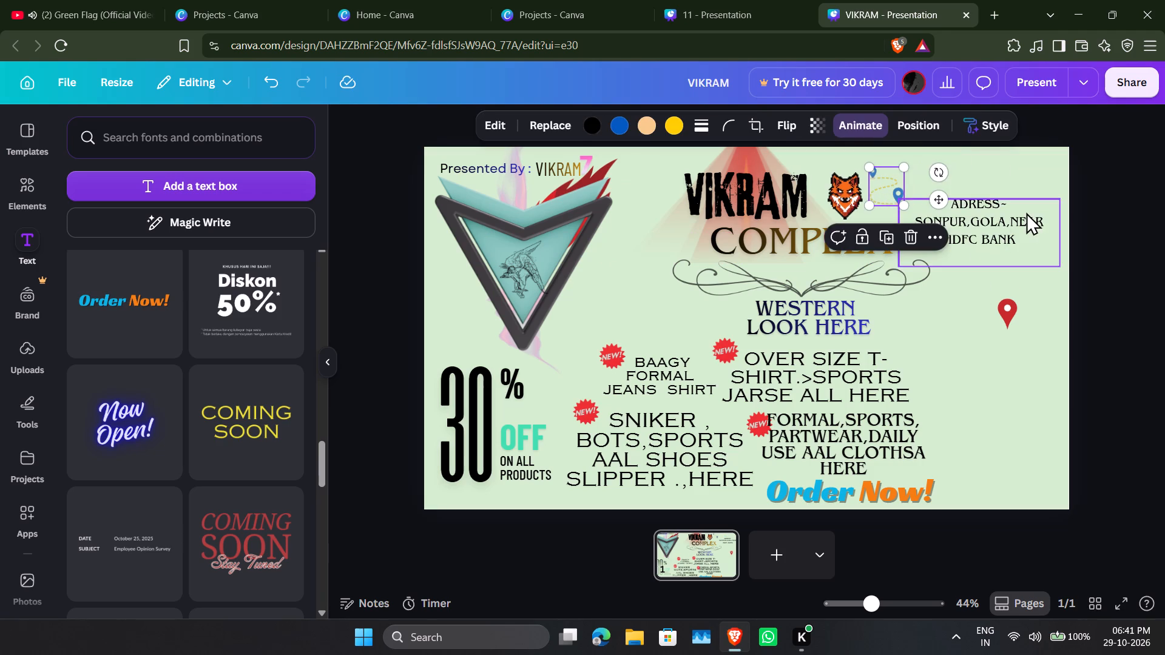
drag(1026, 212, 1030, 170)
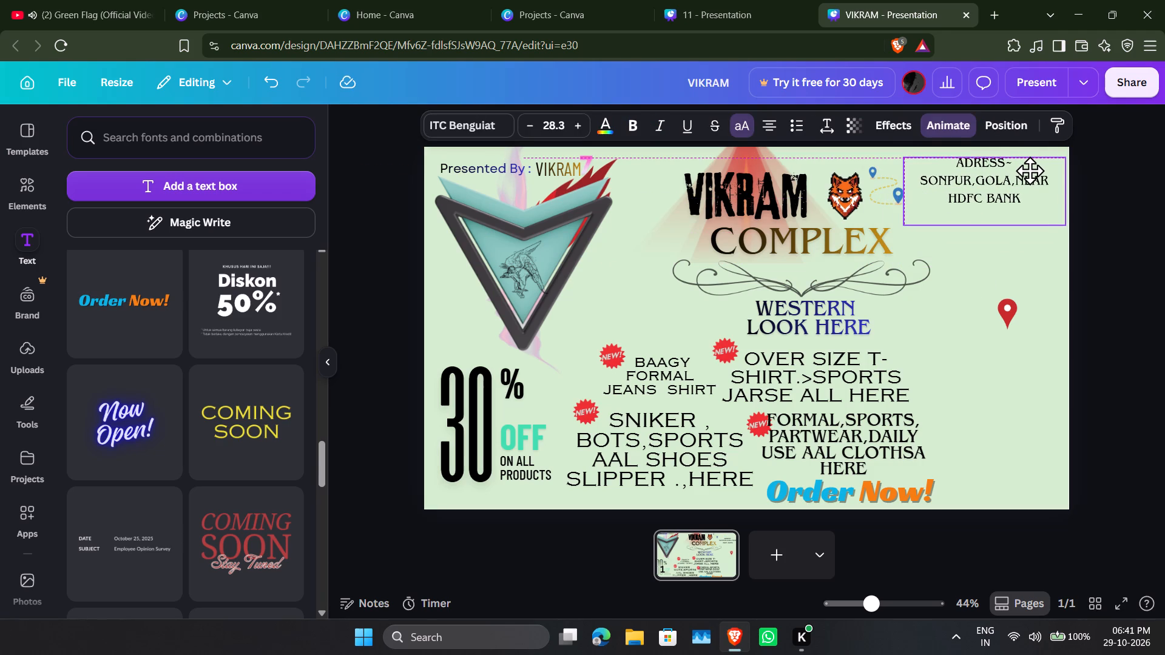
drag(1030, 170, 1030, 170)
click(1015, 361)
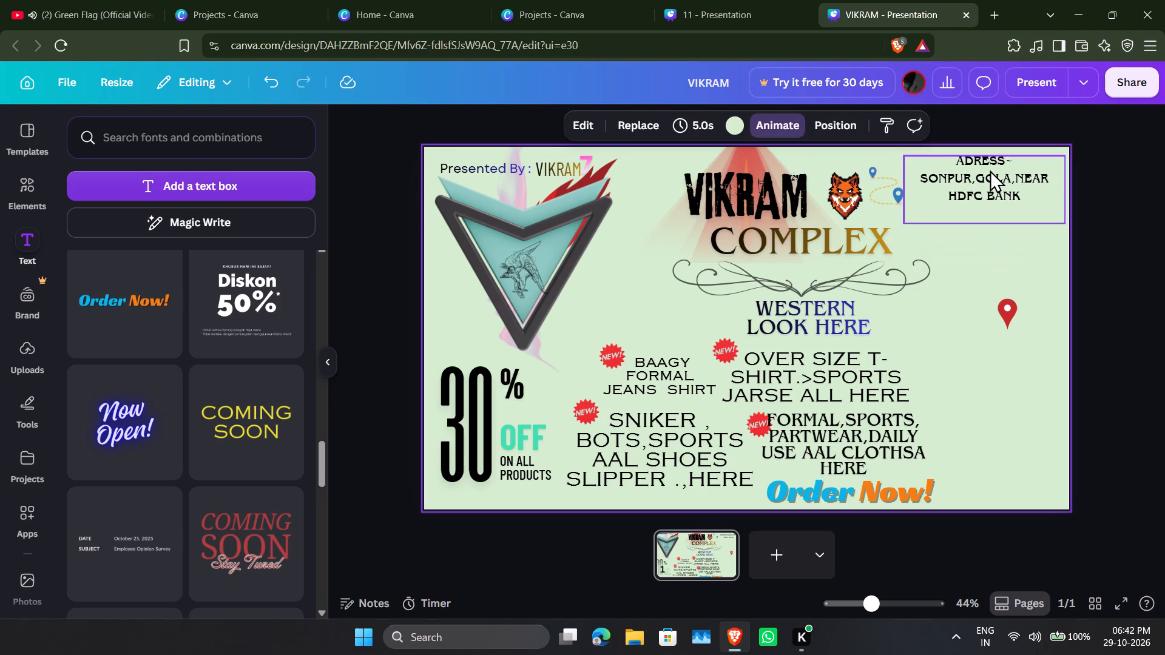
Change the address text's font to Open Sauce.
click(990, 170)
click(607, 138)
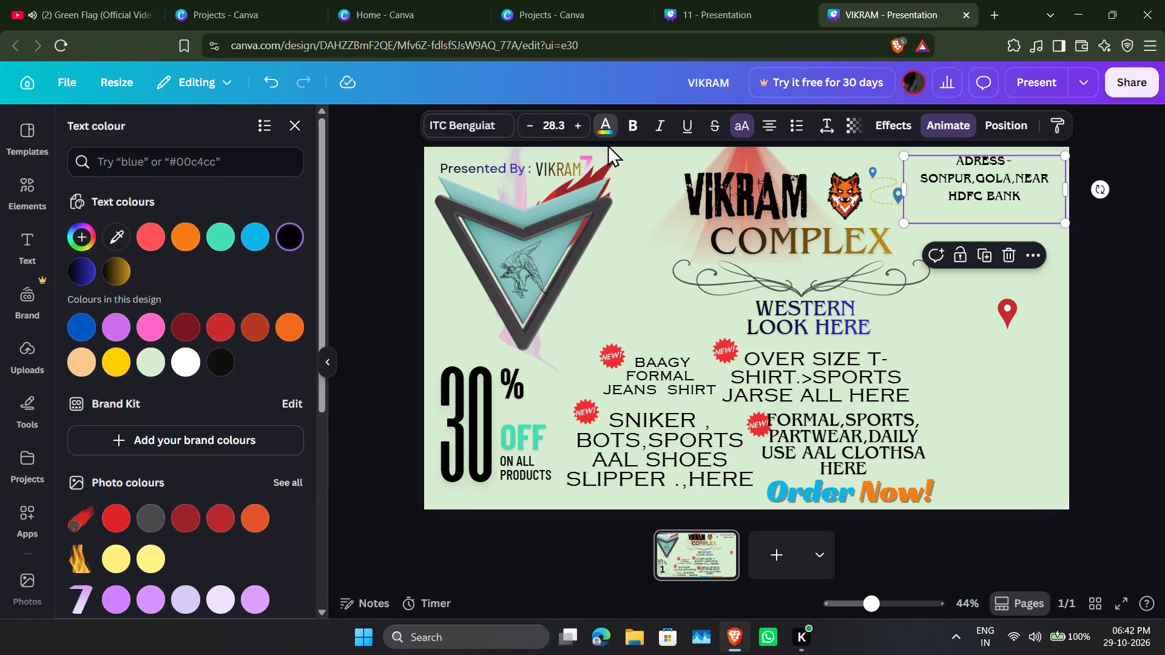
click(500, 119)
scroll(233, 421, down, 1)
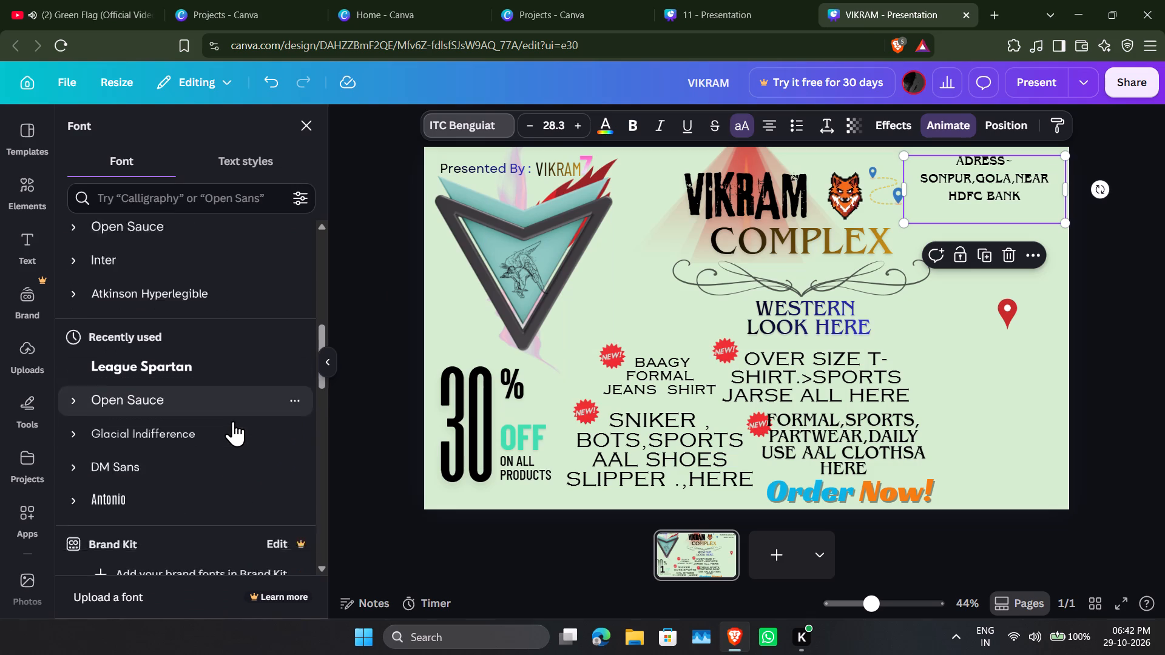
click(242, 364)
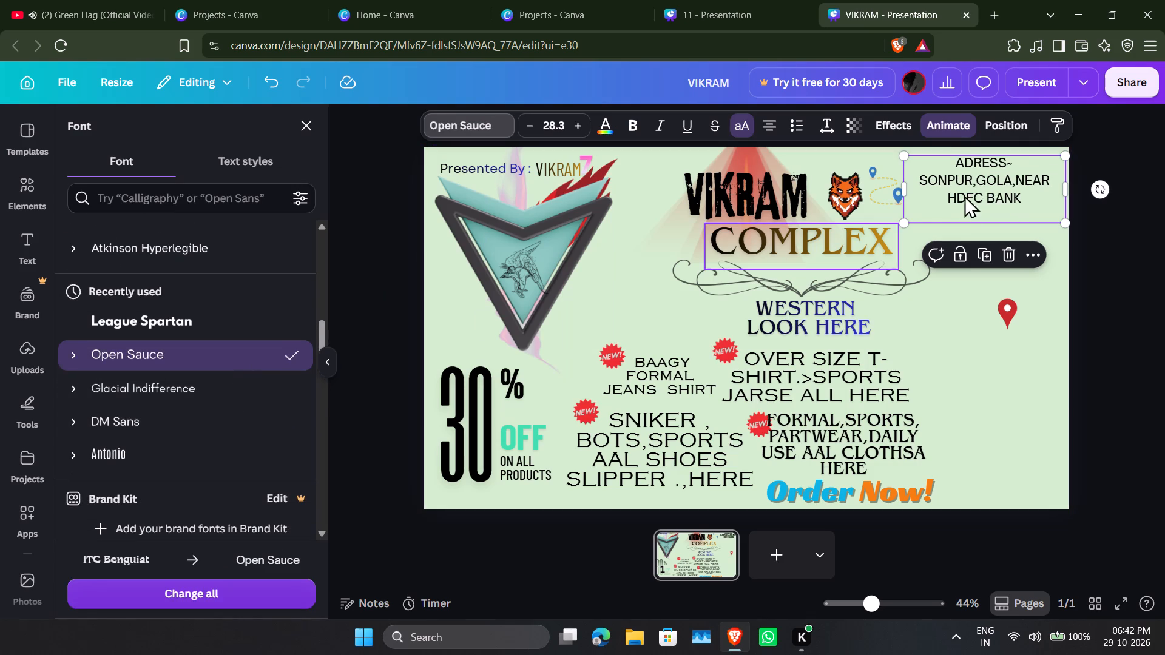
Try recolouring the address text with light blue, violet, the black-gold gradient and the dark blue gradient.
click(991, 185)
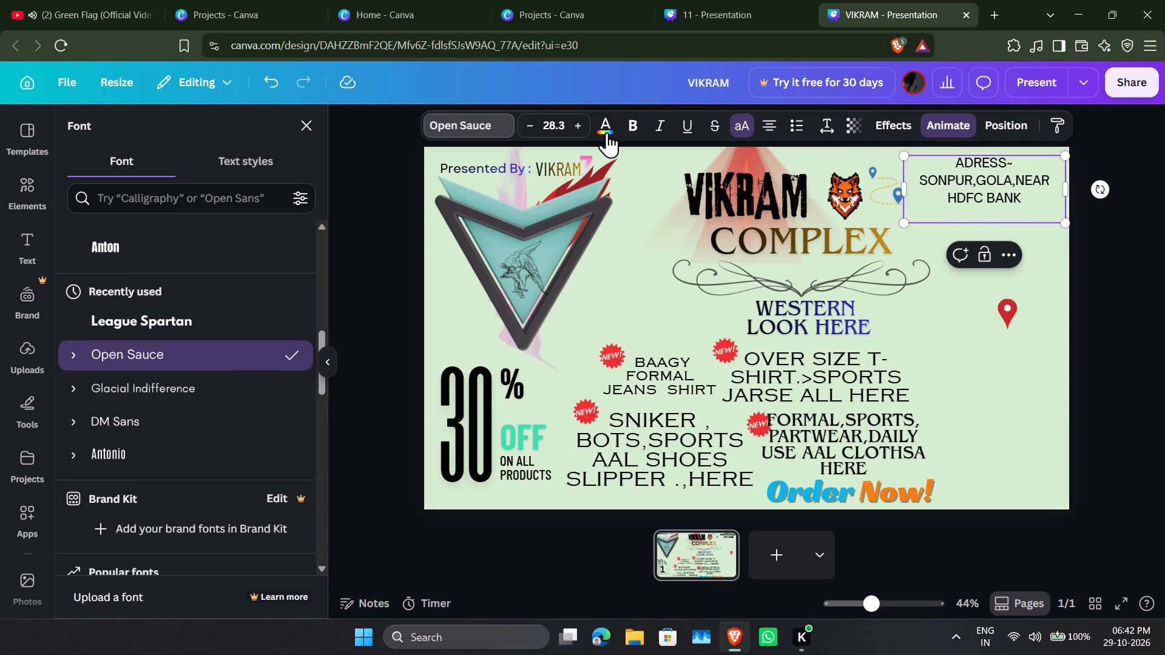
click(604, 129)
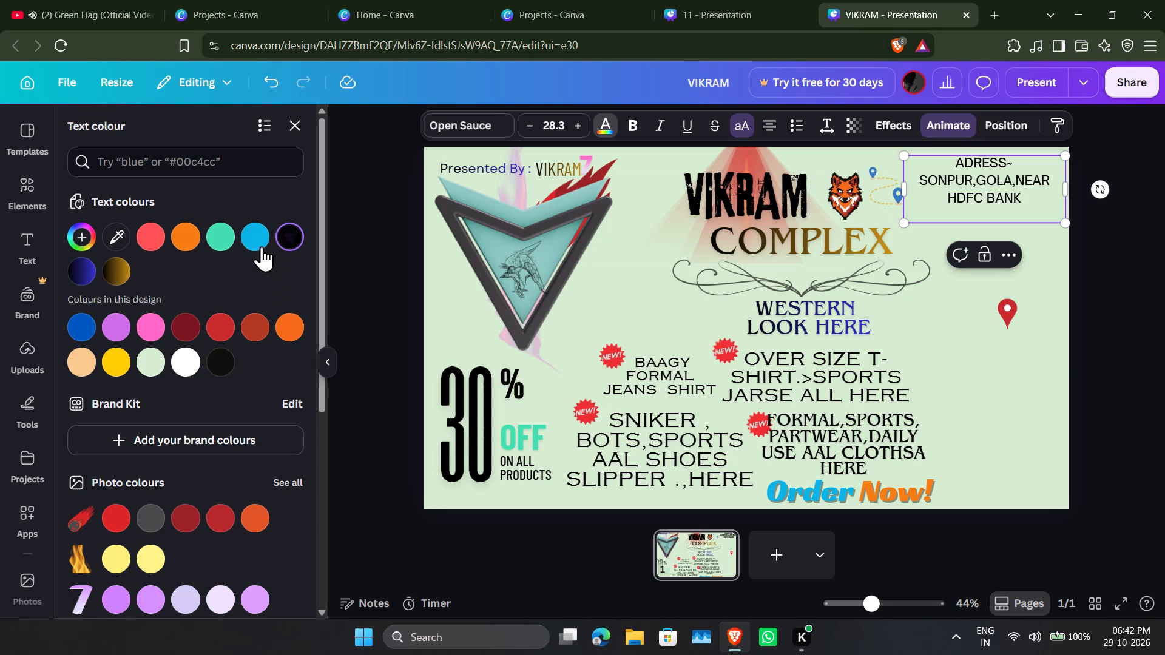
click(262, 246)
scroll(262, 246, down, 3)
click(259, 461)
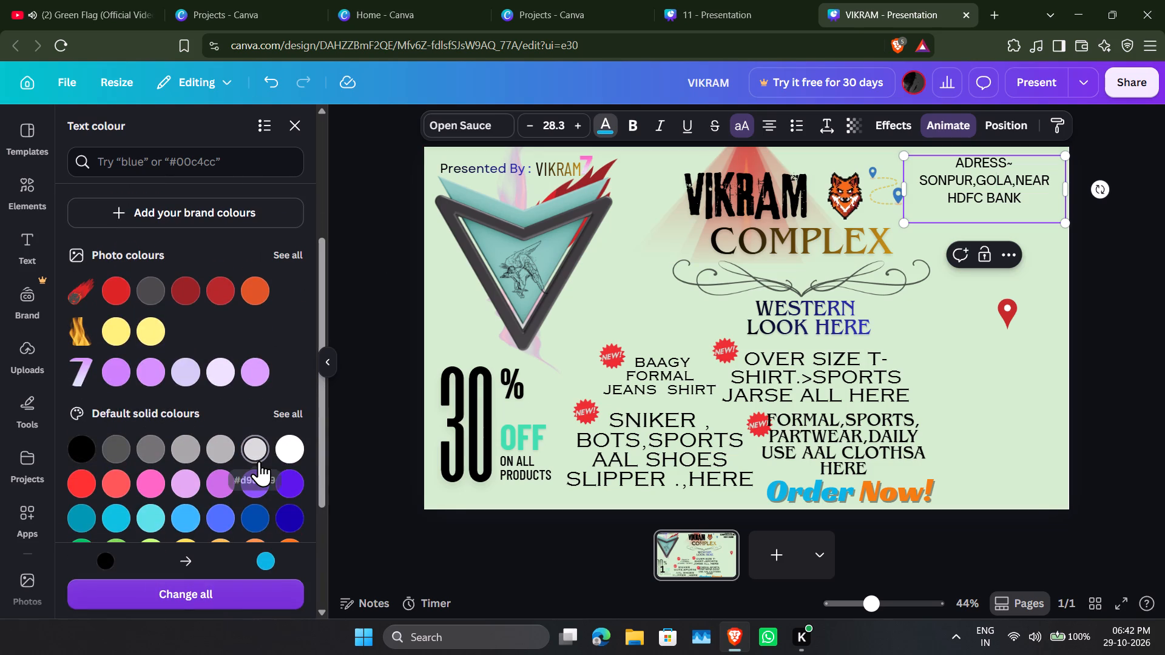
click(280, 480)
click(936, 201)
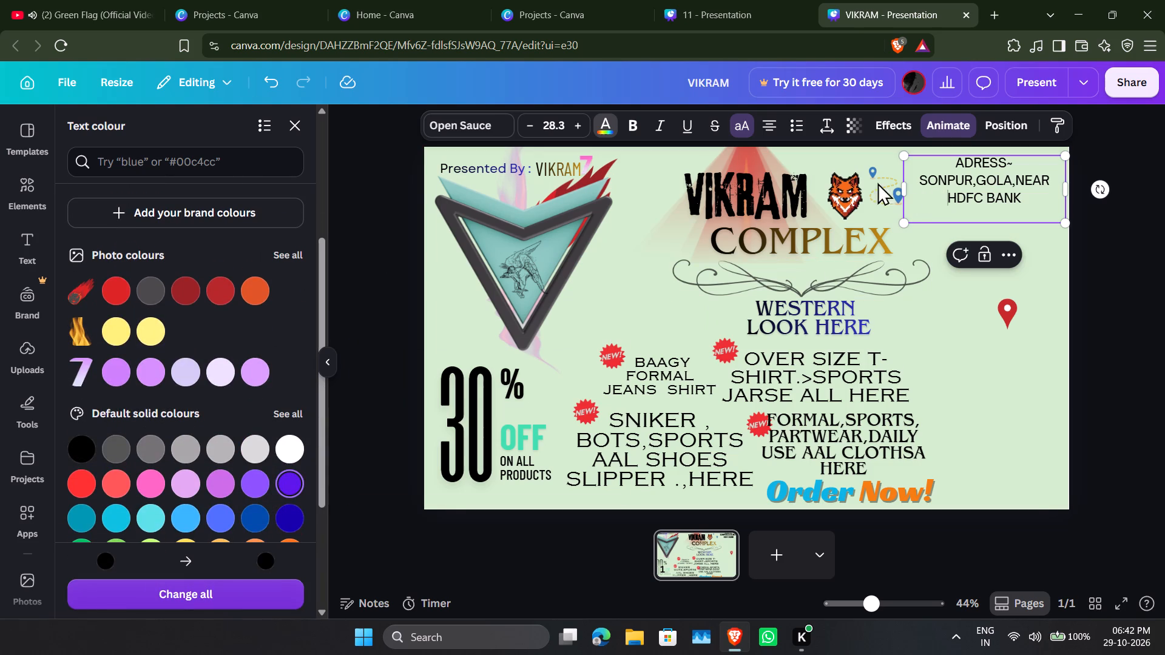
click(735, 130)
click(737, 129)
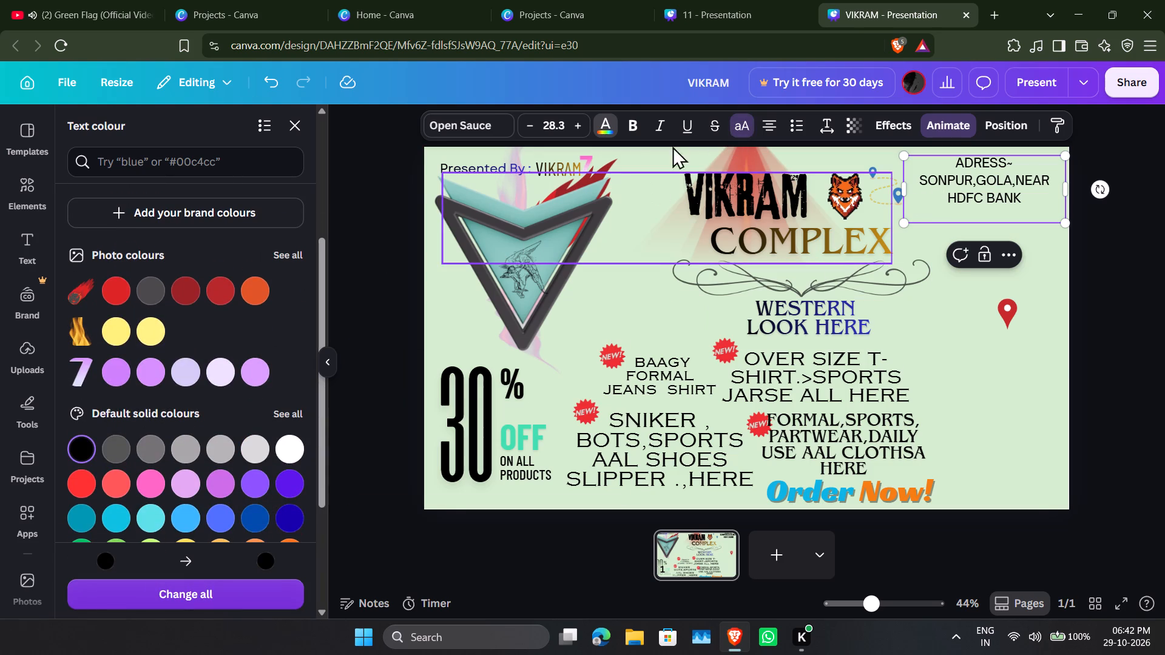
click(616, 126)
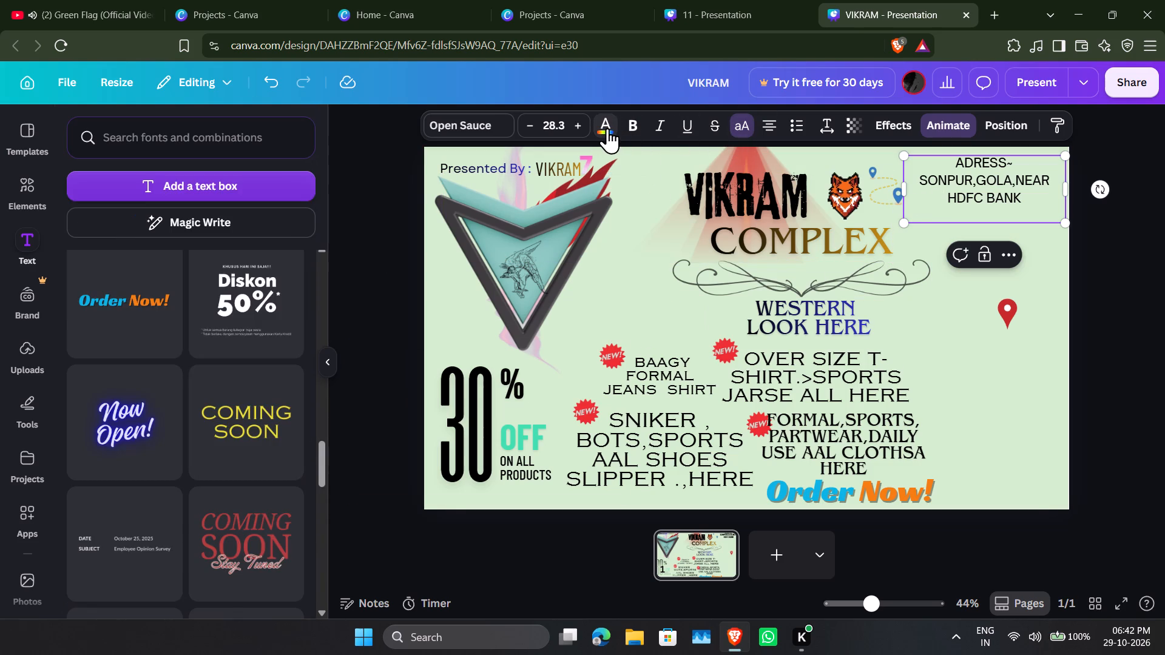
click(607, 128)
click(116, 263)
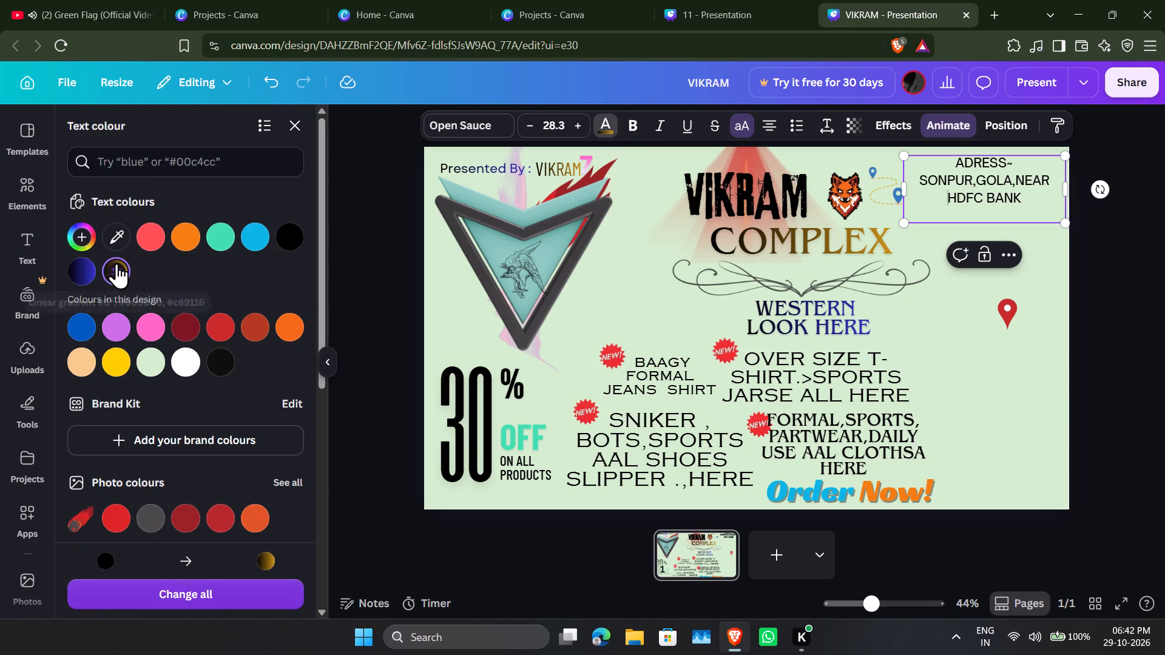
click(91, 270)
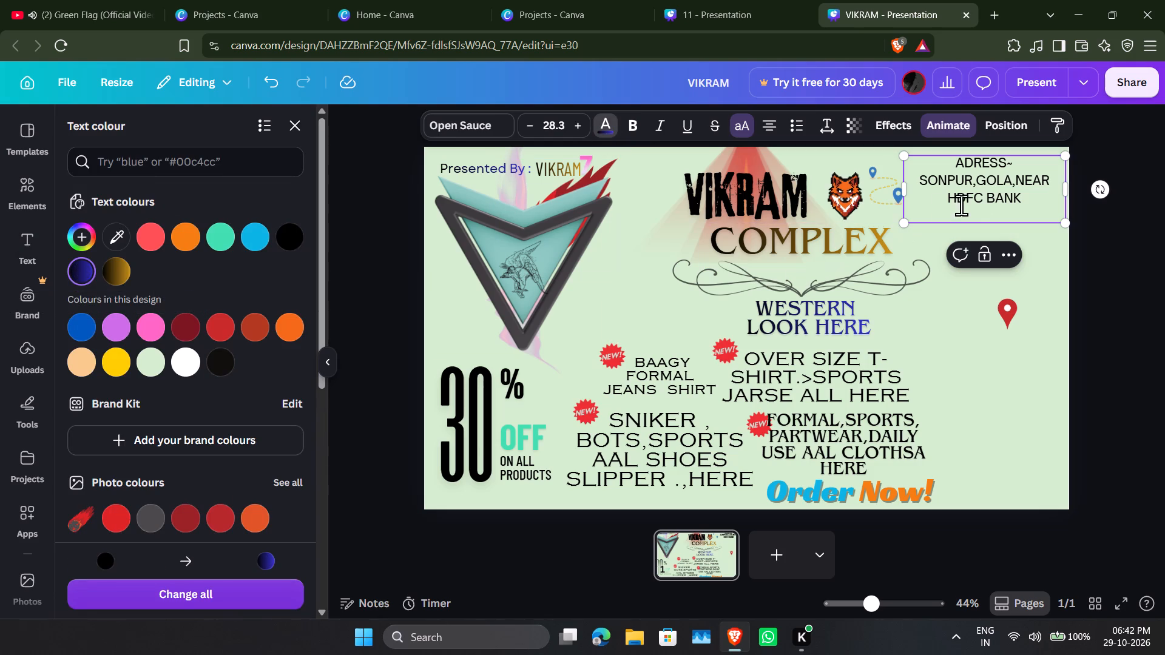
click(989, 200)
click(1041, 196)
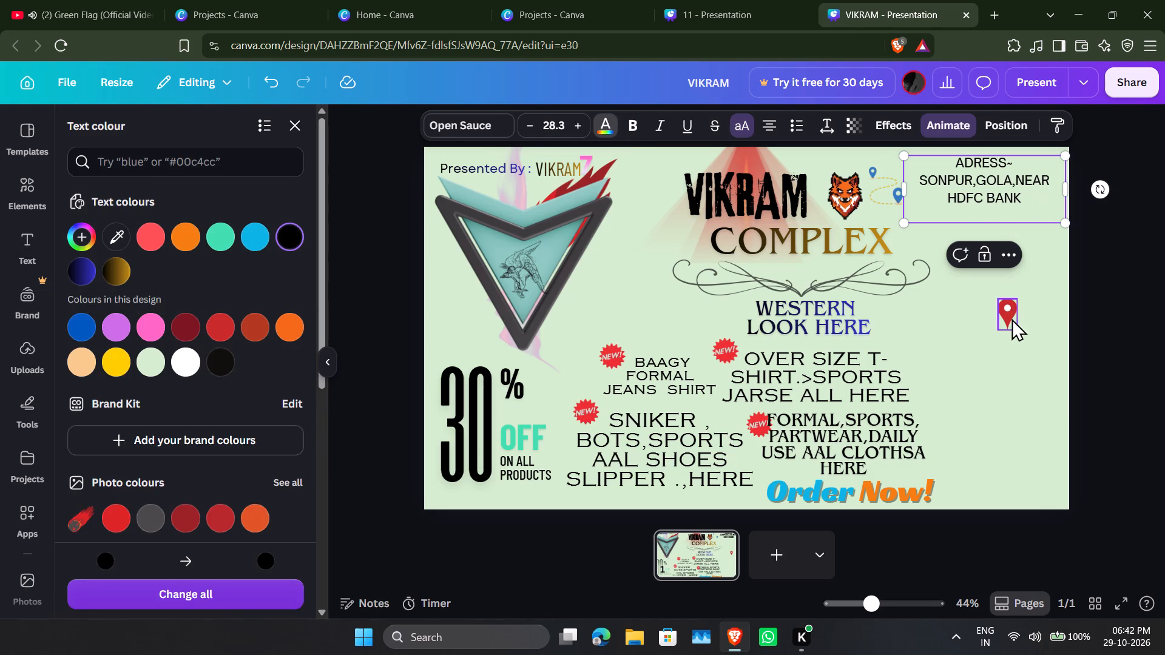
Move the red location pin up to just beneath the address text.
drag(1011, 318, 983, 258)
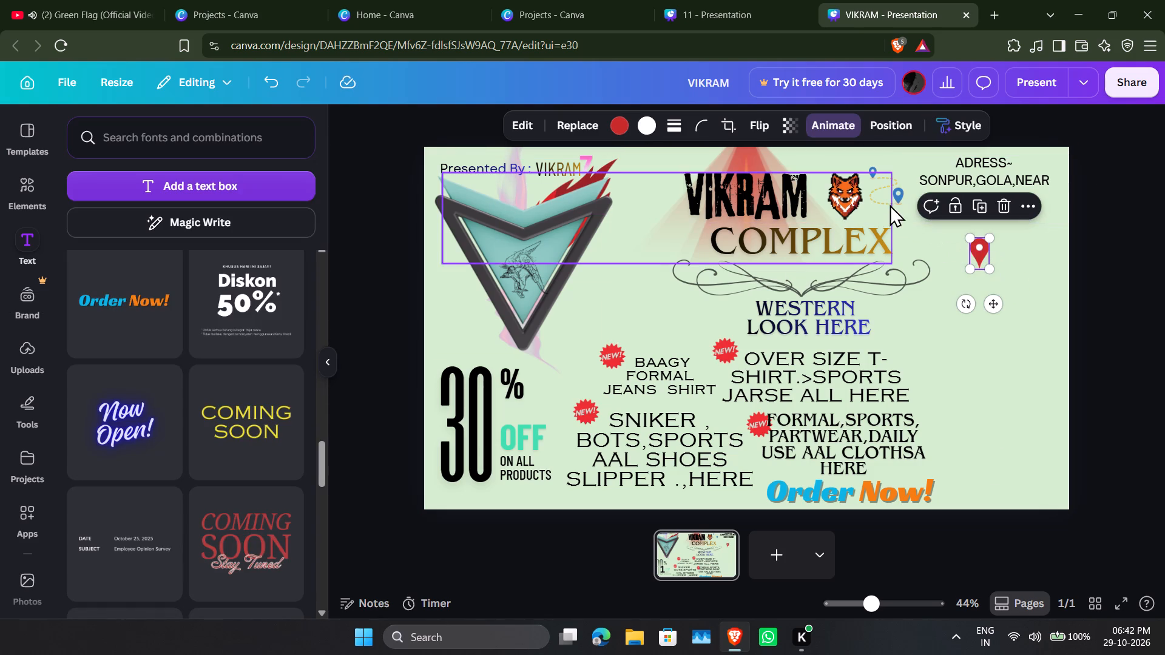
Shrink the dotted route graphic and move it to the page's upper-right corner, just after the first address line.
click(902, 192)
drag(877, 181, 909, 167)
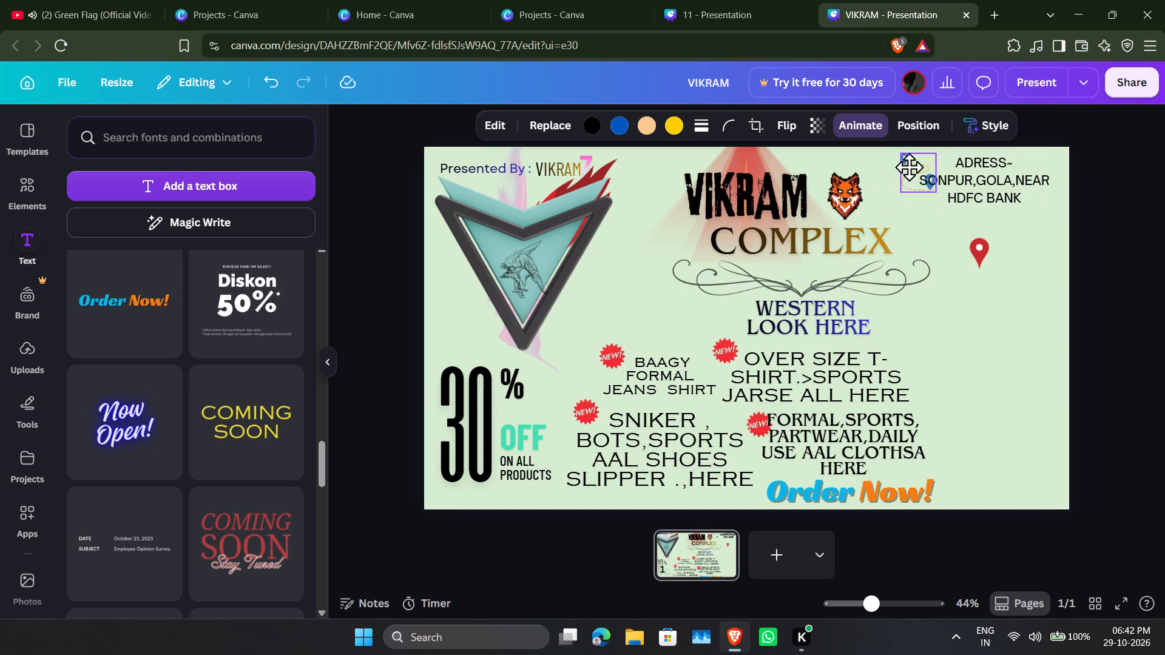
drag(909, 167, 890, 169)
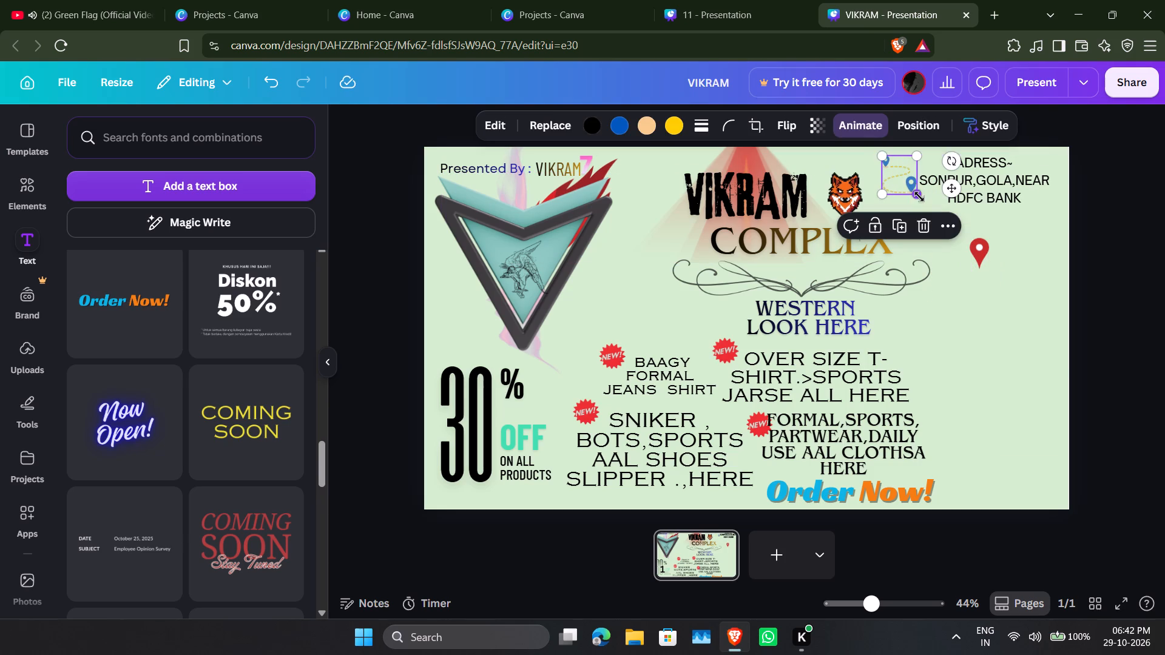
drag(919, 196, 900, 189)
drag(891, 167, 951, 162)
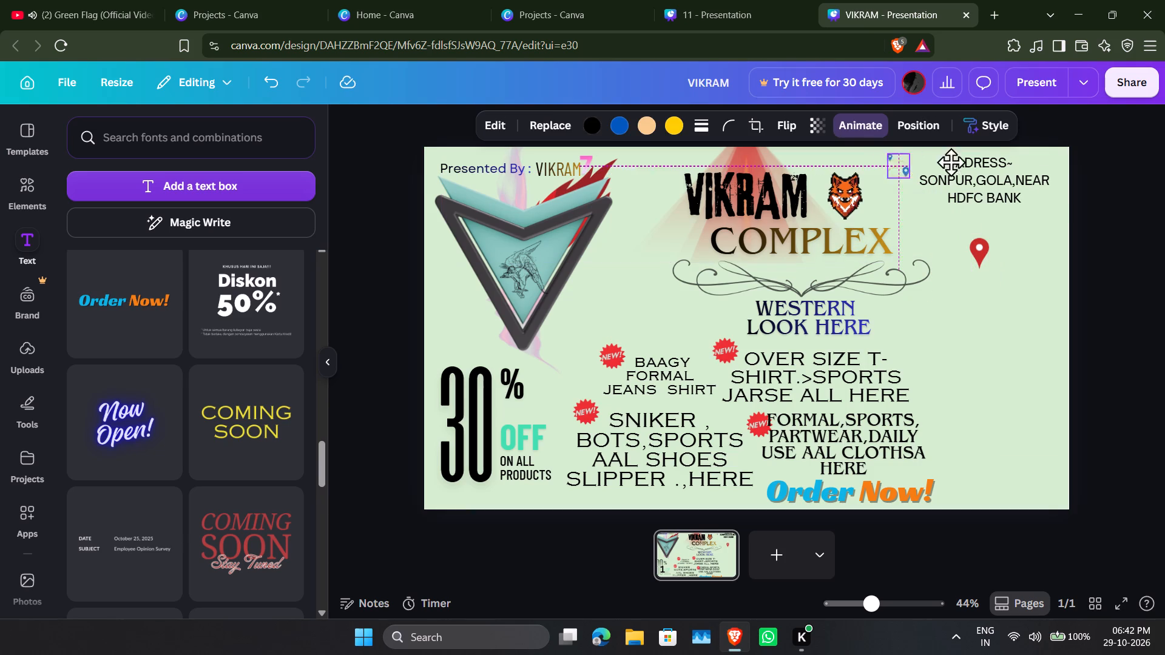
drag(951, 162, 1049, 163)
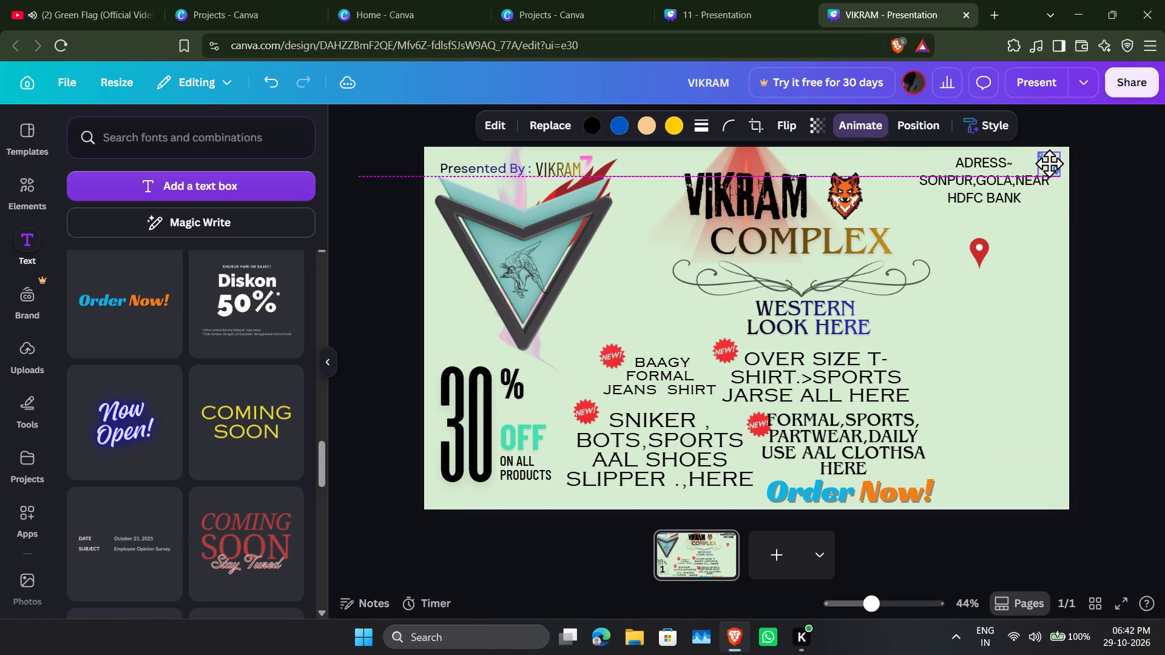
drag(1049, 163, 1049, 163)
Shrink the red location pin to about 40 by 66 and place it directly in front of the word ADRESS.
drag(984, 247, 968, 185)
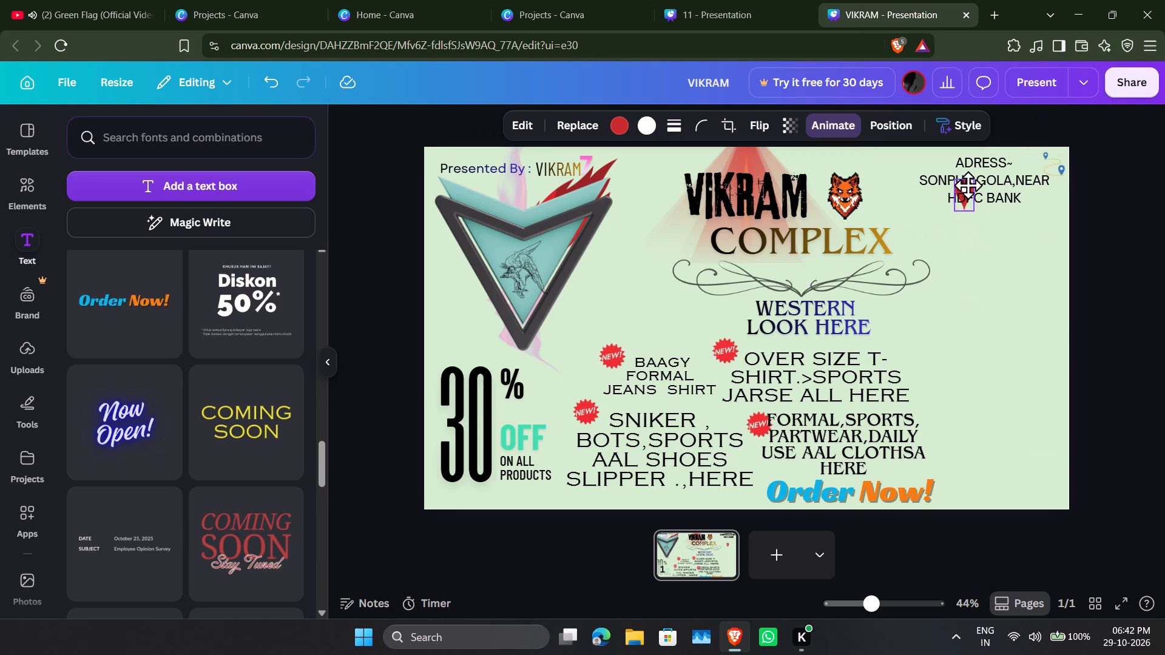
drag(968, 185, 948, 173)
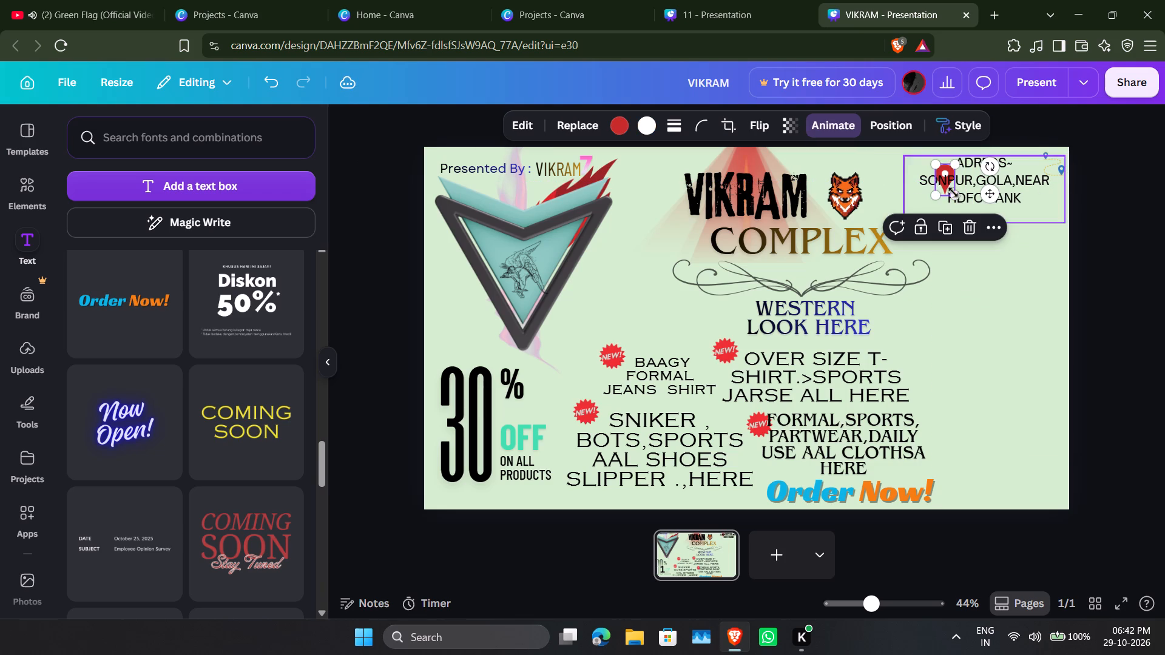
drag(954, 194, 951, 179)
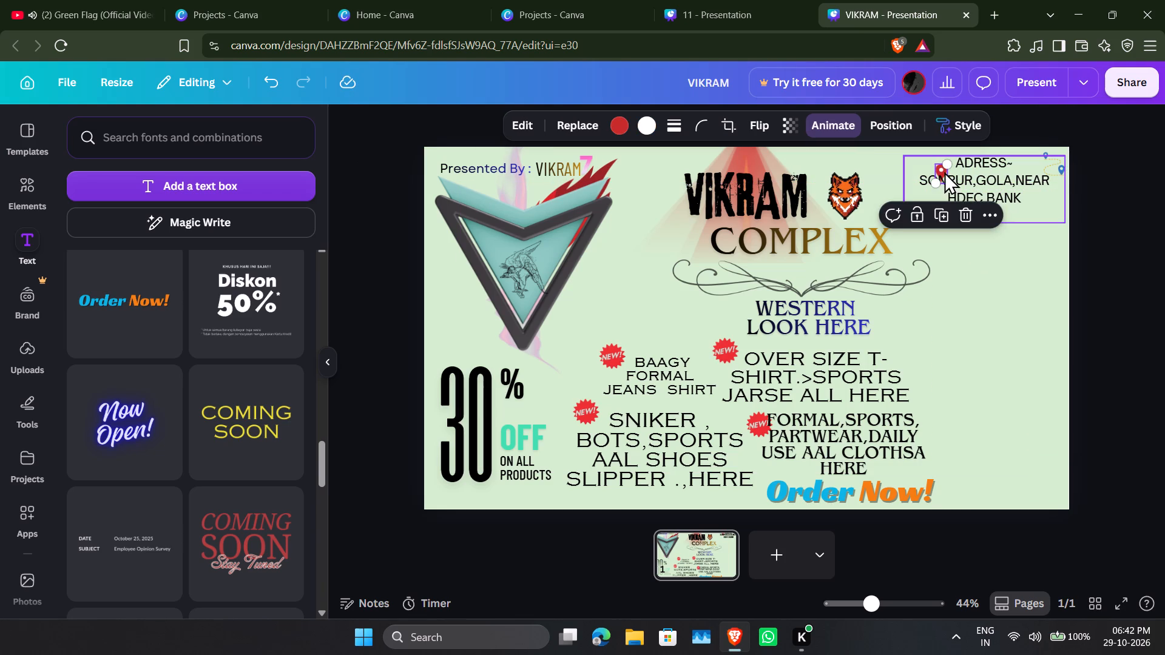
drag(940, 170, 945, 164)
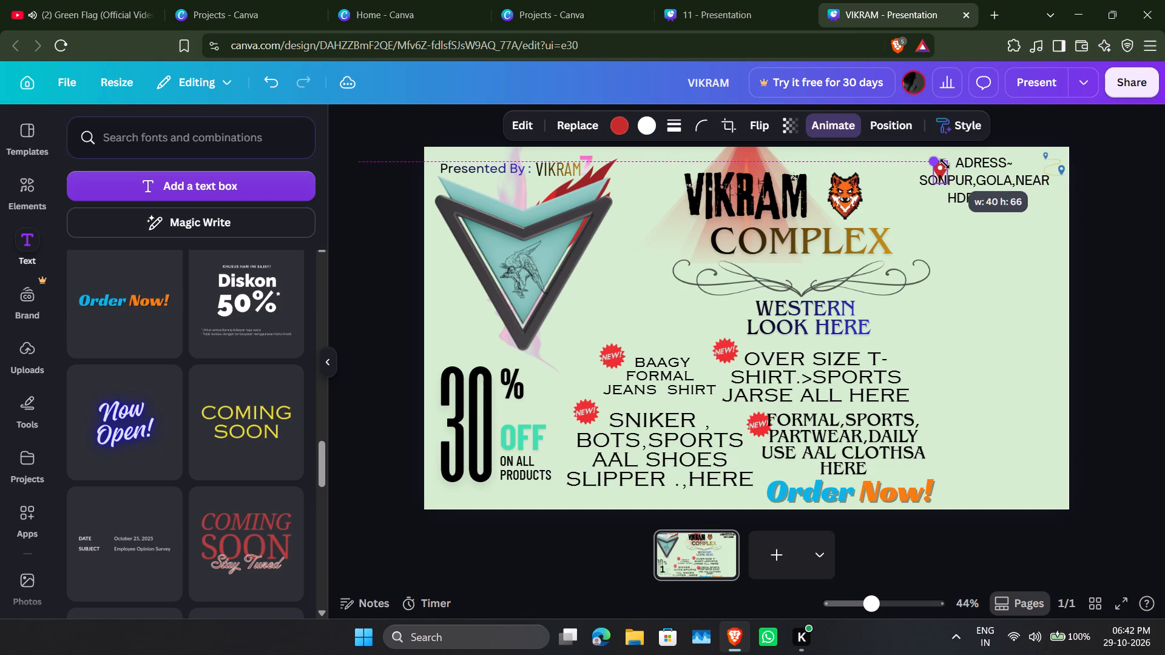
drag(945, 164, 945, 164)
drag(943, 174, 951, 167)
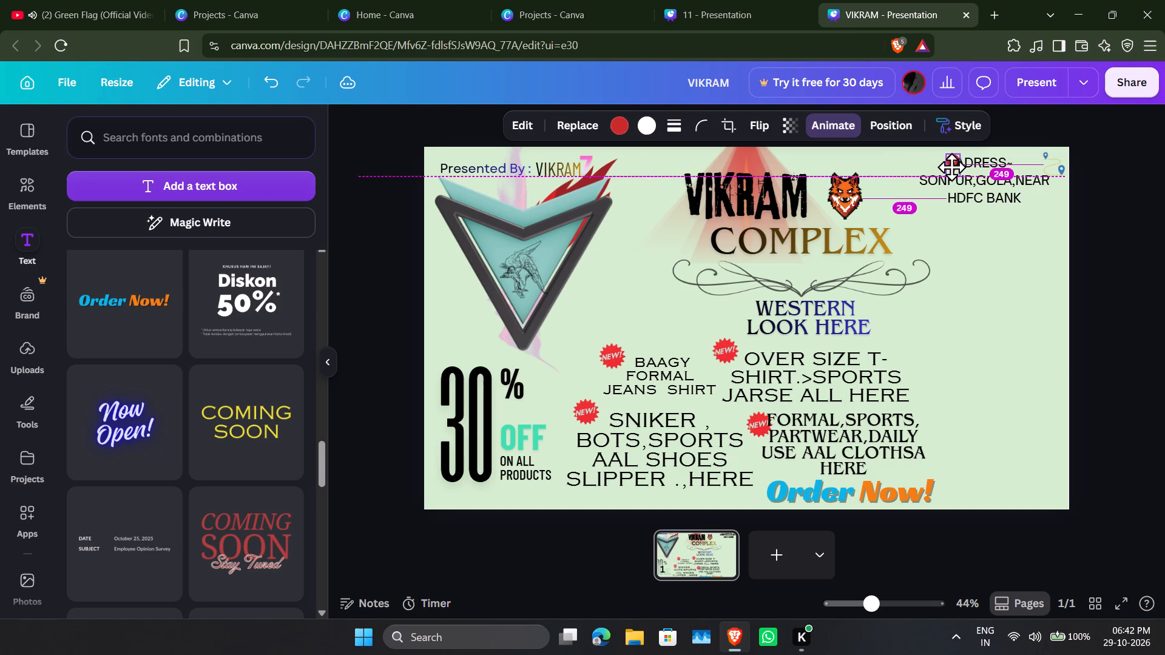
drag(951, 167, 945, 163)
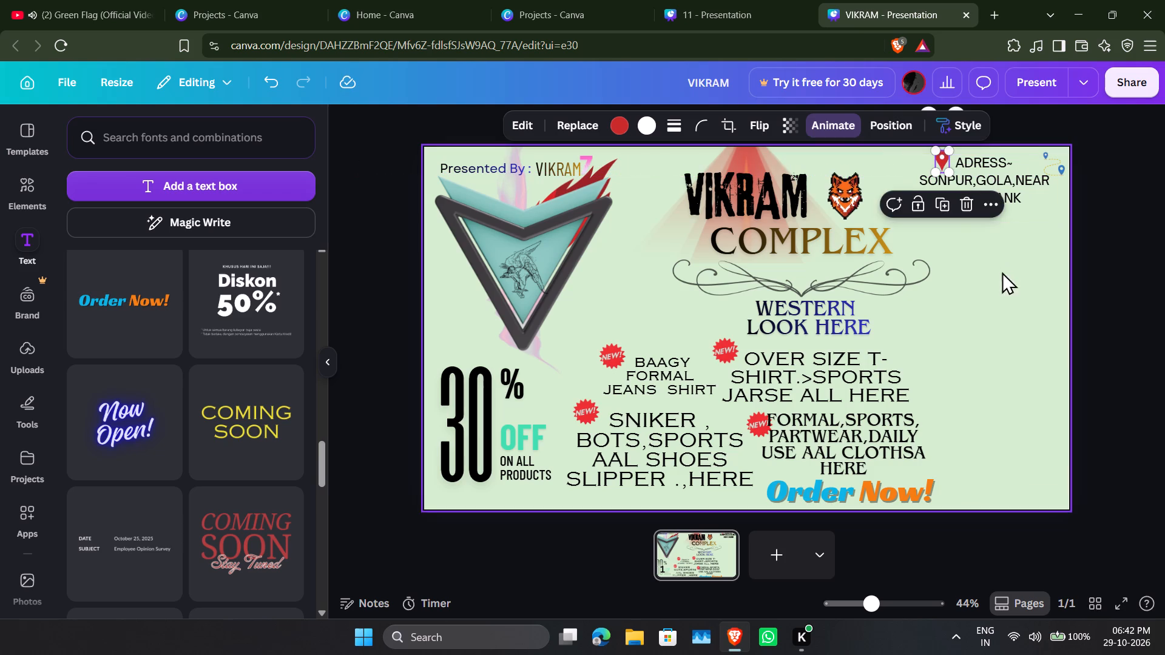
click(1002, 283)
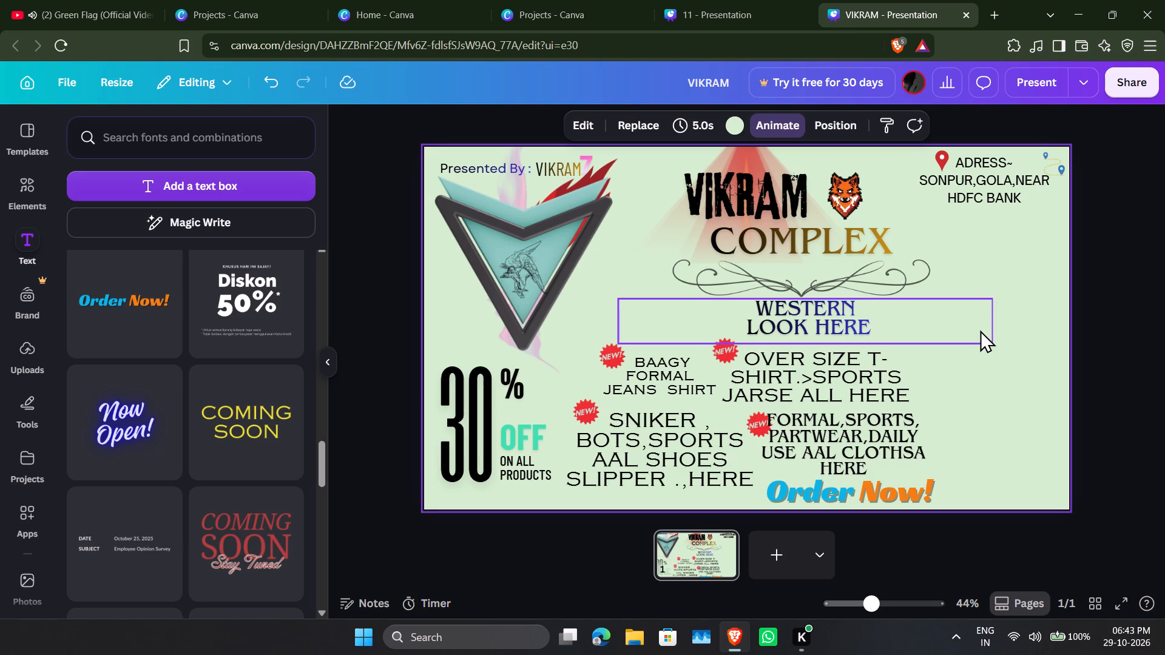
click(990, 411)
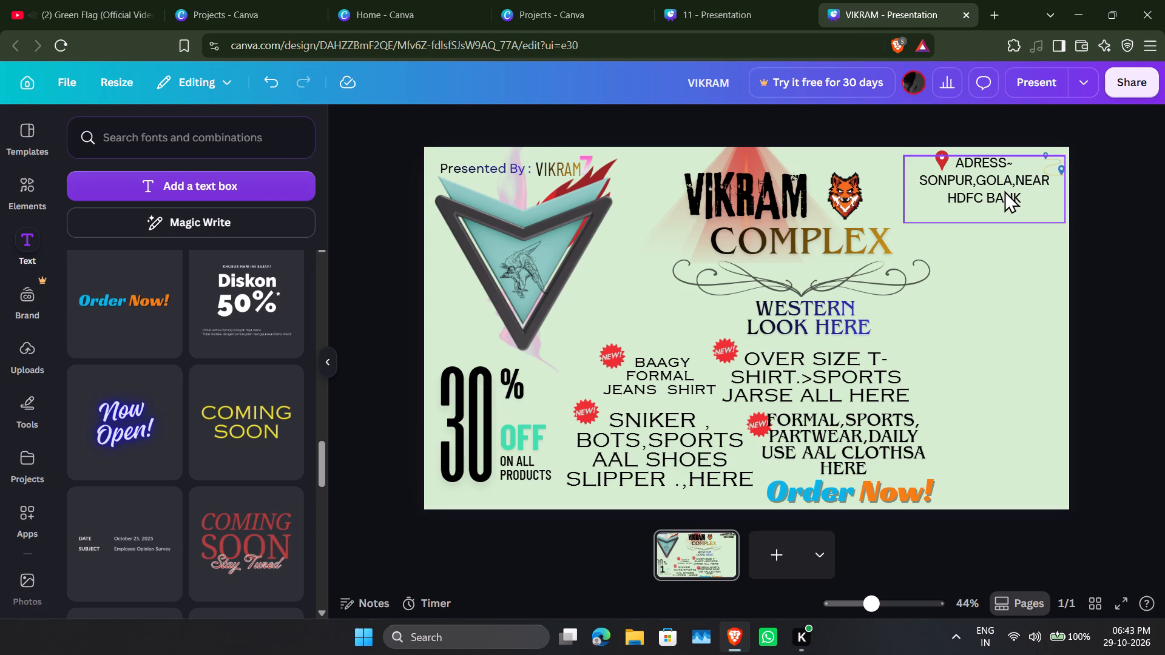
Add the square flame frame from the recently used graphics to the page.
click(1004, 190)
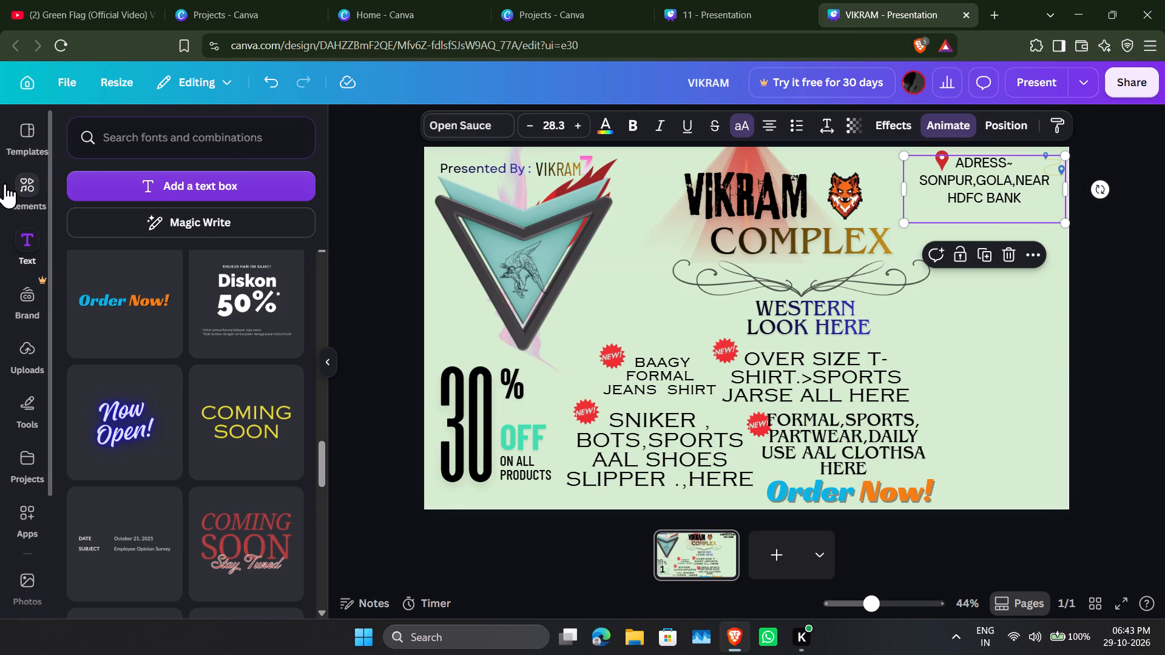
click(5, 183)
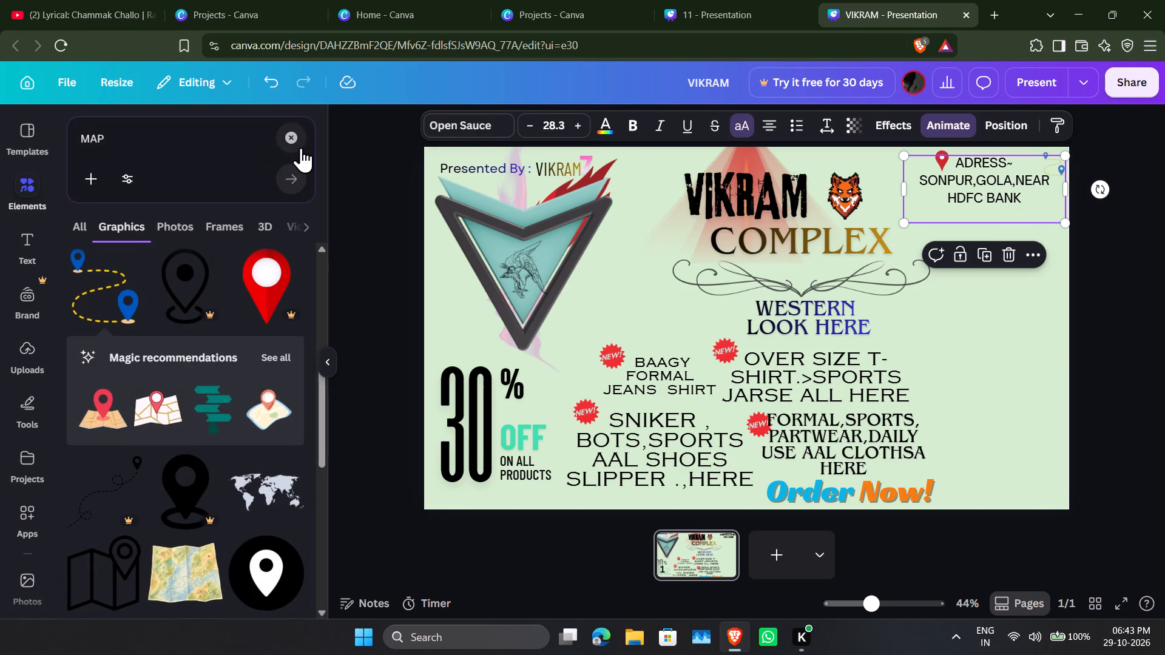
click(301, 147)
scroll(180, 385, down, 1)
scroll(180, 393, up, 1)
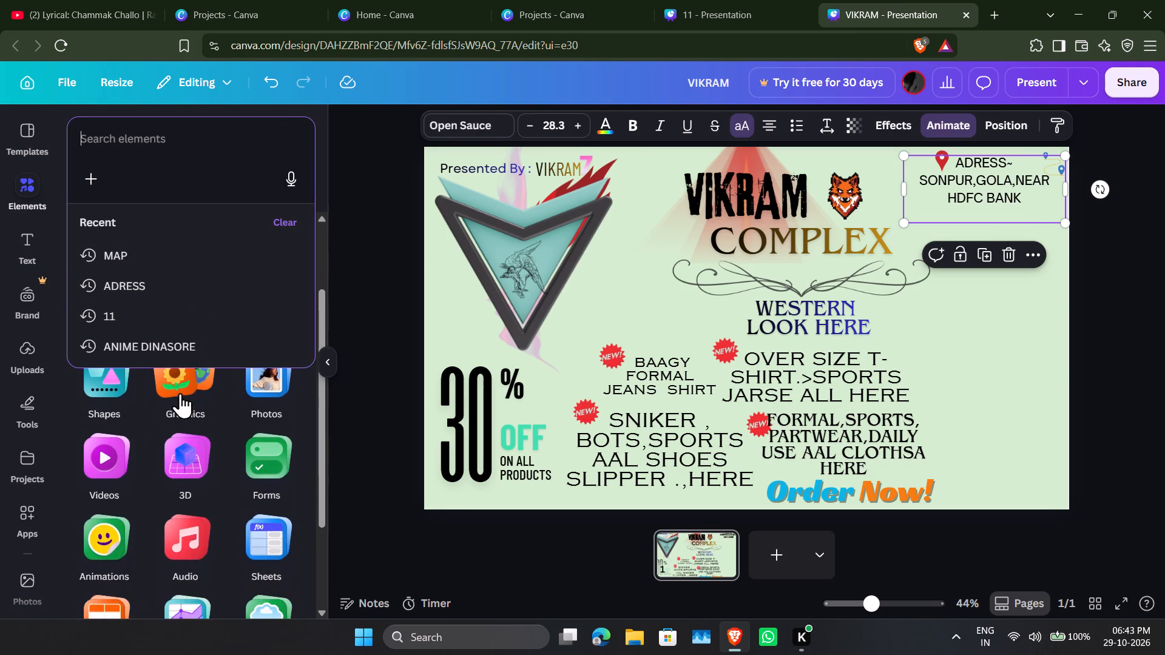
click(292, 220)
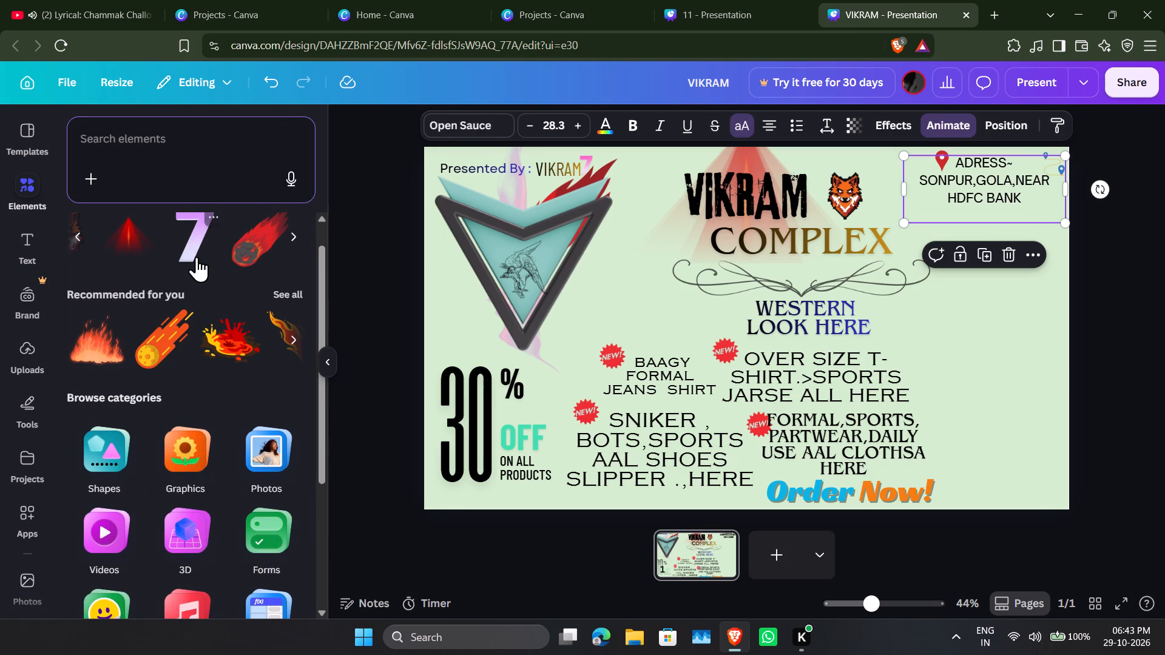
click(287, 237)
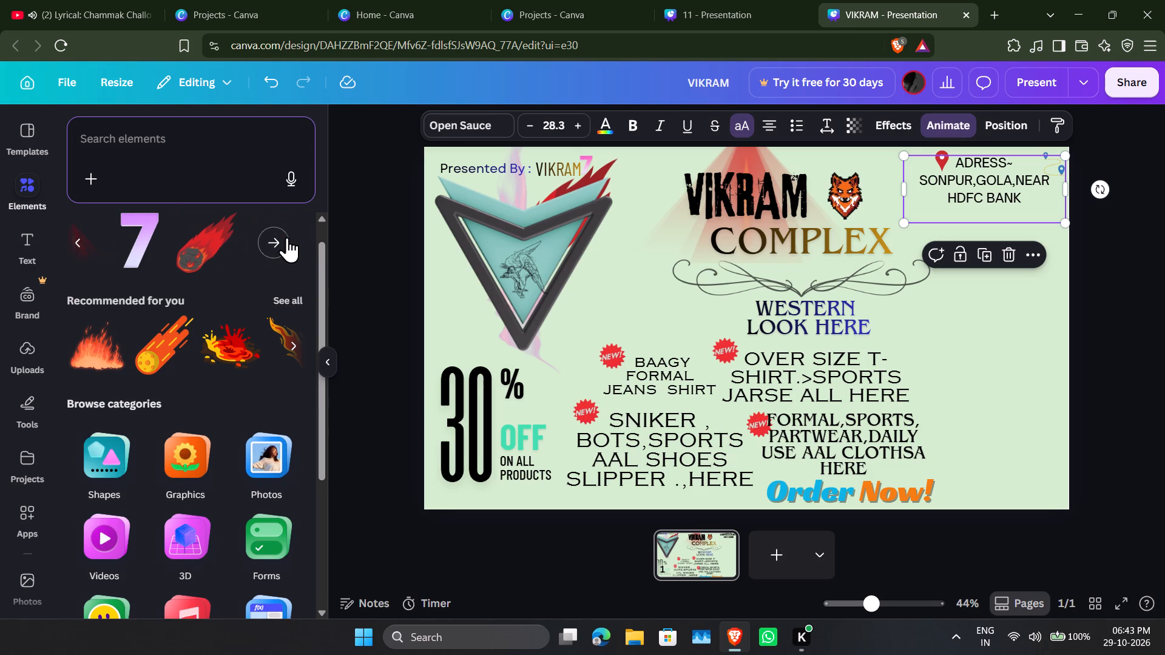
click(287, 237)
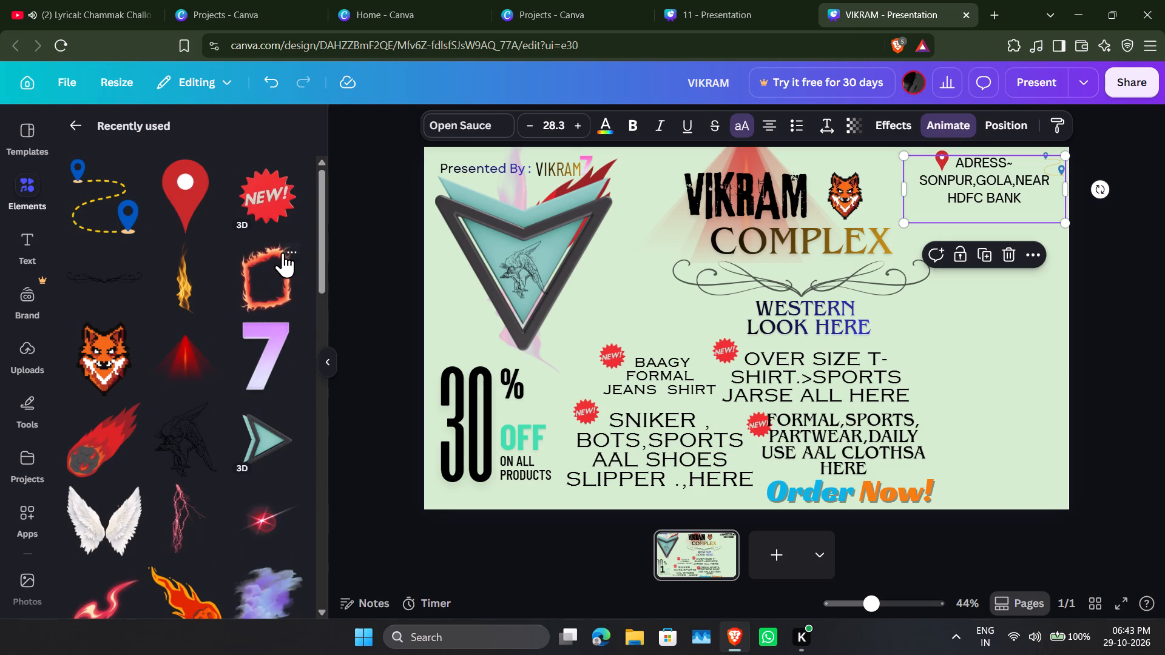
drag(275, 260, 808, 191)
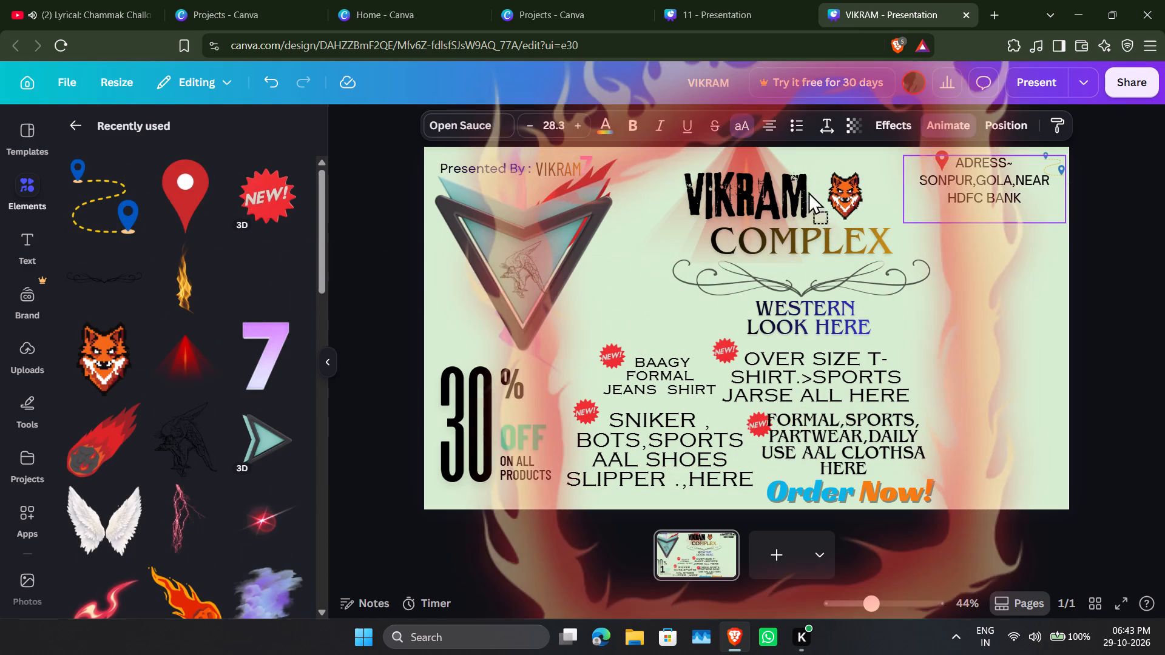
drag(808, 191, 788, 234)
Shrink the flame frame to roughly the address text's height and move it over the address in the page's upper-right corner.
drag(874, 352, 925, 299)
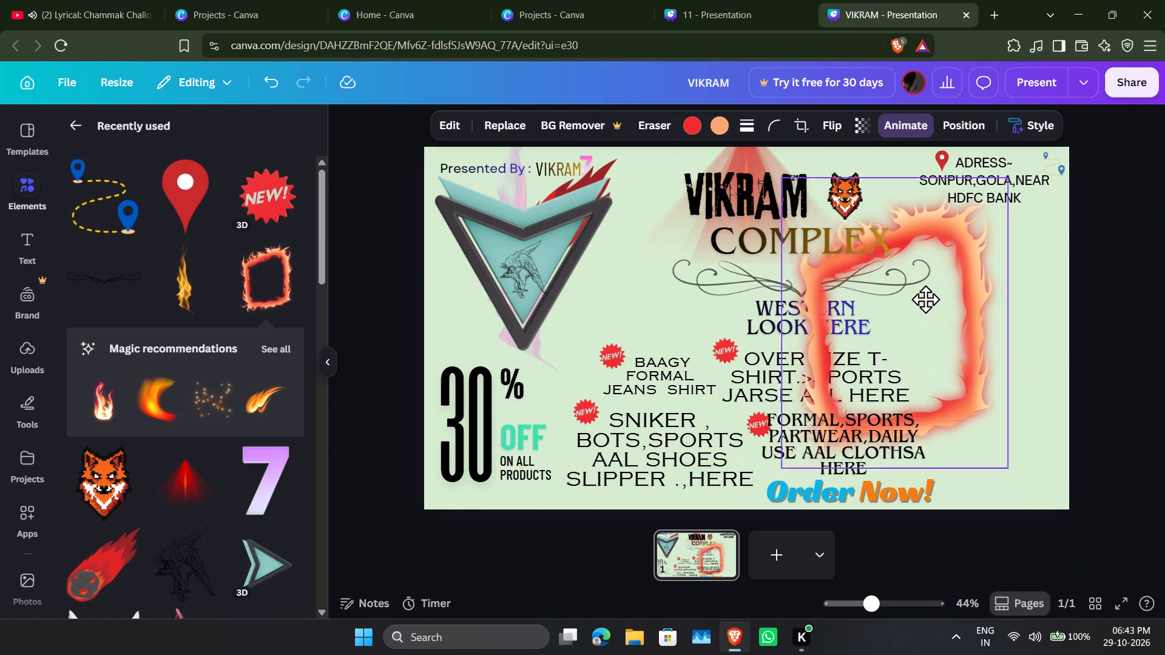
drag(925, 299, 943, 264)
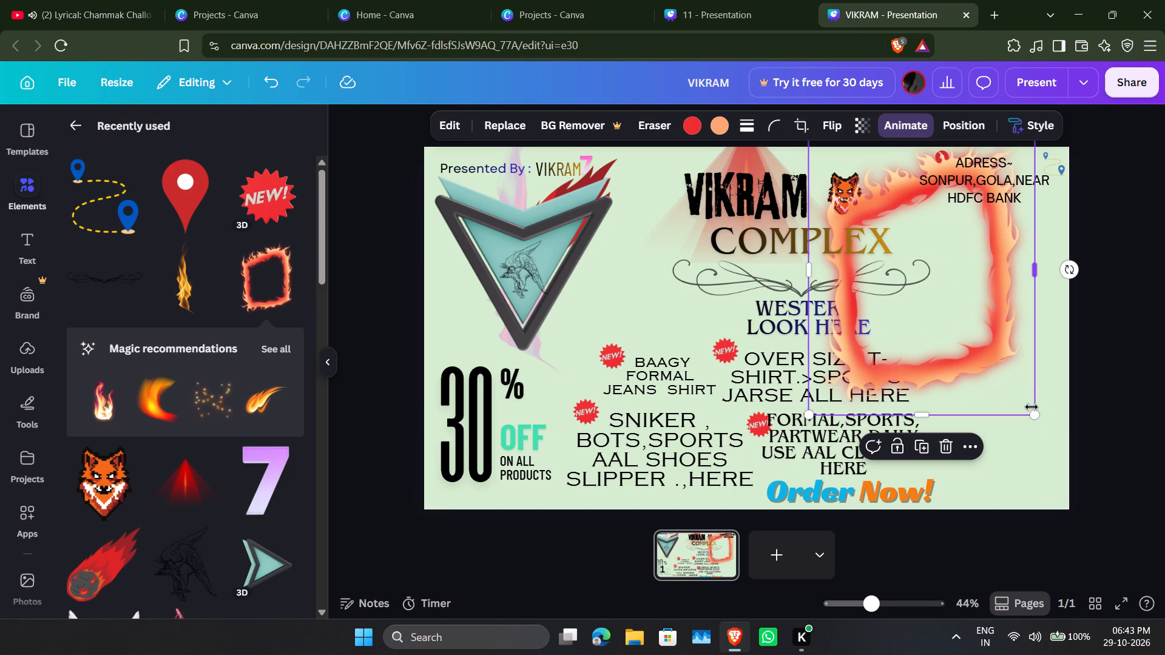
drag(1032, 414, 908, 279)
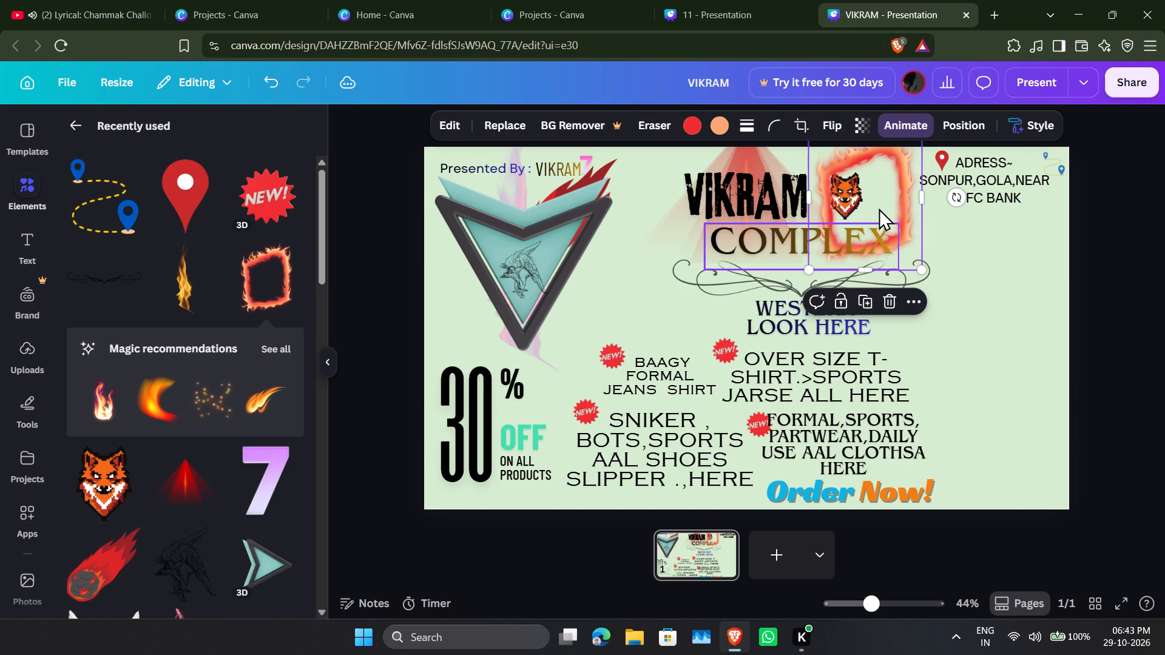
drag(873, 196, 977, 210)
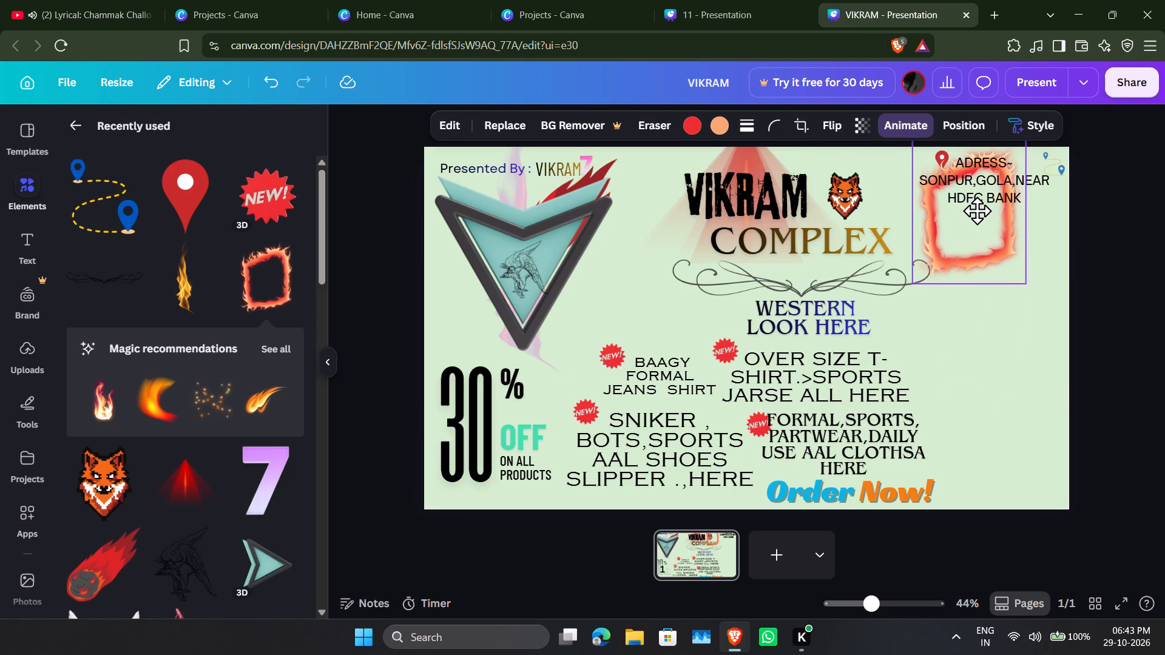
drag(977, 210, 972, 256)
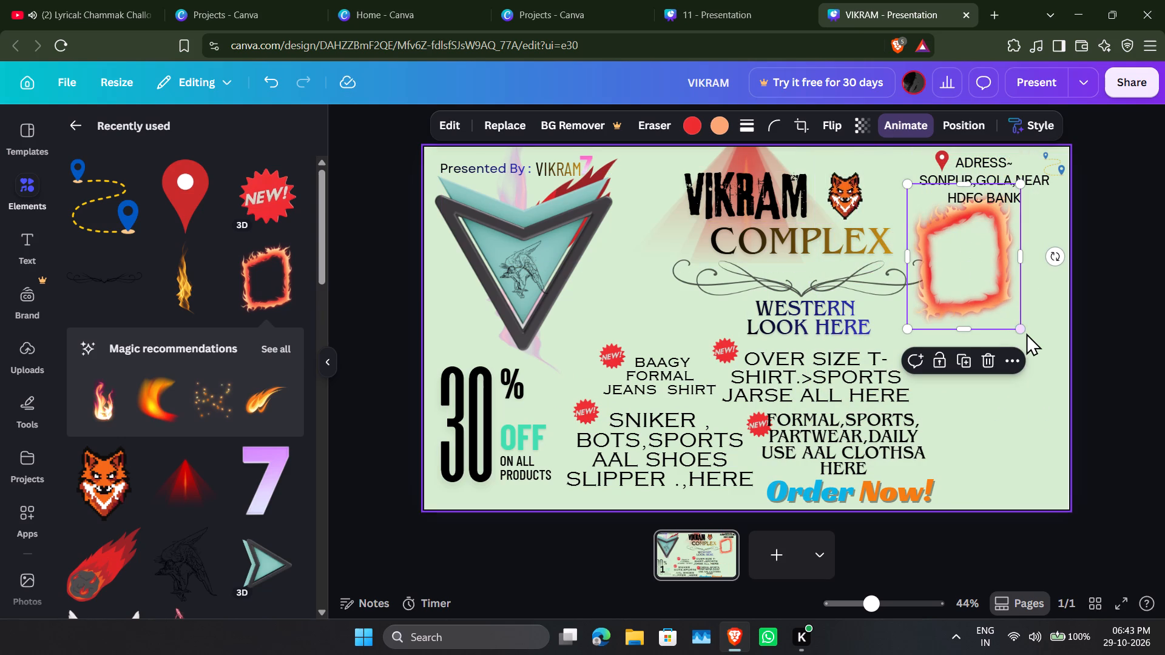
click(1026, 333)
drag(1020, 327, 972, 283)
drag(938, 231, 969, 192)
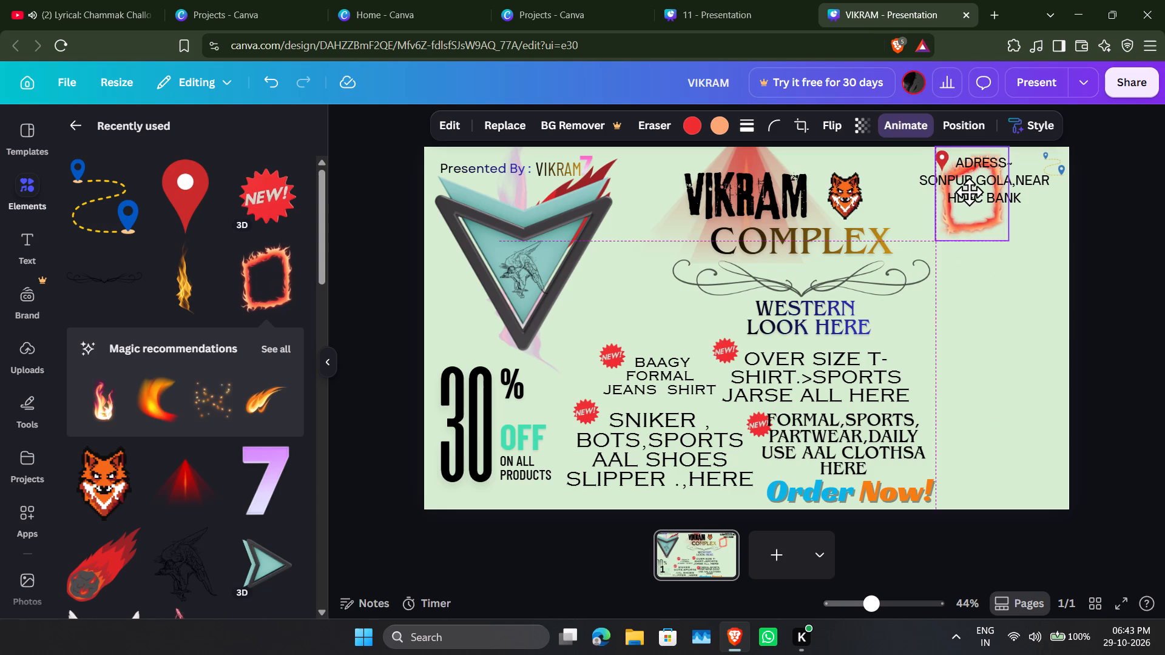
drag(969, 192, 973, 194)
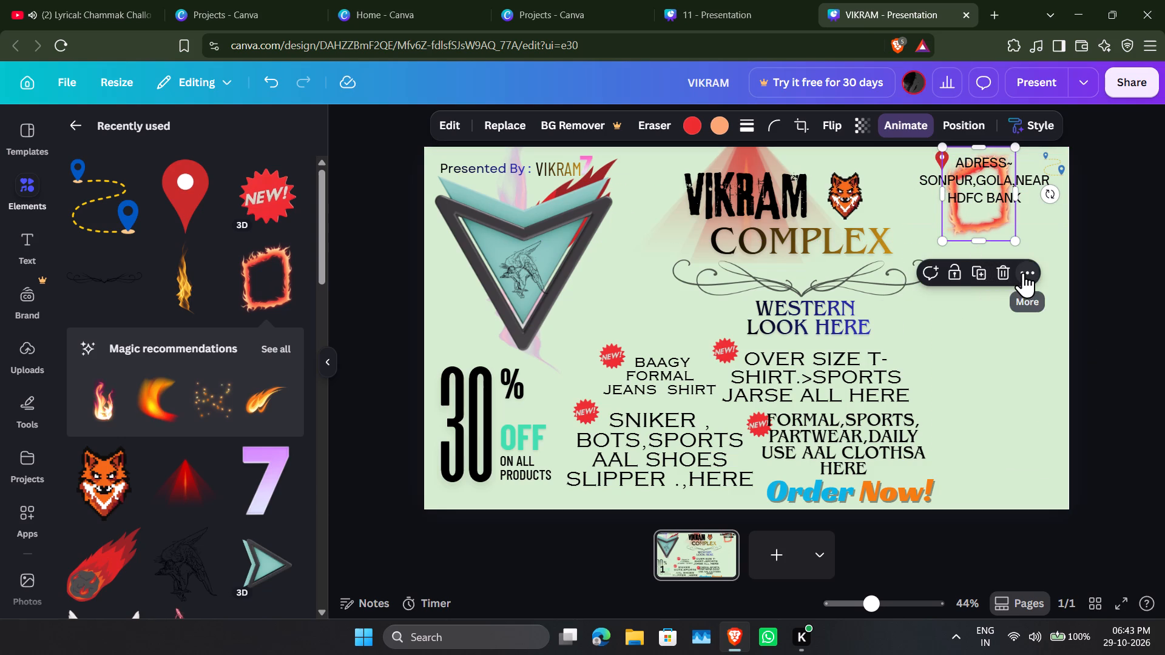
Set the flame frame's transparency to 80.
click(865, 122)
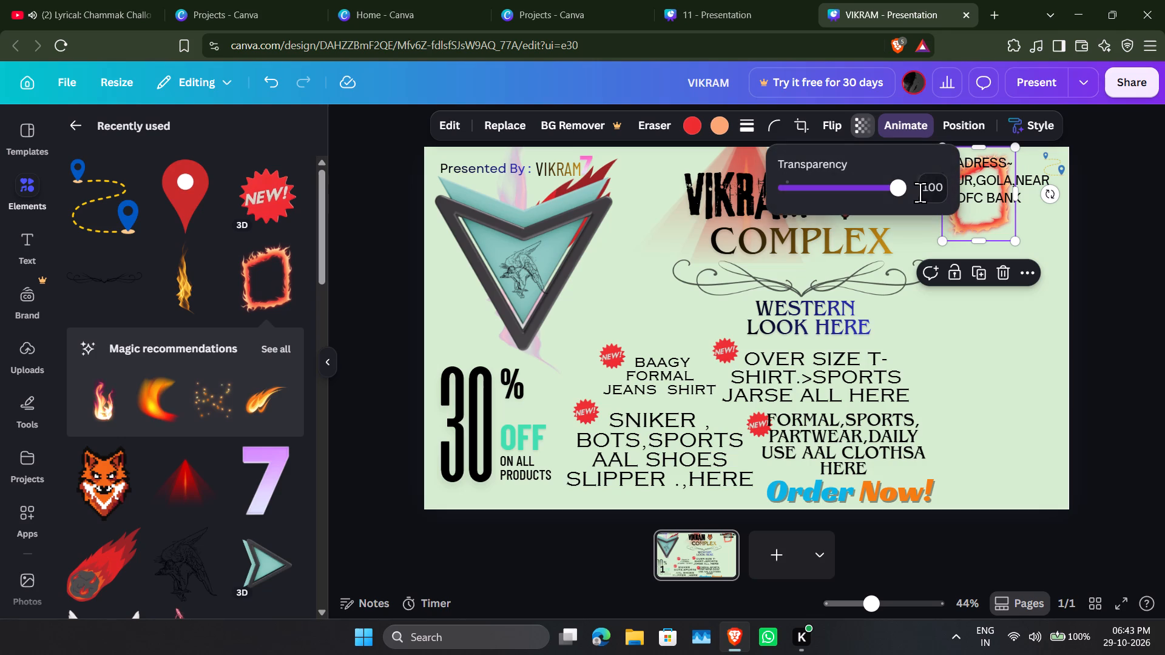
drag(904, 193, 881, 201)
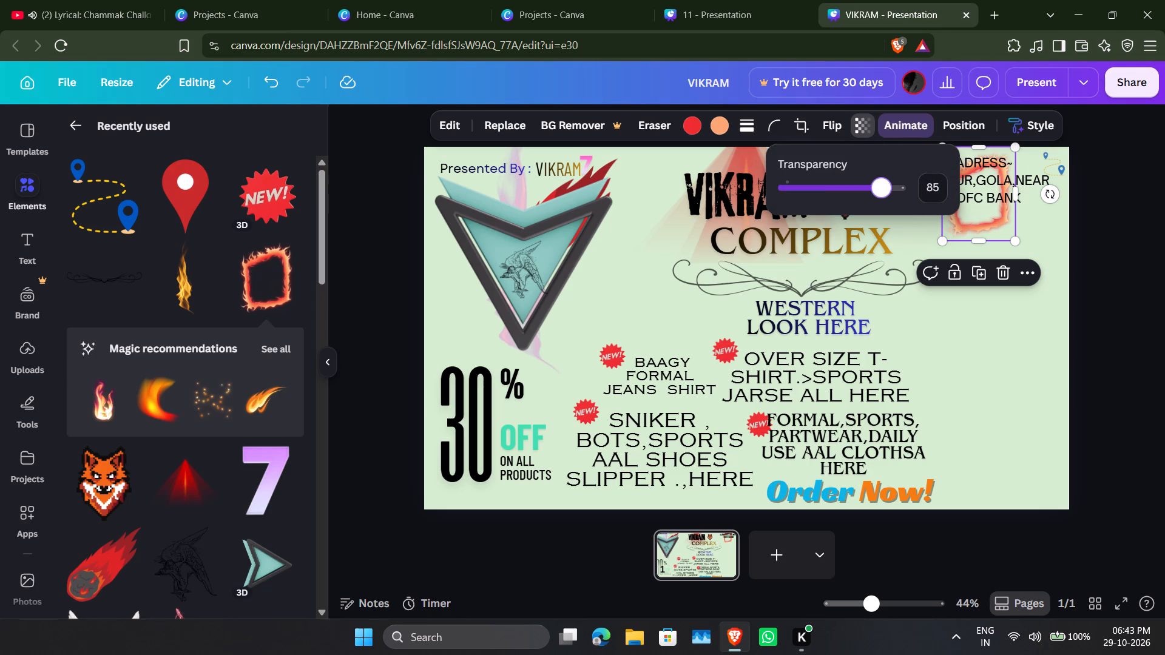
drag(881, 201, 877, 213)
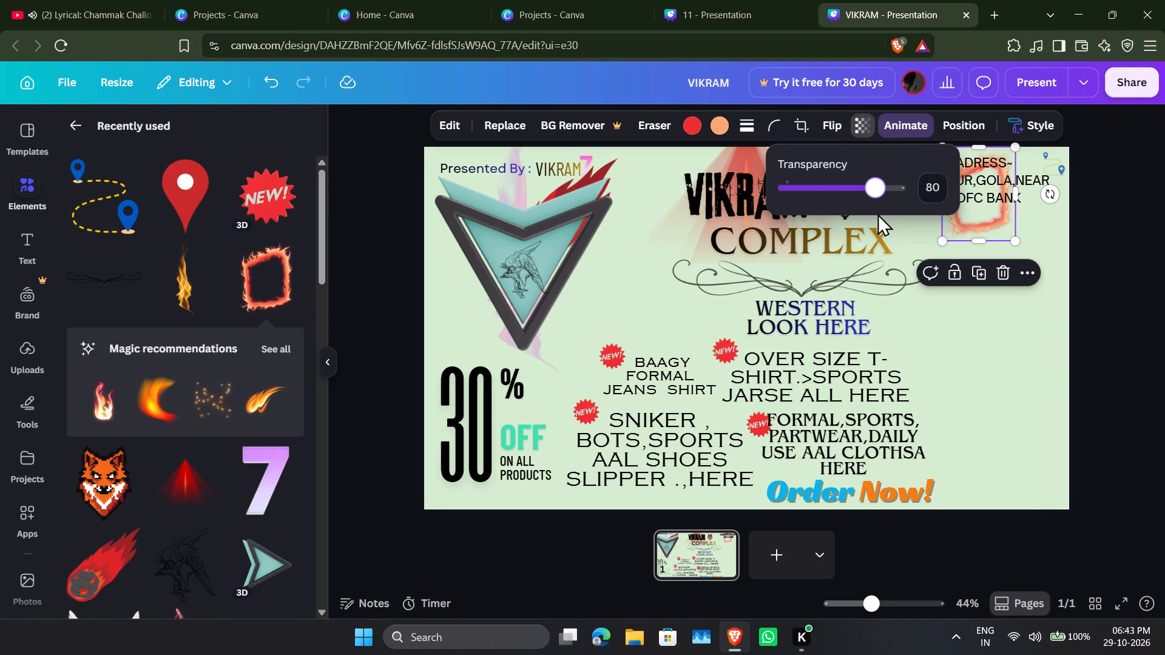
Send the flame frame backward through the layers until it is behind everything else.
click(1028, 280)
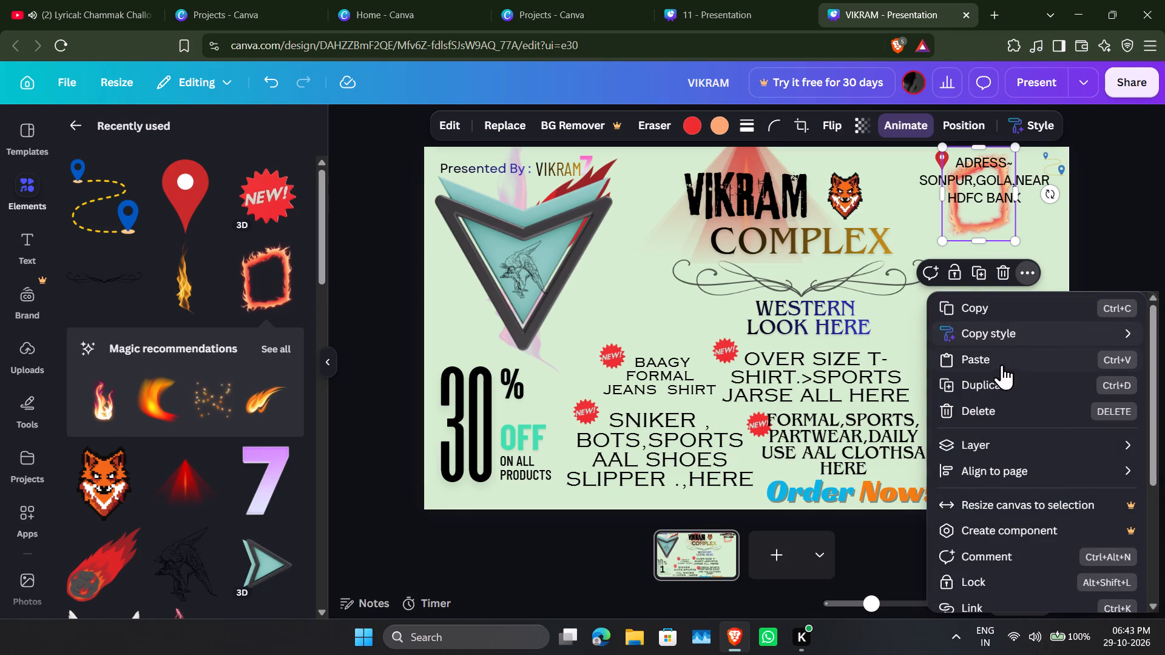
click(978, 437)
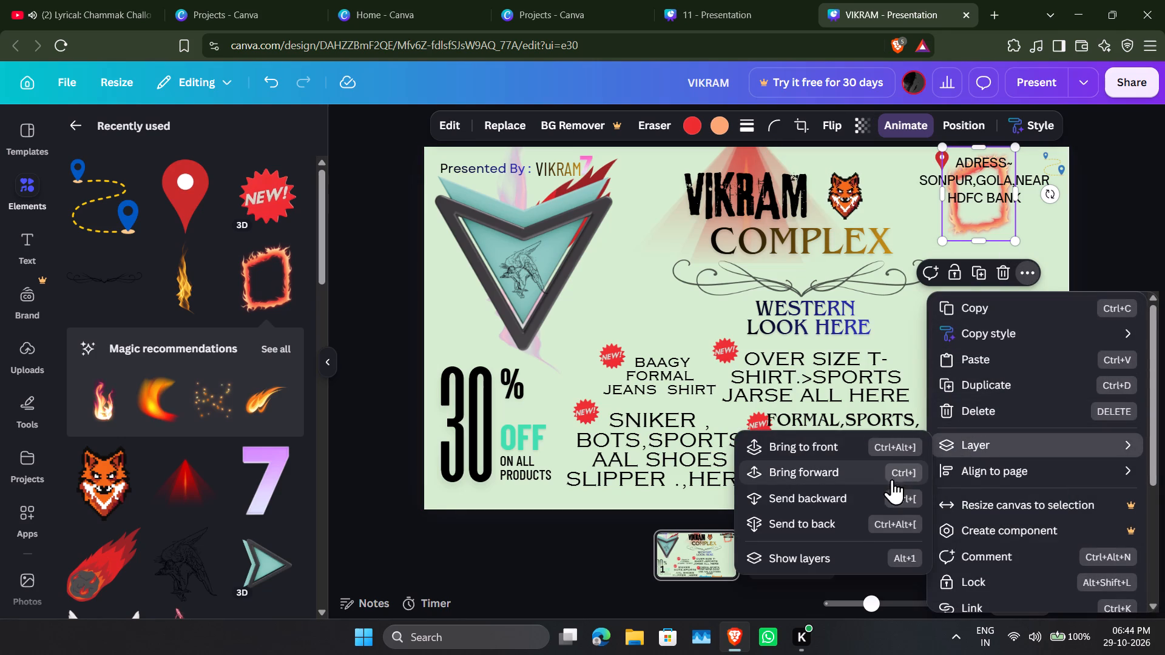
click(886, 490)
click(886, 490)
triple_click(886, 490)
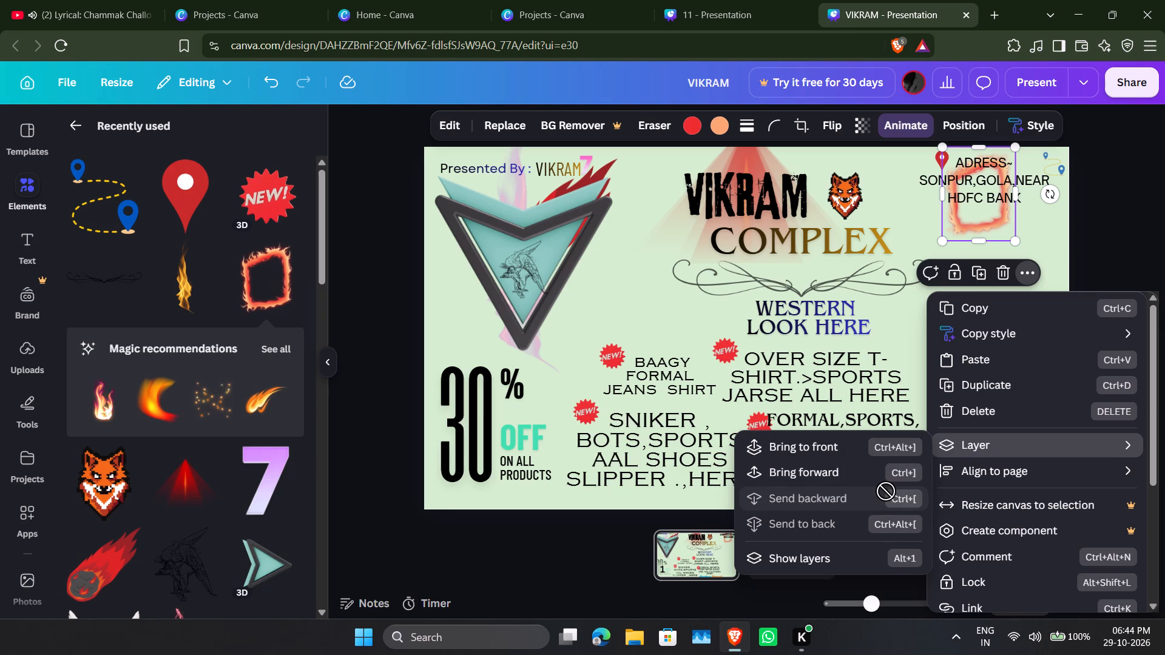
triple_click(886, 491)
click(1075, 243)
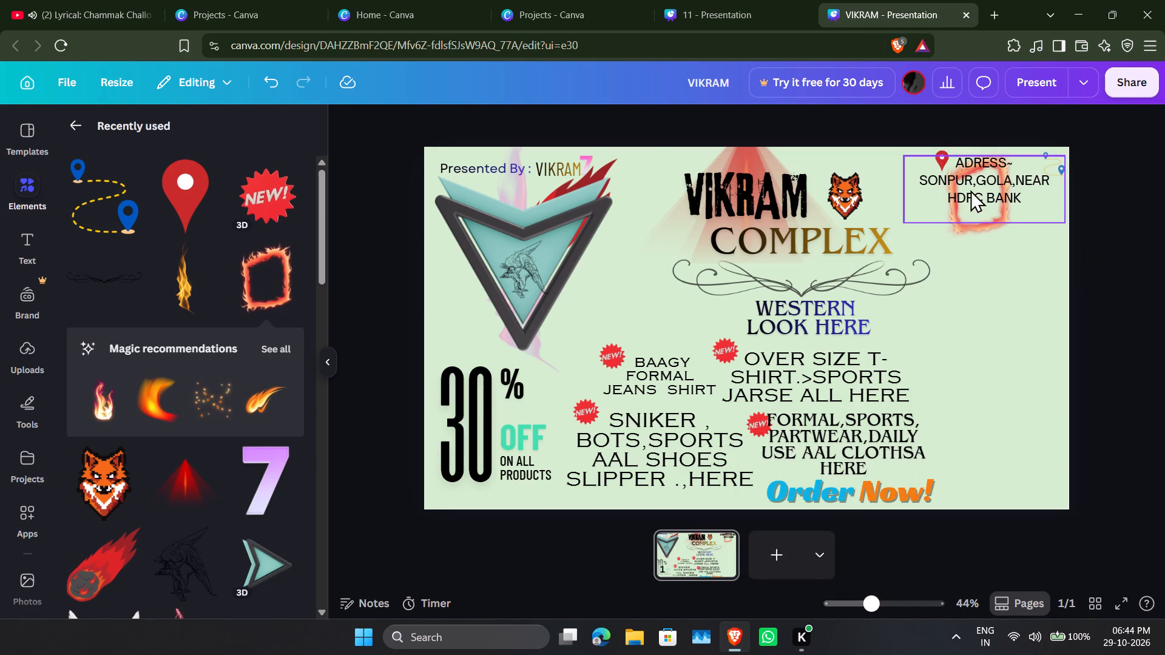
Rotate the flame frame about a quarter turn counterclockwise so that it lies sideways behind the address text.
click(993, 224)
drag(1048, 193, 897, 166)
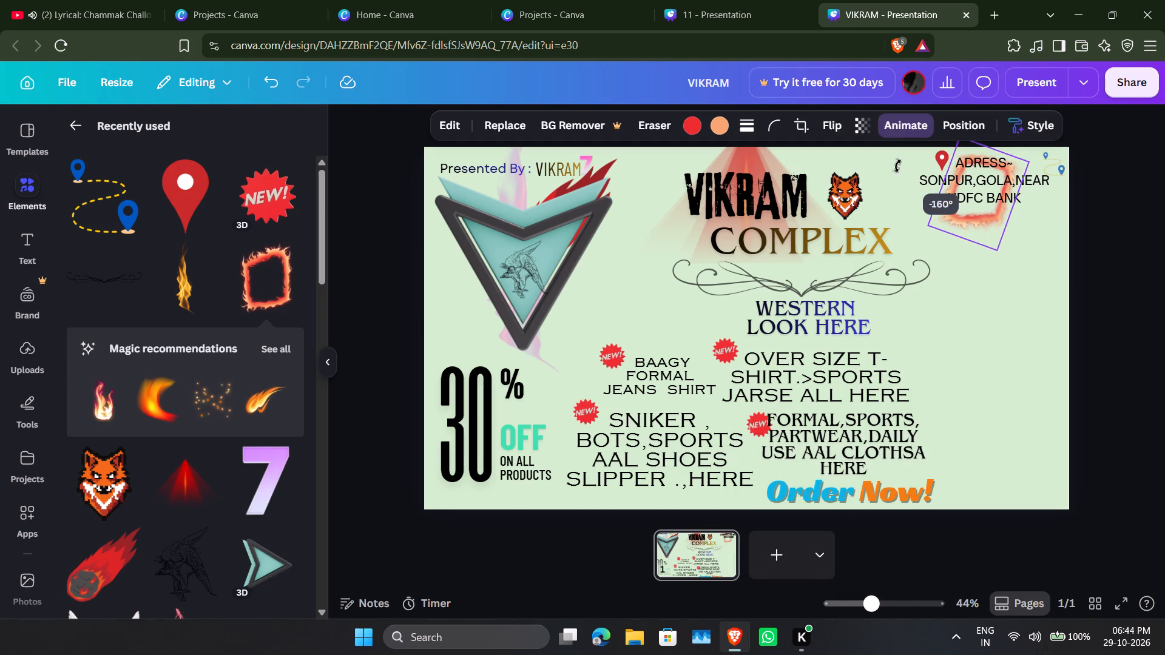
drag(897, 166, 984, 153)
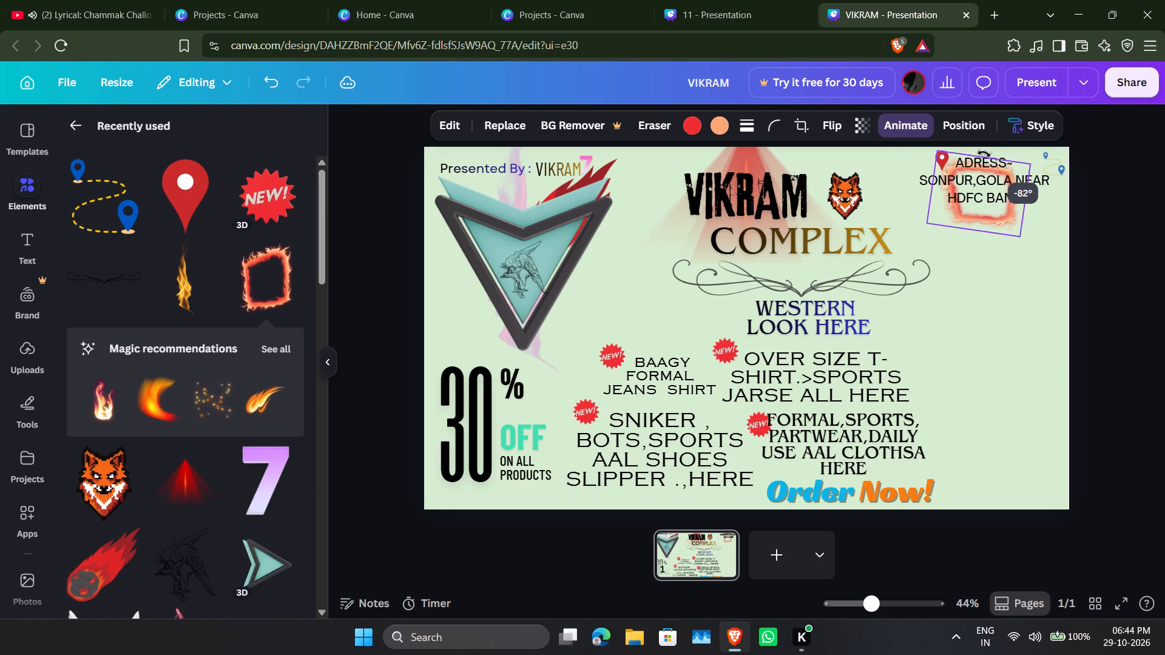
drag(984, 153, 978, 141)
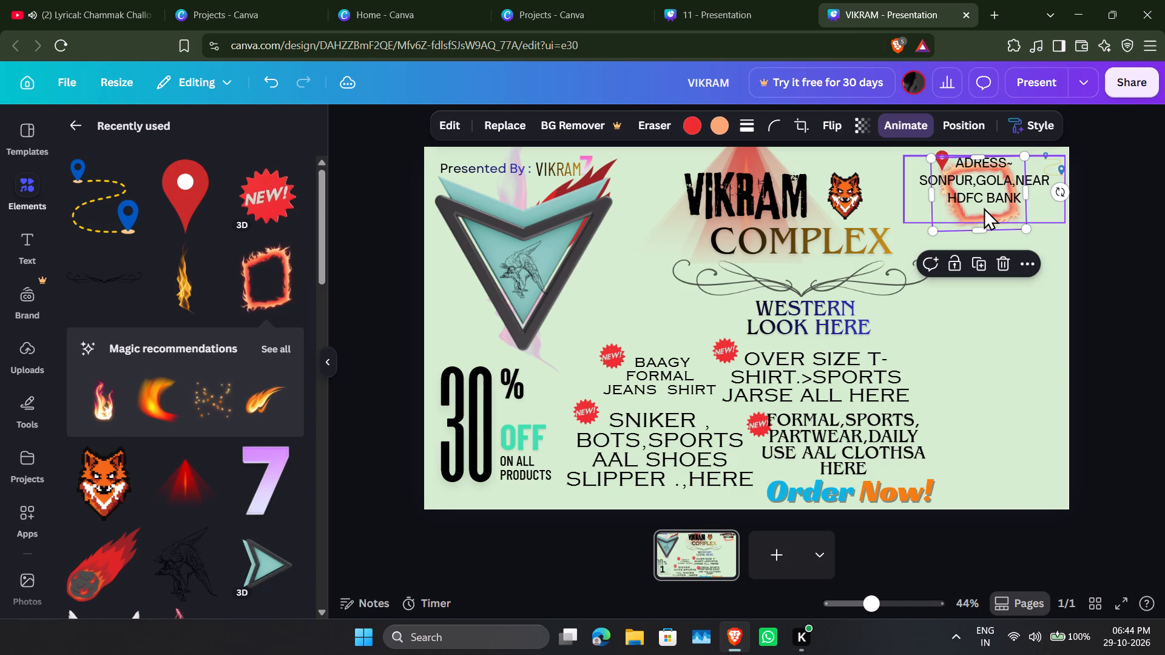
Move the flame frame slightly up and stretch both its sides so it surrounds the address, from beside the fox to the page's right edge.
drag(984, 199, 983, 184)
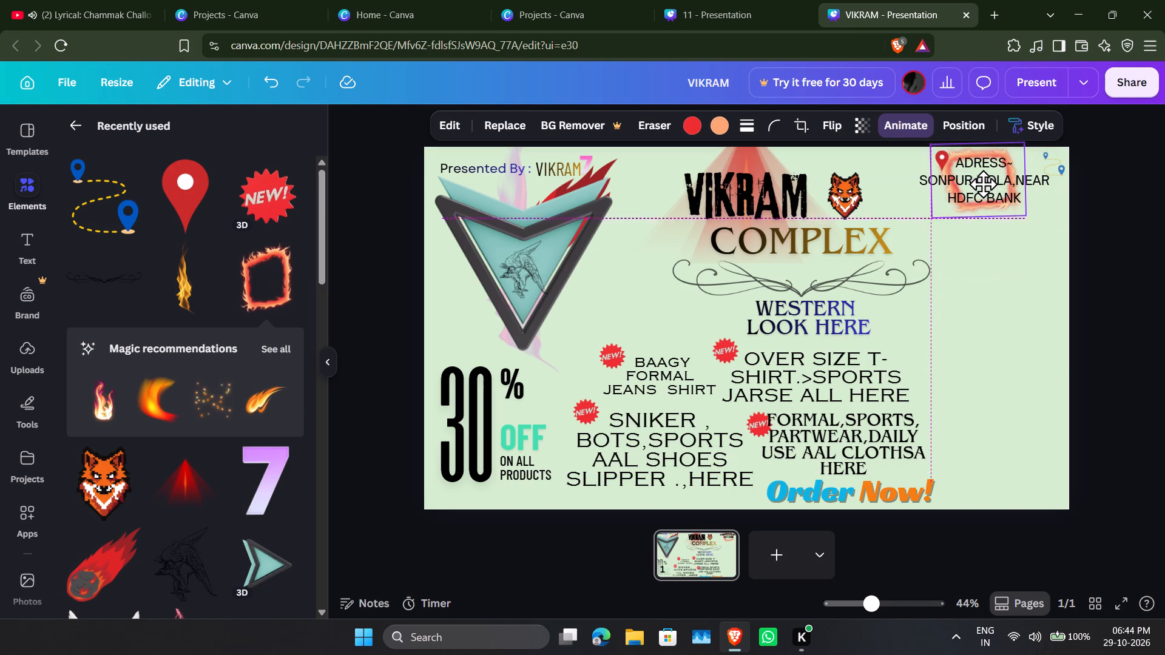
drag(983, 184, 982, 183)
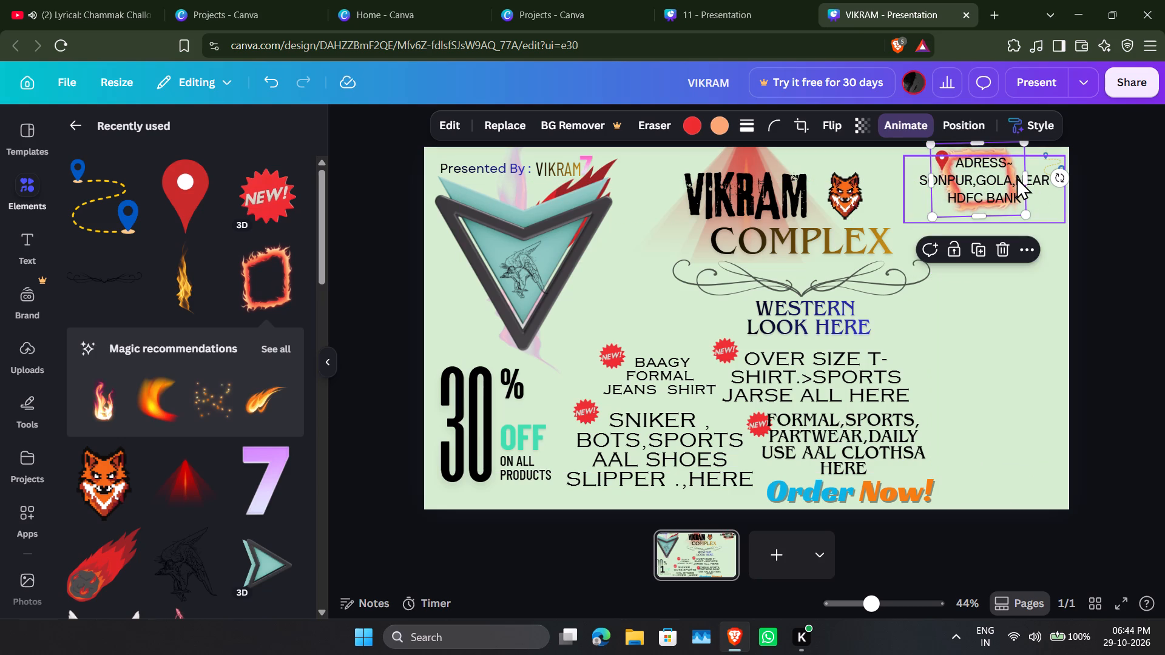
drag(1024, 180, 1076, 189)
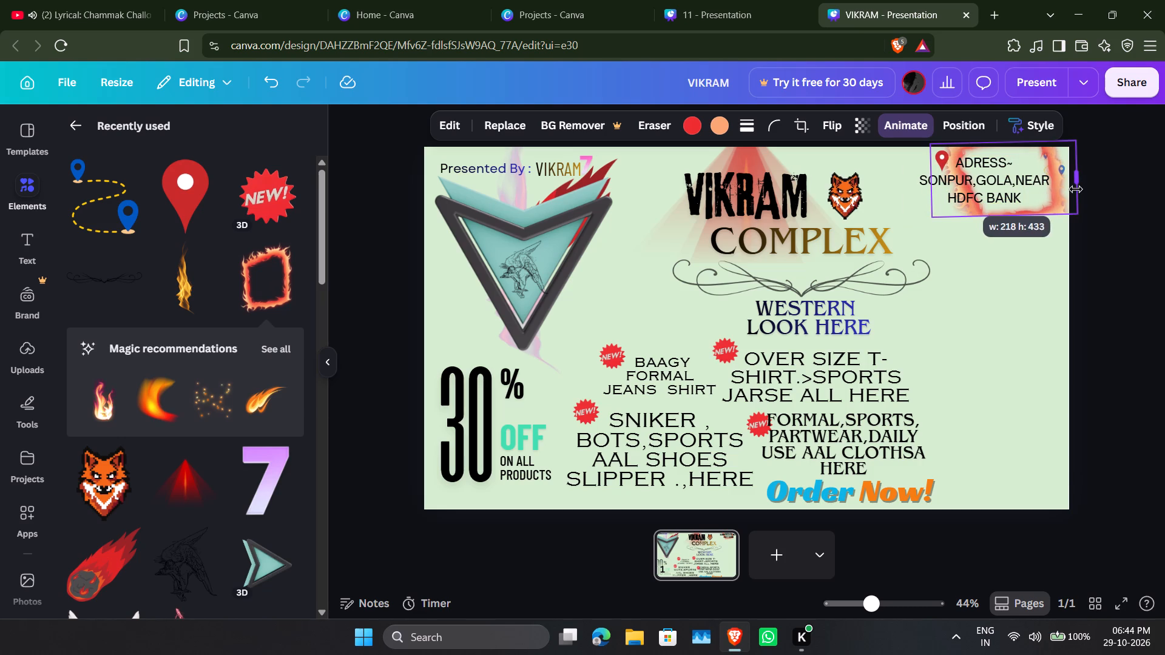
drag(1076, 189, 1075, 189)
drag(927, 179, 859, 179)
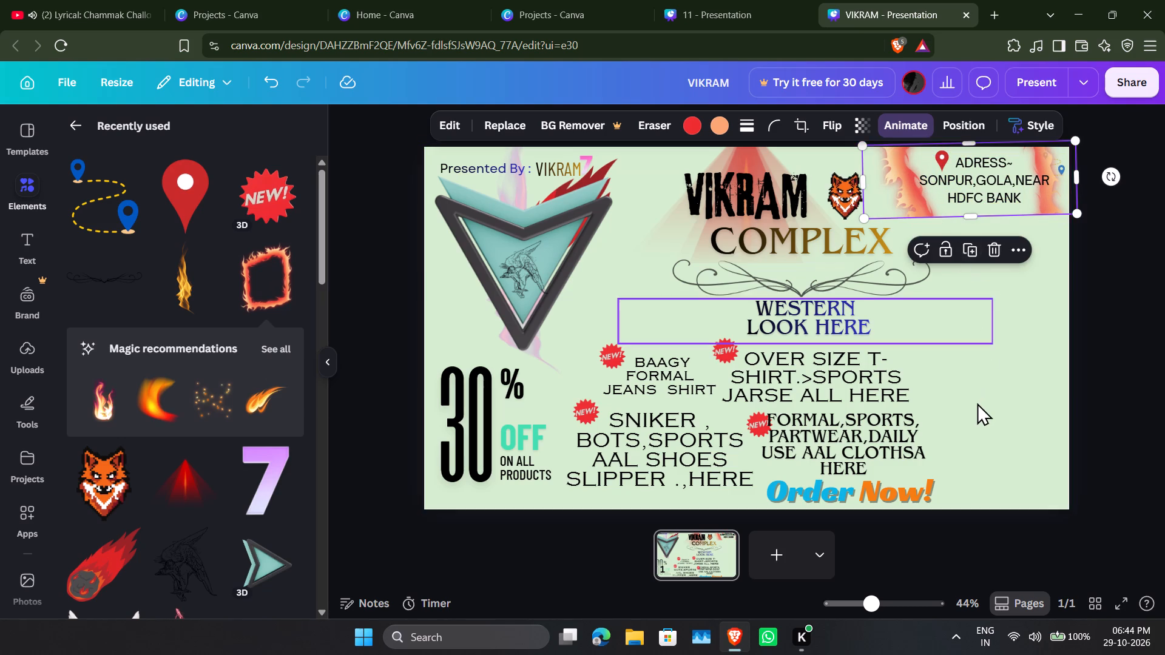
click(977, 403)
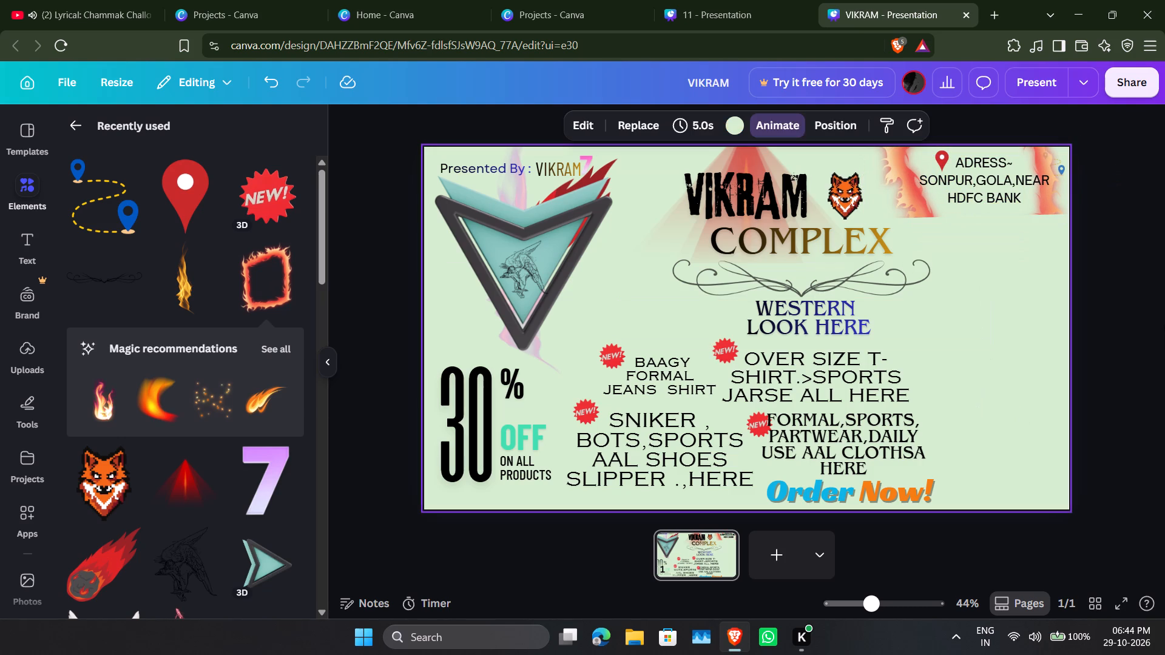
Nudge the address text slightly left and tilt it a few degrees clockwise inside the flame frame.
click(1052, 199)
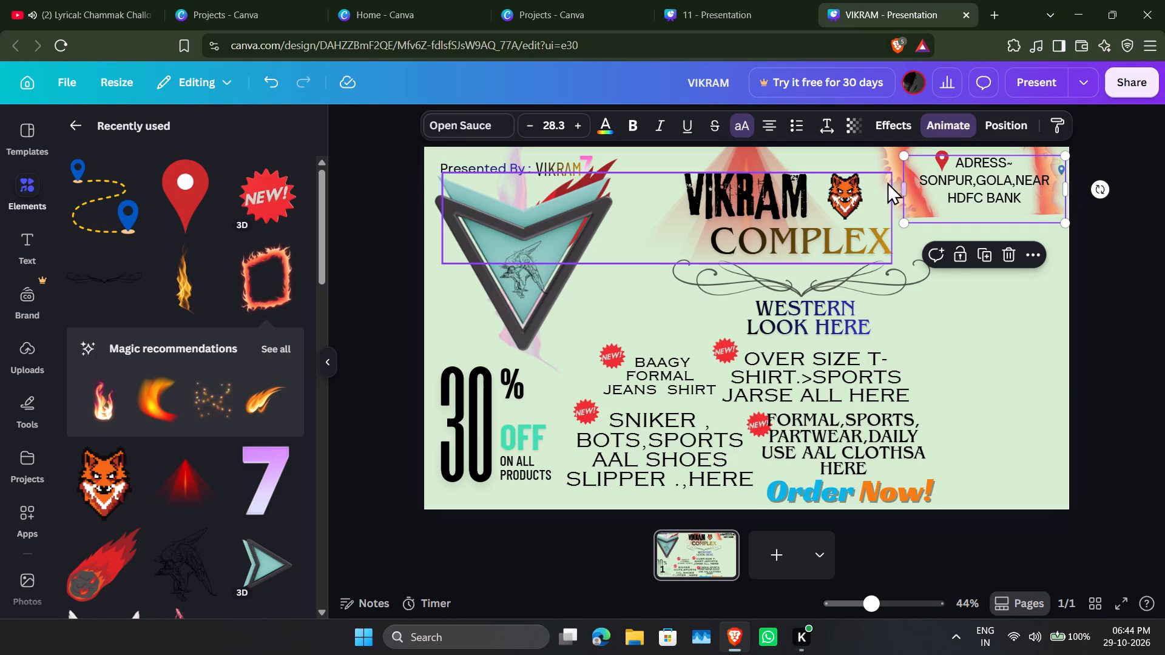
click(981, 182)
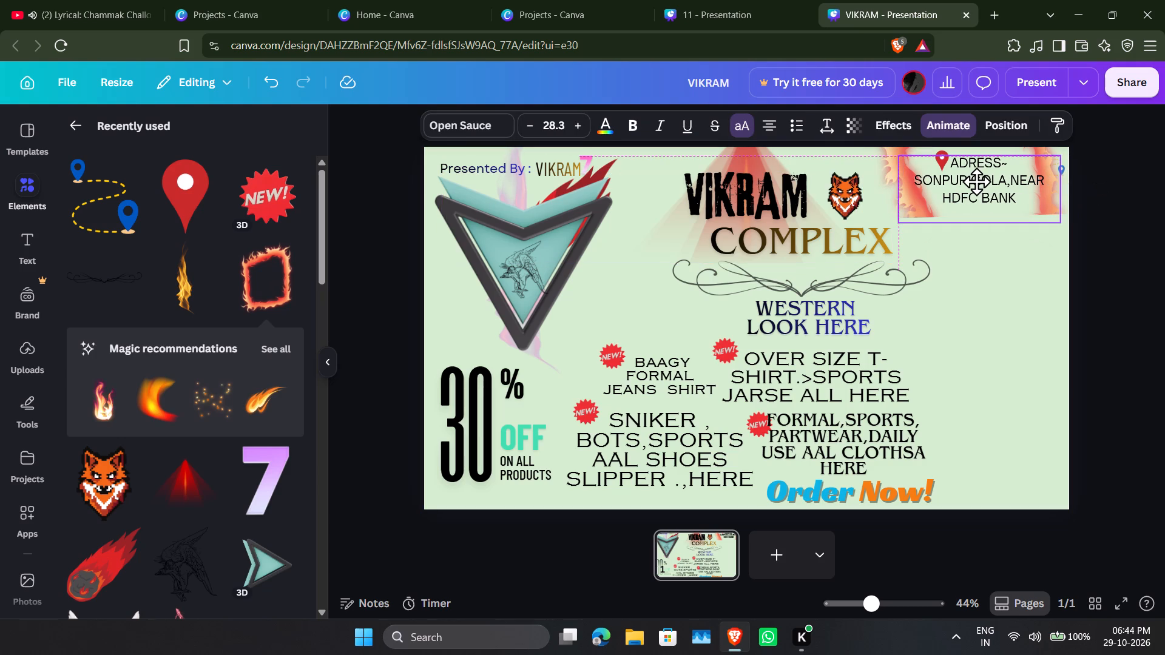
drag(1092, 192, 1082, 207)
click(1100, 363)
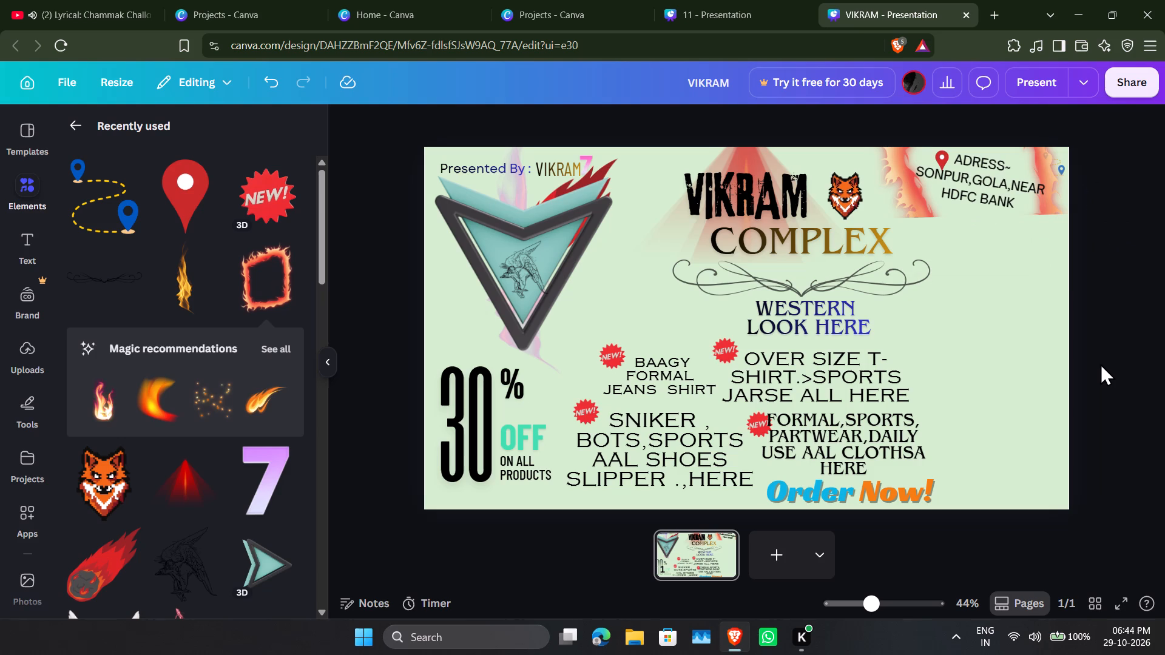
Rotate the address text inside the flame frame back to level so its lines run horizontally.
click(1017, 201)
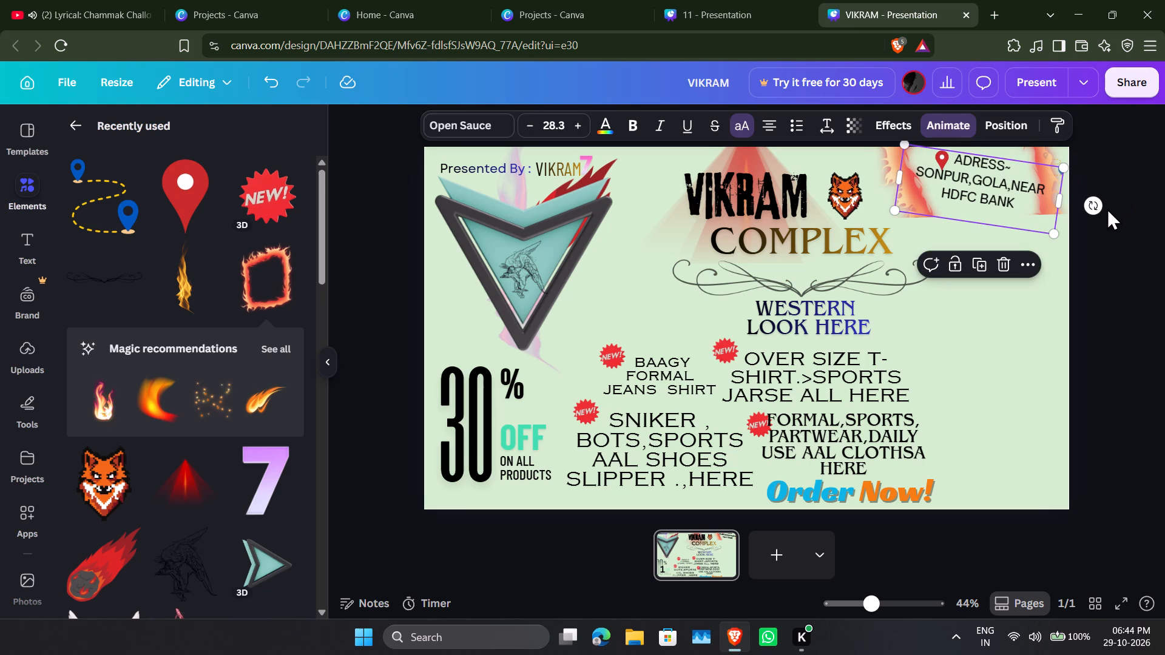
drag(1092, 194, 1095, 150)
click(988, 176)
drag(1092, 204, 1092, 197)
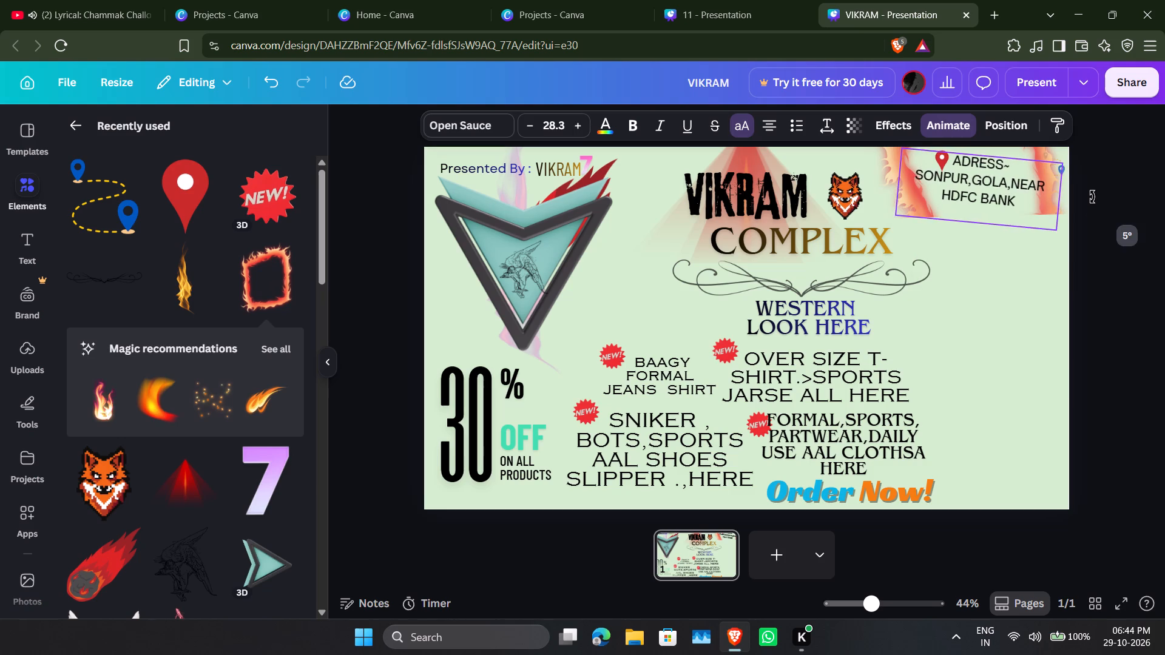
drag(1092, 197, 1079, 189)
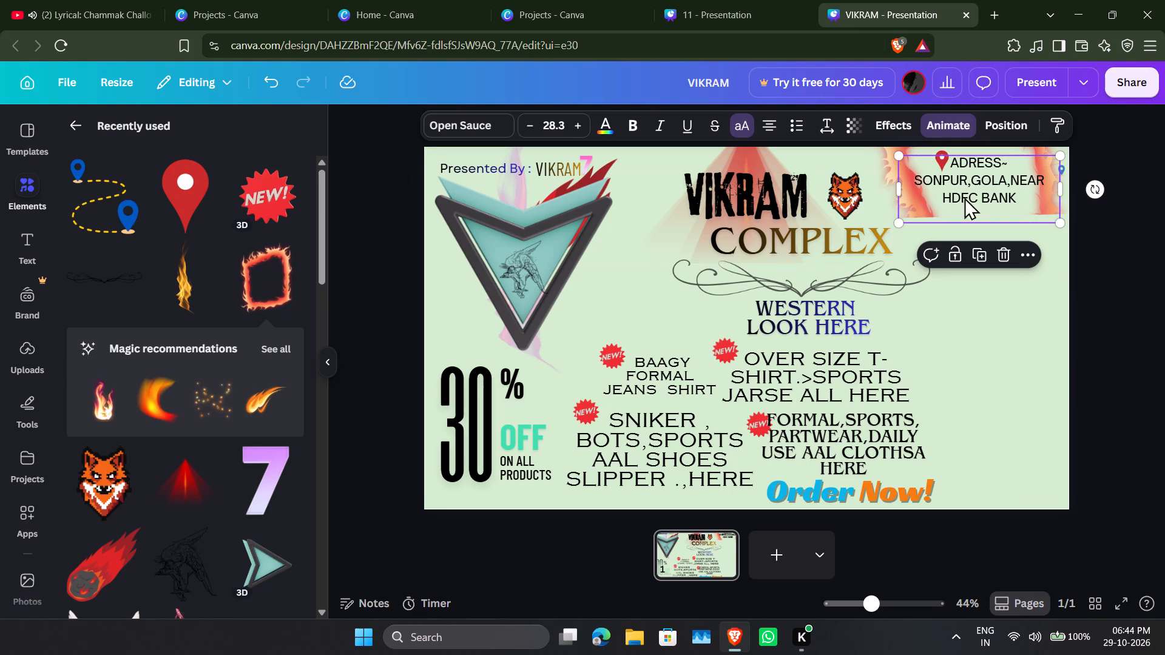
click(1048, 196)
click(1098, 333)
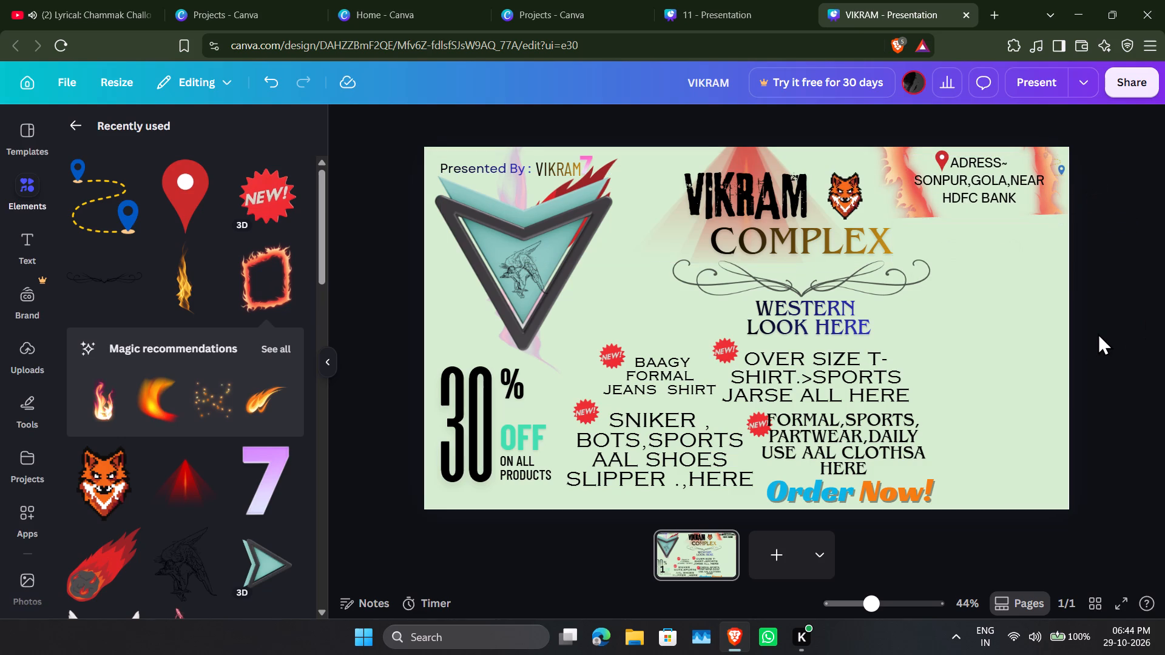
Preview the cover page and its animations in full-screen presentation mode twice, returning to the editor each time.
click(1041, 89)
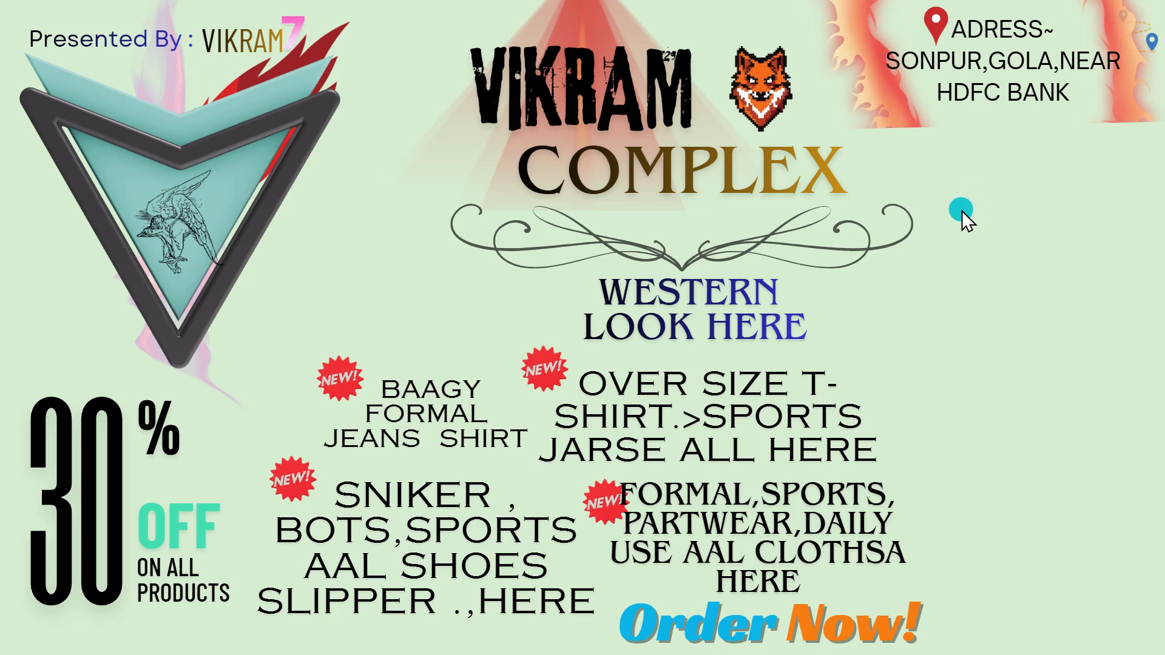
double_click(951, 232)
double_click(951, 232)
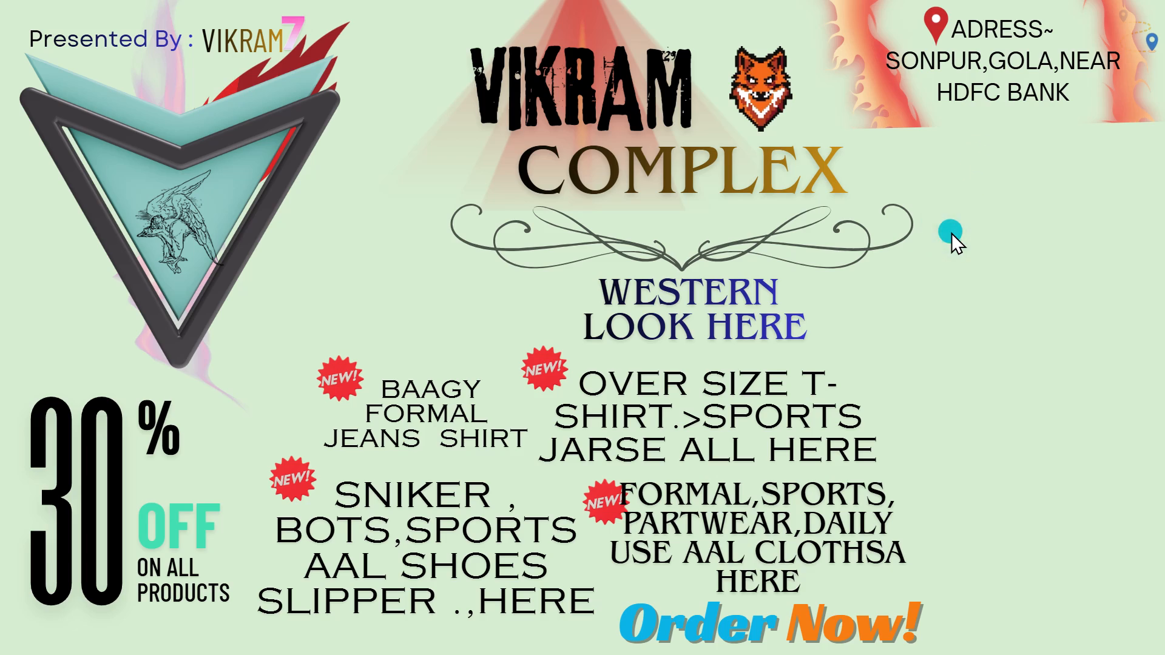
click(1141, 627)
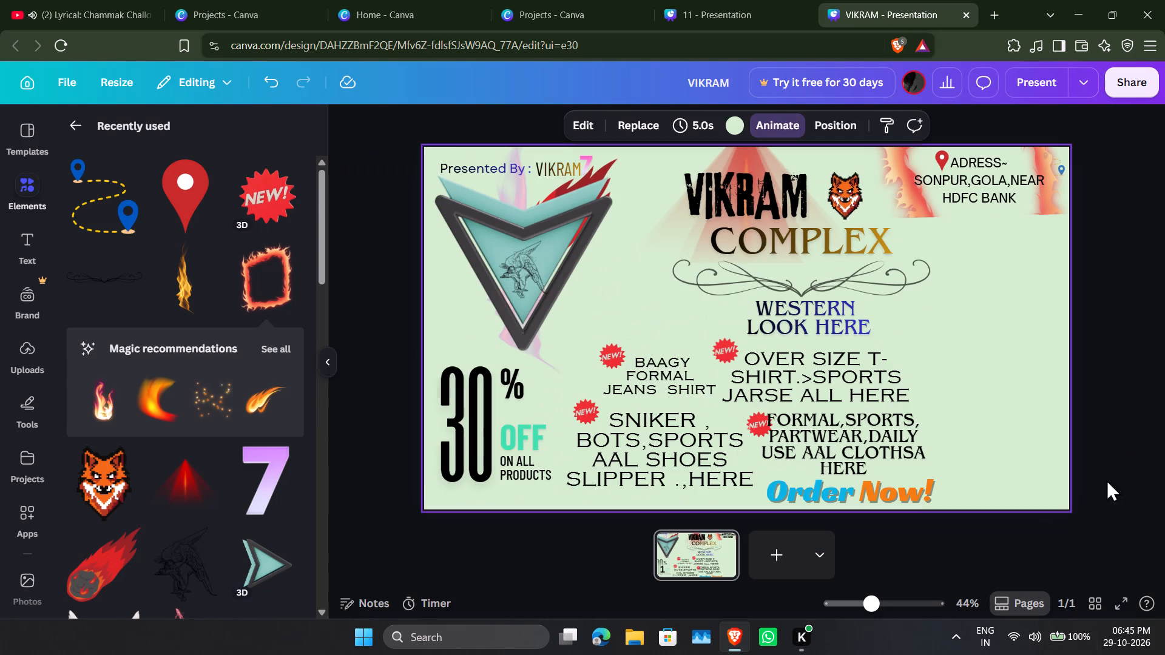
click(1032, 81)
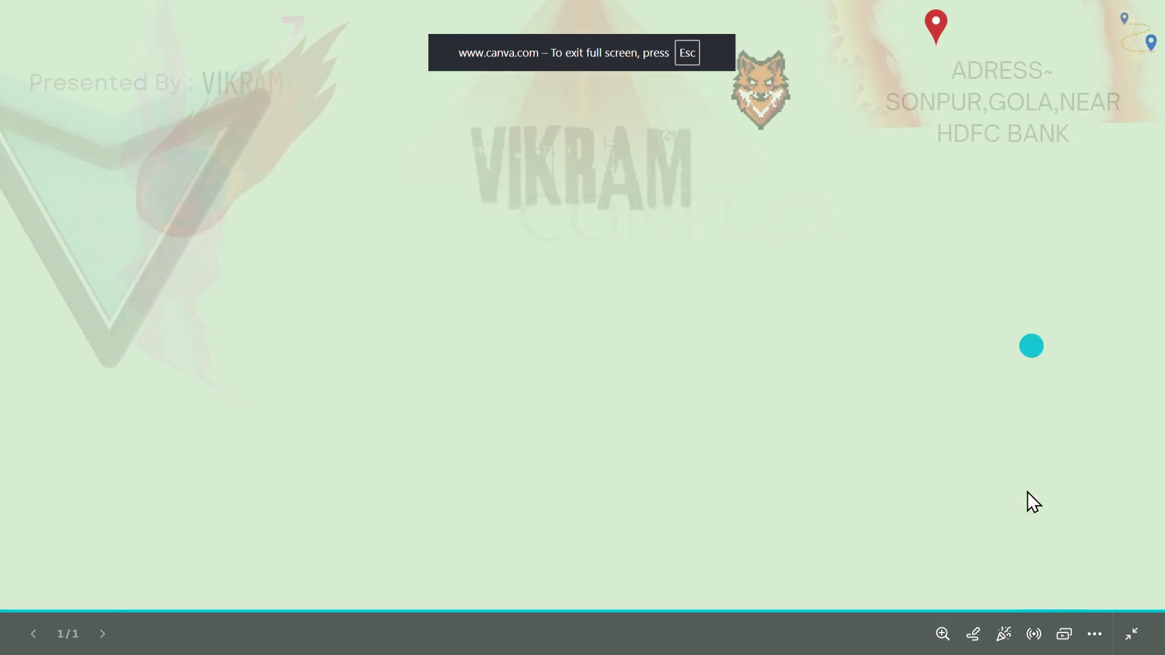
click(1143, 631)
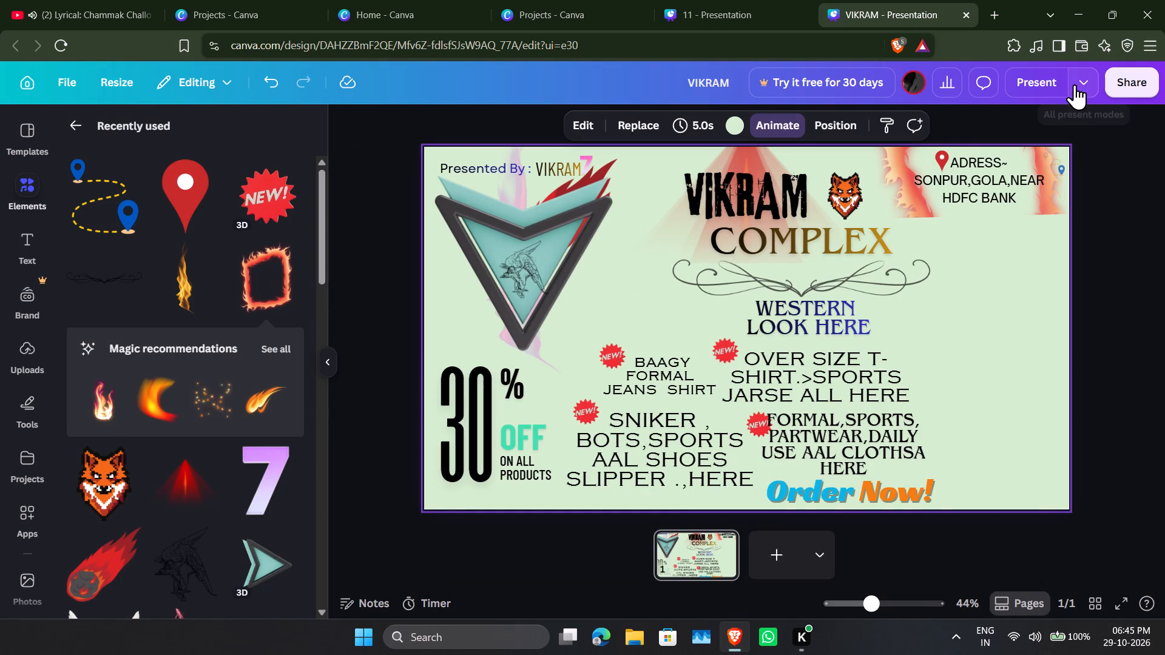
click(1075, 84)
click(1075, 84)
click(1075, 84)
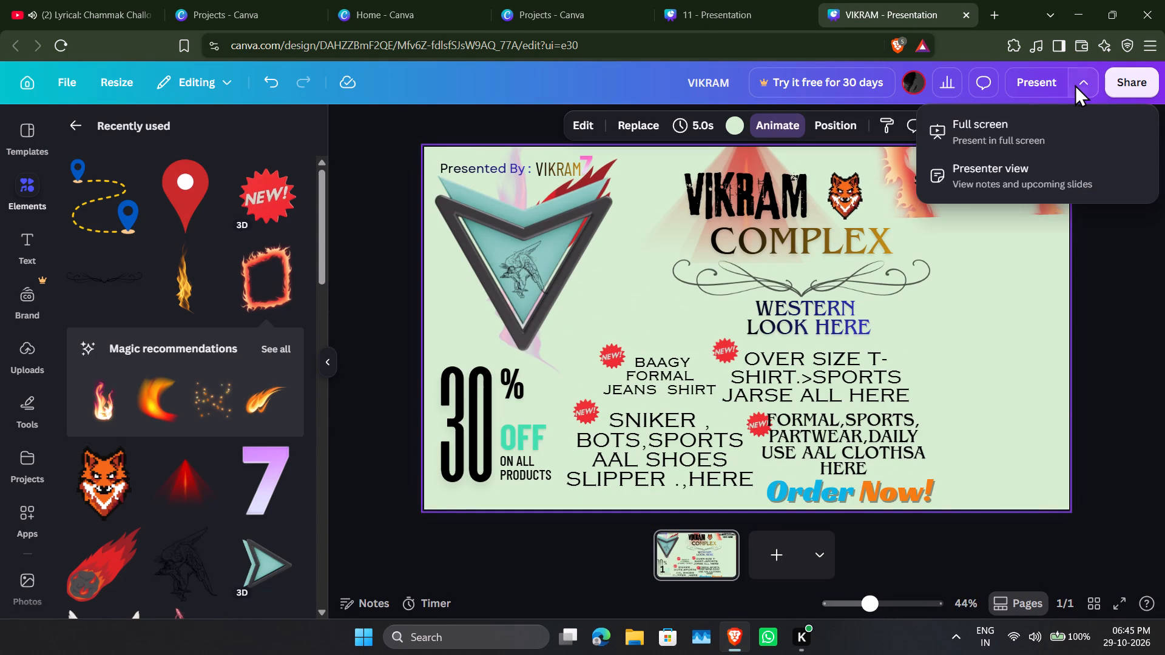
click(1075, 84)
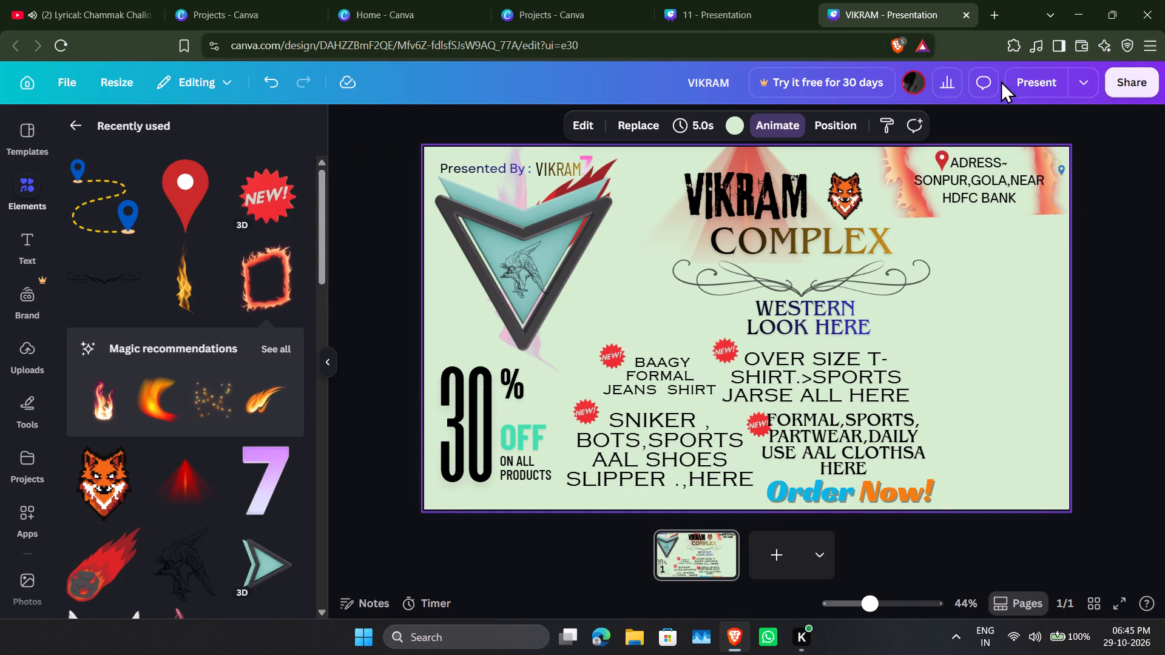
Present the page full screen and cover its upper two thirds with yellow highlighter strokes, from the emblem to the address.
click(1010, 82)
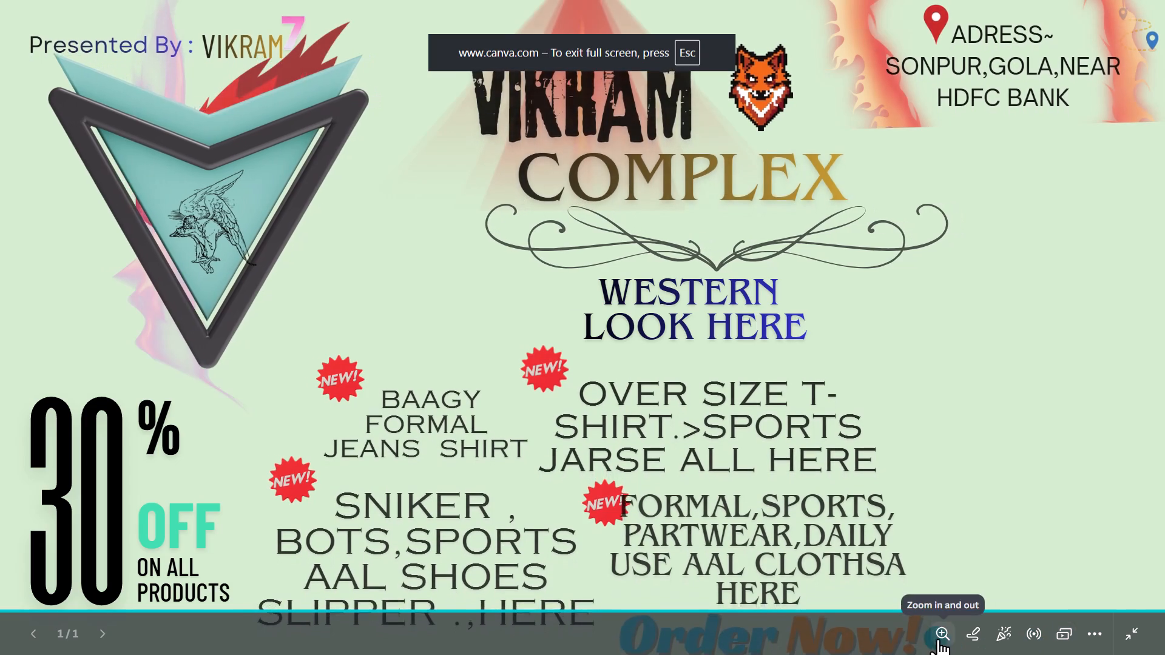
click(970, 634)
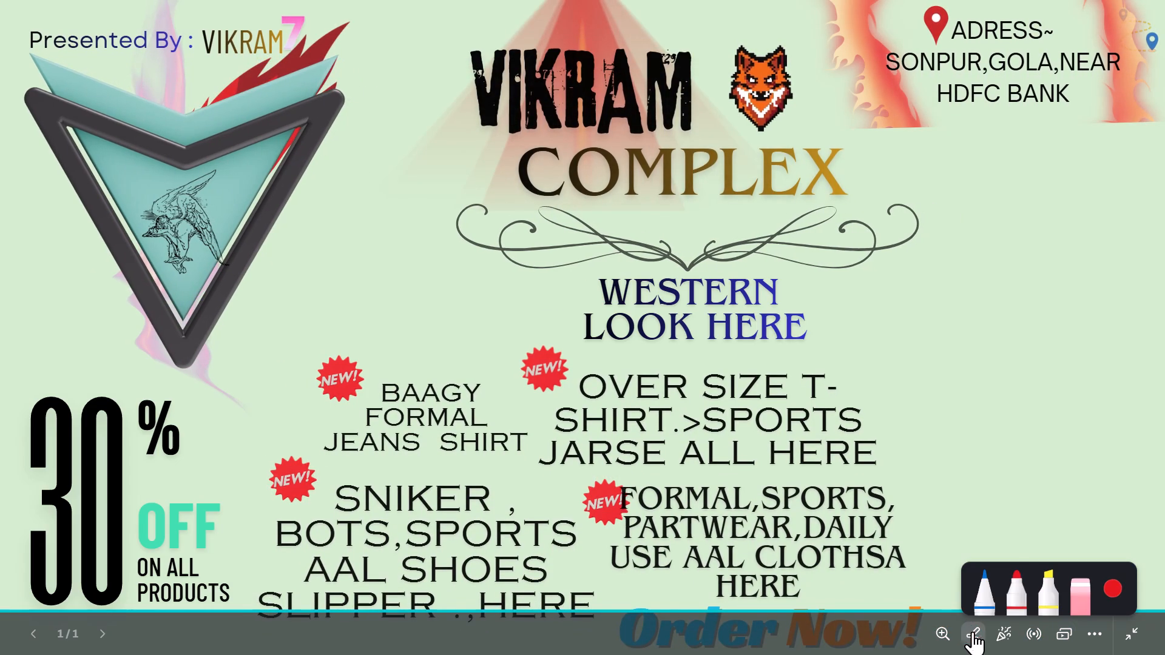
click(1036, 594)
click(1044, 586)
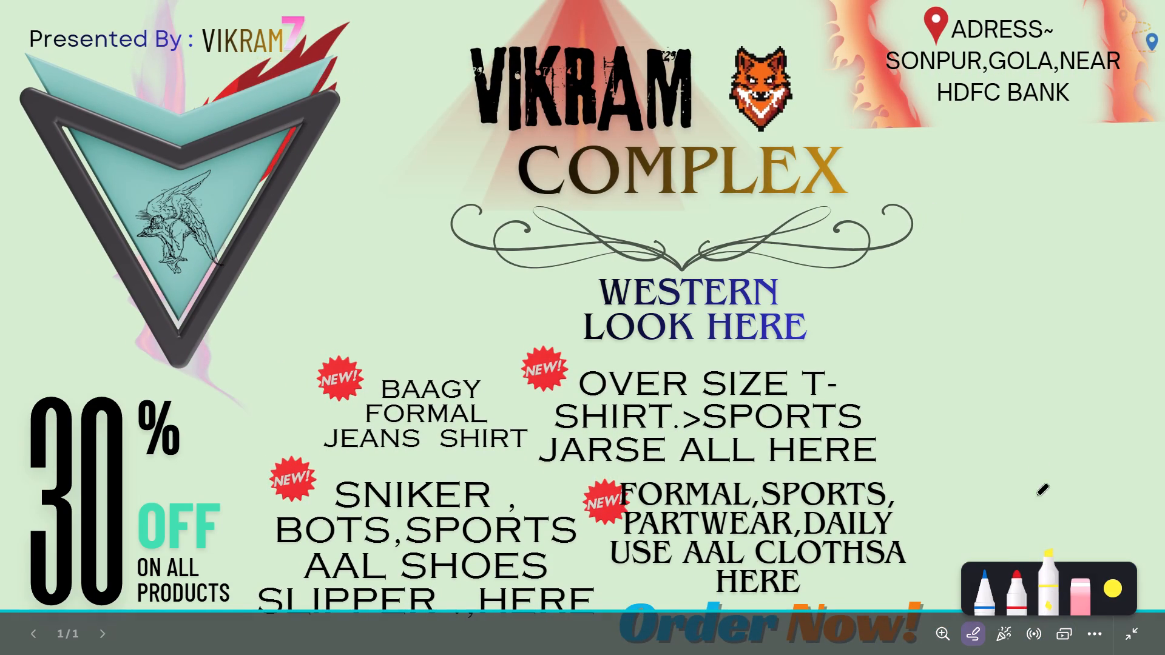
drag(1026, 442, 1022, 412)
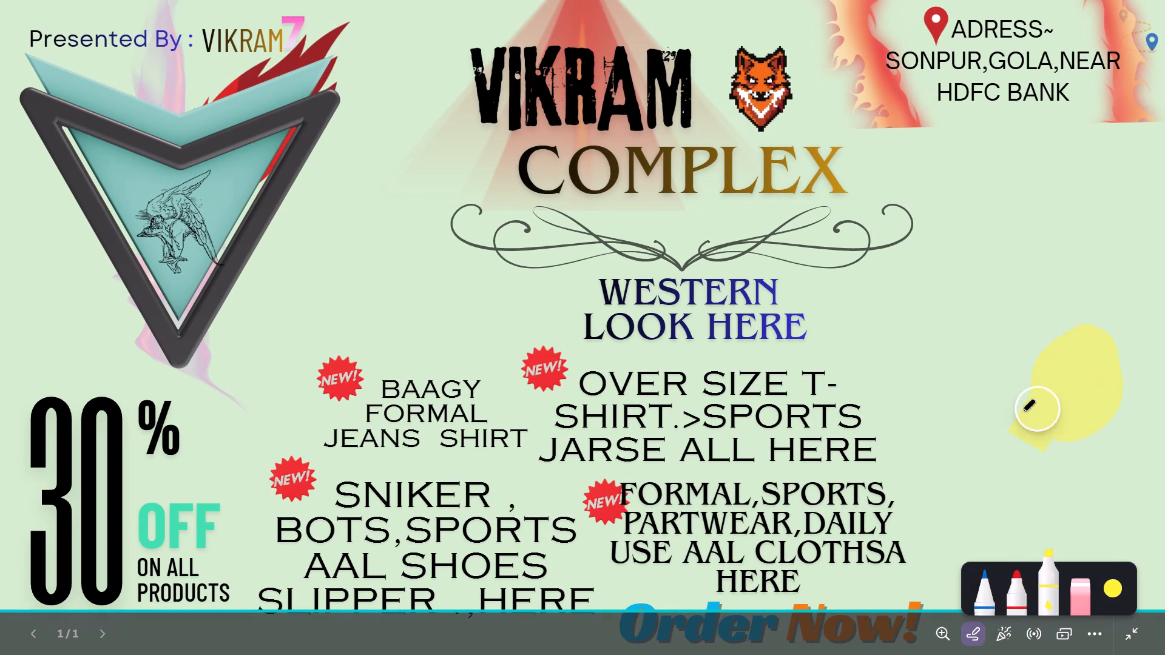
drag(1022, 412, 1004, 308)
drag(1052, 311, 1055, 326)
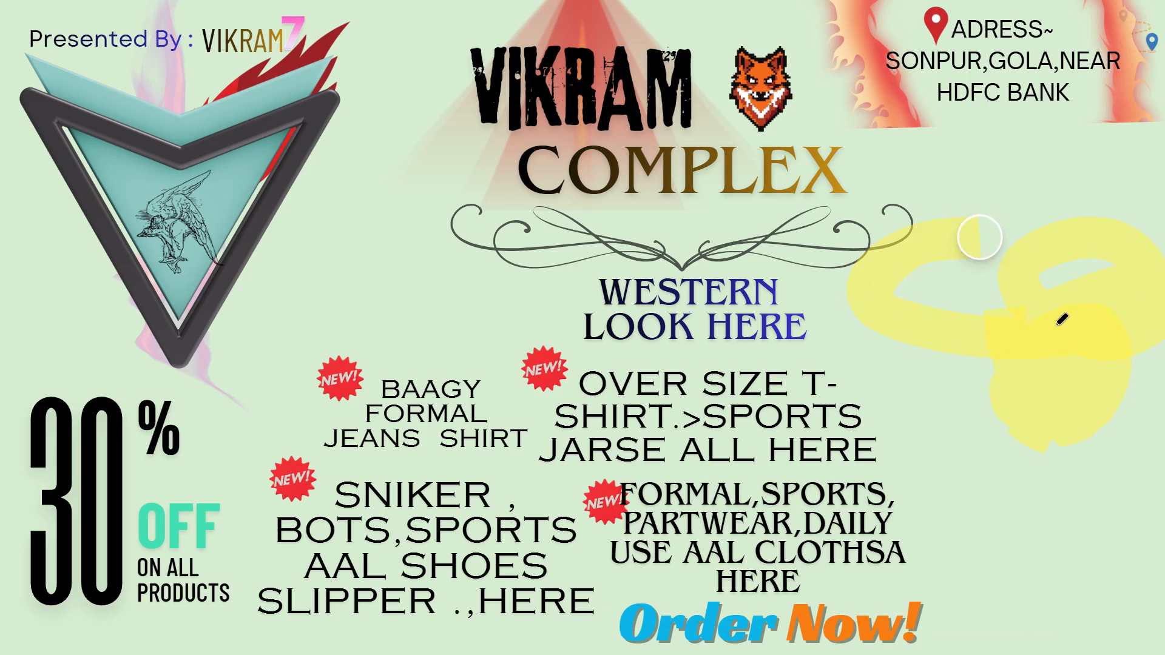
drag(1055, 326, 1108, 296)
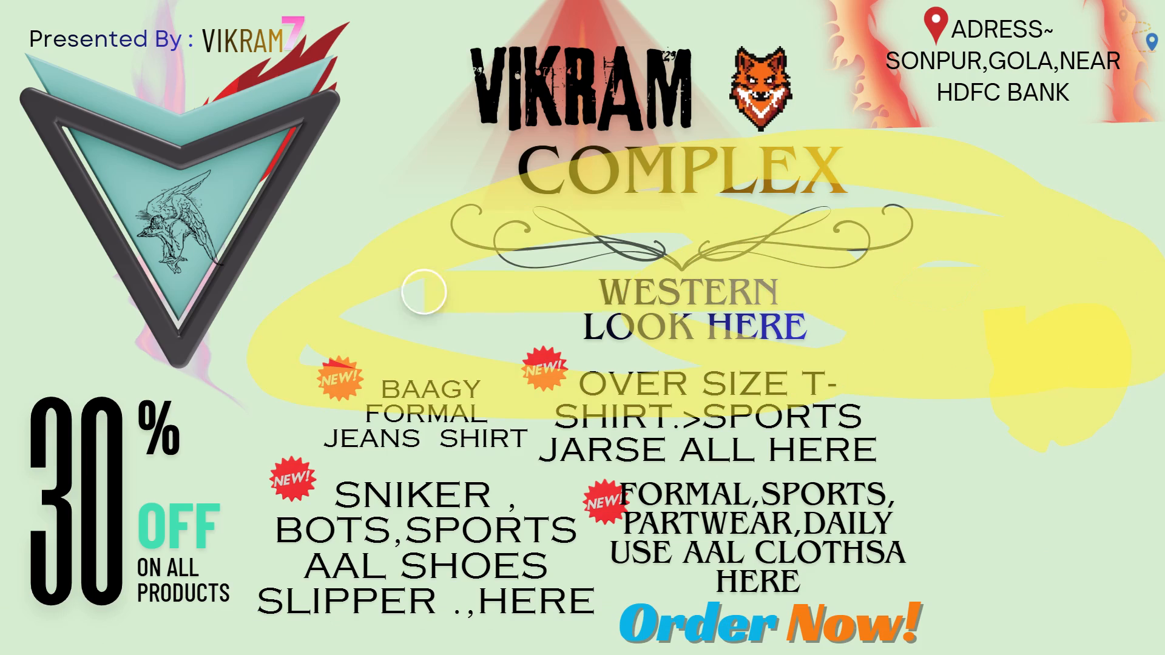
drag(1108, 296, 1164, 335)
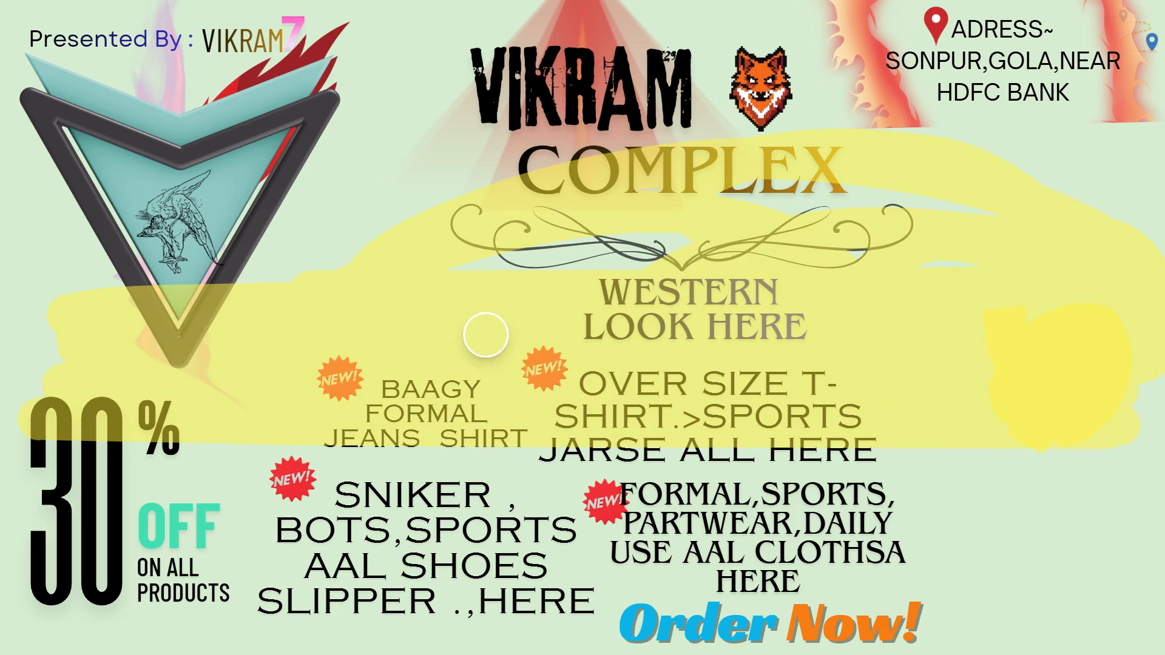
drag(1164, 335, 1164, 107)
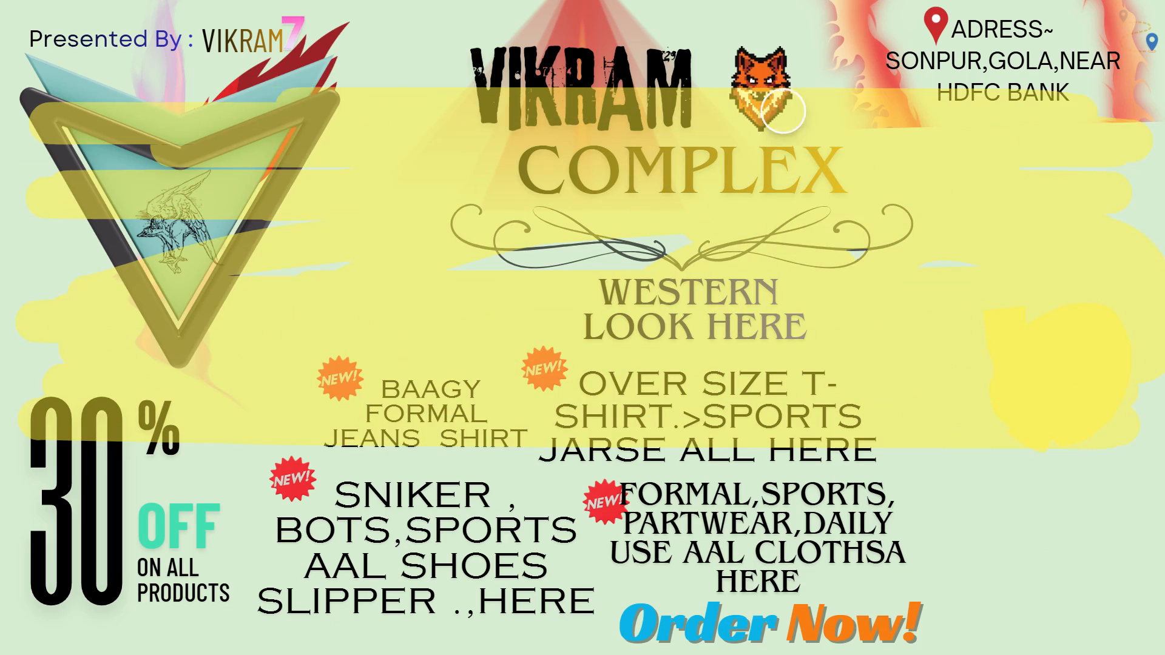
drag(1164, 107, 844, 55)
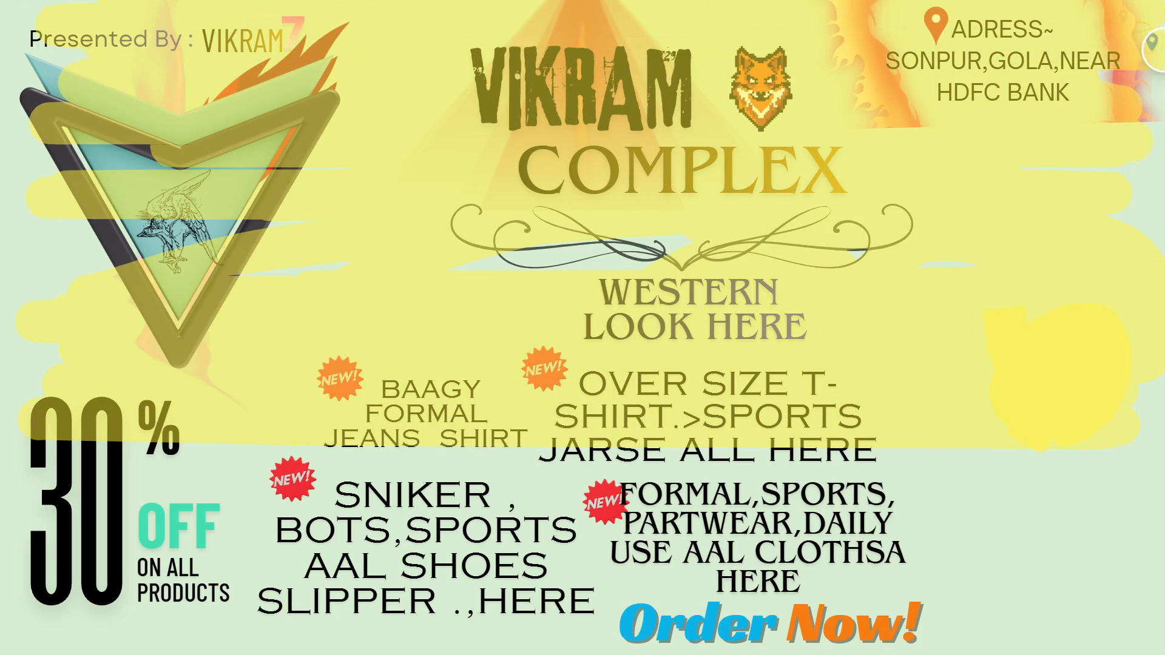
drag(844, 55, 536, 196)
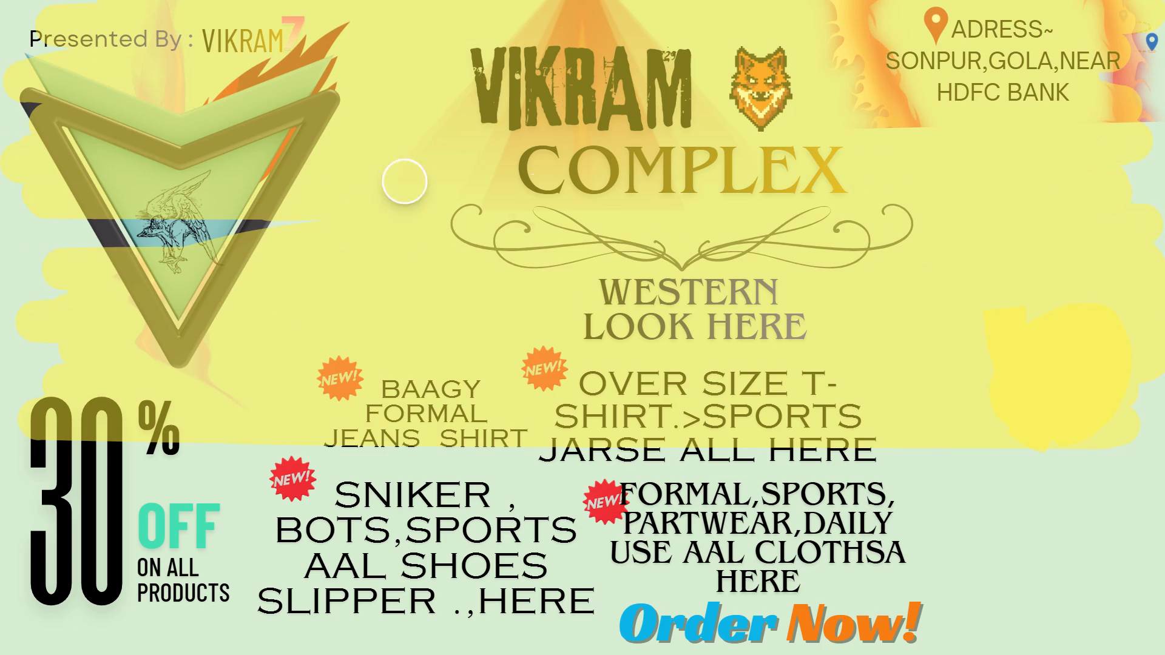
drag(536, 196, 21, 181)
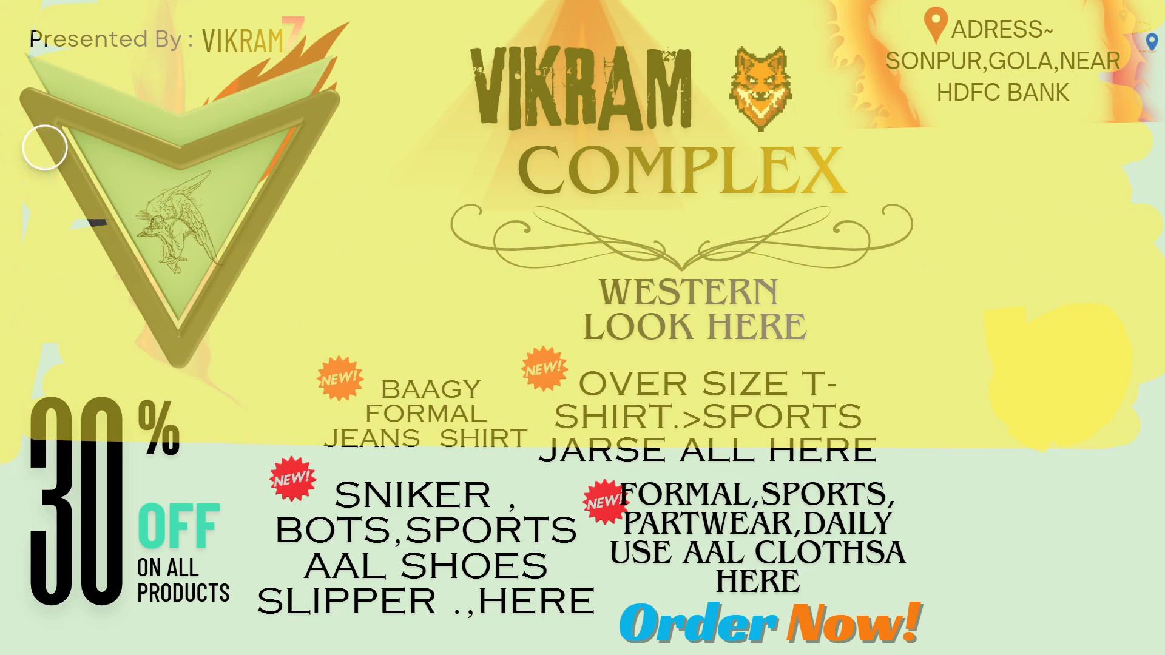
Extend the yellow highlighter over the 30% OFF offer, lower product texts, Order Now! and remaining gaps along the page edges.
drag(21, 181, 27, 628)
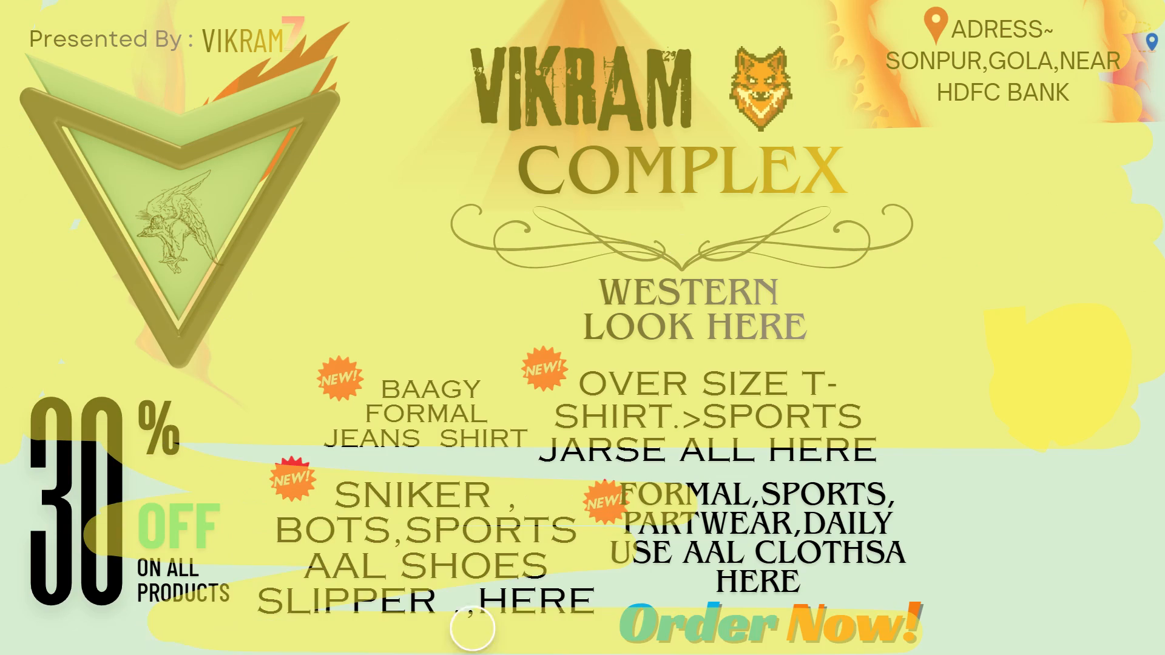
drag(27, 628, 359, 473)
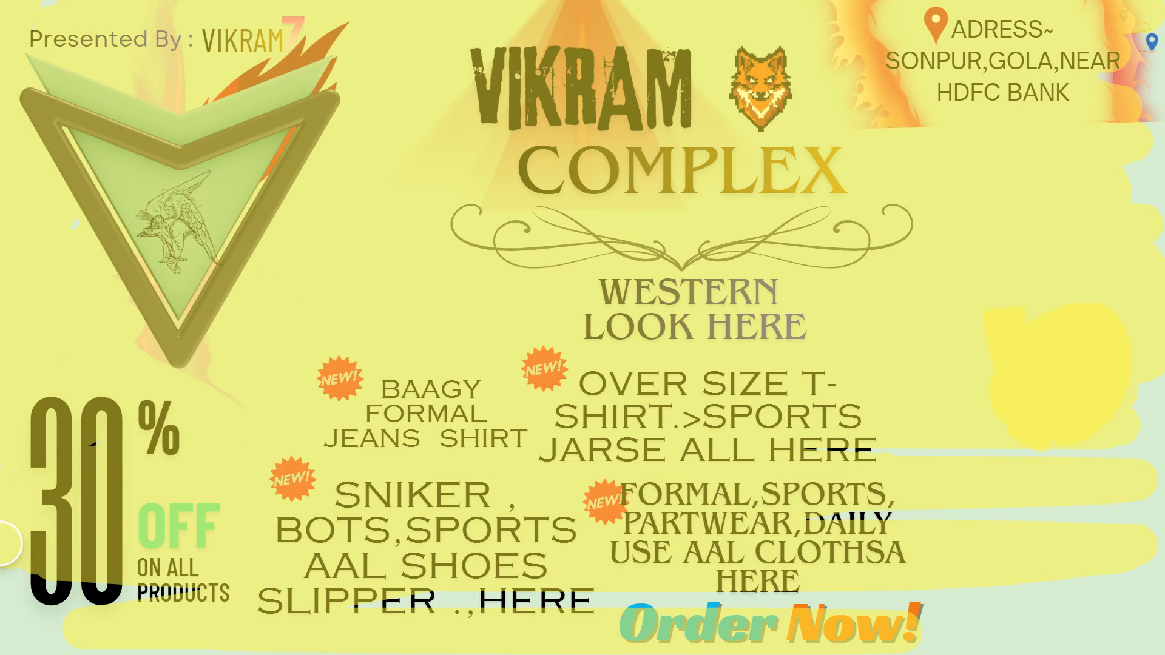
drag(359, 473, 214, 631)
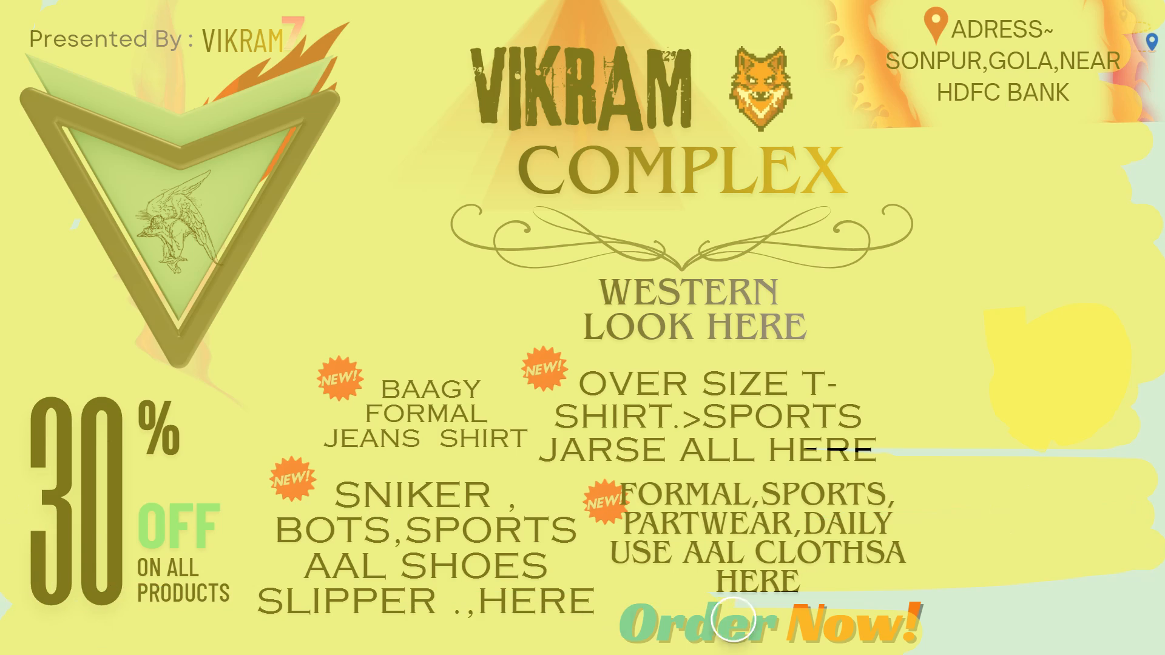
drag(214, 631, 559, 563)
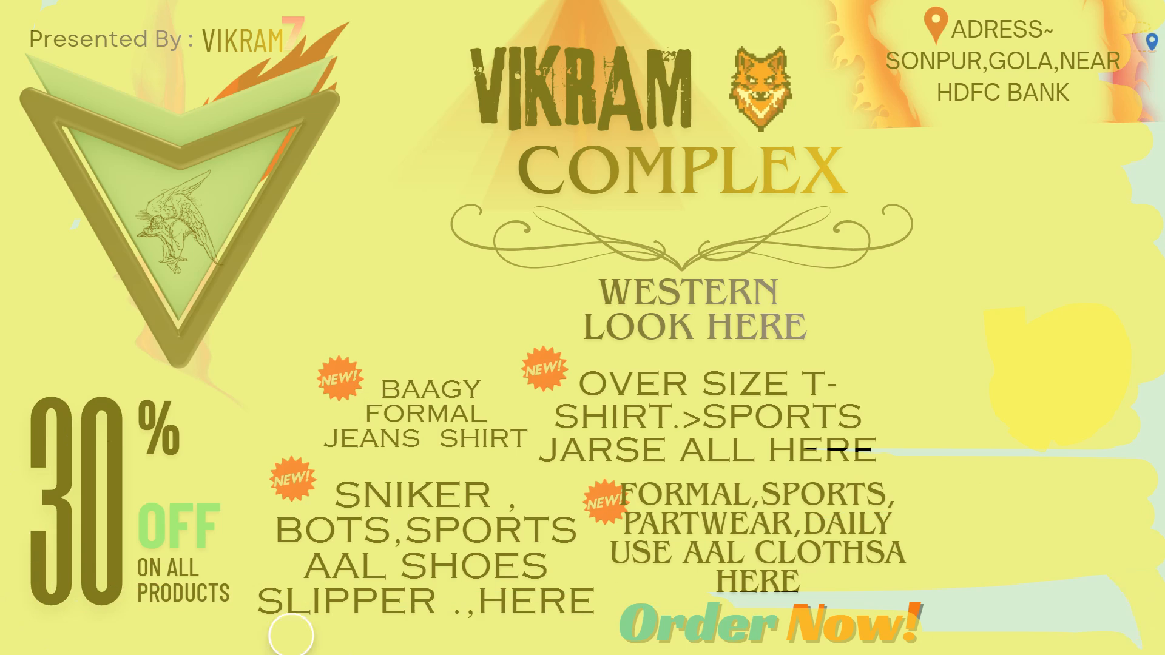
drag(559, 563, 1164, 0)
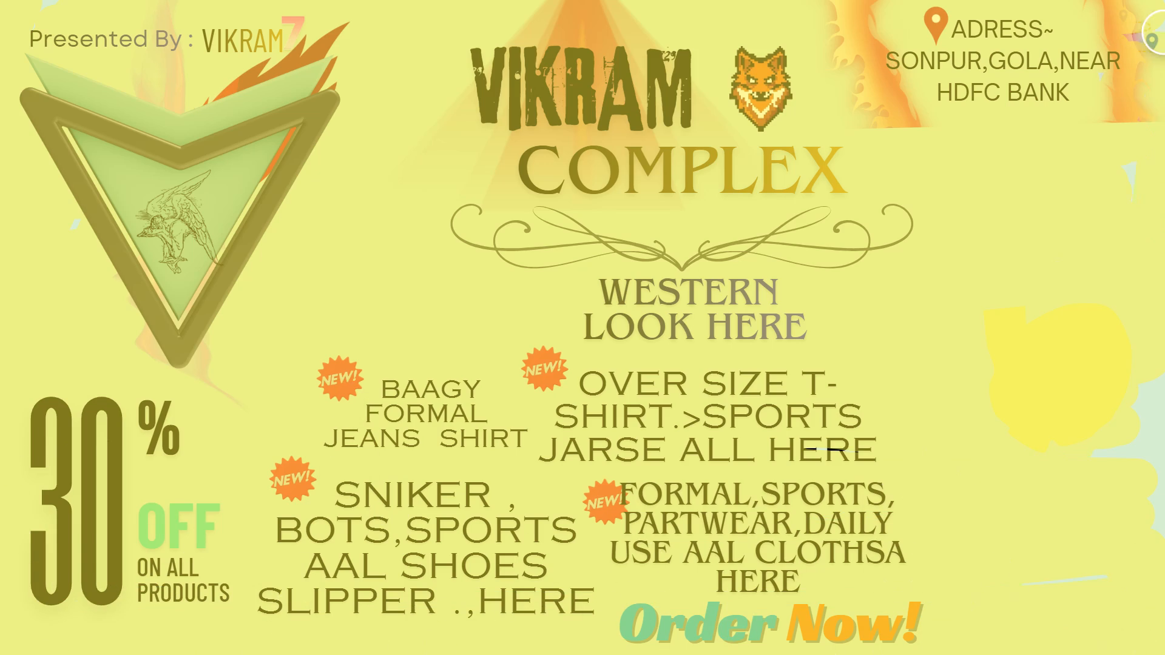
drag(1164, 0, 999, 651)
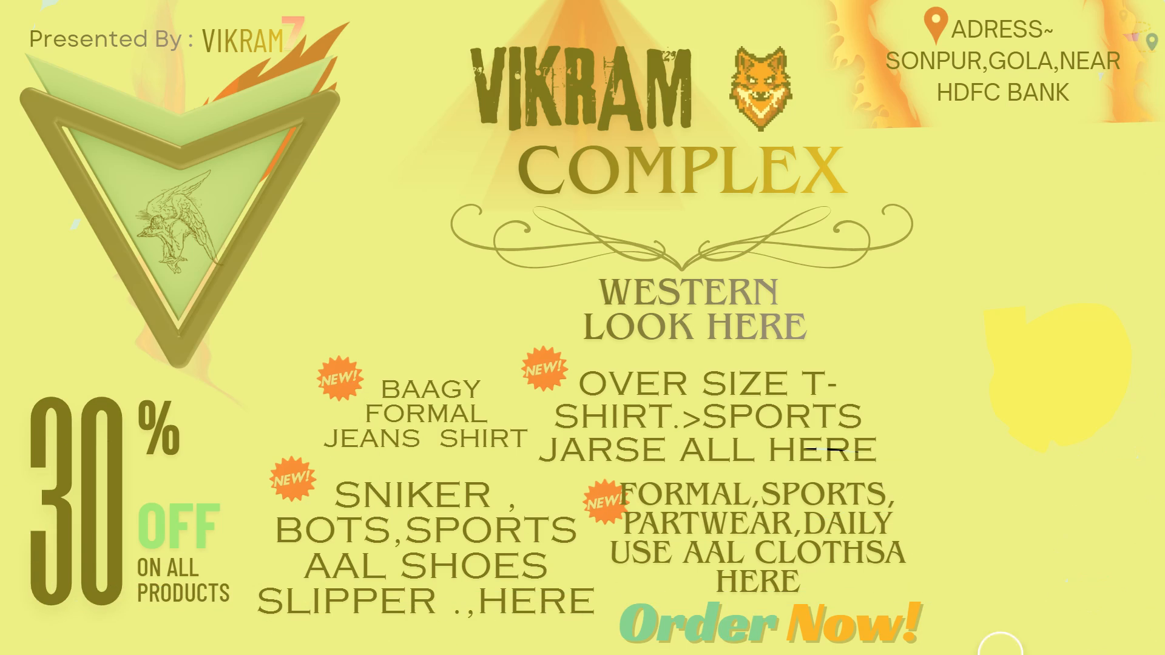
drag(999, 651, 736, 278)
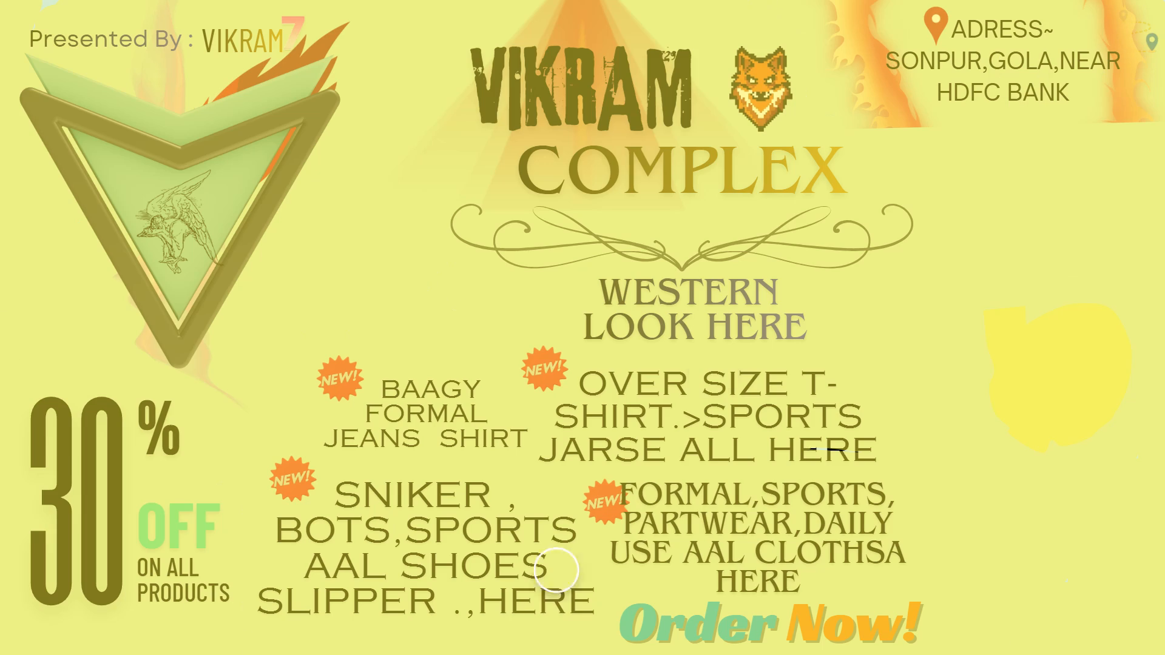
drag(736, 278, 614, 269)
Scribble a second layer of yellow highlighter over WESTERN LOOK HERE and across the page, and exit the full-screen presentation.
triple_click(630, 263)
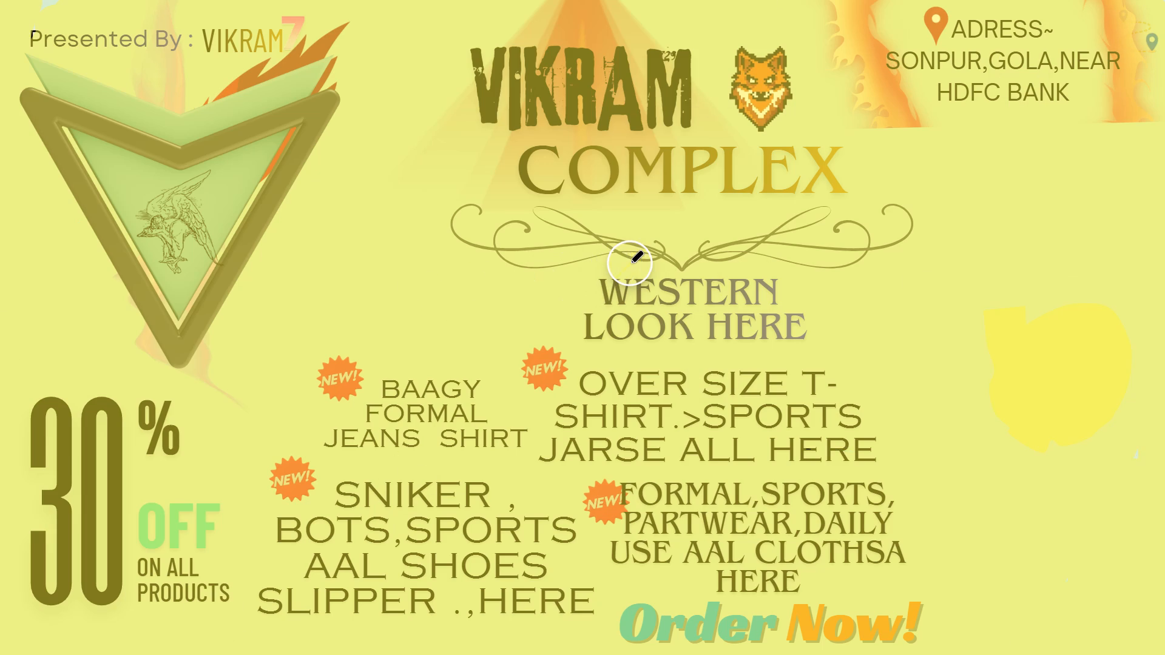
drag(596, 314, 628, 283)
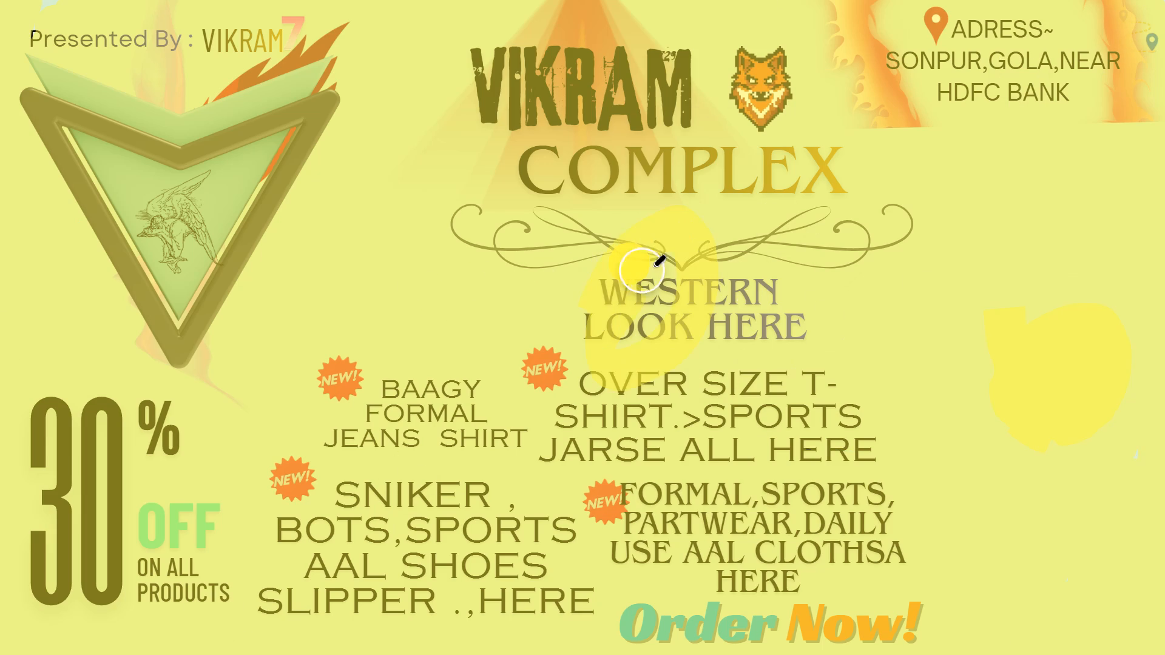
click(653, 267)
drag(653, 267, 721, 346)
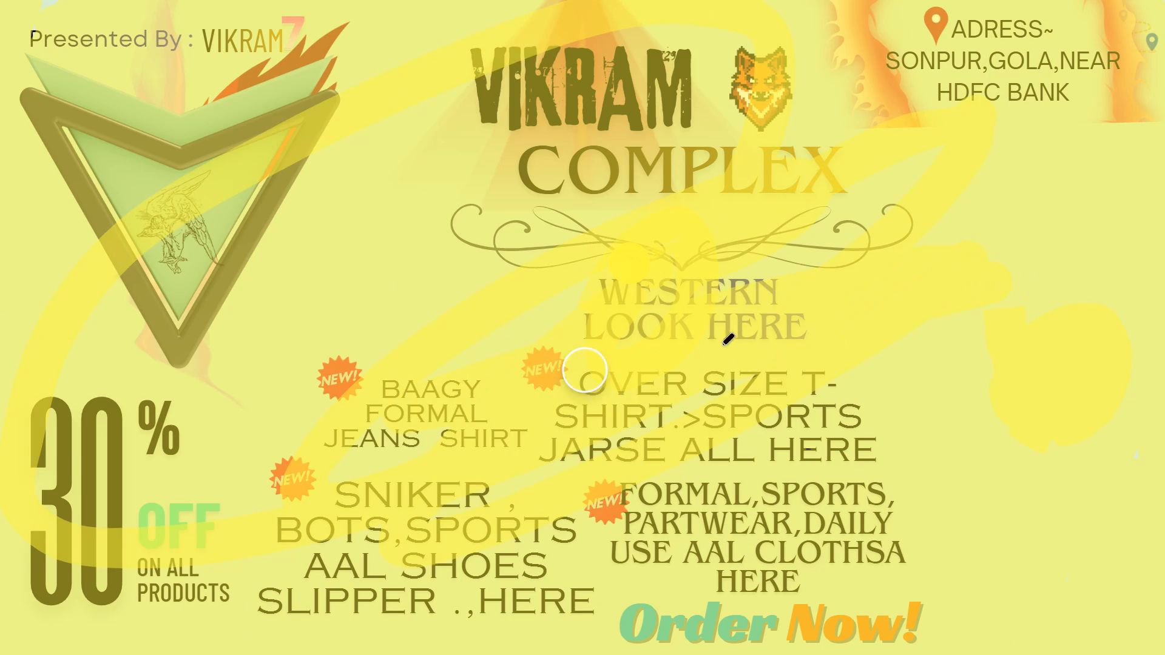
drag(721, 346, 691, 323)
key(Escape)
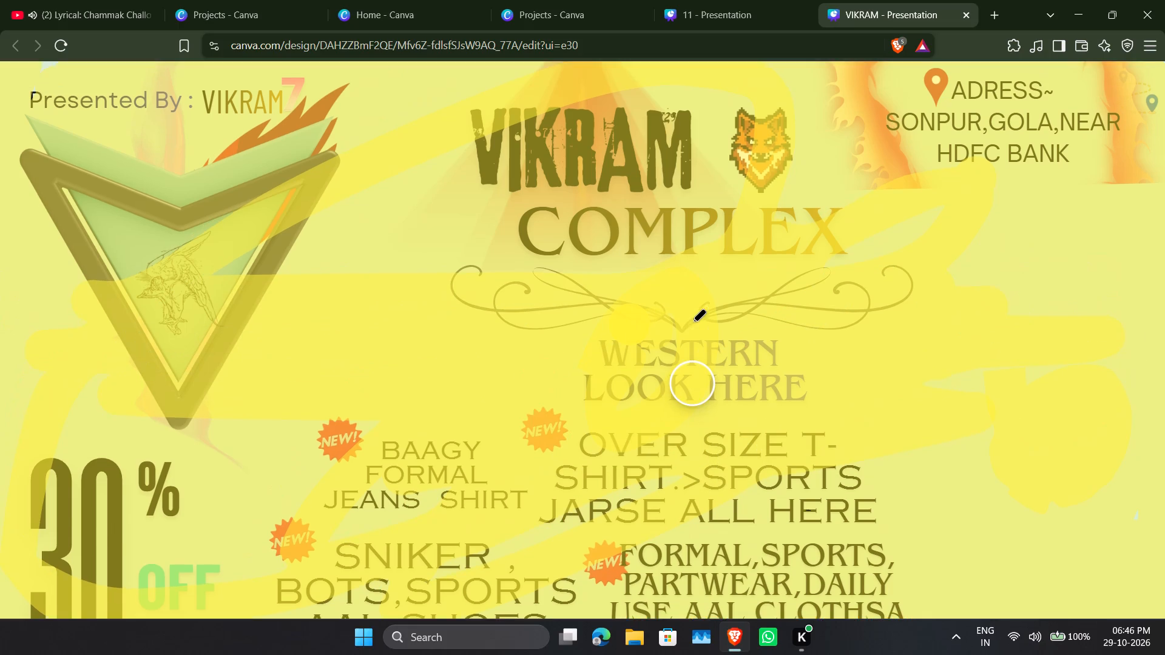